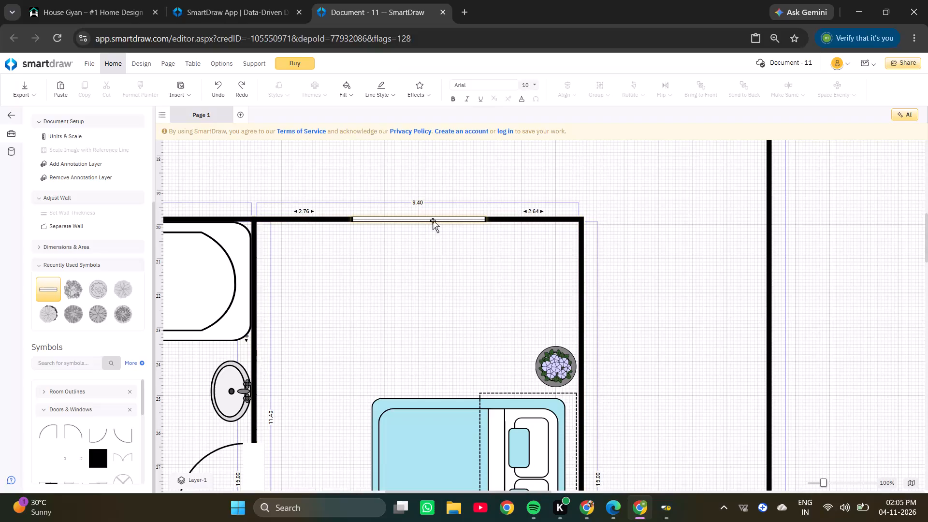
Set the wall segment to the left of the upper-right bedroom's top window to 2.70.
left_click(433, 220)
left_click(471, 310)
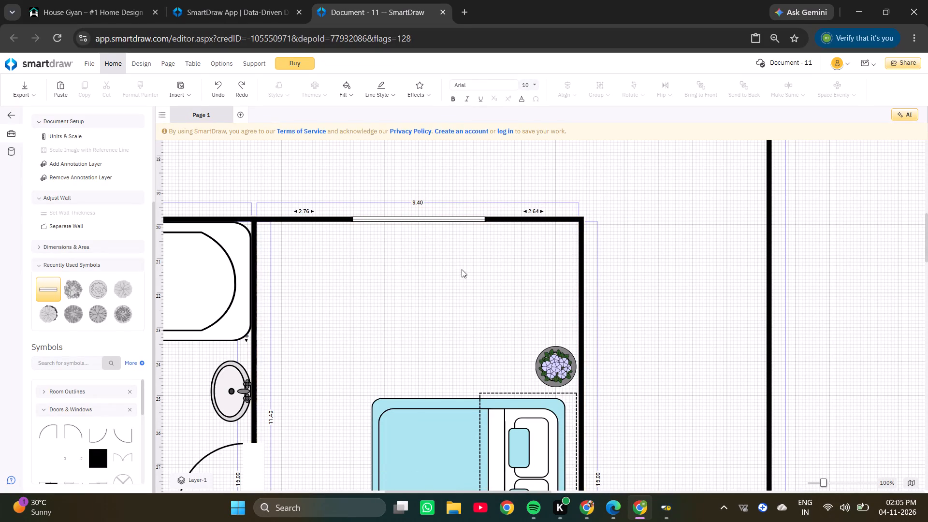
left_click(308, 210)
key("BackSpace")
key("0")
key("Return")
left_click(420, 295)
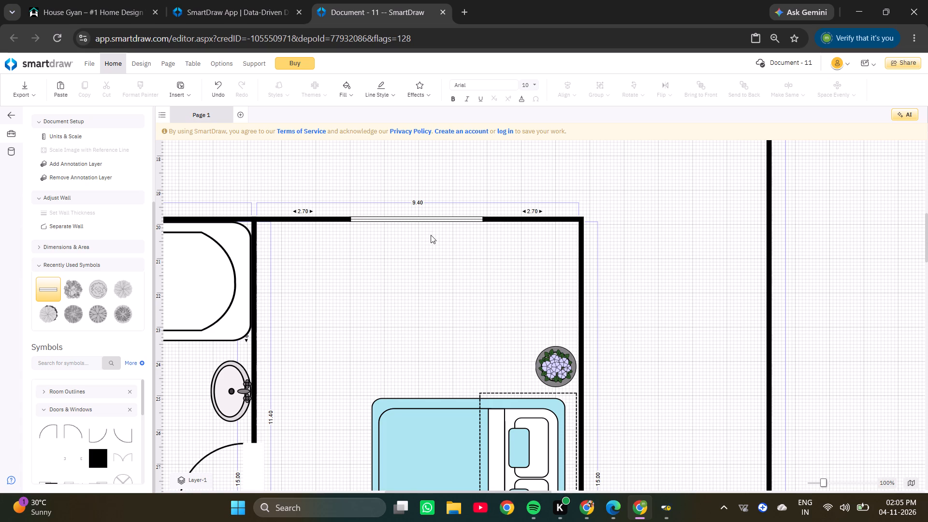
Copy the upper-right bedroom's top window and place the copy in the right wall of the small room beside the car.
scroll(424, 318, "down", 8, "ctrl")
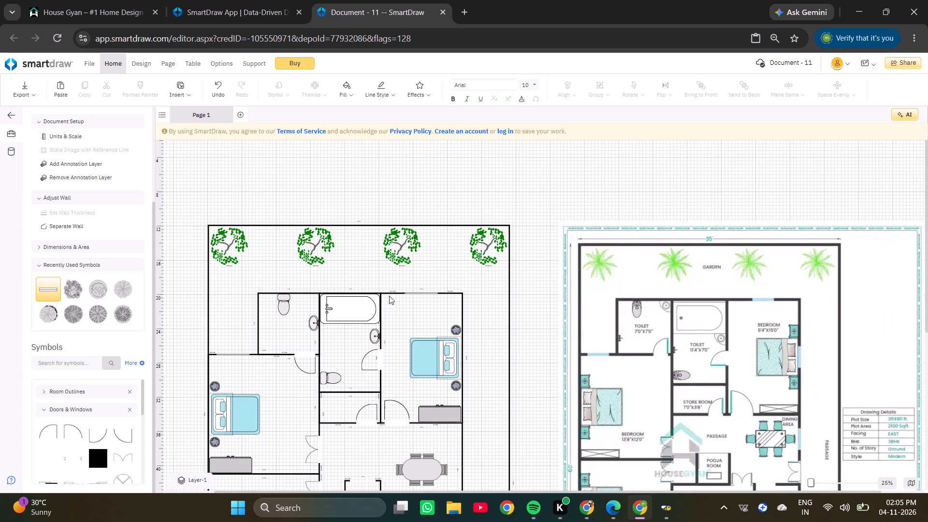
left_click(350, 266)
scroll(288, 354, "down", 3)
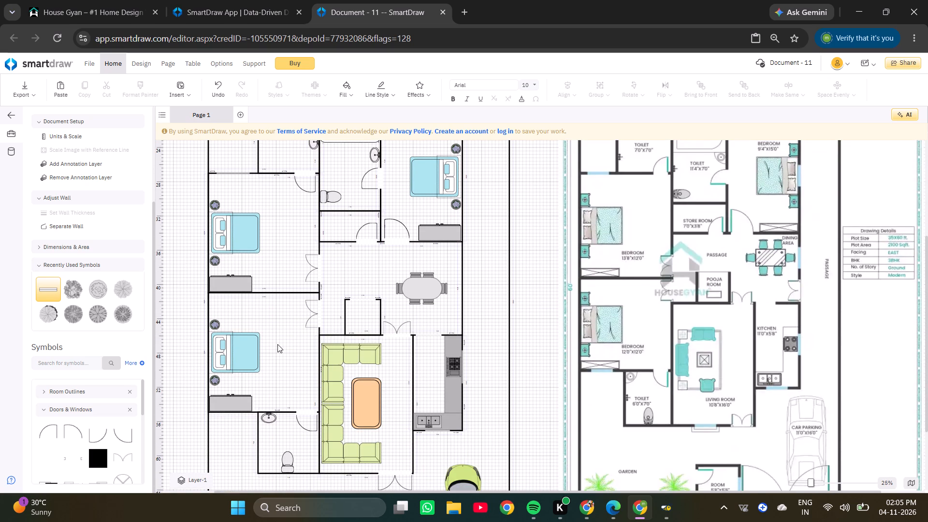
scroll(259, 348, "down", 2)
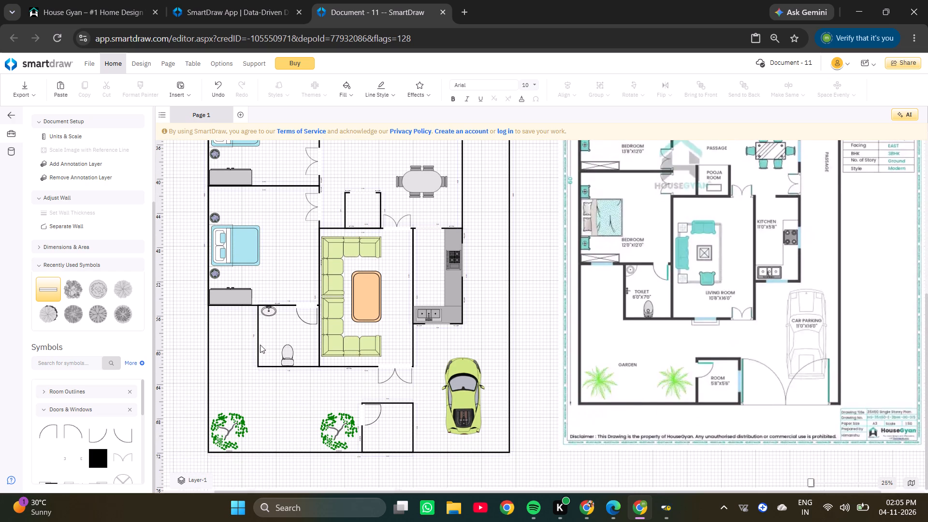
scroll(470, 377, "up", 3)
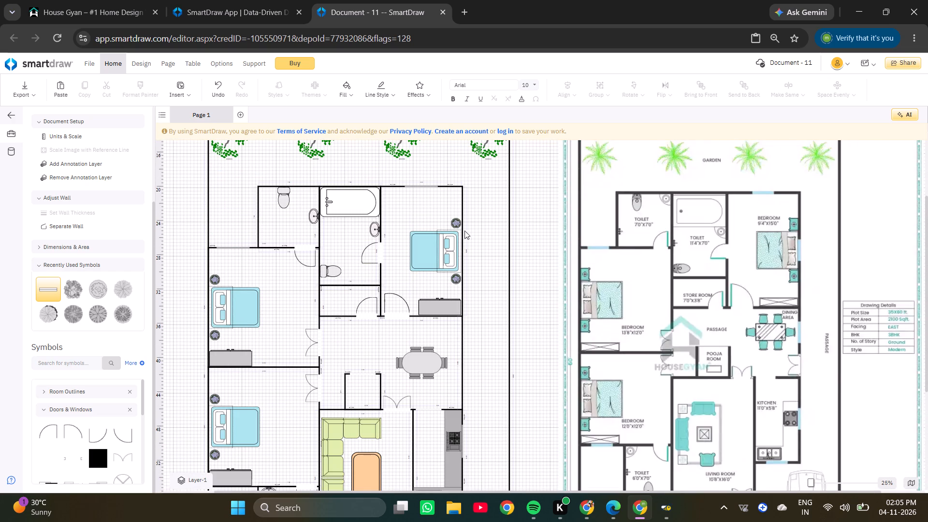
left_click(417, 187)
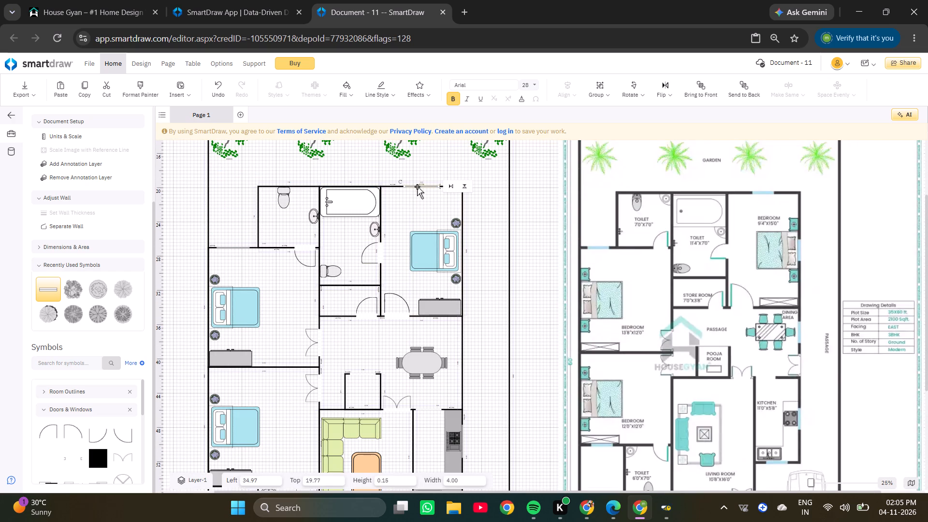
key("ctrl+c")
scroll(418, 188, "down", 5)
scroll(388, 408, "up", 3, "ctrl")
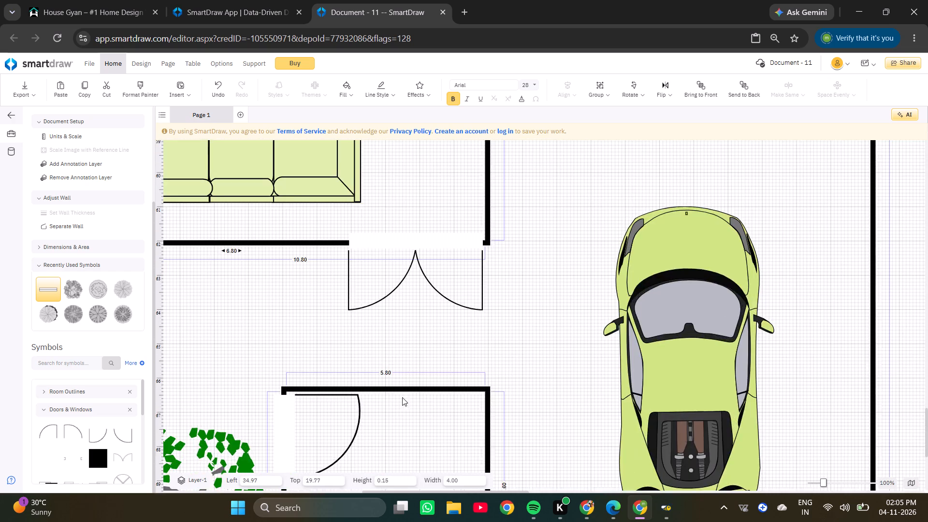
scroll(414, 385, "down", 5)
right_click(524, 232)
left_click(548, 256)
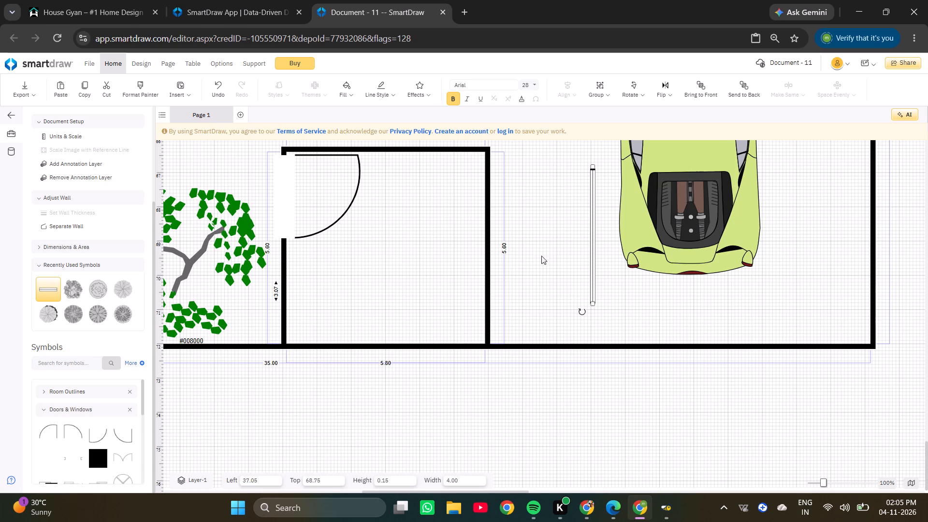
left_click(588, 235)
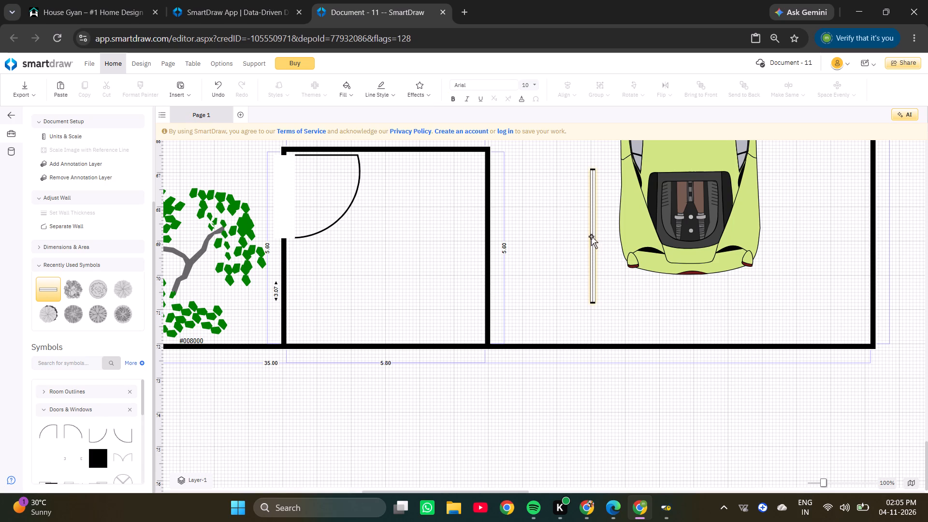
left_click_drag(591, 236, 487, 252)
Nudge the small room's window along its wall to leave about 0.86 above it and 0.74 below.
scroll(487, 251, "up", 5, "ctrl")
left_click(599, 304)
left_click(491, 290)
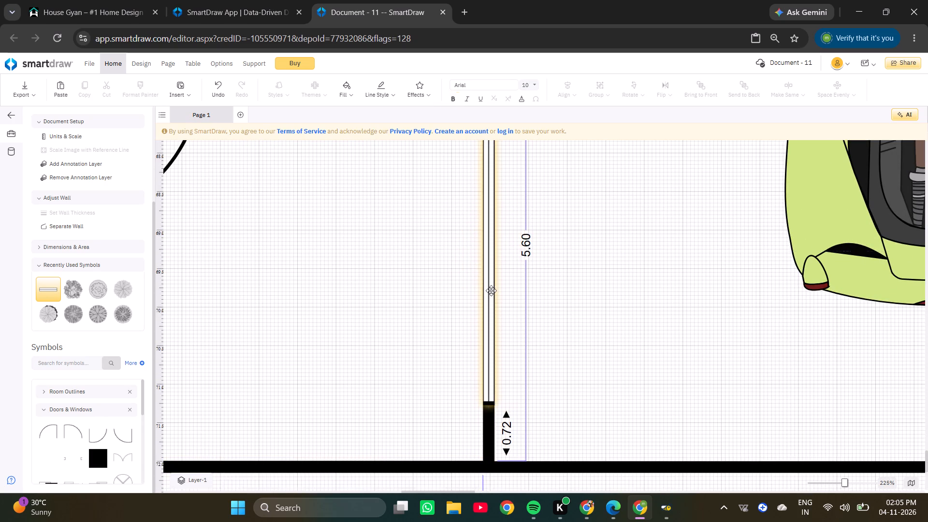
double_click(490, 288)
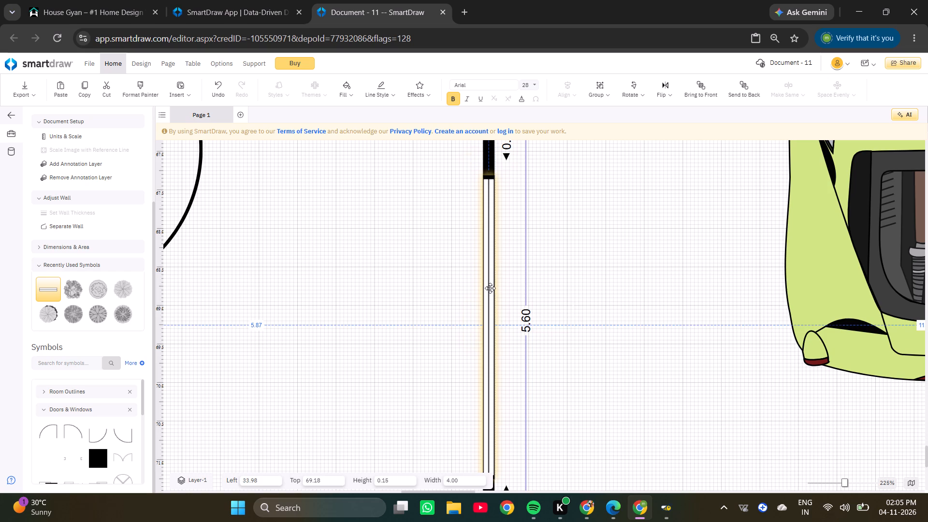
left_click(490, 288)
left_click(490, 288)
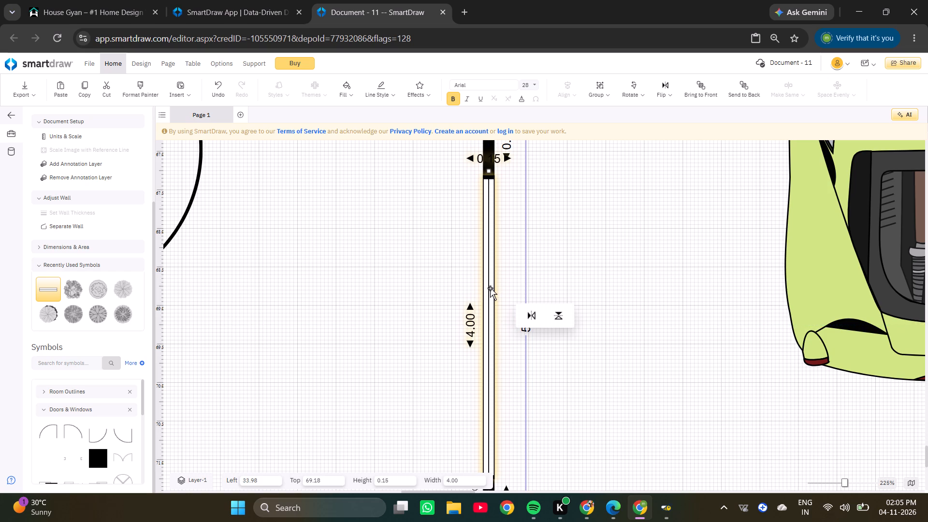
key("Up")
triple_click(490, 288)
key("Up")
left_click(489, 287)
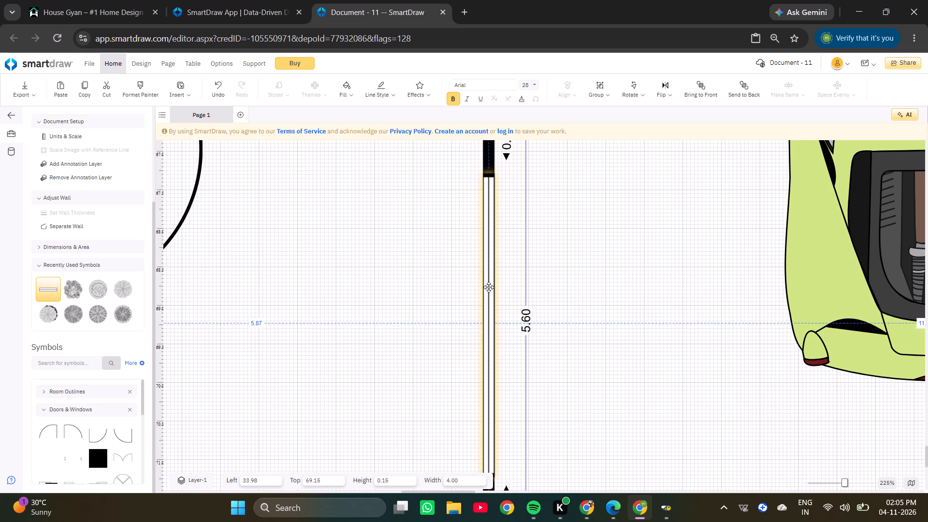
left_click(488, 287)
key("Down")
left_click(488, 287)
left_click(586, 267)
scroll(603, 265, "down", 8, "ctrl")
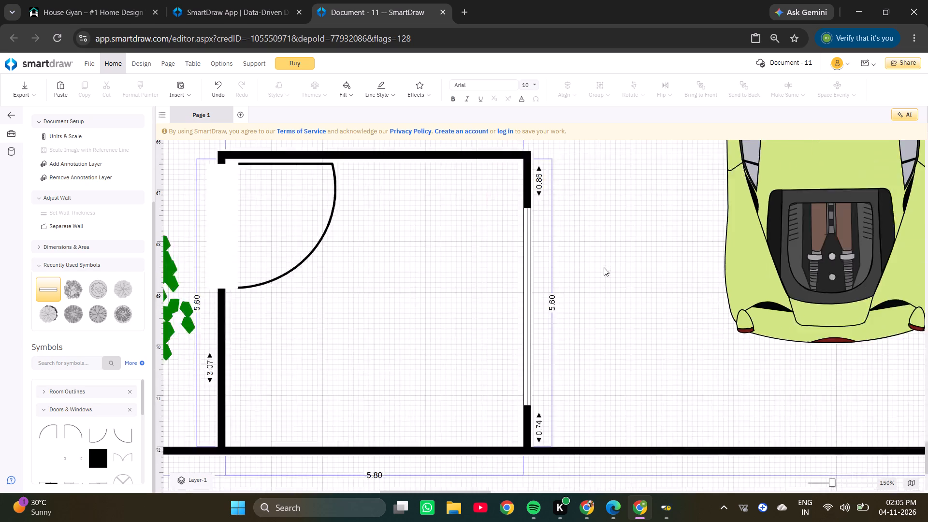
left_click(596, 289)
Copy the upper-right bedroom's top window again and paste it in the passage outside that bedroom's right wall.
scroll(596, 287, "down", 3, "ctrl")
scroll(561, 367, "up", 5, "ctrl")
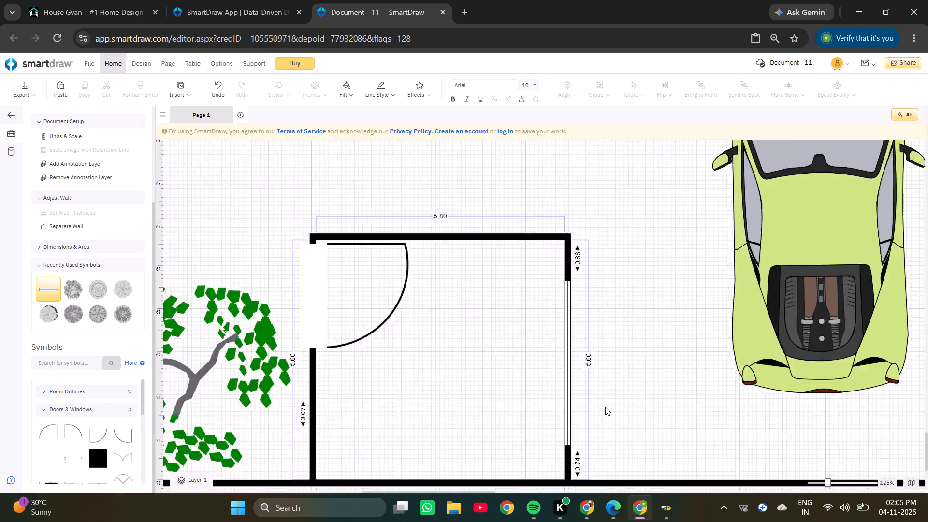
scroll(605, 407, "up", 1, "ctrl")
left_click(539, 368)
scroll(540, 365, "down", 8, "ctrl")
scroll(568, 338, "down", 7, "ctrl")
left_click(493, 246)
scroll(493, 246, "up", 5, "ctrl")
scroll(493, 246, "down", 5, "ctrl")
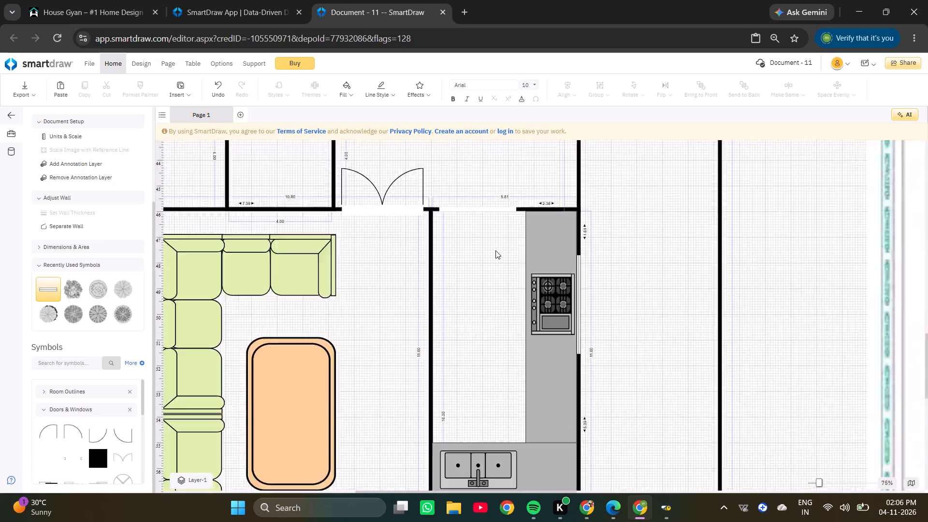
scroll(496, 250, "up", 4)
scroll(462, 344, "up", 2, "ctrl")
scroll(464, 349, "down", 4, "ctrl")
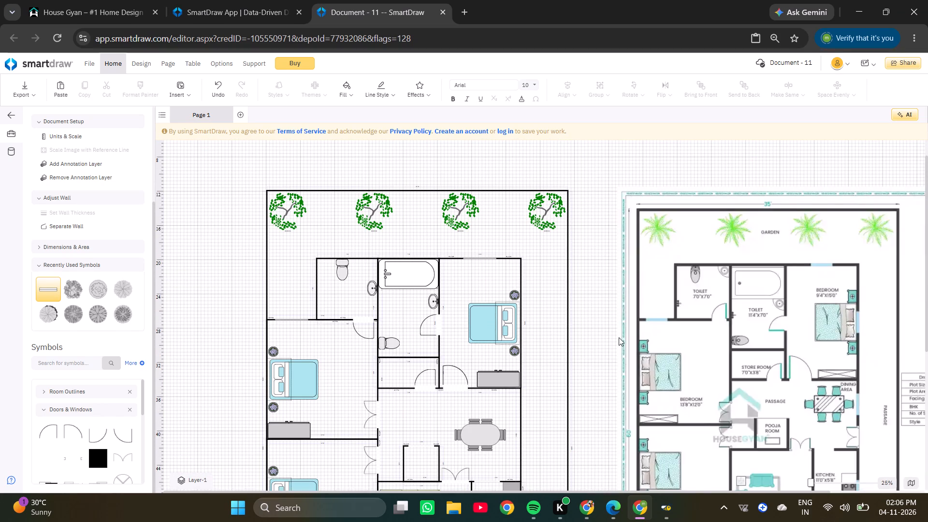
scroll(831, 296, "up", 2, "ctrl")
scroll(843, 297, "down", 4, "ctrl")
scroll(478, 261, "up", 2, "ctrl")
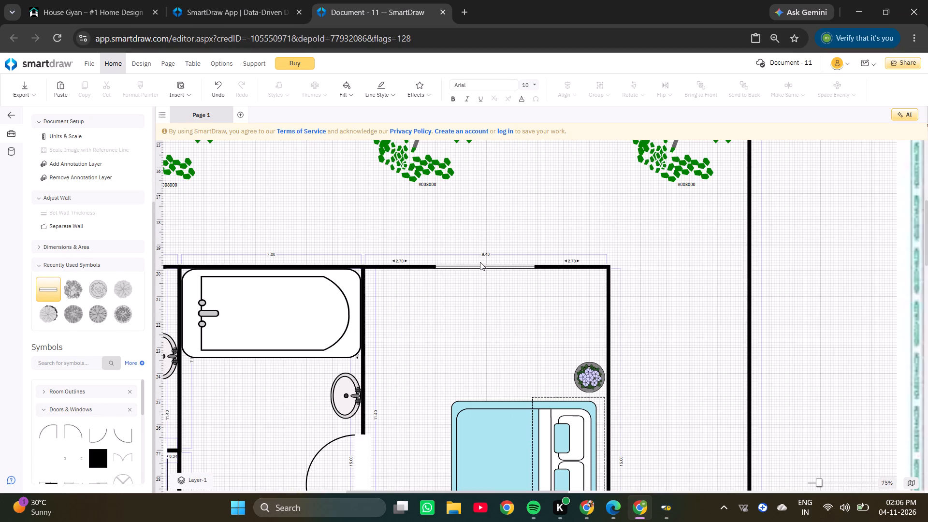
left_click(482, 268)
key("ctrl+c")
scroll(544, 298, "down", 3)
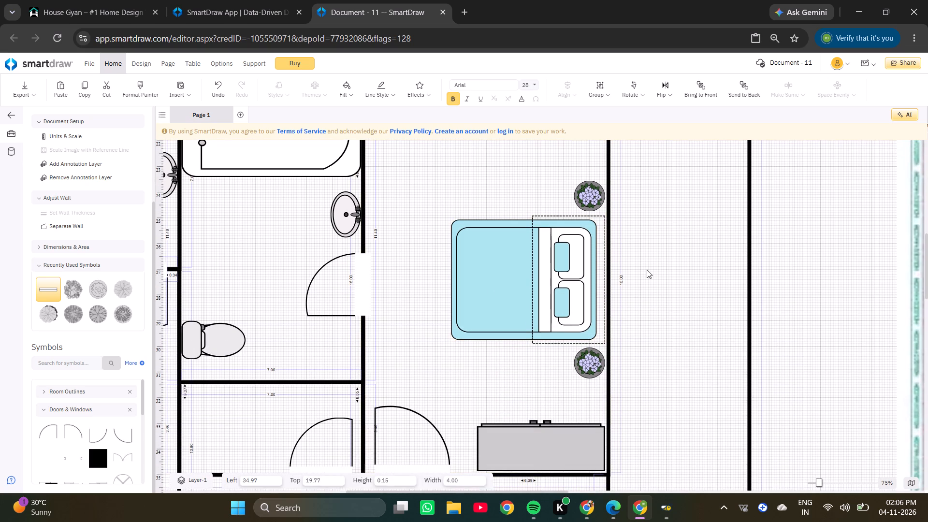
right_click(656, 251)
left_click(683, 274)
Nudge the upper-right bedroom's bed towards the right wall, to a Left position of about 36.24.
triple_click(570, 276)
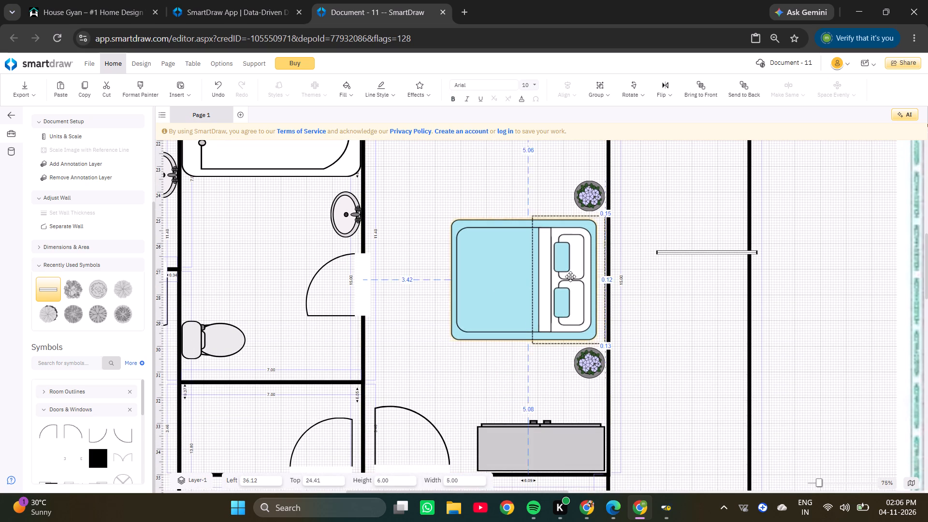
key("Right")
key("Right")
key("Right")
key("Right")
key("Right")
key("Right")
key("Right")
left_click(570, 276)
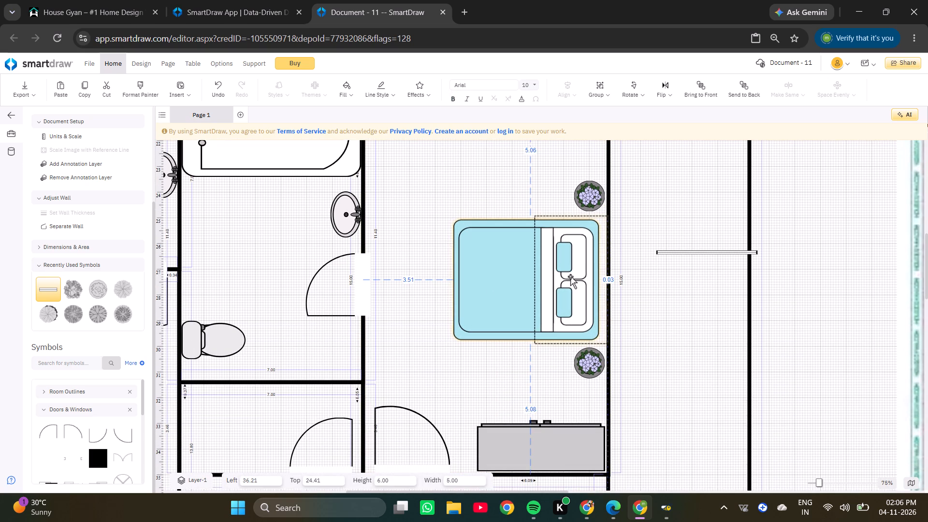
left_click(569, 276)
key("Right")
key("Right")
left_click(569, 276)
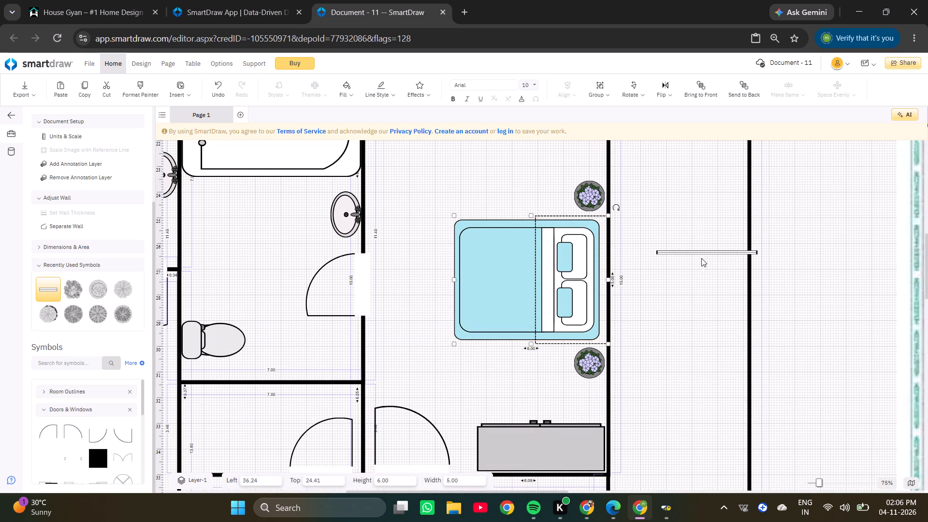
Place the pasted window in the bedroom's right wall behind the bed and nudge it to a Top position of about 27.33.
left_click_drag(701, 253, 604, 280)
left_click(609, 283)
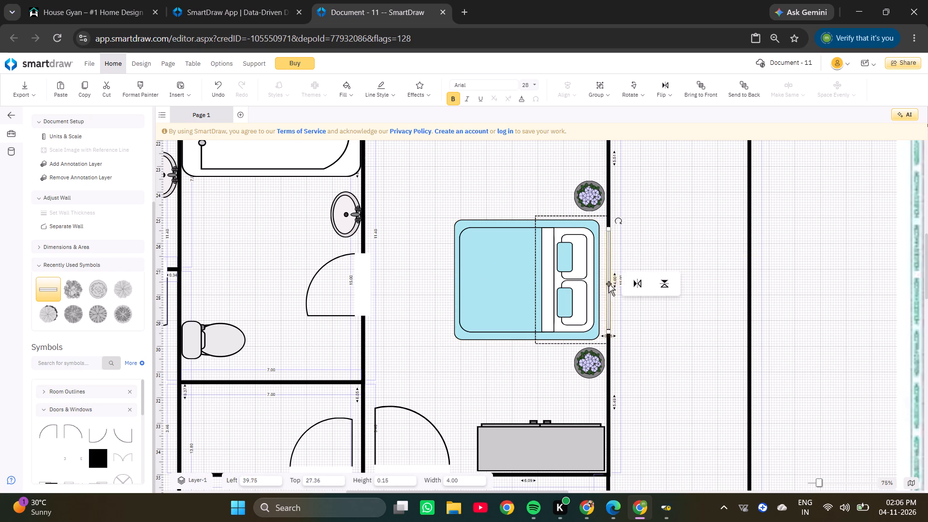
left_click(609, 284)
left_click(609, 284)
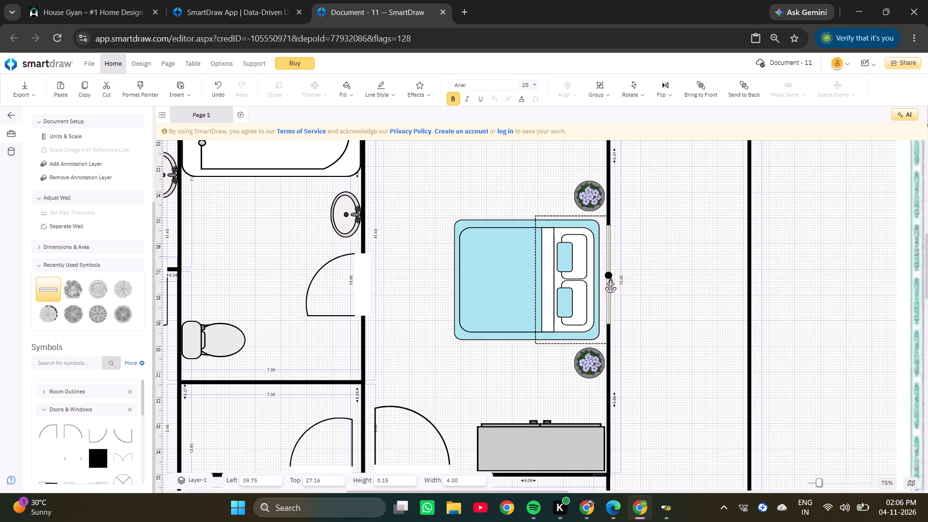
left_click(610, 283)
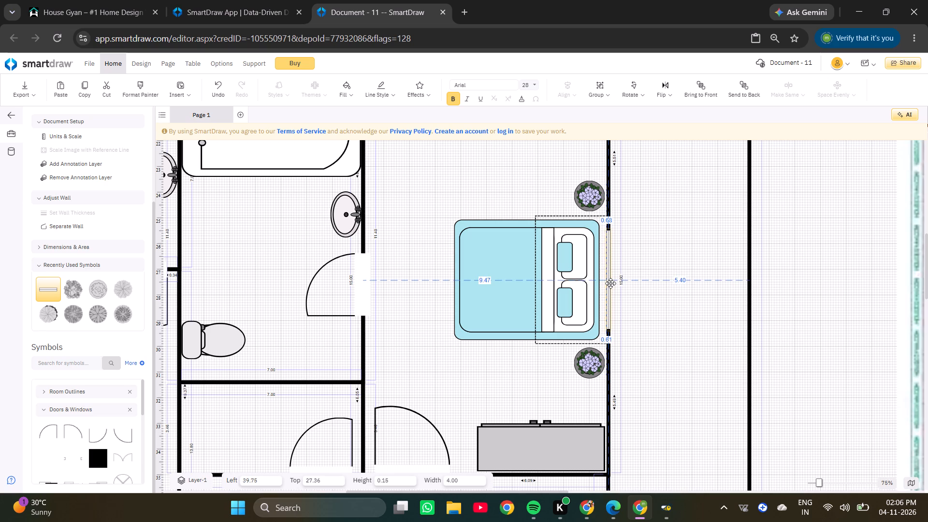
left_click(610, 283)
scroll(610, 283, "up", 3, "ctrl")
left_click(610, 282)
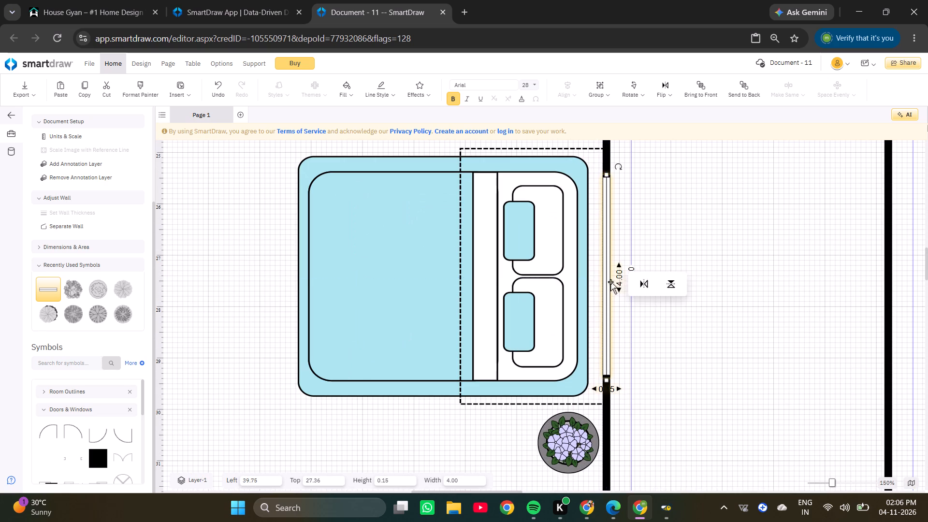
left_click(610, 282)
key("Up")
left_click(610, 282)
key("Up")
left_click(610, 282)
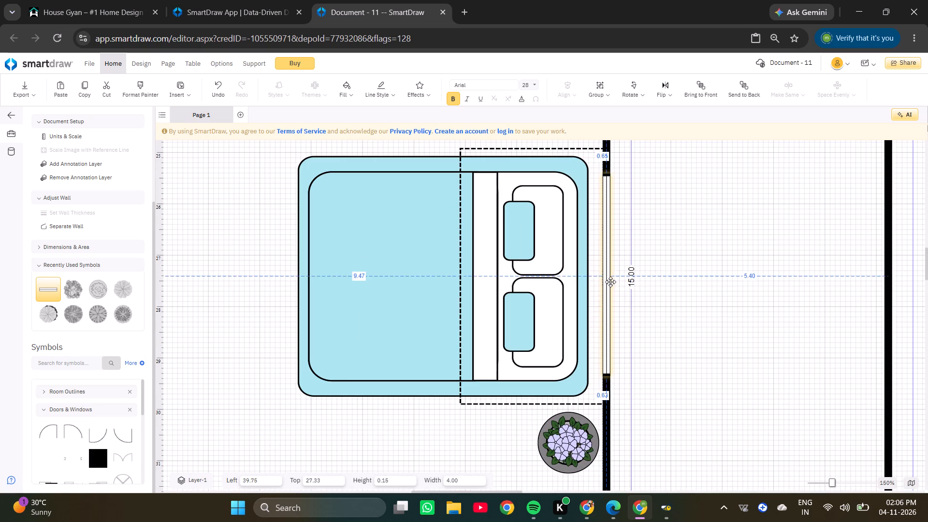
left_click(720, 309)
Review the drawn rooms from the garden down to the living room and kitchen alongside the reference plan.
scroll(688, 321, "down", 8, "ctrl")
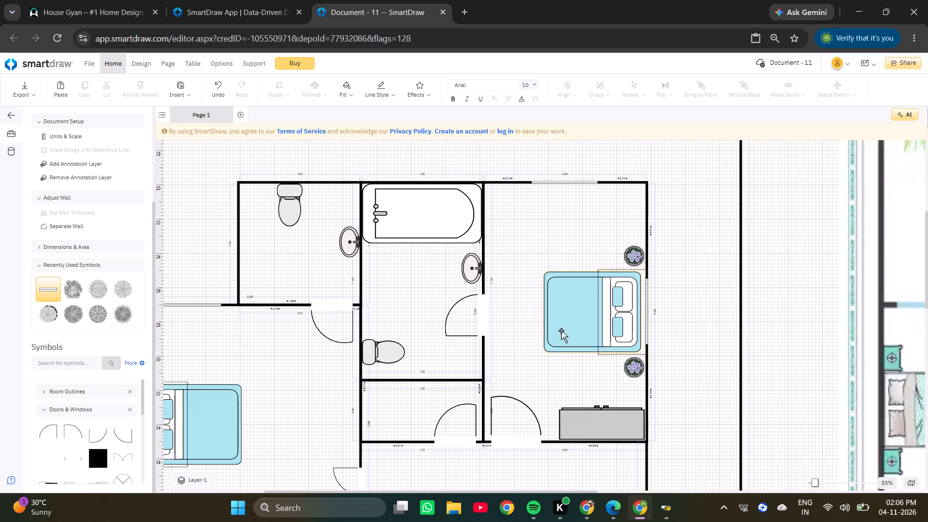
left_click(520, 392)
scroll(530, 374, "down", 5, "ctrl")
scroll(357, 375, "down", 3)
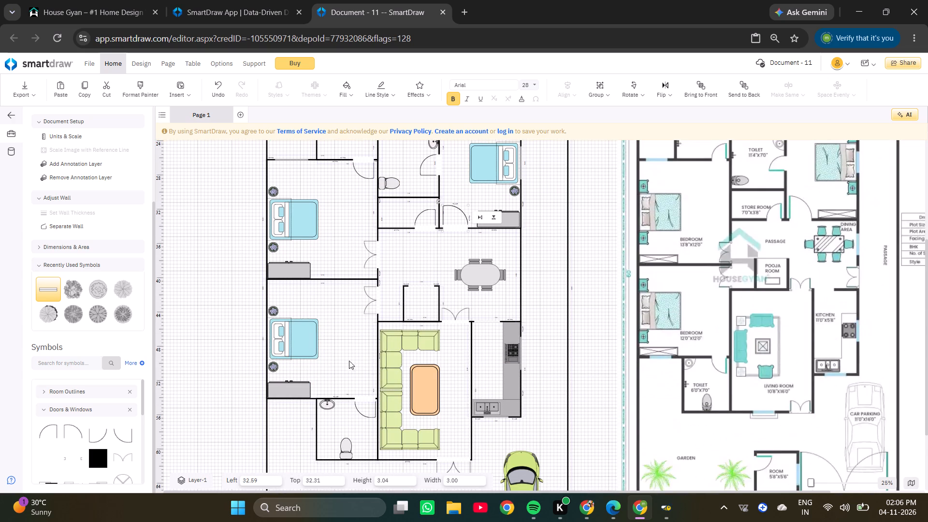
scroll(346, 204, "up", 3)
scroll(383, 206, "up", 2, "ctrl")
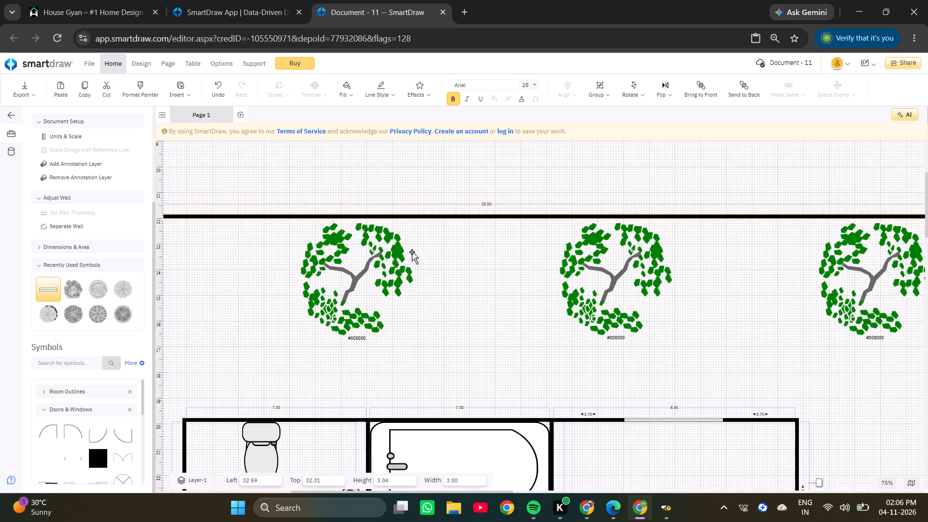
scroll(420, 268, "down", 4, "ctrl")
scroll(424, 273, "down", 6)
scroll(443, 244, "up", 3, "ctrl")
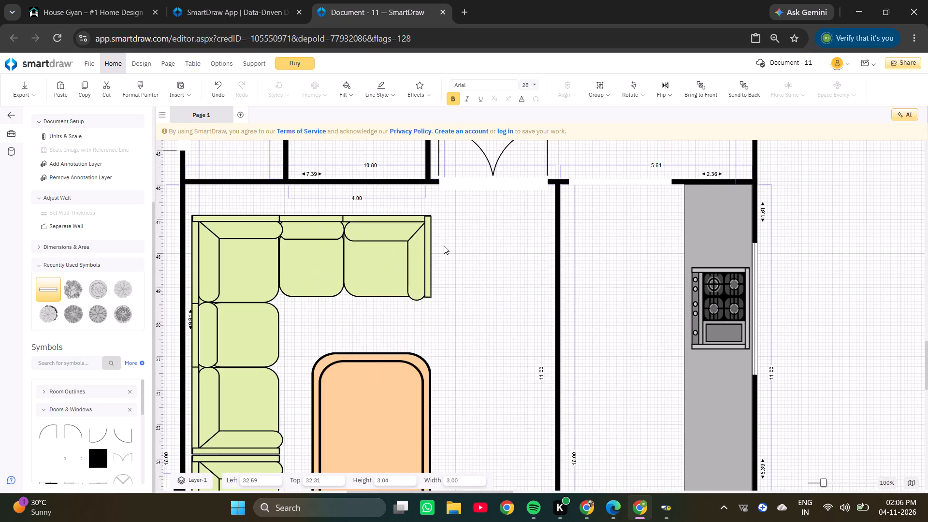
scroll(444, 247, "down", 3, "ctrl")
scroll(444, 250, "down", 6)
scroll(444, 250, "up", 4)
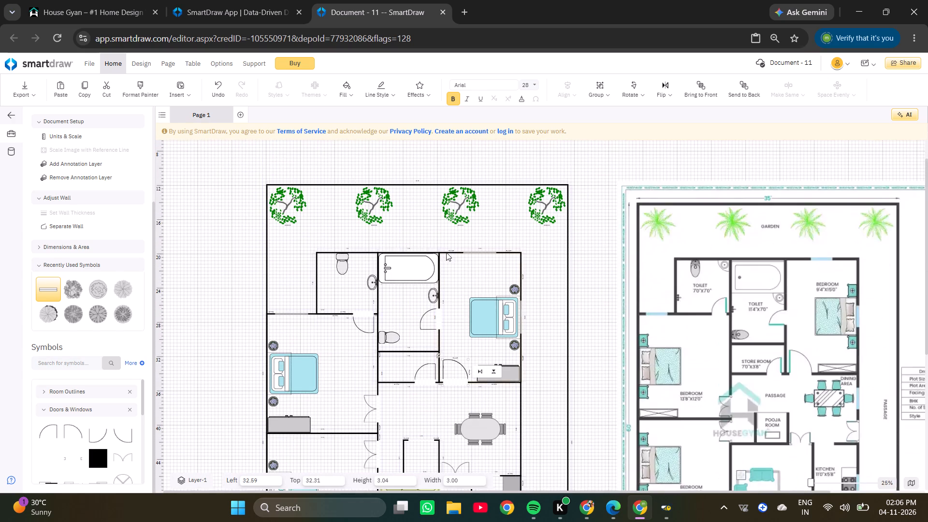
Switch to the Honeygain app and look through its web dashboard's overview, news, statistics, transaction history, referrals and achievements.
left_click(667, 507)
scroll(457, 309, "up", 3)
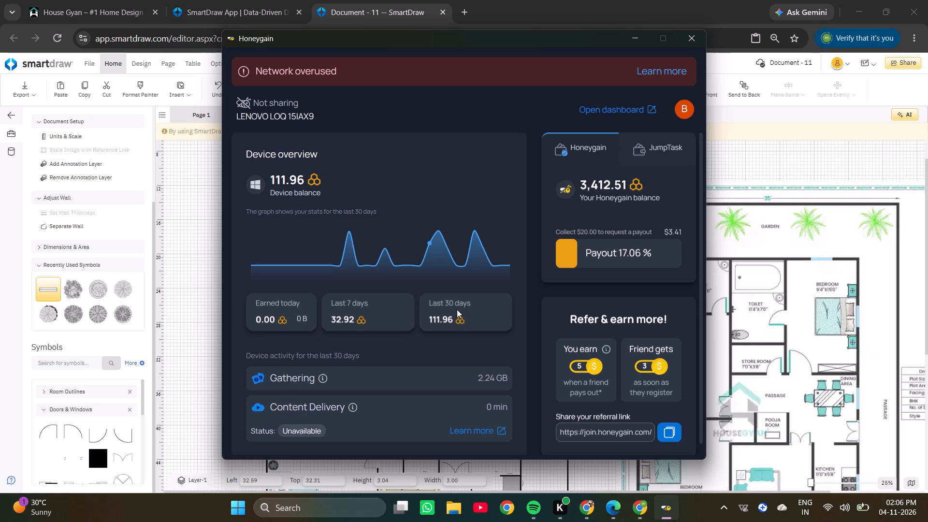
scroll(426, 271, "down", 3)
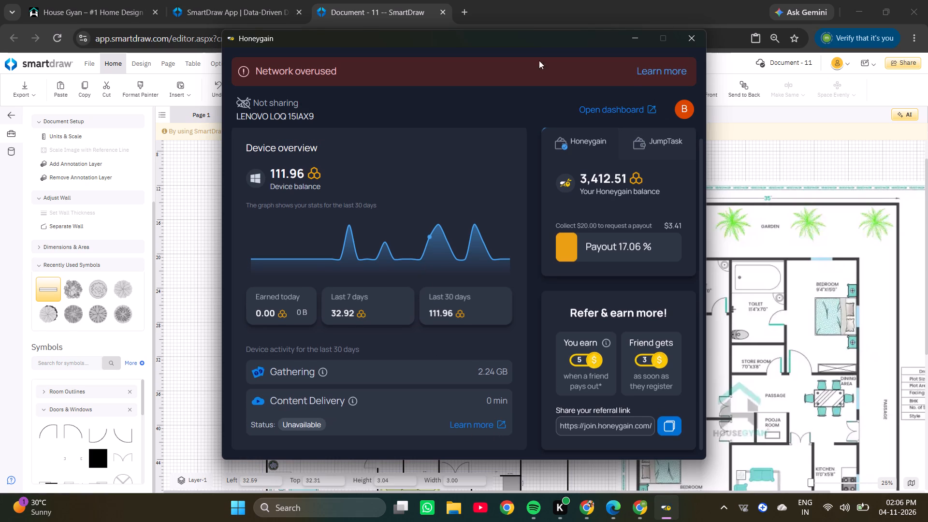
left_click(612, 500)
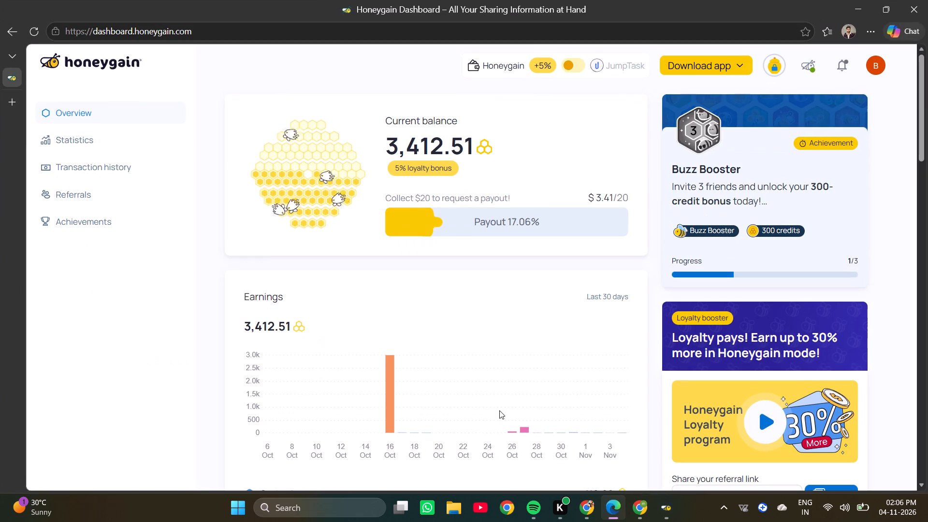
left_click(735, 60)
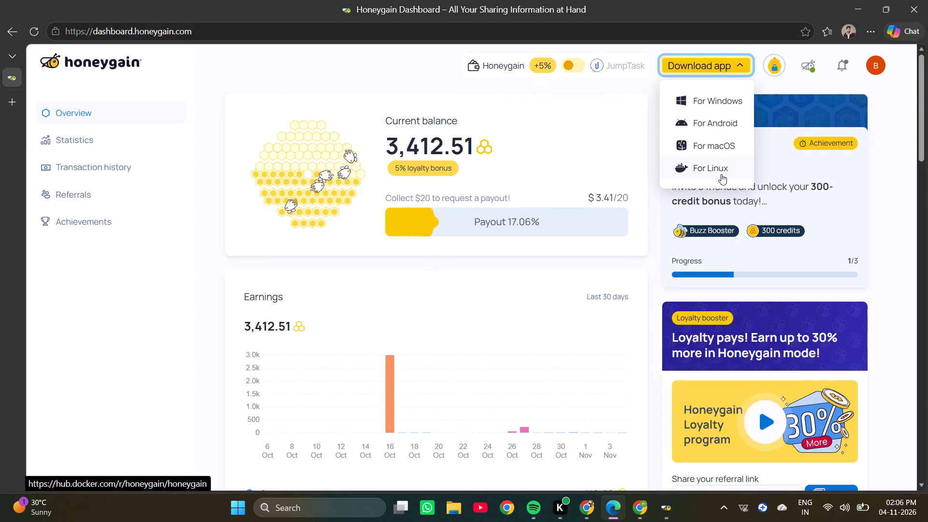
left_click(841, 63)
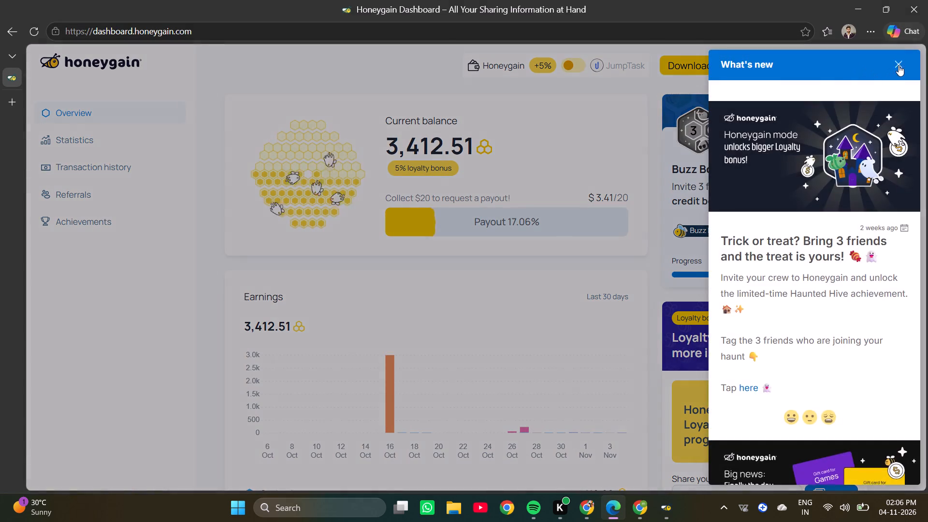
left_click(899, 65)
left_click(57, 128)
left_click(59, 136)
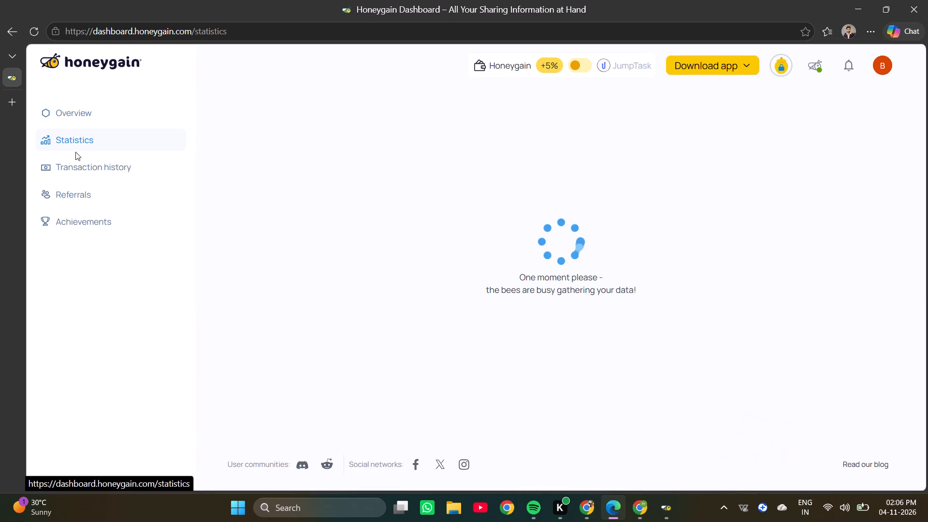
left_click(88, 163)
left_click(97, 187)
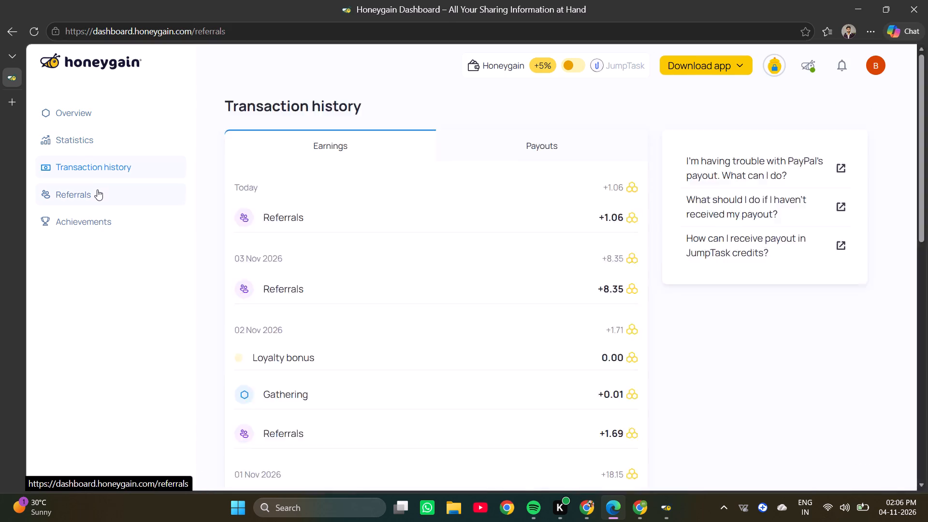
left_click(101, 217)
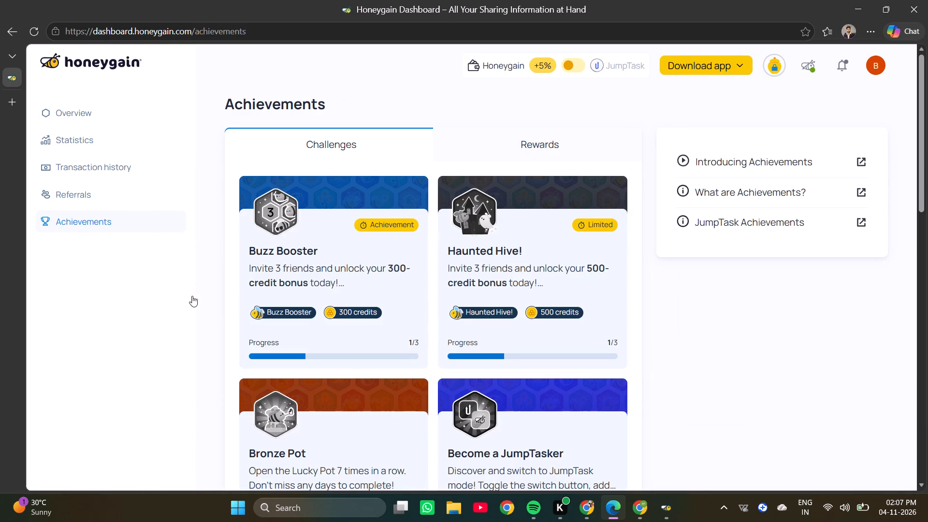
left_click(927, 0)
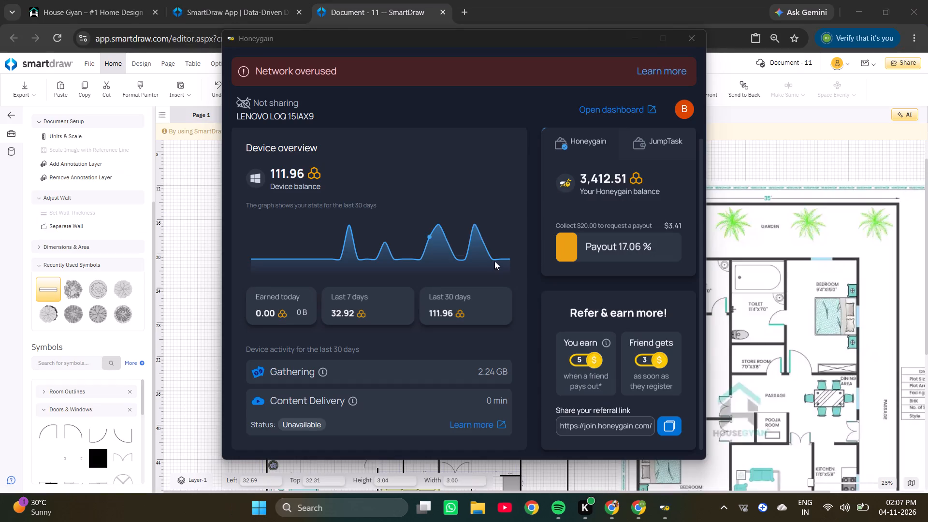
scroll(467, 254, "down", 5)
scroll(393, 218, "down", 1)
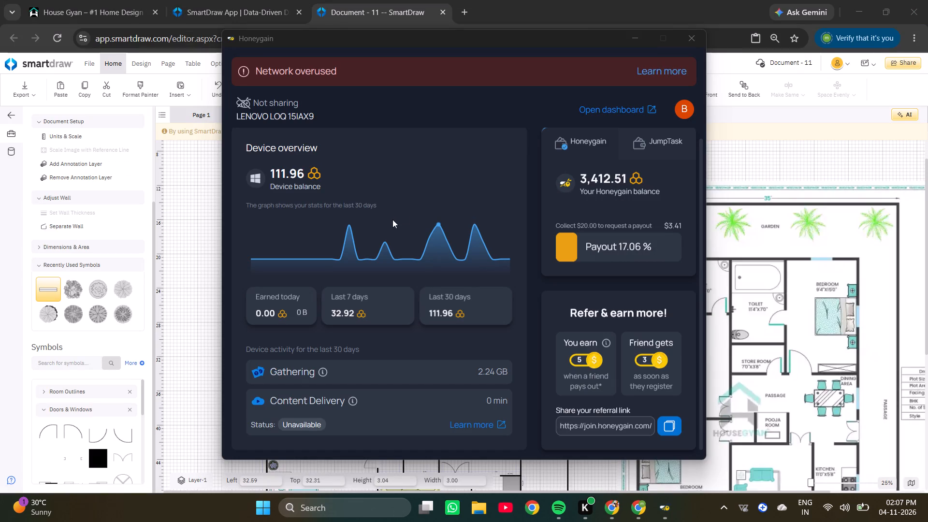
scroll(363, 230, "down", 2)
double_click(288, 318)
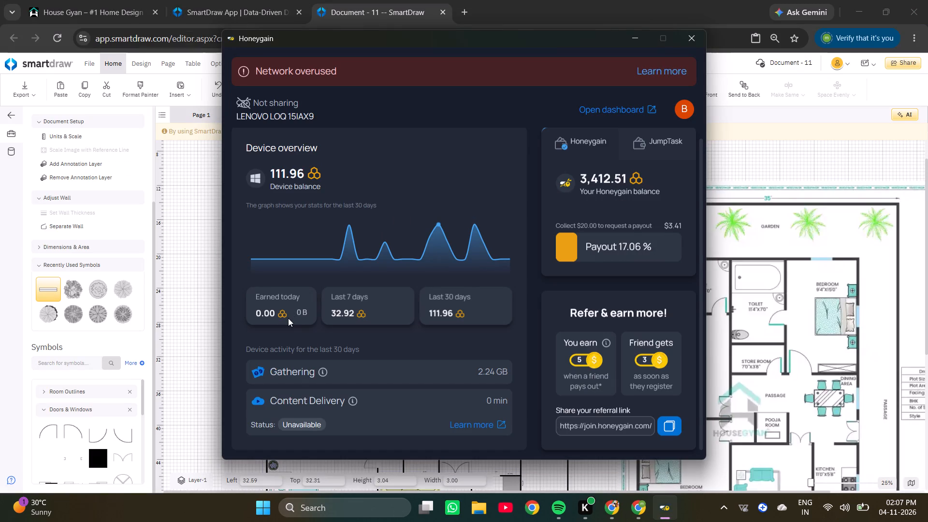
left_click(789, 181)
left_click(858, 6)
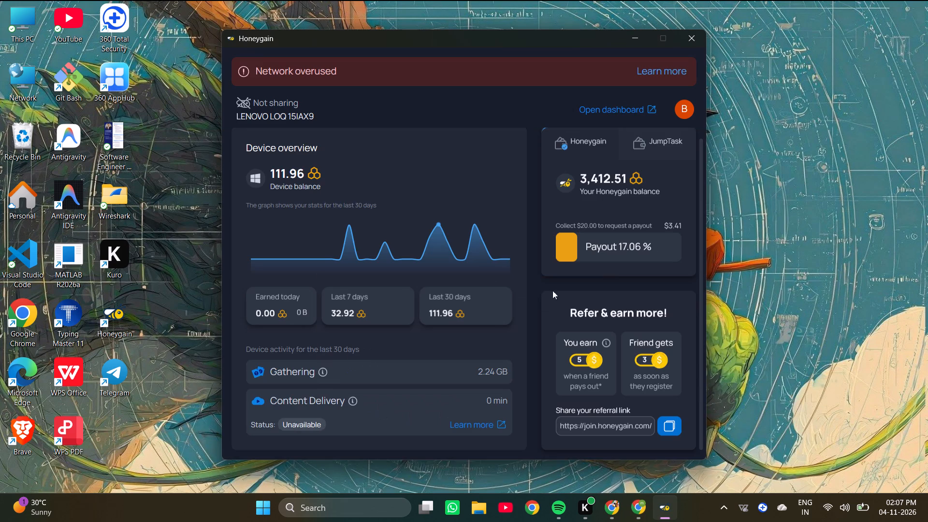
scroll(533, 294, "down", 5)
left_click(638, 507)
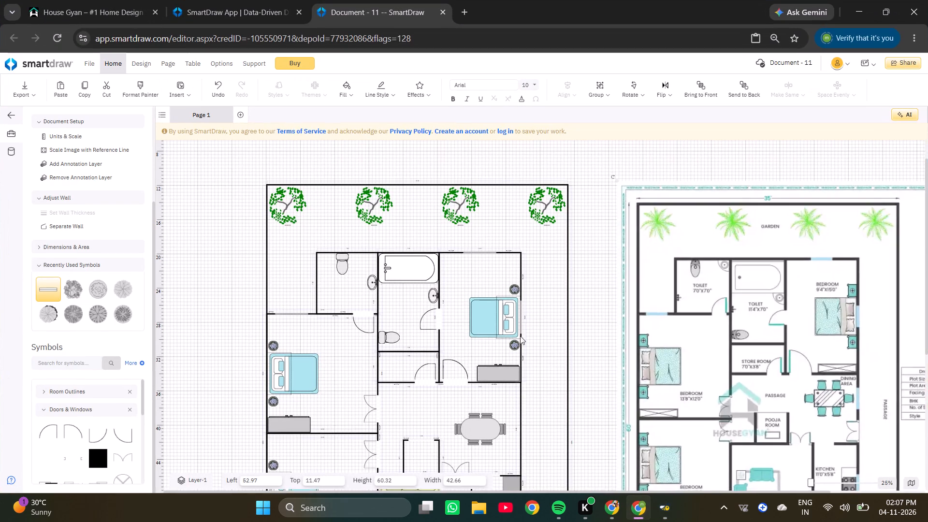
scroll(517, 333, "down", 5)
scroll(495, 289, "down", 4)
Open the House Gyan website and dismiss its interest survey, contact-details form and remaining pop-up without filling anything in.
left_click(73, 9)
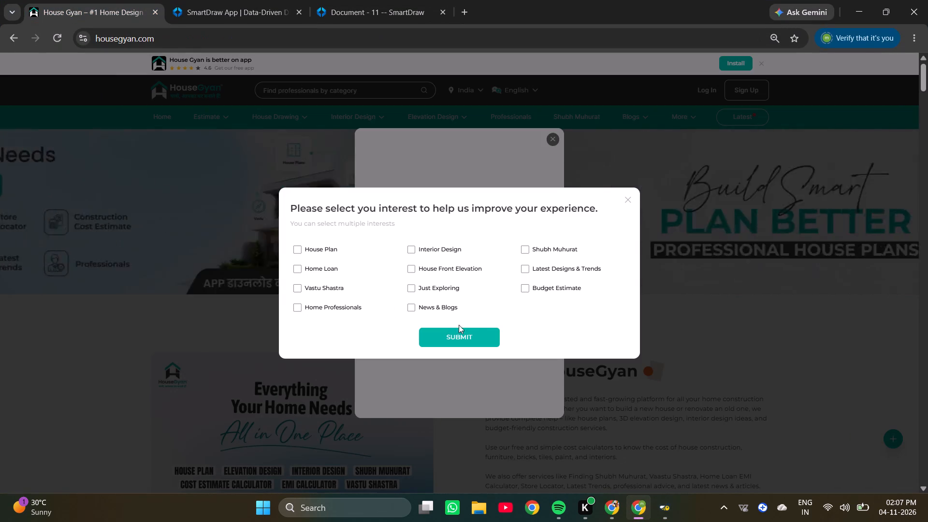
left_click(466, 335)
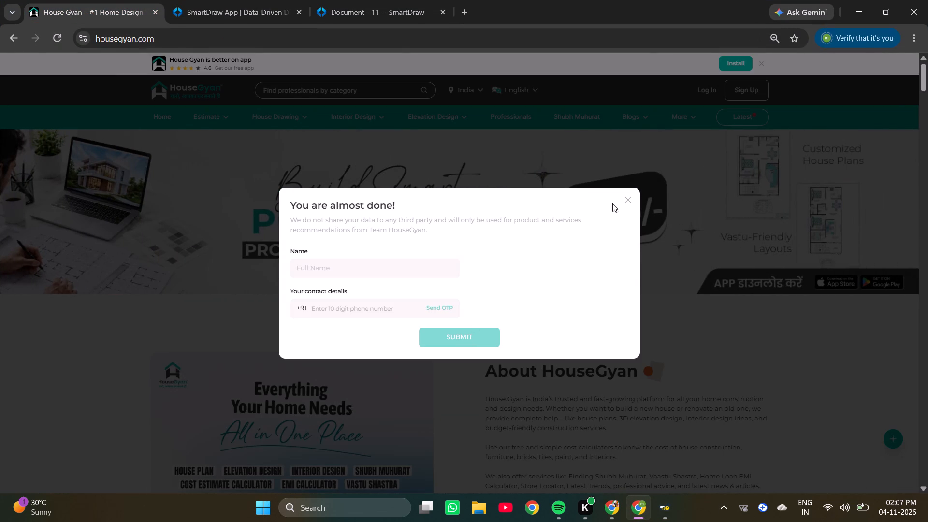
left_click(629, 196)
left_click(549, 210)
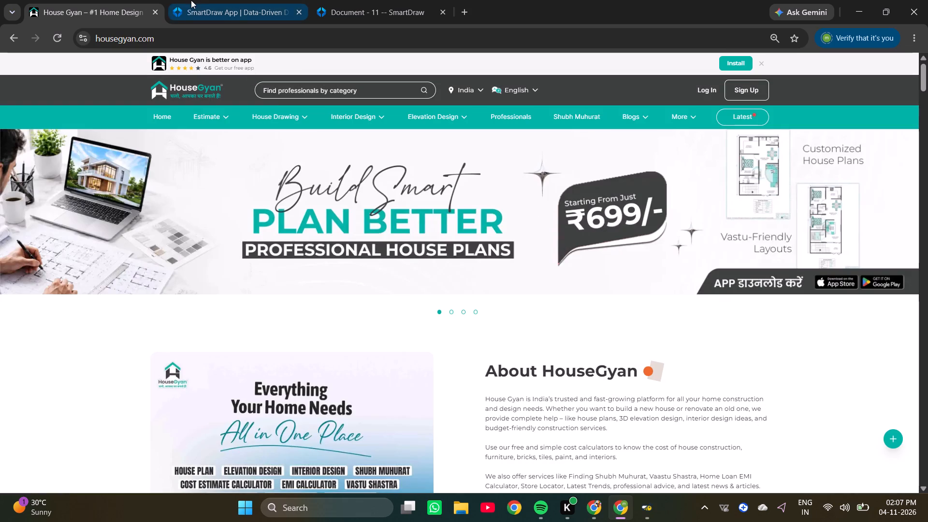
Search Google Images for "house gyan house" in a new browser tab and browse the results for a floor plan.
left_click(410, 5)
left_click(462, 5)
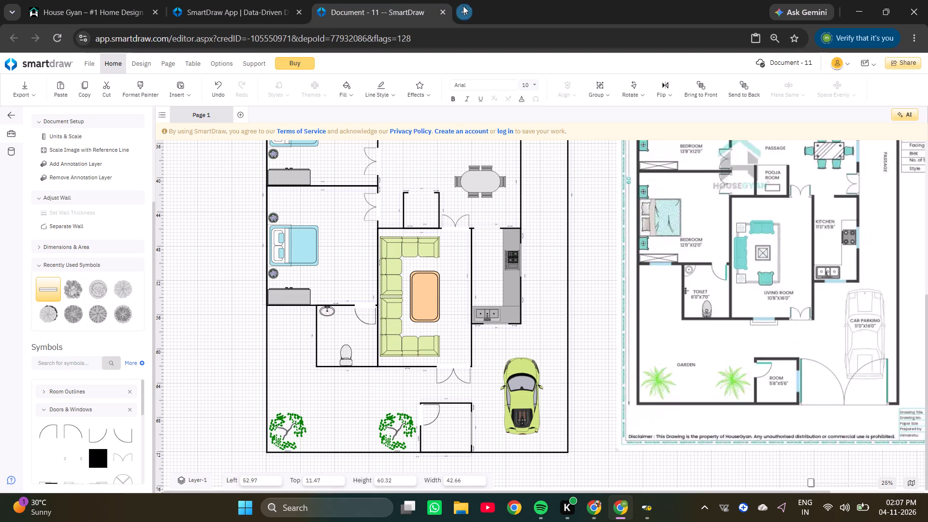
left_click(450, 237)
key("g")
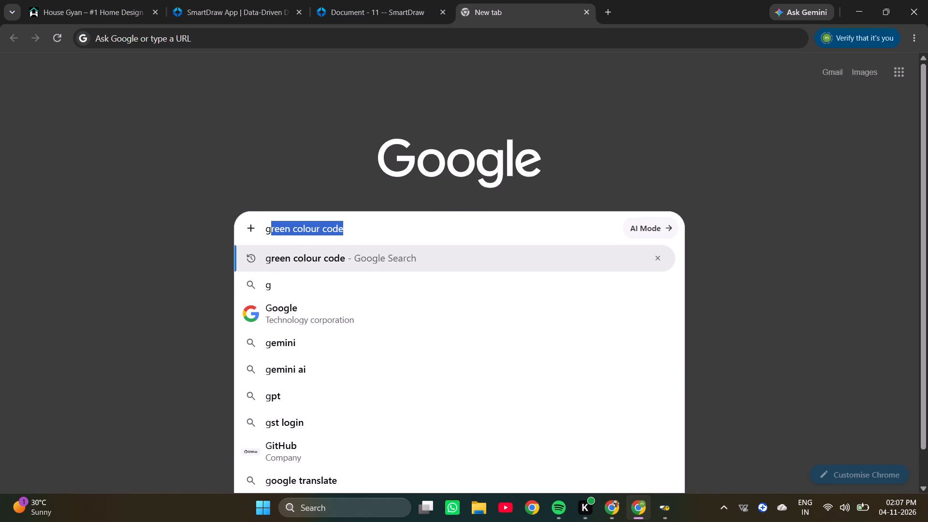
key("BackSpace")
type("ho")
key("BackSpace")
key("BackSpace")
key("BackSpace")
key("BackSpace")
key("BackSpace")
key("BackSpace")
key("BackSpace")
key("BackSpace")
key("BackSpace")
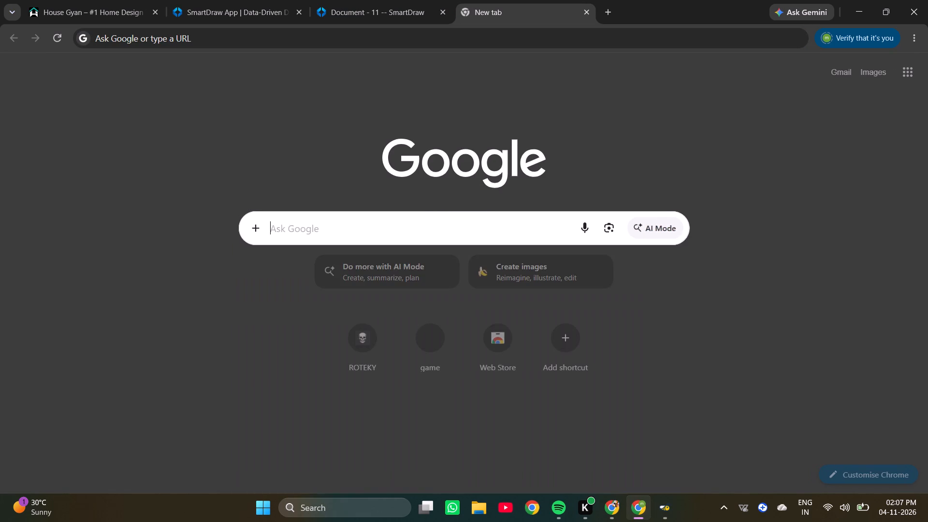
type("house gyab")
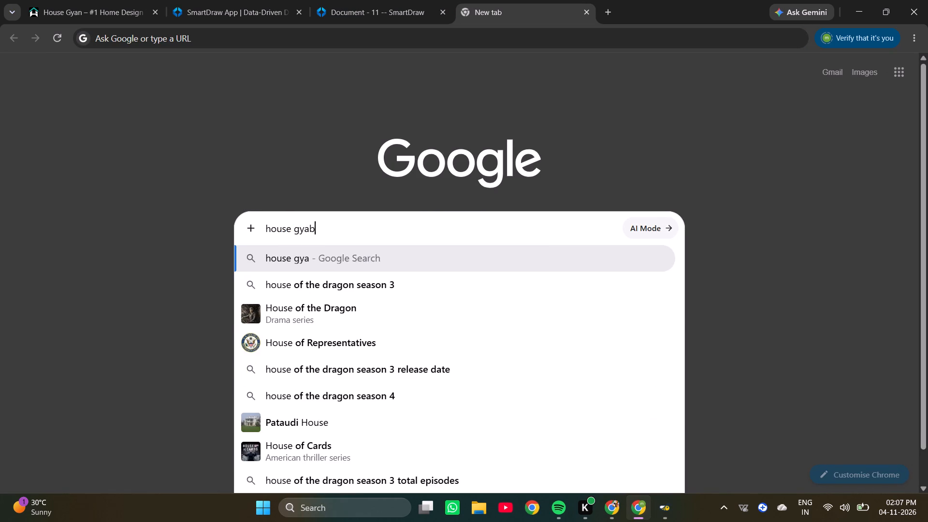
key("space")
key("BackSpace")
key("BackSpace")
type("n house")
key("Return")
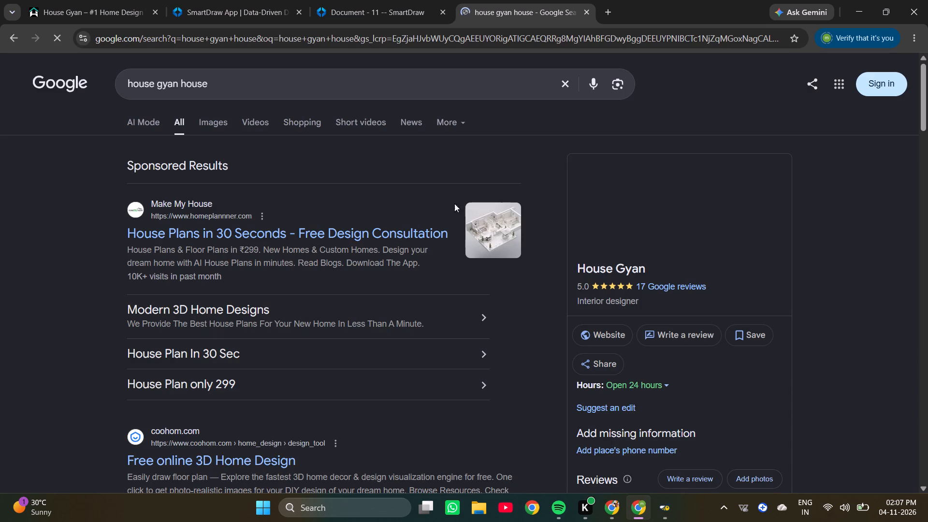
left_click(225, 122)
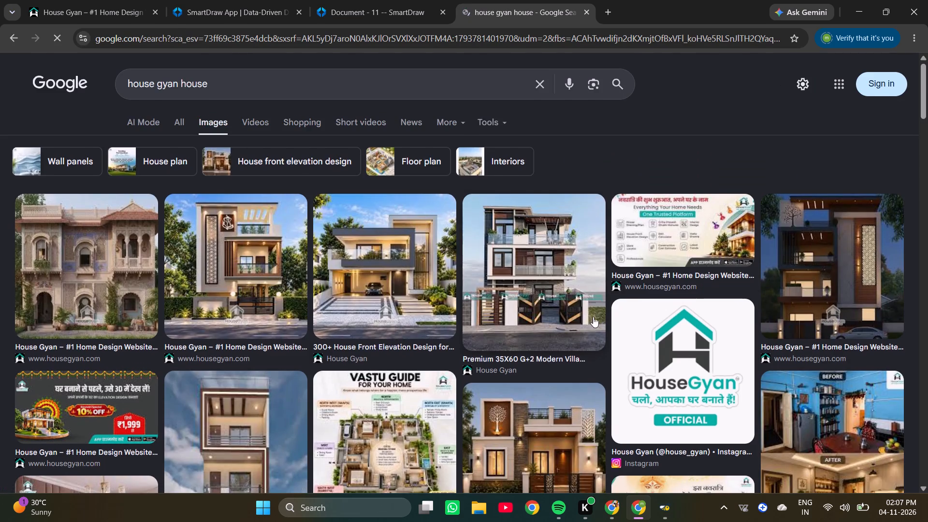
scroll(593, 317, "down", 3)
scroll(594, 249, "down", 2)
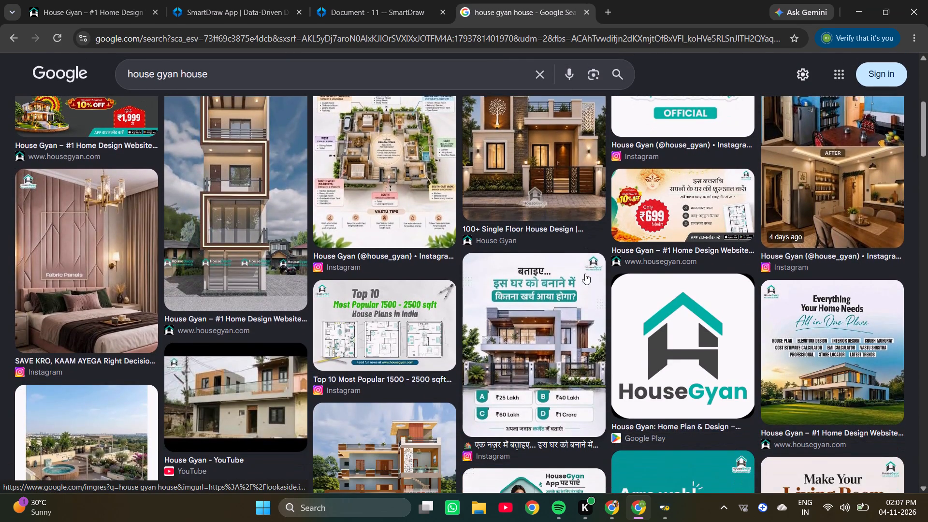
scroll(584, 273, "down", 4)
scroll(580, 271, "up", 7)
Search the images for "house gyan naksha" instead and copy the 30X50 North West Facing 3BHK ground floor plan image.
left_click_drag(244, 79, 187, 77)
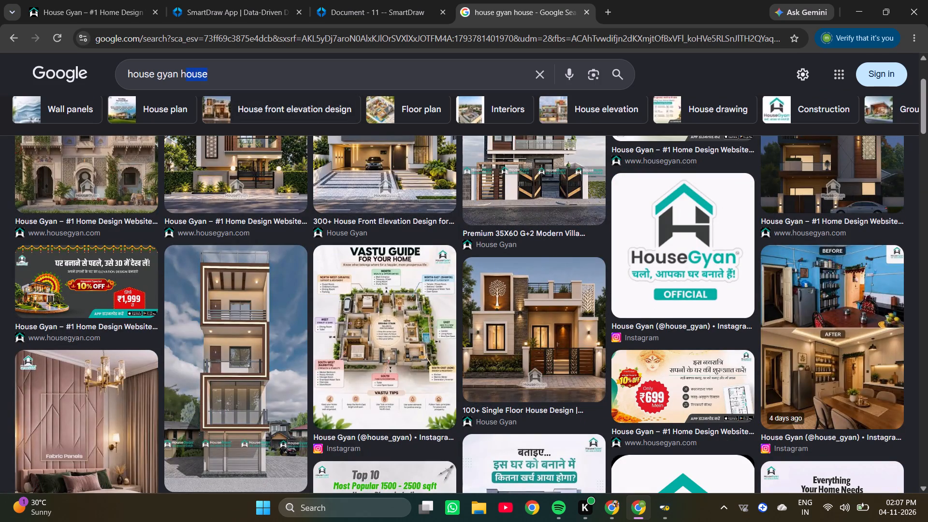
left_click_drag(187, 77, 180, 76)
type("naksha")
key("Return")
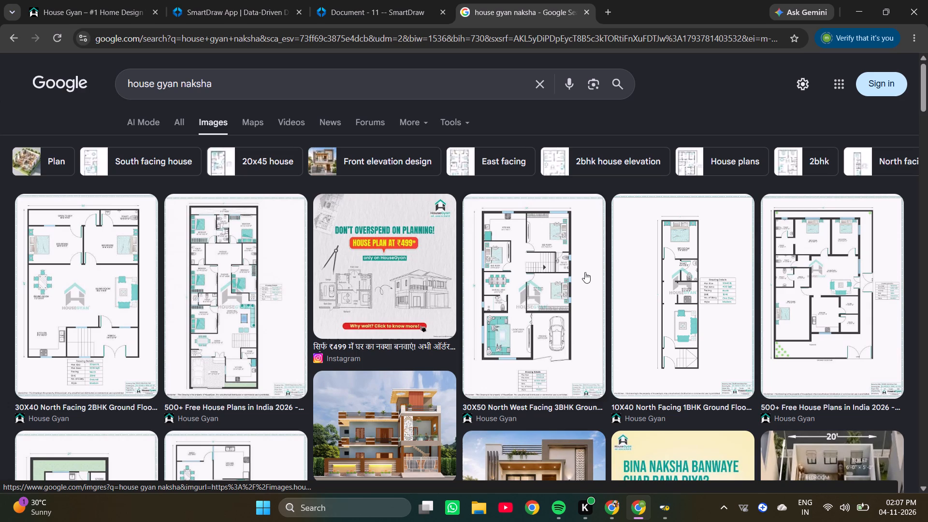
left_click(524, 281)
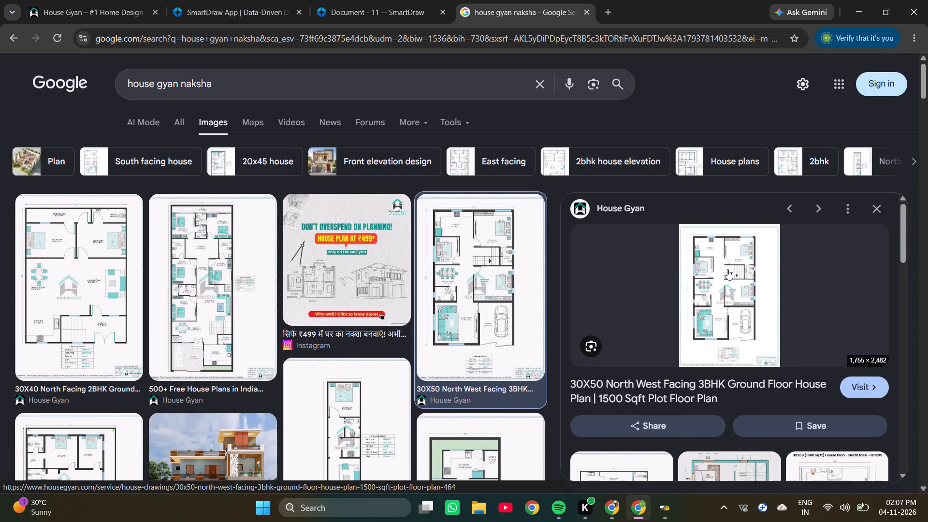
right_click(727, 269)
left_click(762, 417)
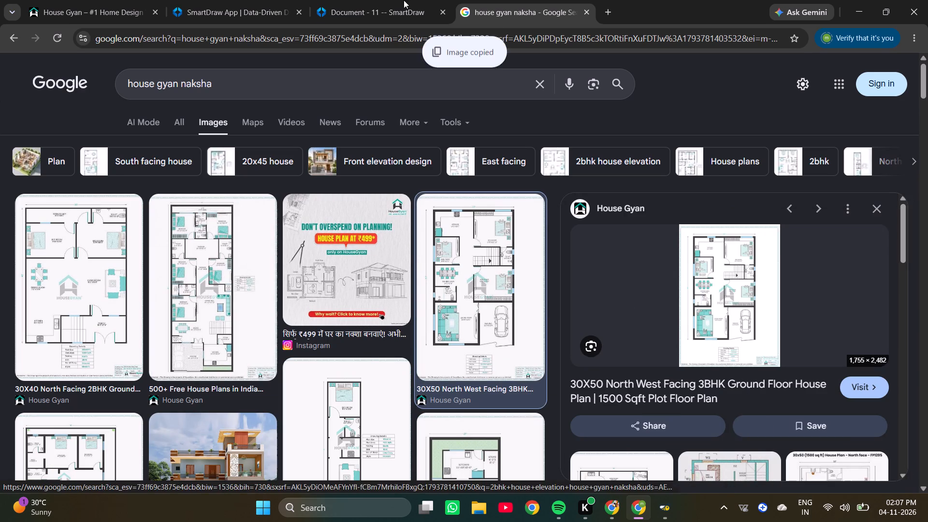
Create a new SmartDraw document from the Residential Floor Plan template.
left_click(333, 8)
scroll(210, 126, "up", 2)
left_click(211, 0)
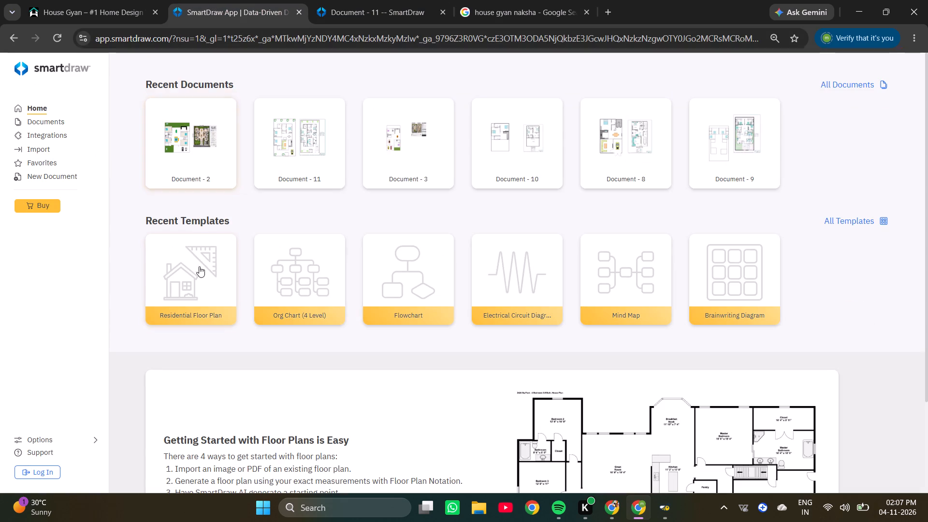
left_click(185, 263)
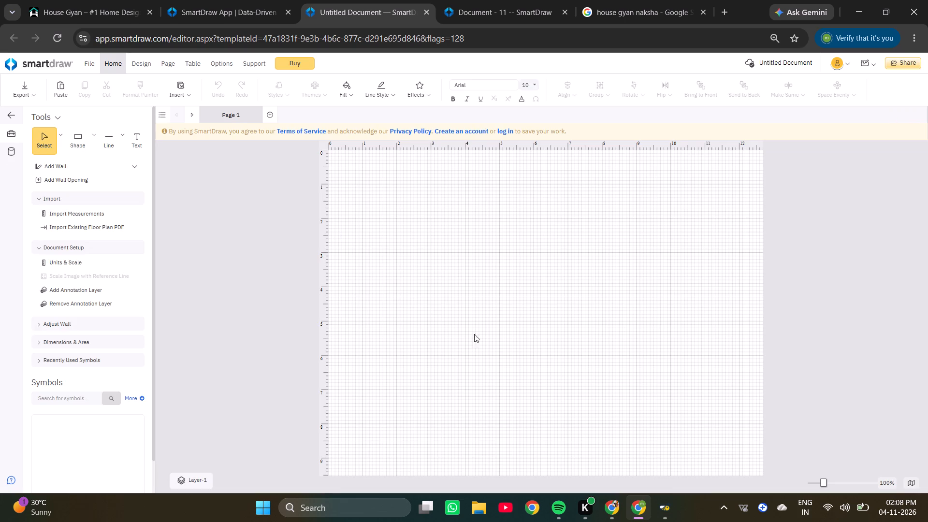
Paste the copied 30X50 floor plan image onto the blank page as the reference.
right_click(619, 275)
left_click(654, 294)
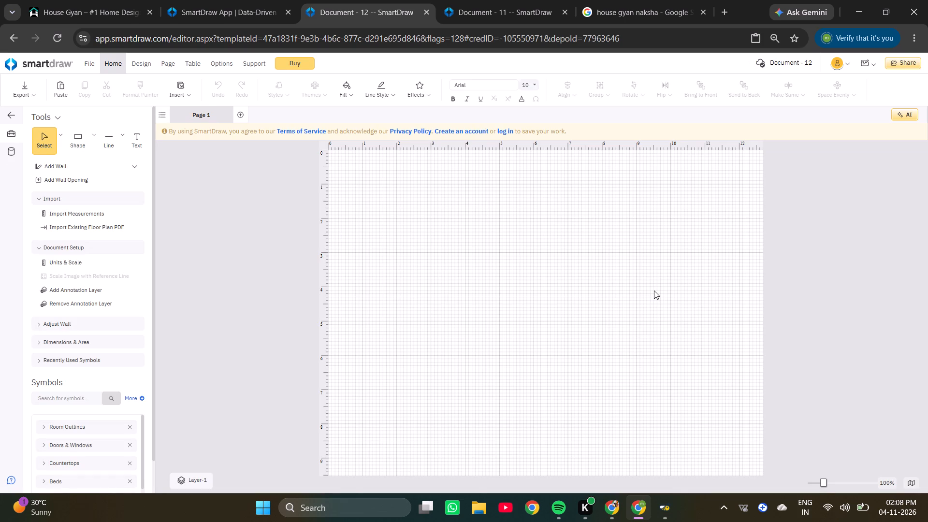
left_click(507, 368)
left_click_drag(507, 368, 502, 377)
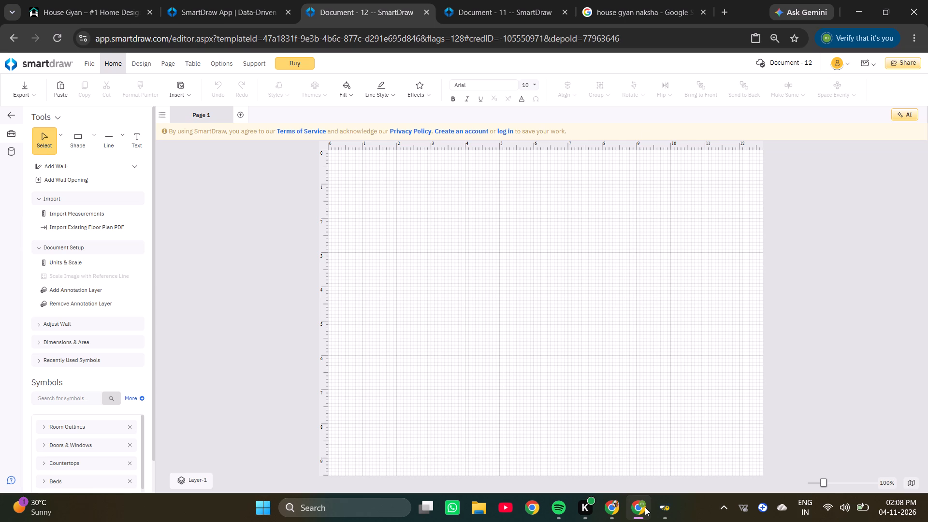
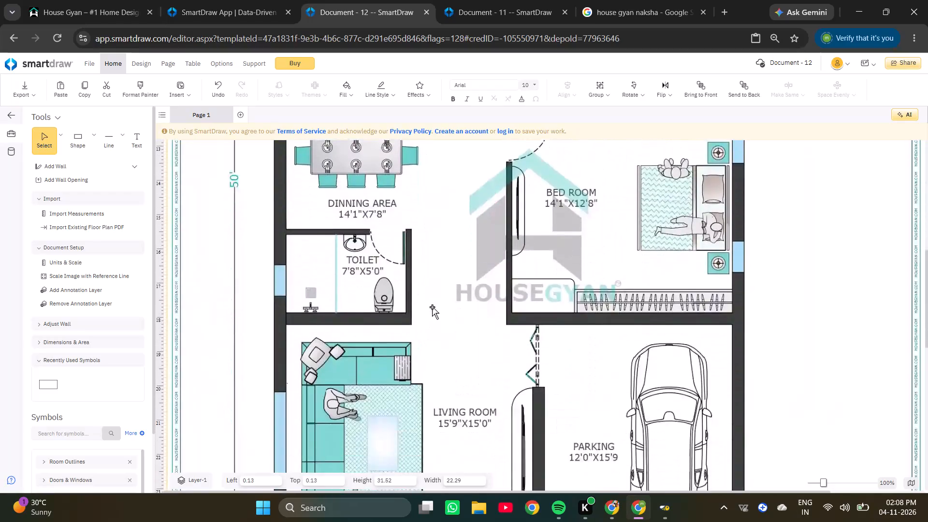
Move the reference floor plan image to the far right of the page, at about 57.16 left and 2.79 top.
scroll(500, 290, "up", 3)
scroll(544, 379, "up", 1)
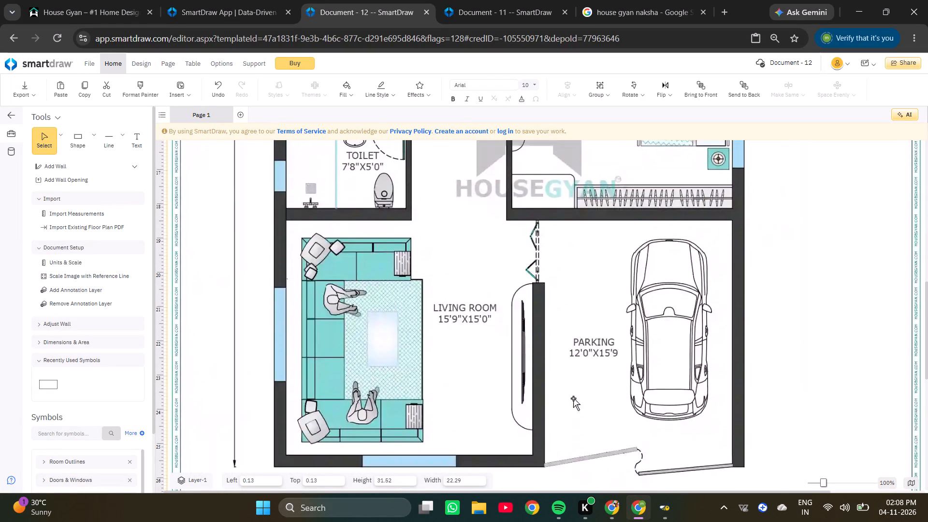
scroll(406, 379, "up", 3)
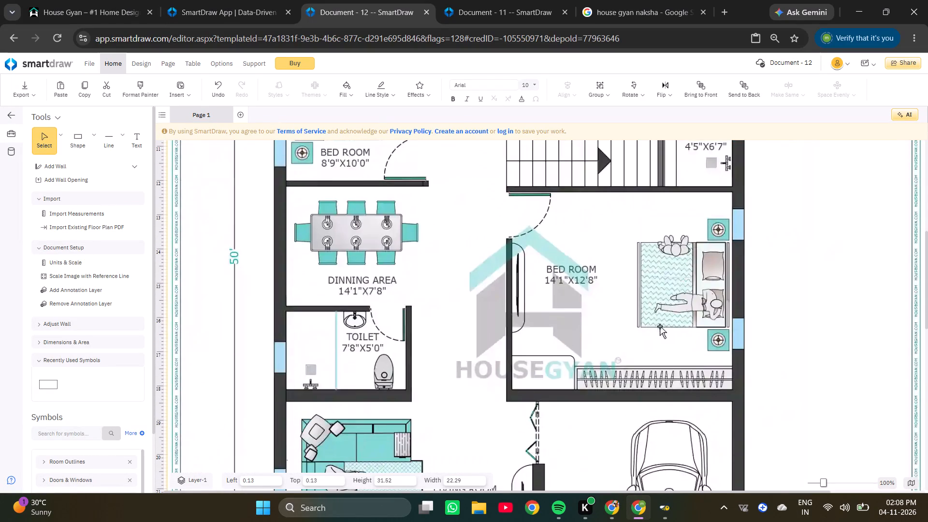
scroll(598, 339, "up", 3)
scroll(673, 326, "up", 2)
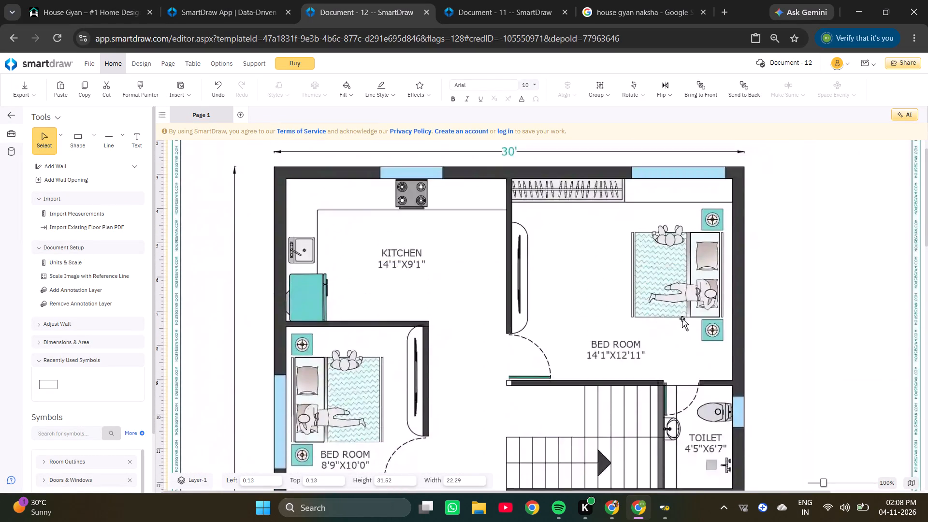
scroll(482, 338, "down", 5)
left_click_drag(499, 298, 545, 313)
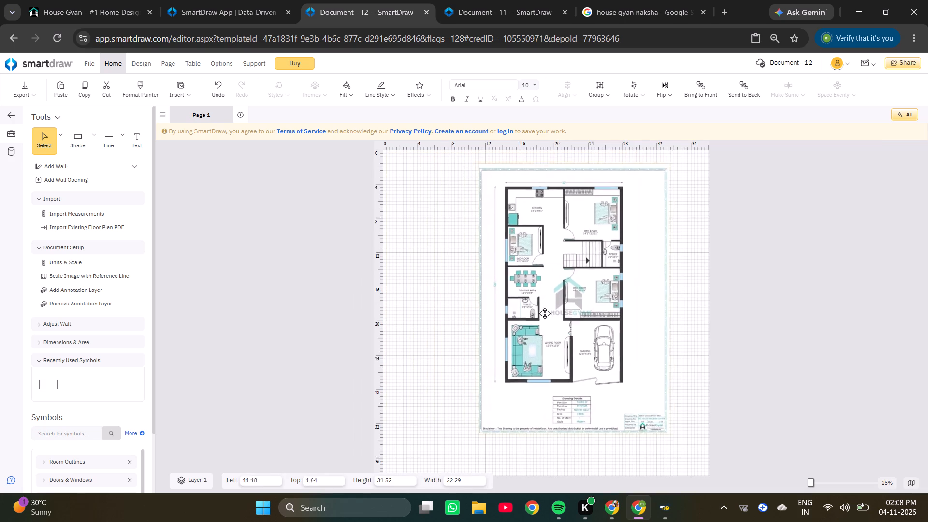
left_click_drag(545, 313, 716, 321)
Examine the room layout and overall dimensions on the reference floor plan.
scroll(735, 187, "up", 3, "ctrl")
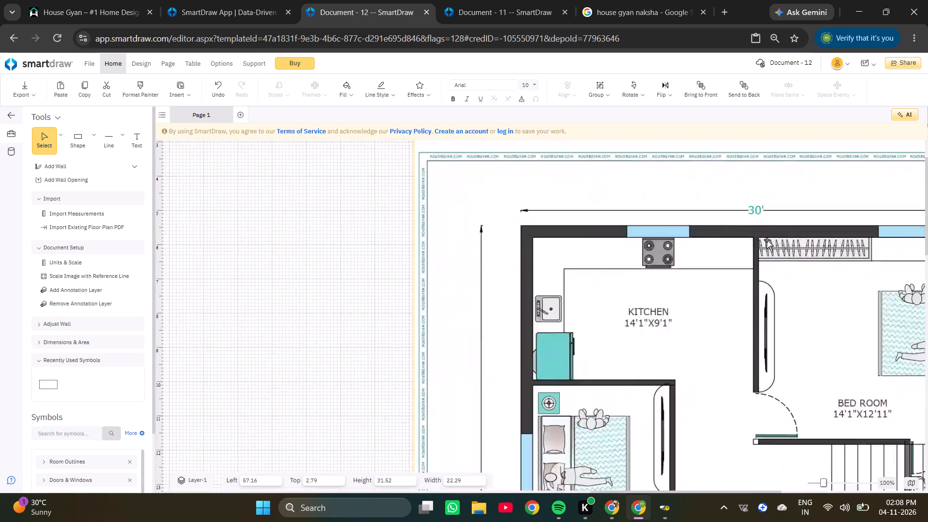
scroll(767, 240, "up", 3, "ctrl")
scroll(774, 257, "down", 6, "ctrl")
scroll(686, 305, "up", 4, "ctrl")
scroll(643, 293, "down", 4, "ctrl")
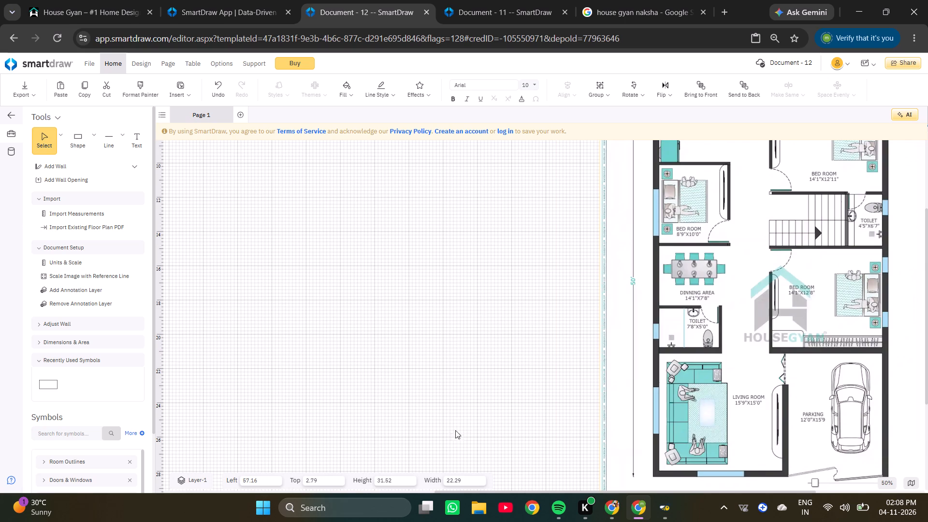
scroll(451, 413, "down", 2, "ctrl")
scroll(424, 321, "down", 5)
left_click(711, 292)
scroll(726, 213, "up", 3, "ctrl")
scroll(726, 213, "down", 5, "ctrl")
scroll(18, 391, "down", 2)
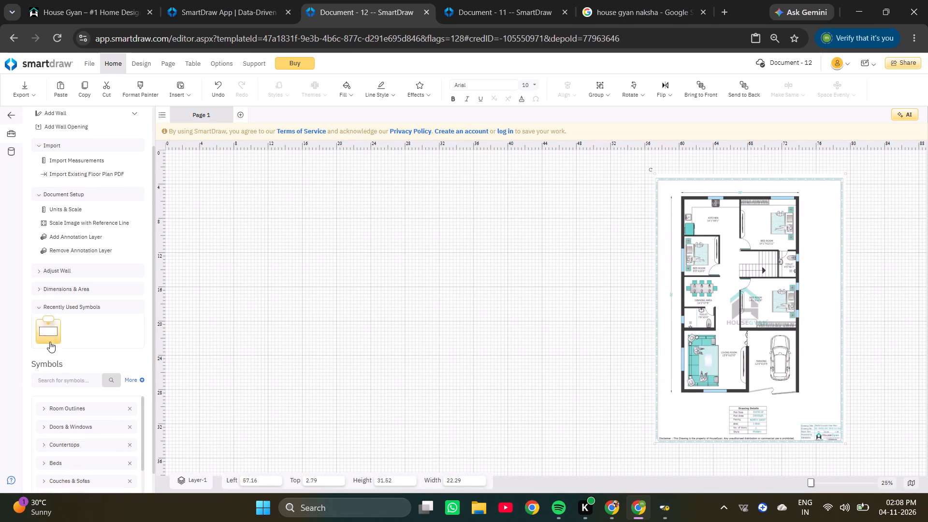
Add the 15 x 20 room outline symbol and place it on the empty area beside the reference plan.
scroll(50, 342, "down", 1)
left_click(77, 413)
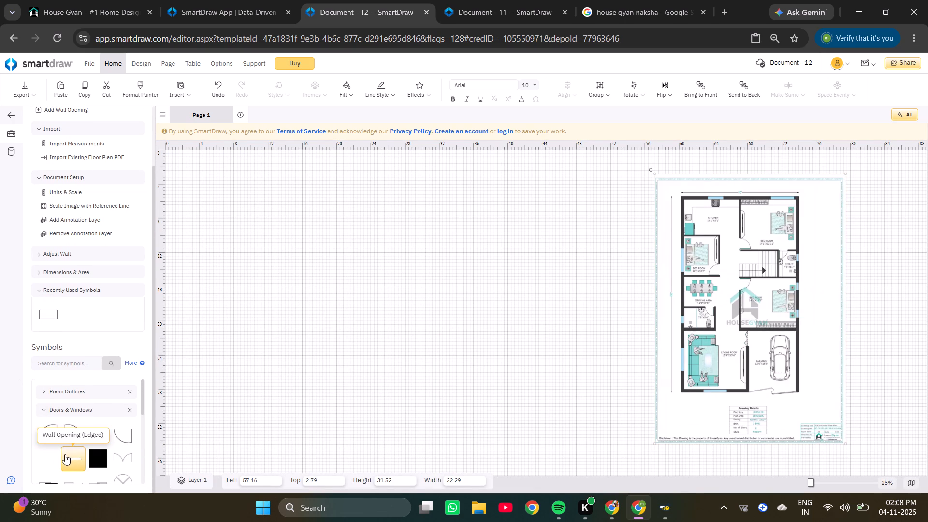
scroll(82, 406, "down", 2)
scroll(69, 390, "up", 2)
left_click(39, 413)
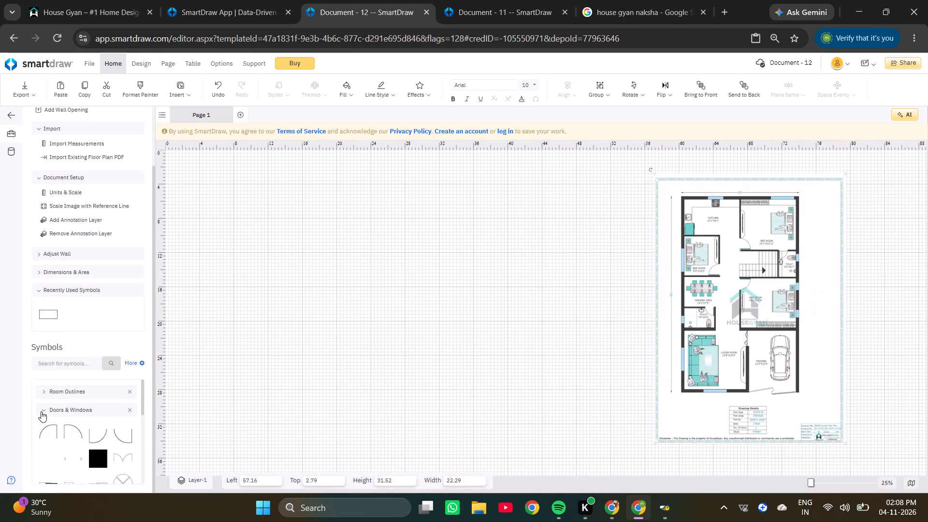
left_click(44, 411)
left_click(57, 394)
scroll(103, 465, "down", 2)
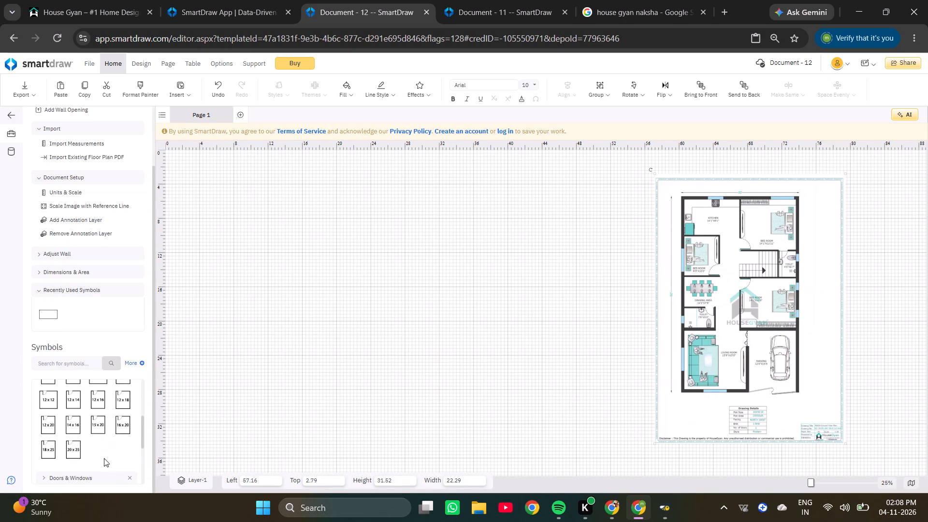
double_click(99, 414)
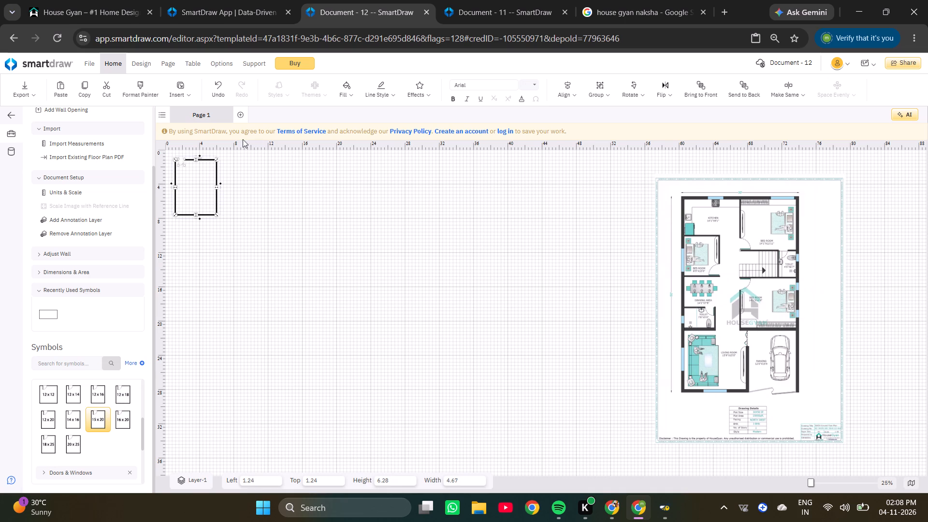
left_click_drag(203, 160, 356, 222)
Set the room outline's width to 30.
scroll(356, 222, "up", 6, "ctrl")
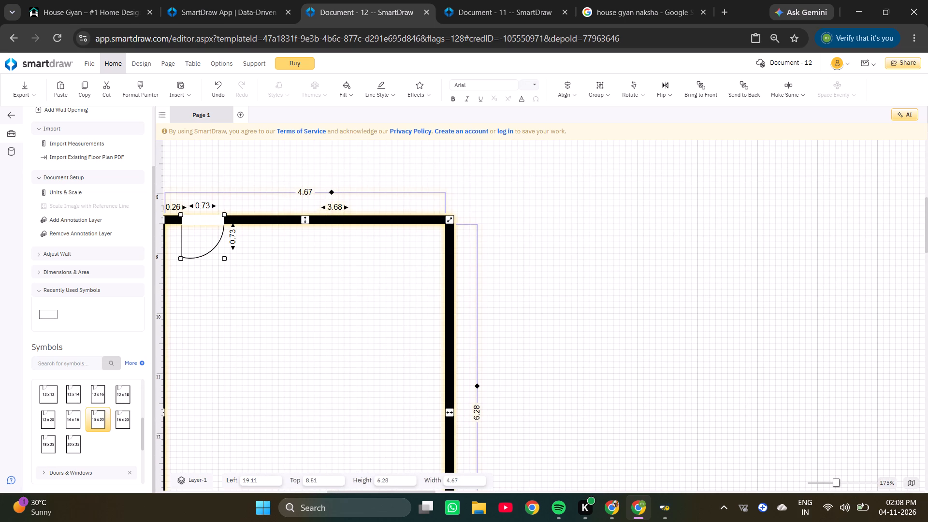
left_click(302, 189)
key("Left")
key("shift+Right")
key("shift+Right")
key("shift+Right")
key("shift+Right")
key("shift+Right")
key("shift+Right")
key("shift+Right")
key("shift+Right")
key("shift+Right")
key("shift+Right")
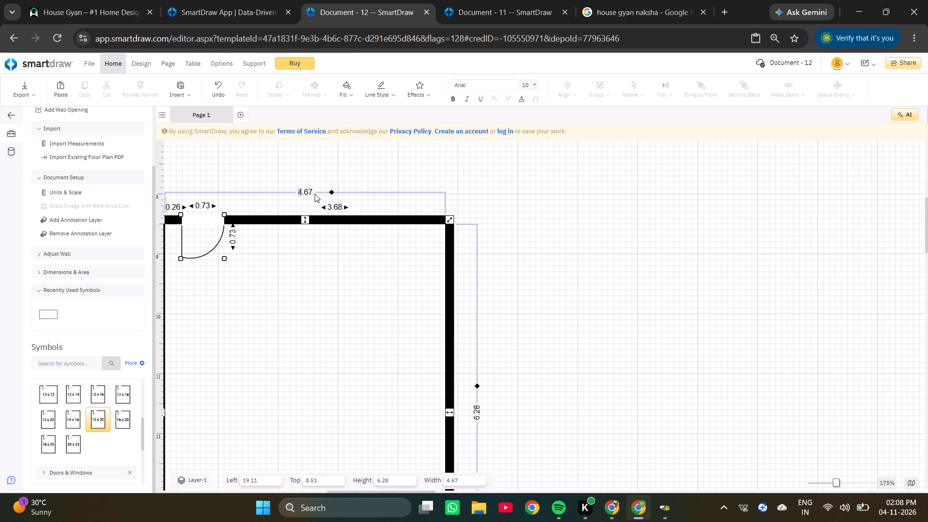
type("30")
key("Return")
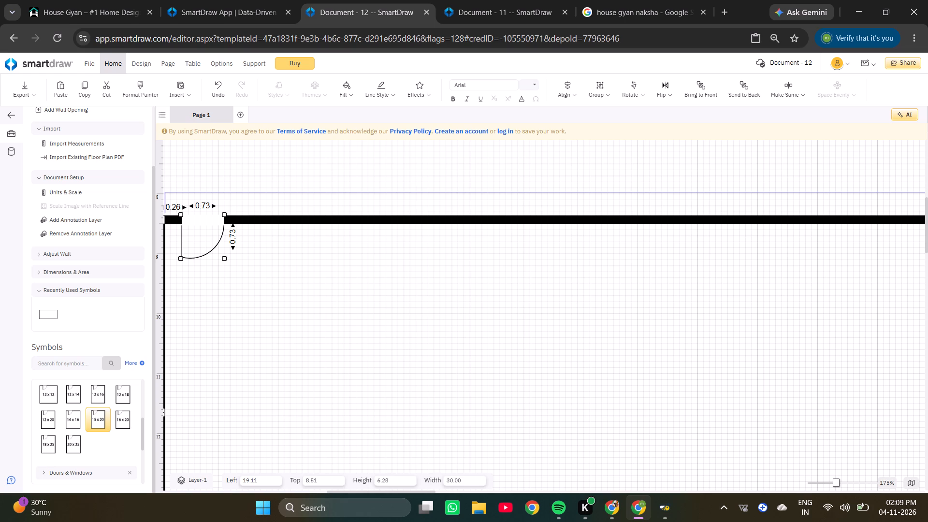
Move the widened room outline closer to the reference image, to about 22.67 left and 8.51 top.
left_click_drag(416, 220, 635, 169)
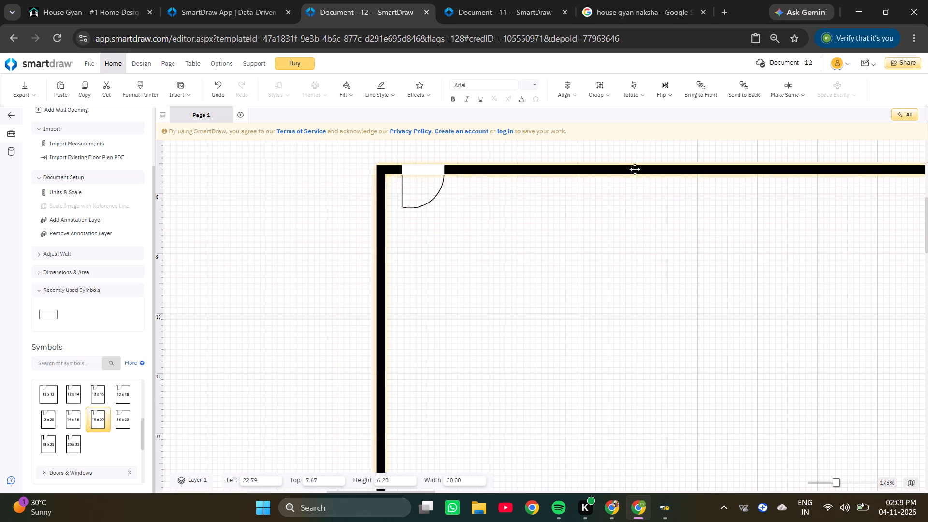
left_click_drag(635, 169, 630, 221)
Inspect the widened room outline from end to end and compare it with the reference plan beside it.
scroll(615, 306, "up", 5)
scroll(610, 316, "down", 9)
scroll(607, 304, "up", 4)
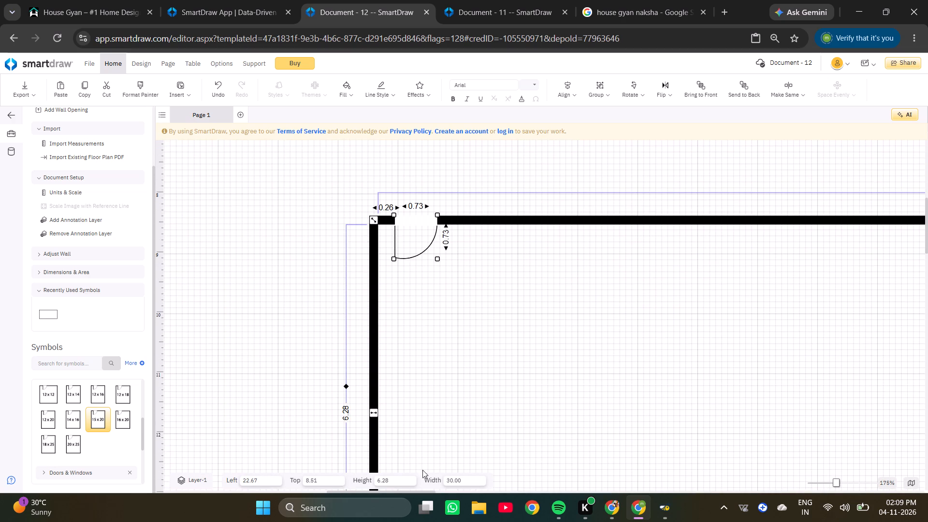
left_click(355, 490)
left_click_drag(357, 493, 387, 492)
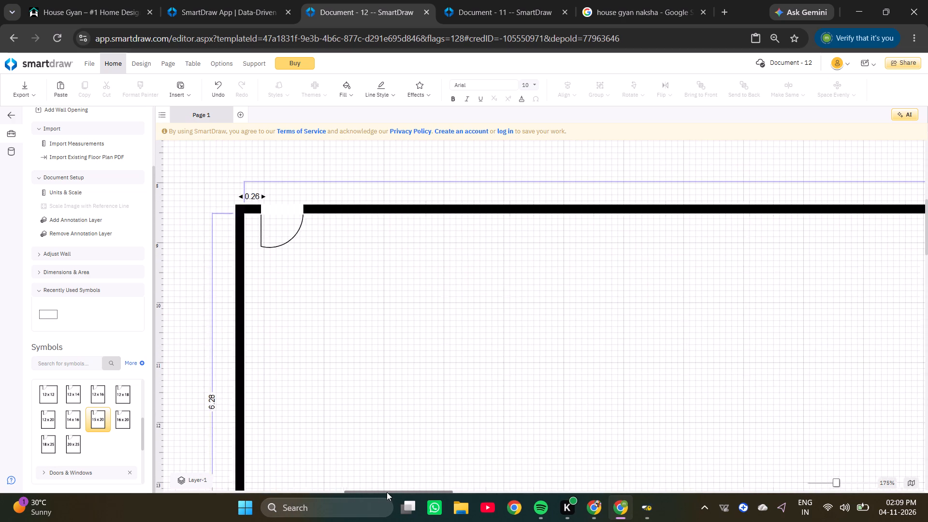
left_click_drag(387, 492, 542, 447)
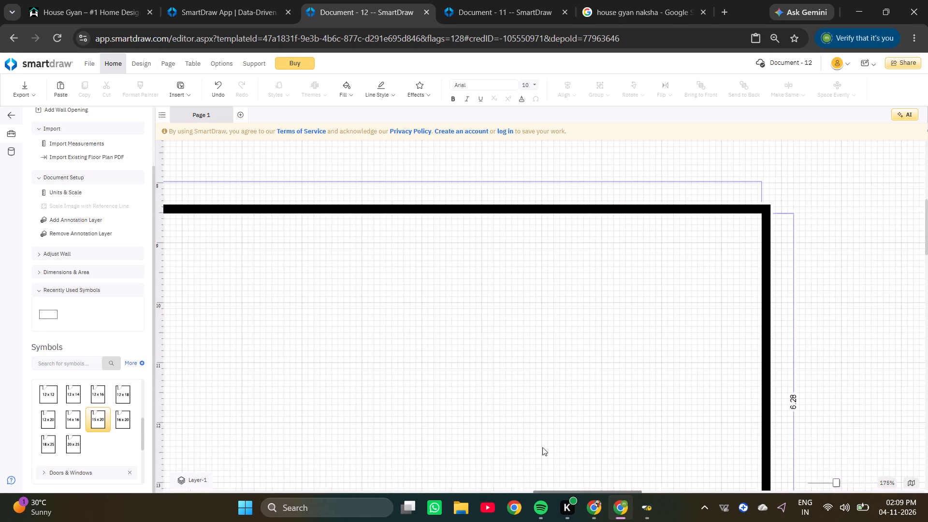
left_click_drag(542, 447, 615, 437)
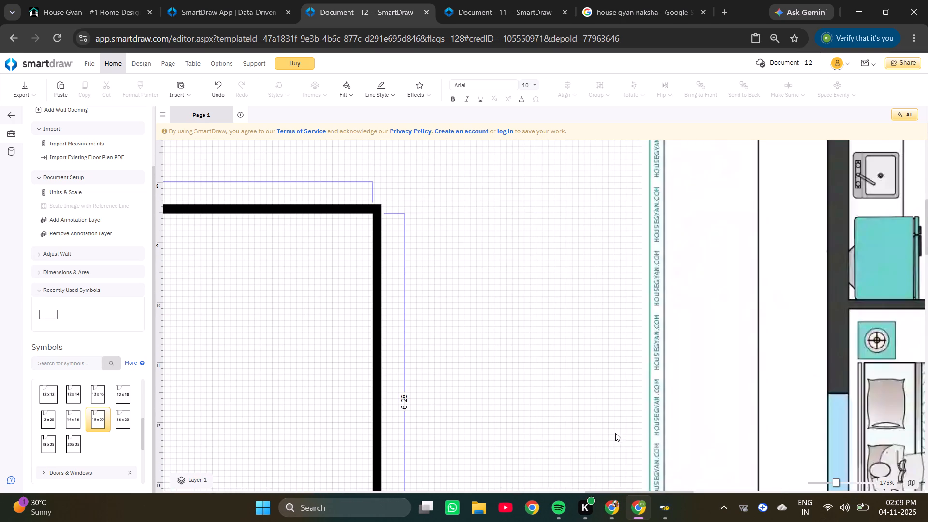
scroll(621, 366, "down", 7)
scroll(622, 362, "up", 6)
scroll(624, 362, "down", 7)
scroll(629, 362, "up", 5)
scroll(629, 361, "down", 6)
scroll(629, 361, "up", 5)
scroll(629, 360, "down", 6)
scroll(629, 358, "up", 6)
scroll(629, 358, "down", 5)
scroll(629, 357, "up", 3)
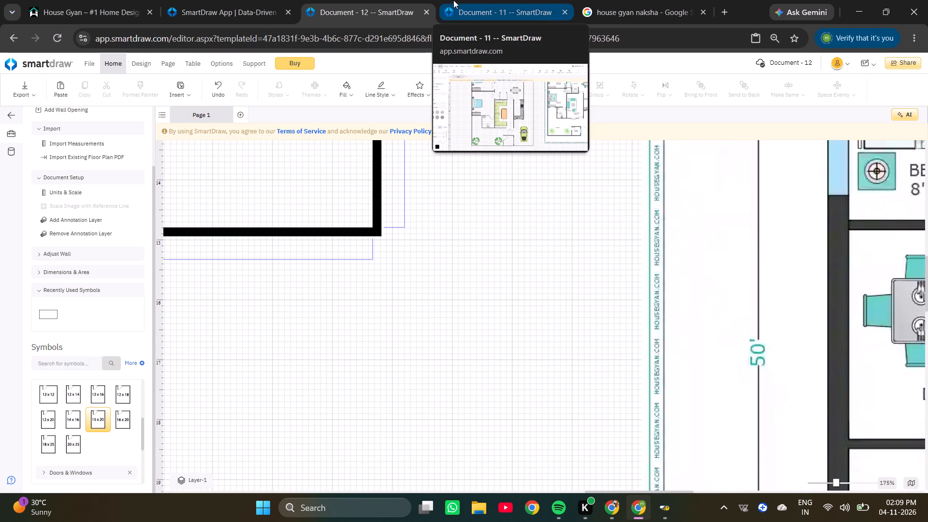
scroll(311, 293, "down", 6, "ctrl")
scroll(411, 246, "down", 1, "ctrl")
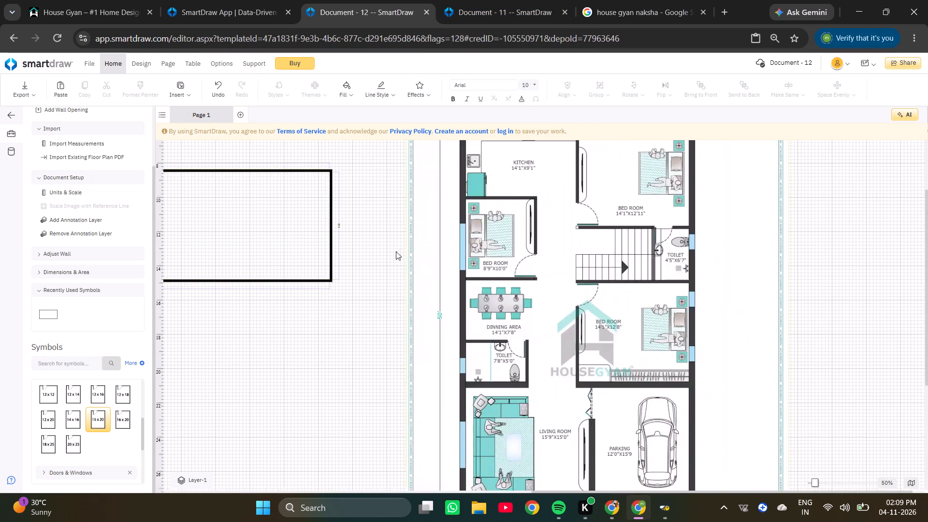
scroll(396, 251, "down", 3, "ctrl")
Switch to Spotify, search for "mata rani", play the song Bigdi Meri Bana De, and return to the drawing.
left_click(568, 511)
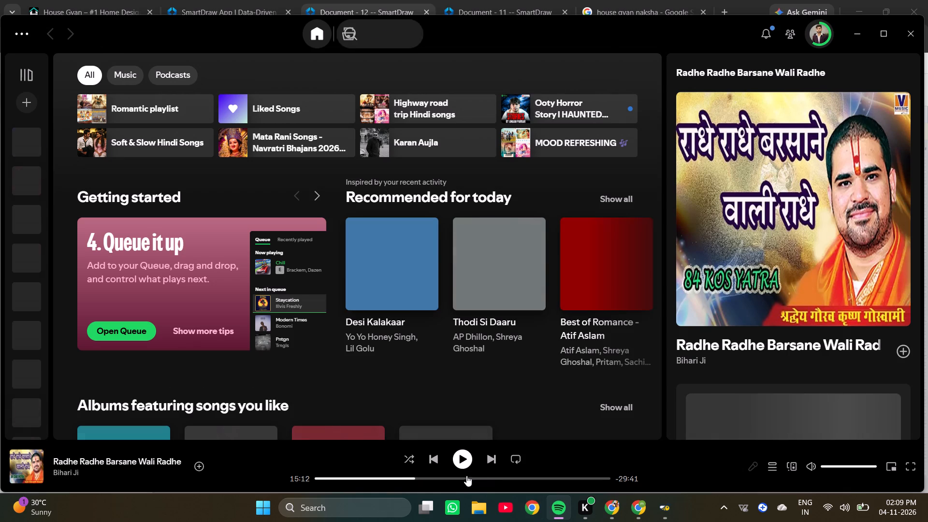
left_click(469, 457)
left_click(889, 31)
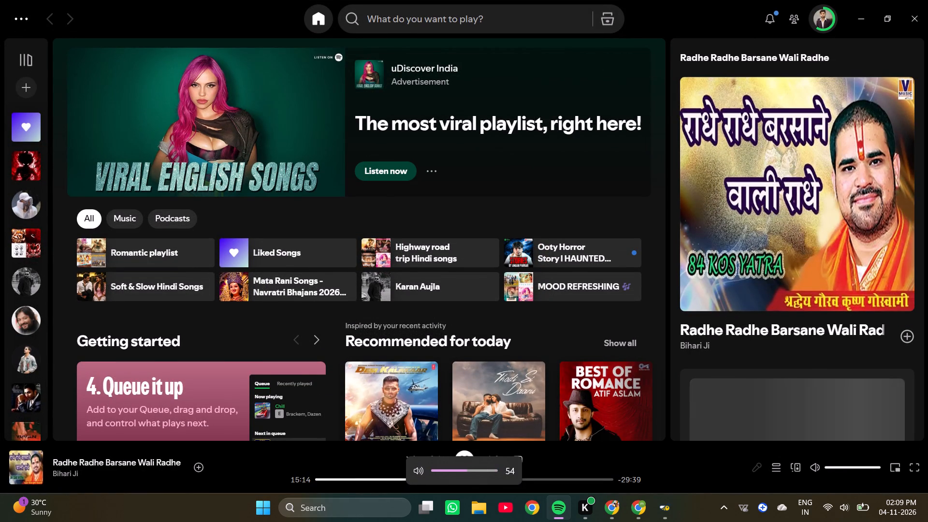
left_click(414, 23)
type("mata")
key("space")
key("d")
key("BackSpace")
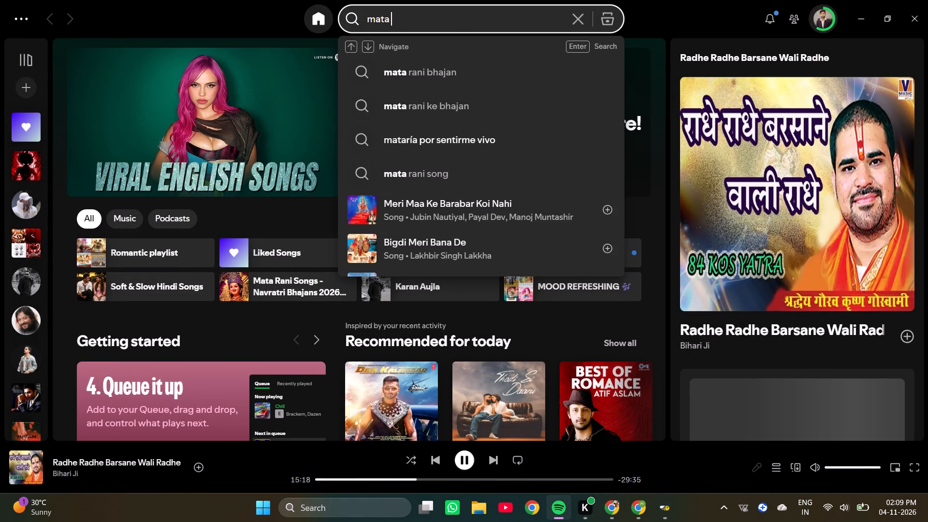
type("rani")
key("space")
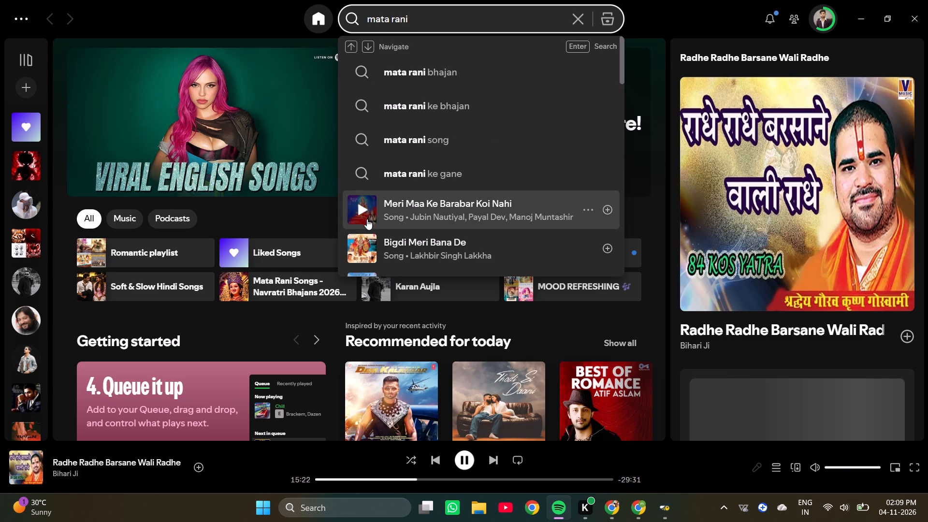
left_click(362, 248)
left_click(871, 0)
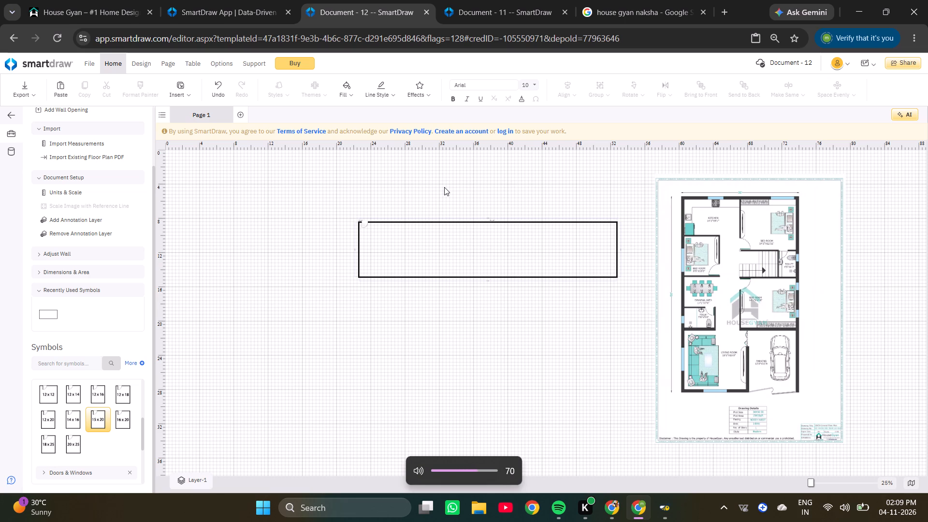
Set the room outline's height to 50.
scroll(711, 191, "up", 1, "ctrl")
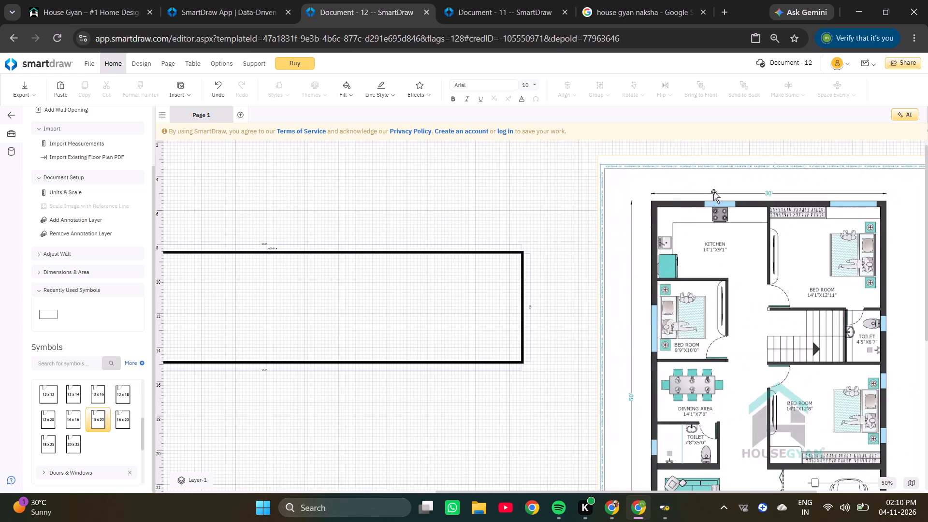
scroll(632, 387, "down", 2)
scroll(582, 309, "down", 2, "ctrl")
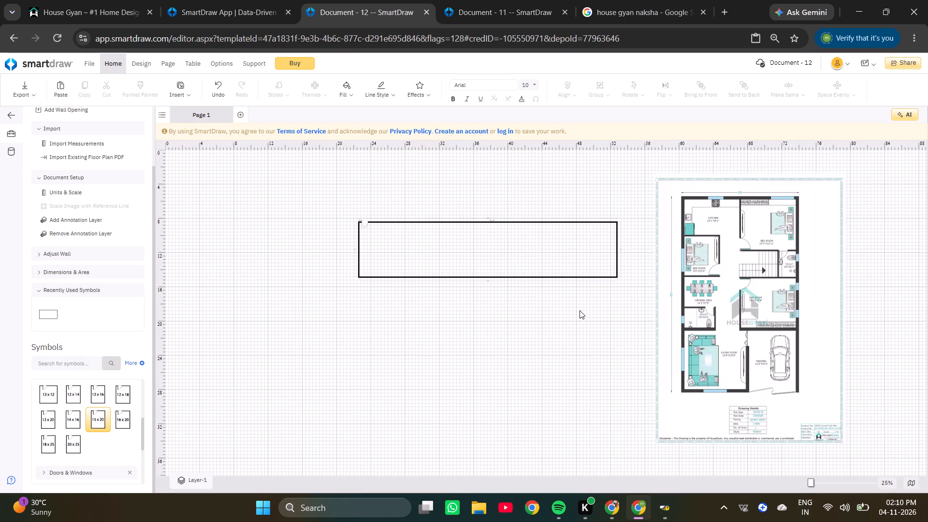
scroll(362, 254, "up", 5, "ctrl")
left_click(322, 233)
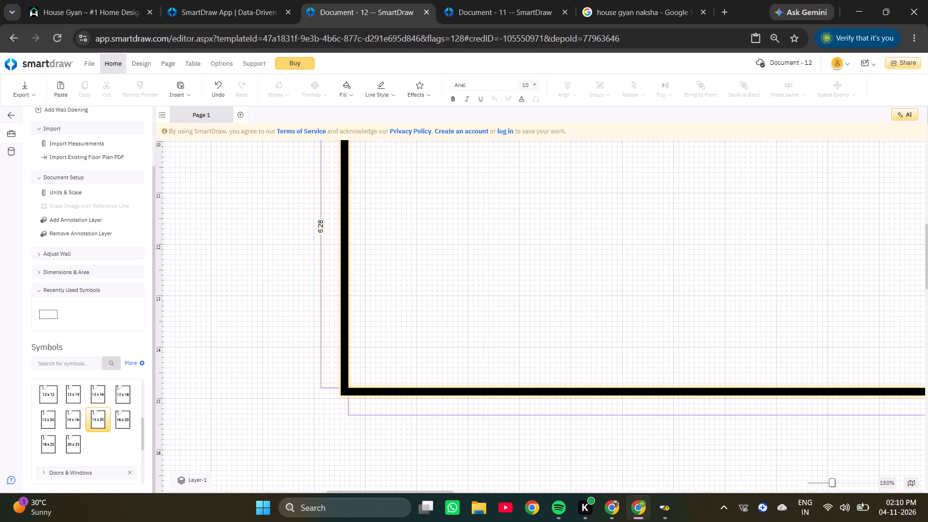
left_click(322, 228)
key("ctrl+a")
key("Right")
key("Right")
key("Right")
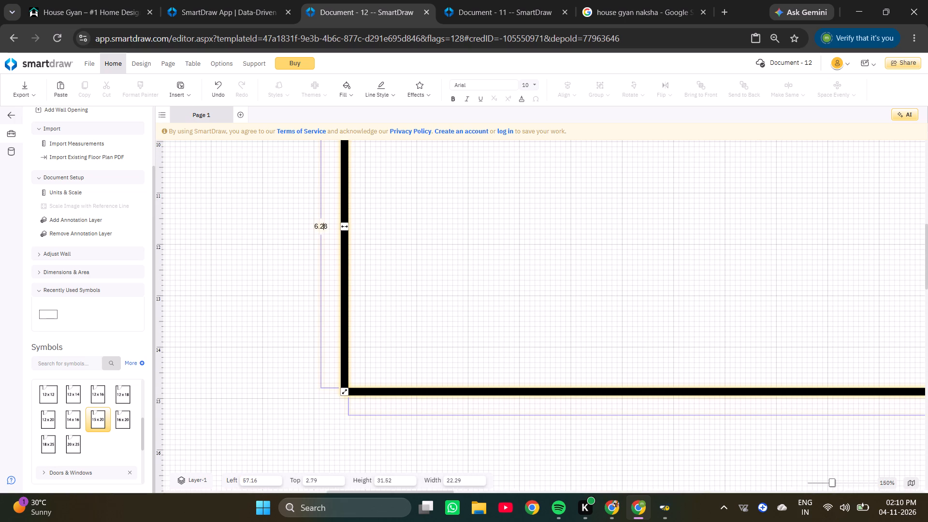
key("BackSpace")
key("BackSpace")
key("BackSpace")
key("BackSpace")
key("BackSpace")
type("50")
key("Return")
Move the room outline and reference image together down and left, placing the image at about 35.12 left and 12.97 top.
scroll(393, 205, "down", 7, "ctrl")
scroll(559, 226, "up", 6)
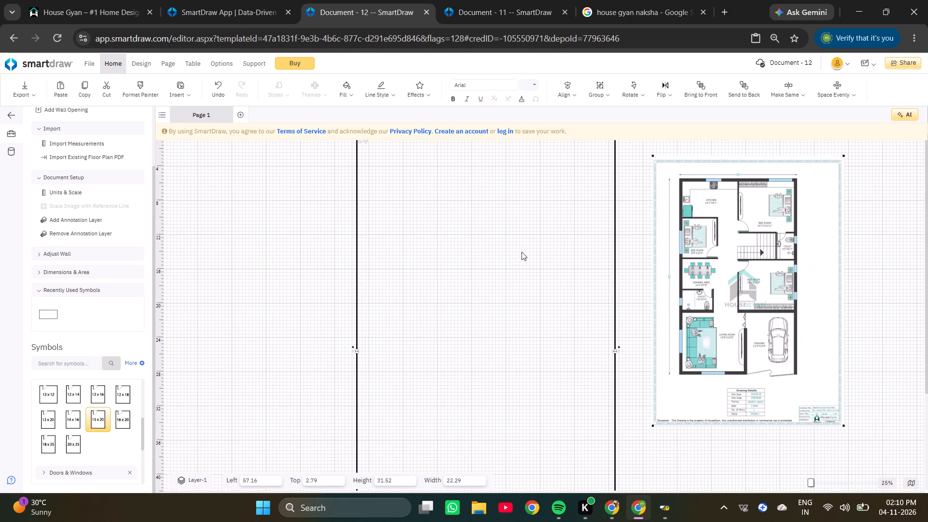
scroll(480, 219, "up", 5)
left_click_drag(615, 237, 410, 321)
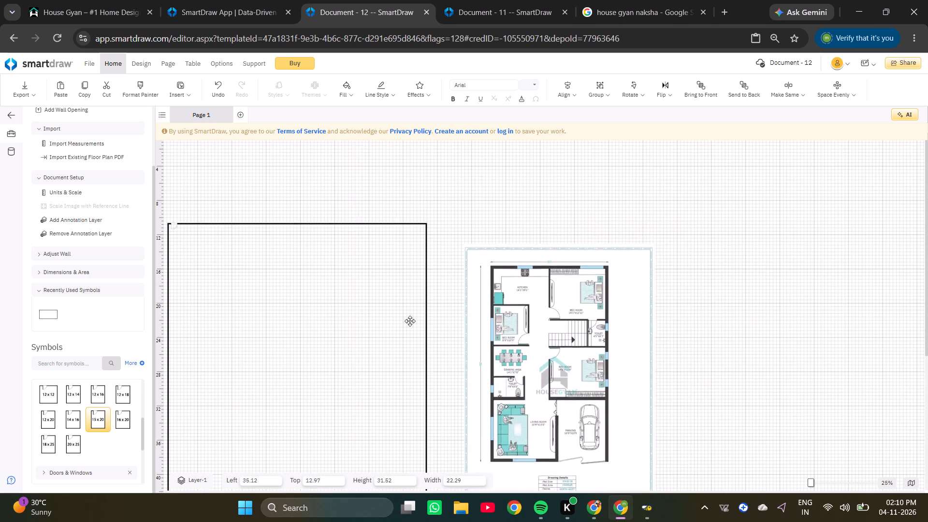
Move the room outline and reference image together further right on the page, placing the image at about 46.65 left and 14.34 top.
left_click_drag(410, 321, 480, 299)
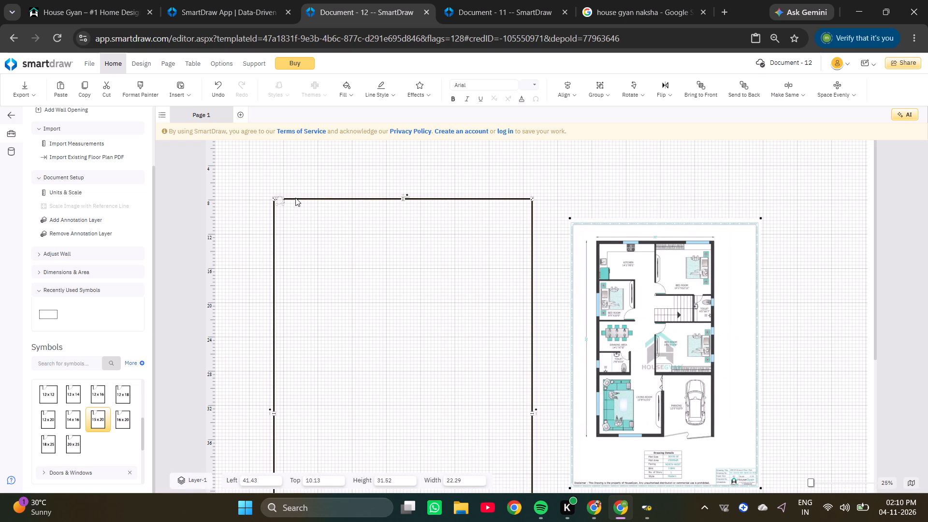
left_click_drag(297, 199, 326, 202)
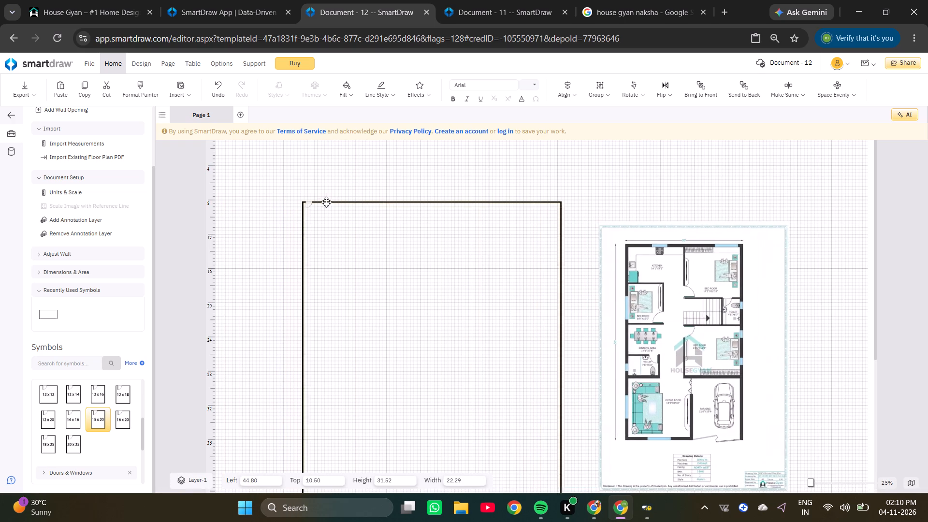
left_click_drag(326, 202, 338, 239)
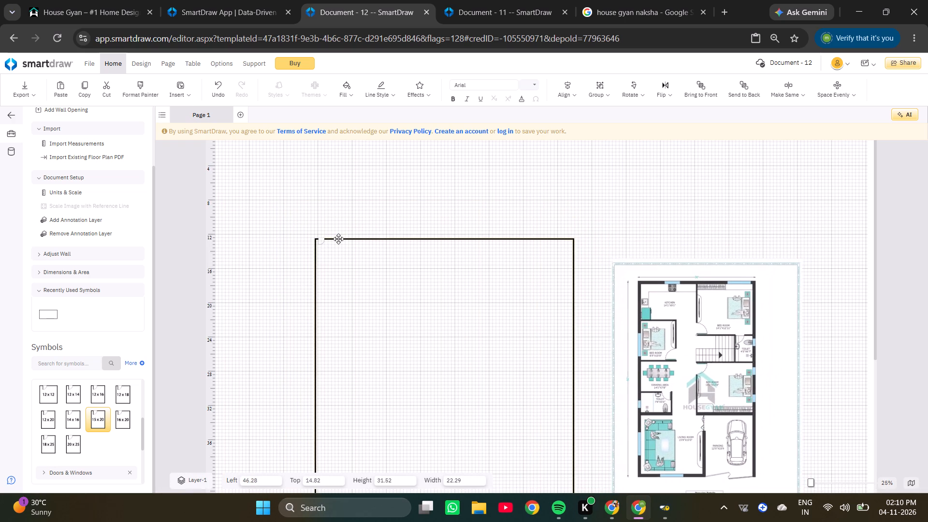
left_click_drag(338, 239, 341, 235)
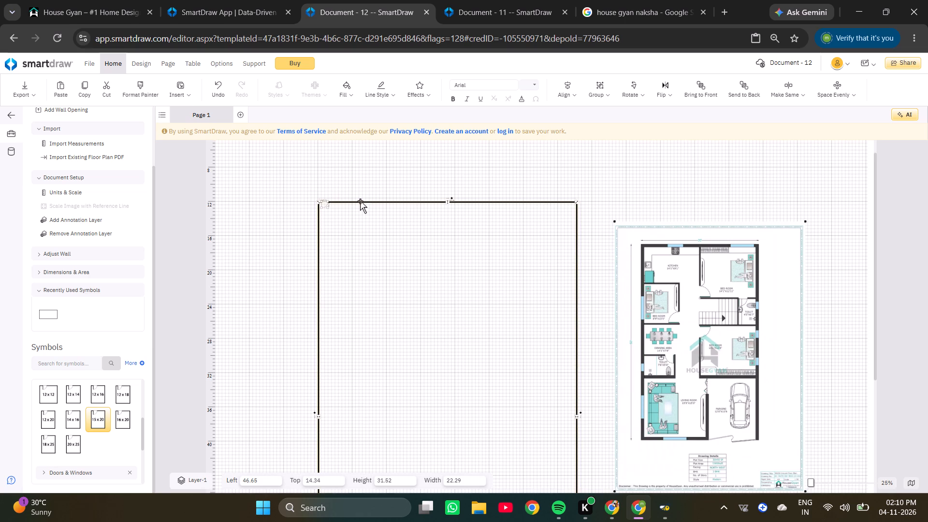
scroll(348, 233, "up", 5)
left_click(386, 181)
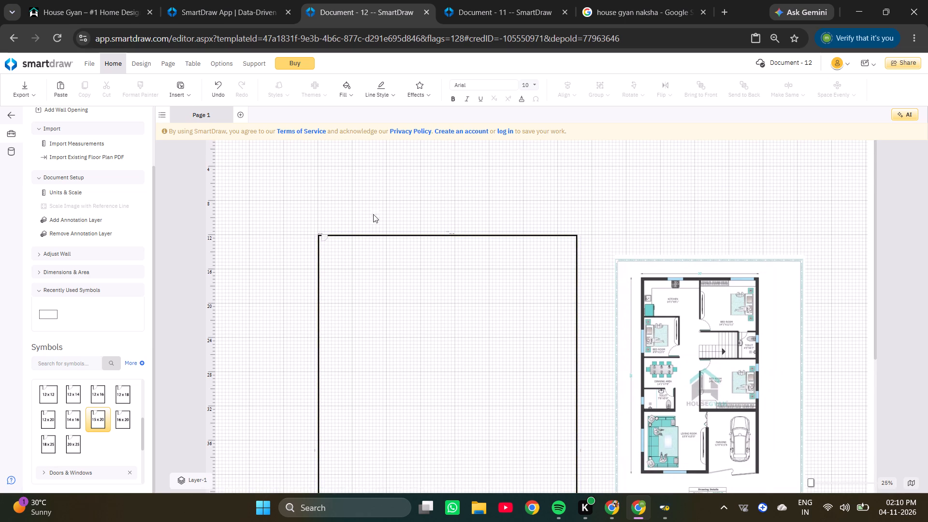
Delete the small label inside the room outline's upper-left corner.
scroll(330, 228, "up", 4, "ctrl")
left_click(301, 280)
key("Delete")
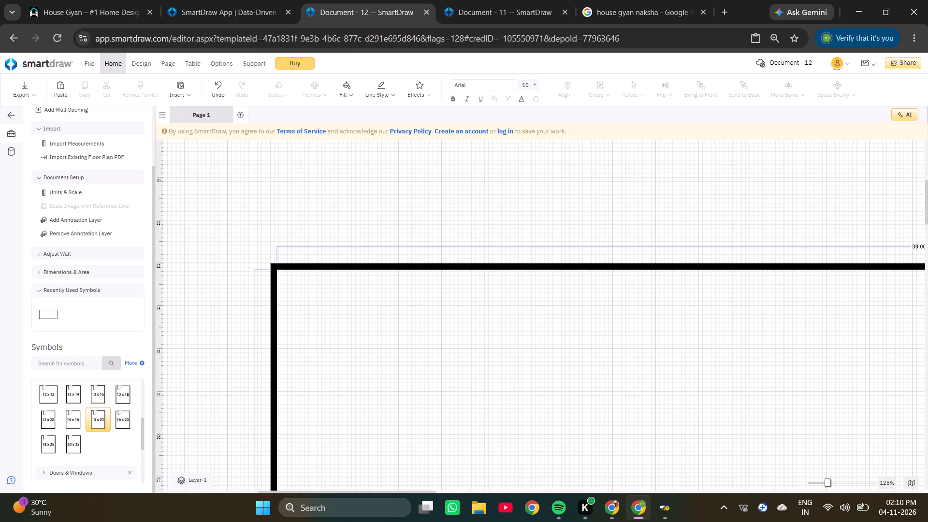
Move only the reference plan image to about 48.03 left and 12.04 top, level with the room outline's top wall.
scroll(391, 340, "down", 7, "ctrl")
left_click(746, 349)
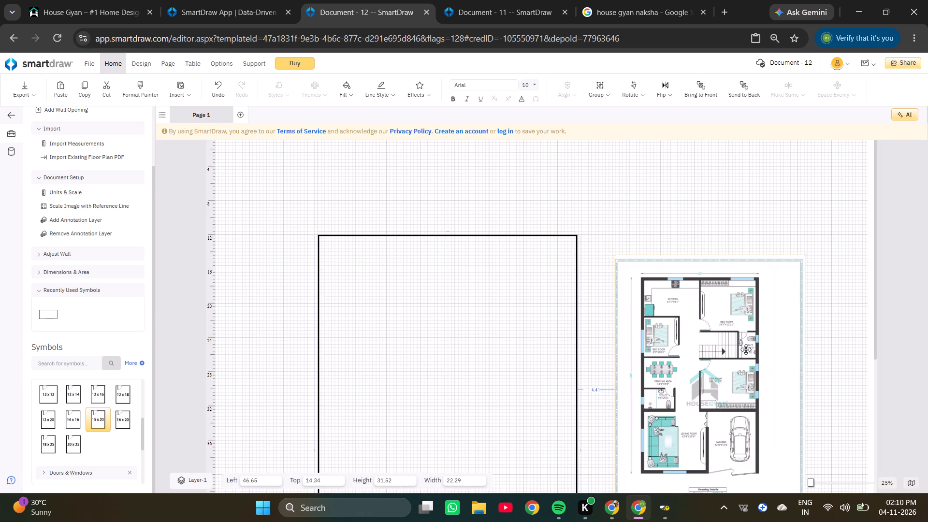
left_click_drag(746, 348, 759, 327)
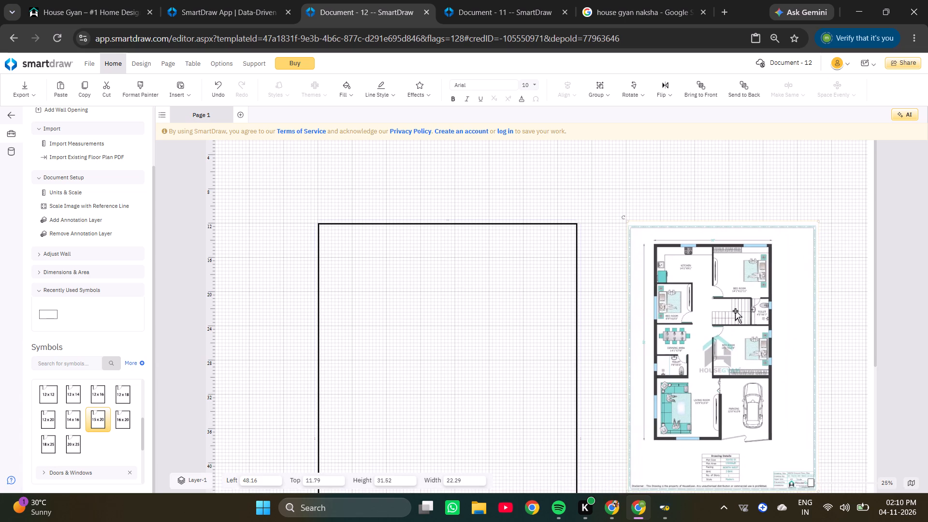
scroll(694, 265, "up", 4, "ctrl")
scroll(576, 255, "up", 2)
scroll(541, 360, "down", 1, "ctrl")
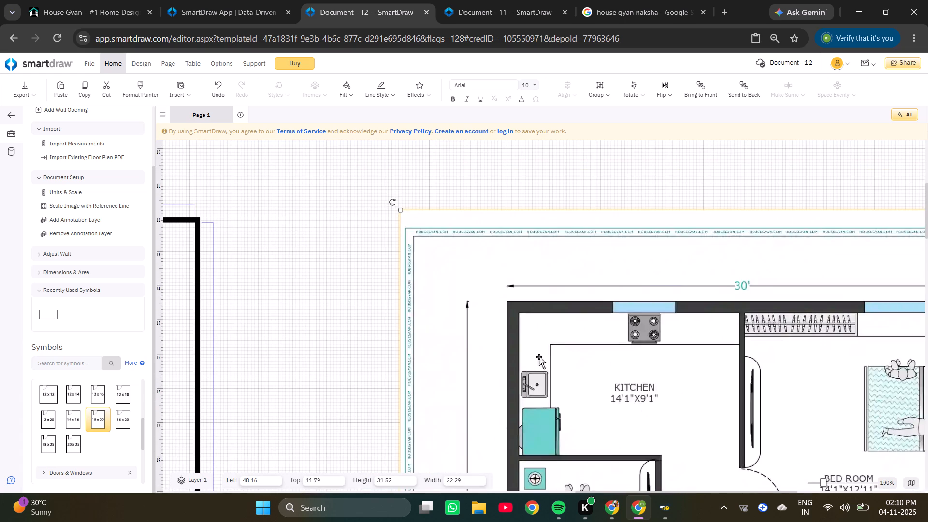
scroll(539, 357, "down", 1, "ctrl")
left_click_drag(542, 348, 539, 355)
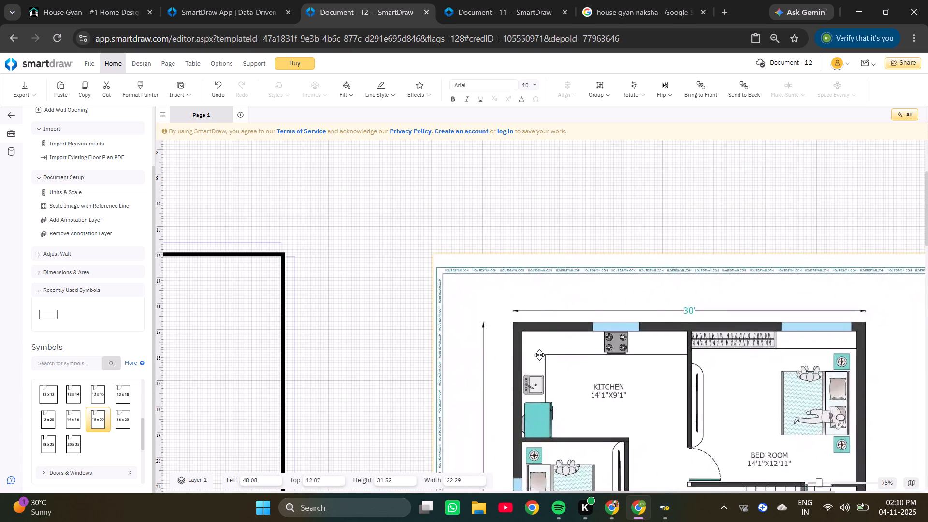
left_click_drag(539, 355, 539, 354)
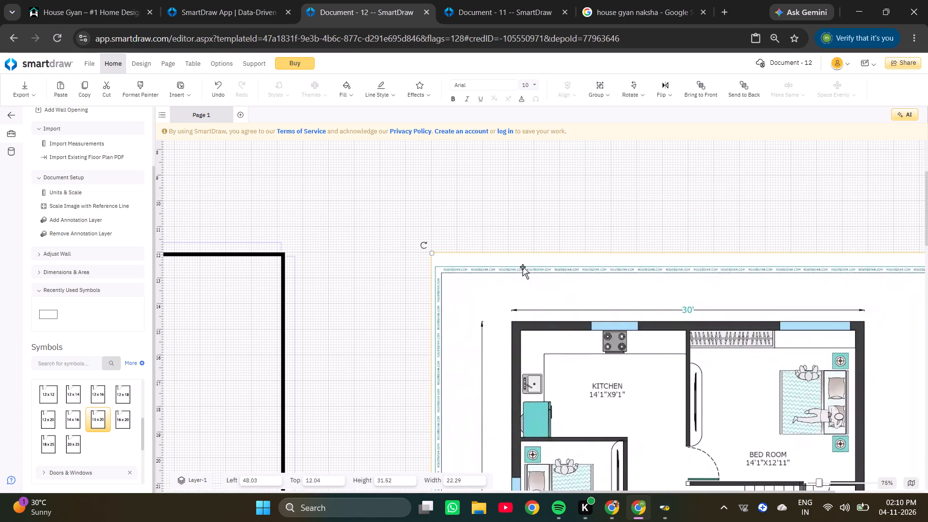
Enlarge the reference plan image from its lower-right corner to about 49.91 high and 35.29 wide.
scroll(522, 260, "down", 7, "ctrl")
left_click(673, 290)
scroll(725, 283, "up", 4, "ctrl")
scroll(727, 283, "down", 4, "ctrl")
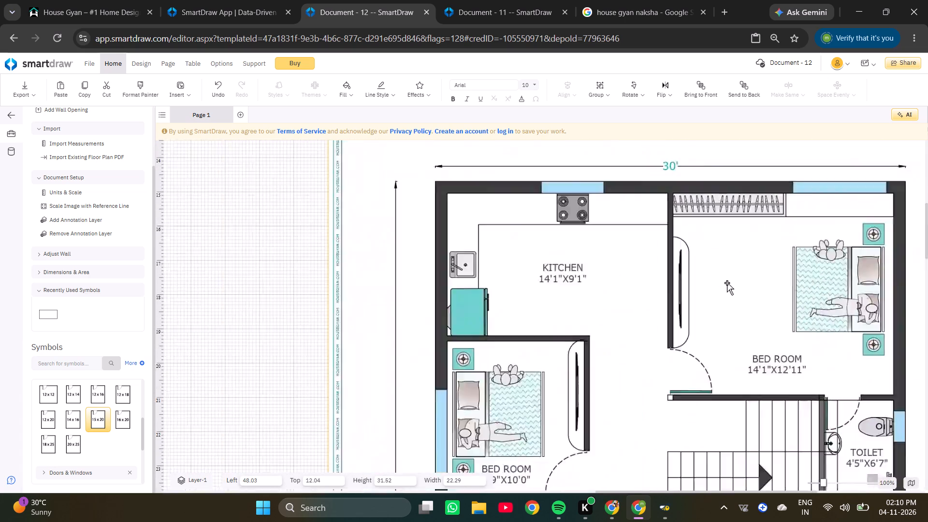
scroll(727, 283, "down", 4, "ctrl")
scroll(751, 336, "down", 4)
left_click(754, 255)
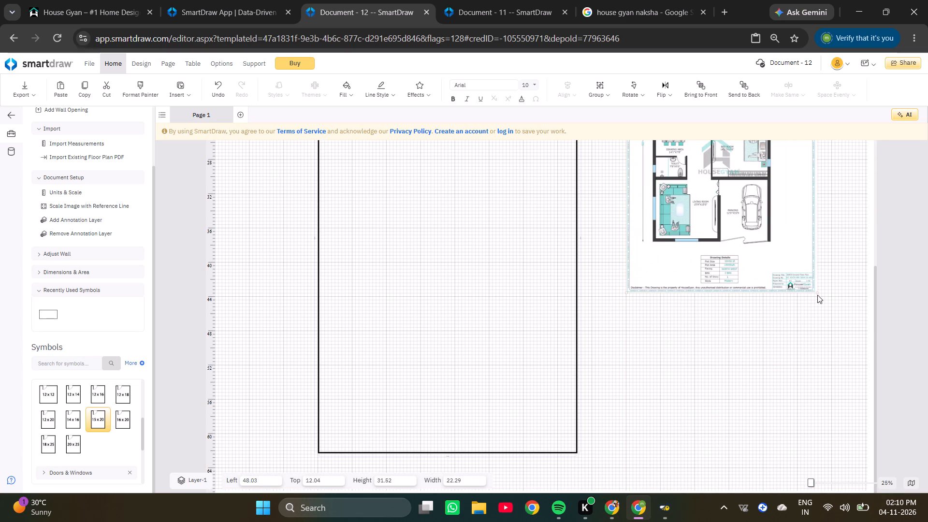
left_click_drag(817, 292, 870, 305)
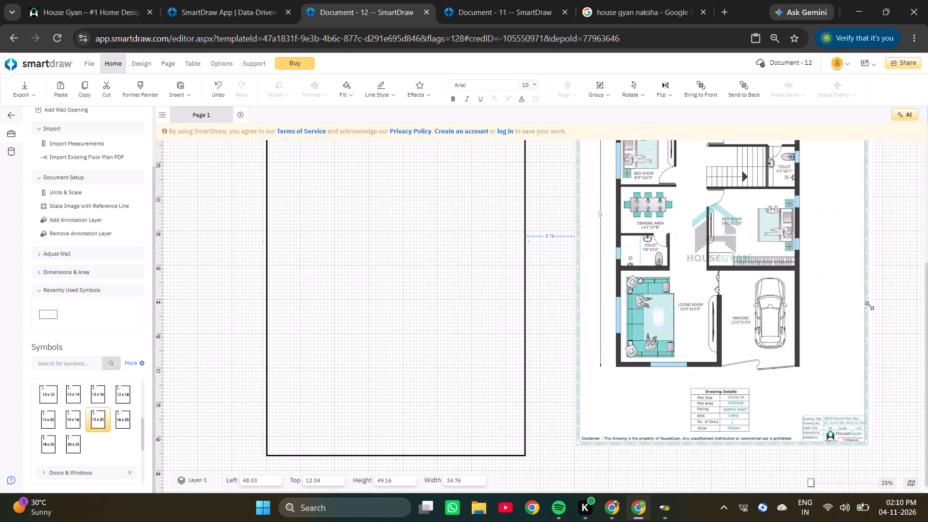
left_click_drag(870, 305, 877, 330)
Examine the enlarged reference plan's kitchen, bedroom, staircase and toilet layout and their labelled dimensions.
scroll(531, 212, "up", 6)
scroll(665, 285, "up", 4, "ctrl")
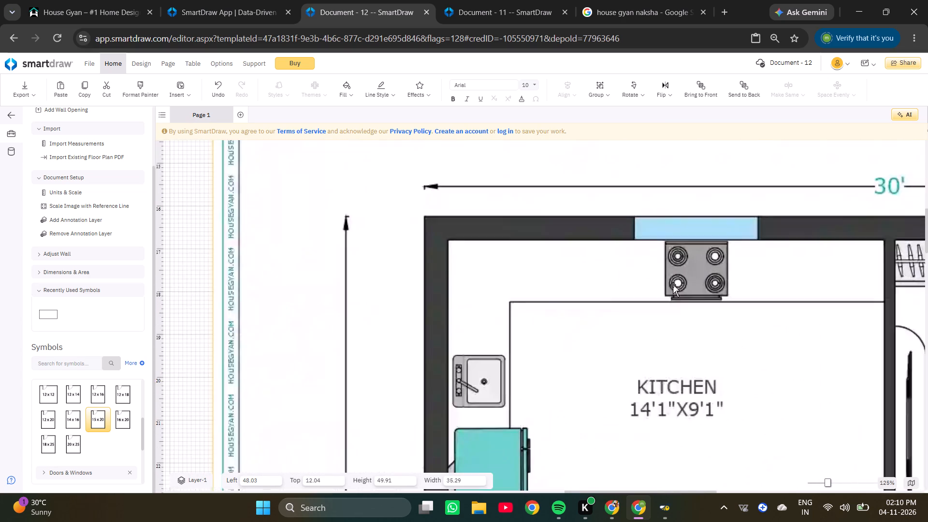
scroll(673, 285, "up", 1, "ctrl")
scroll(687, 294, "down", 8, "ctrl")
scroll(676, 308, "up", 4, "ctrl")
scroll(674, 304, "down", 3, "ctrl")
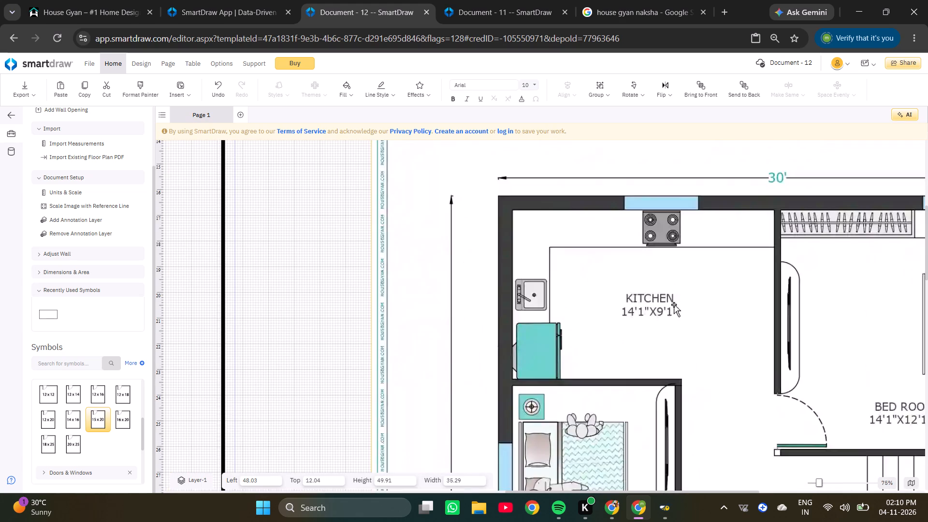
scroll(811, 299, "down", 2, "ctrl")
scroll(811, 299, "up", 3, "ctrl")
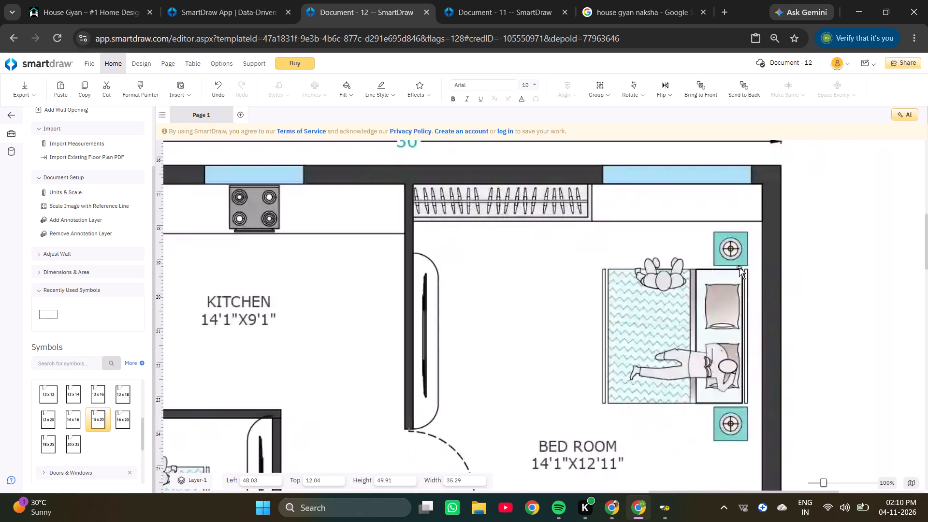
scroll(754, 289, "up", 2, "ctrl")
scroll(754, 290, "down", 2, "ctrl")
scroll(751, 289, "down", 4)
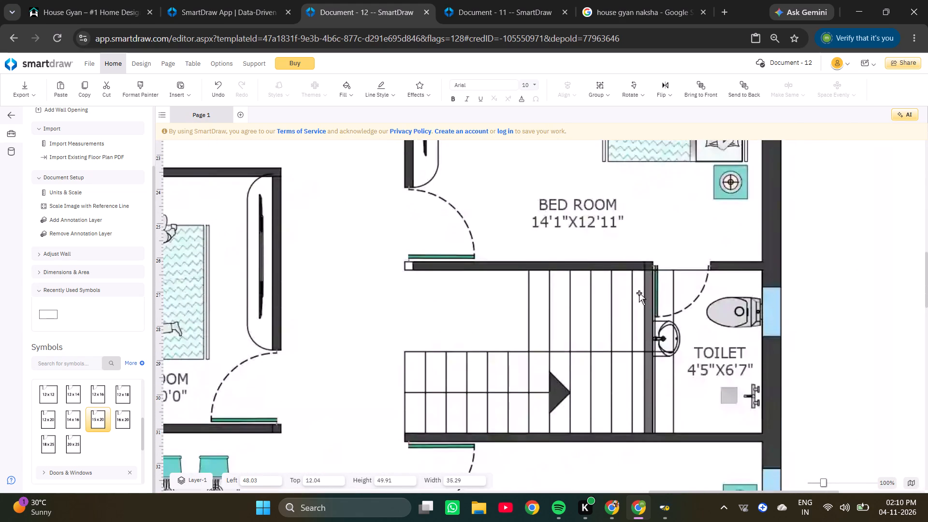
scroll(319, 299, "down", 7, "ctrl")
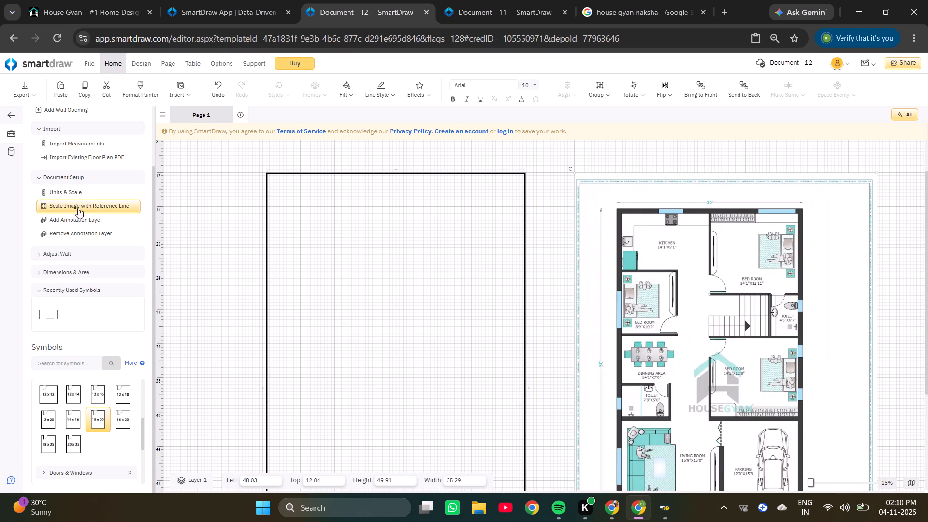
Search the symbols for "kitchen" and place a plain rectangular counter inside the room outline at about 14.63 left and 16.56 top.
left_click(70, 364)
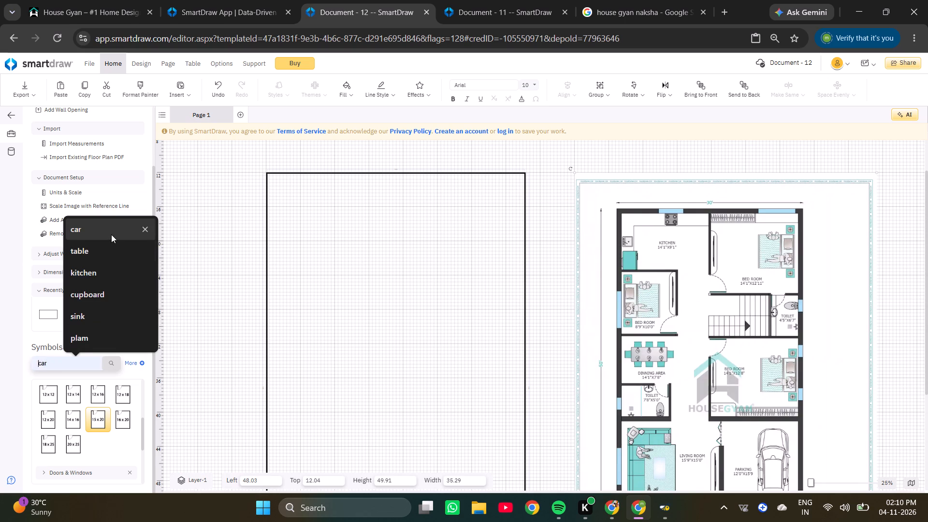
left_click(93, 277)
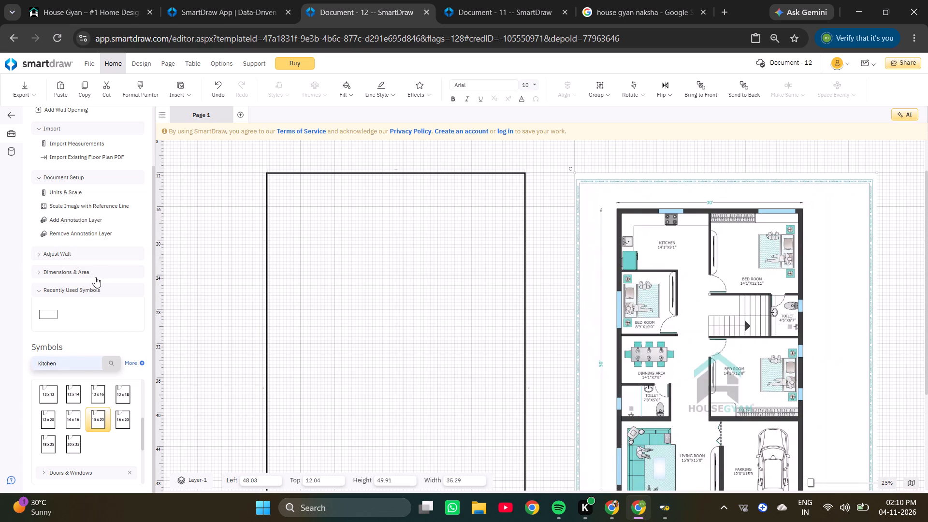
scroll(90, 304, "down", 4)
left_click(111, 362)
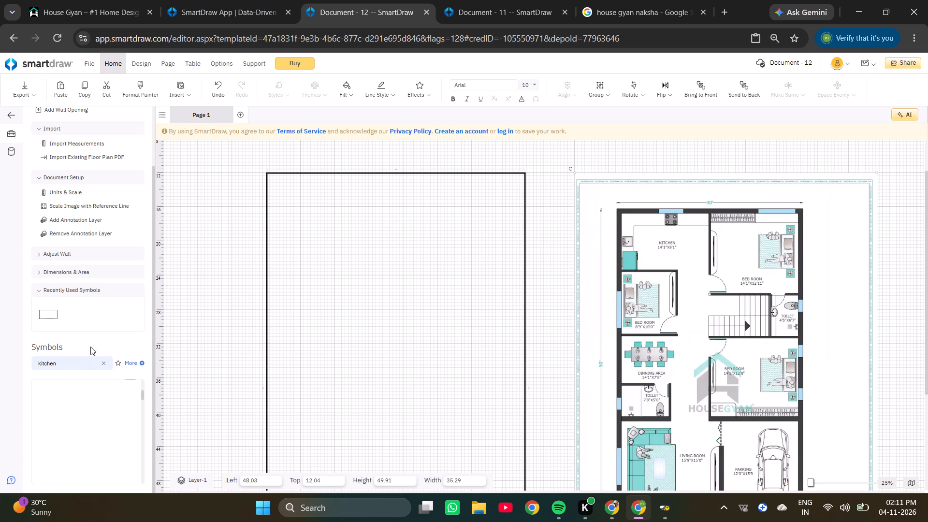
scroll(88, 341, "down", 2)
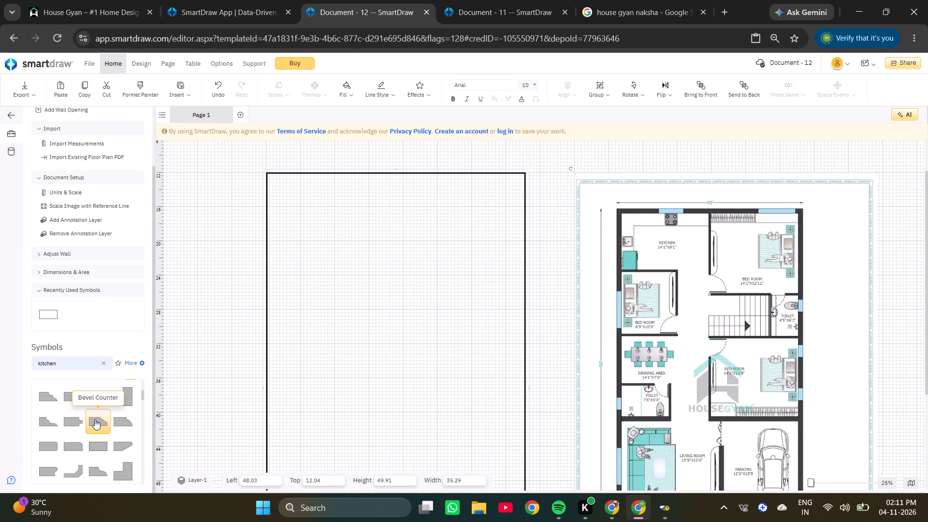
double_click(98, 448)
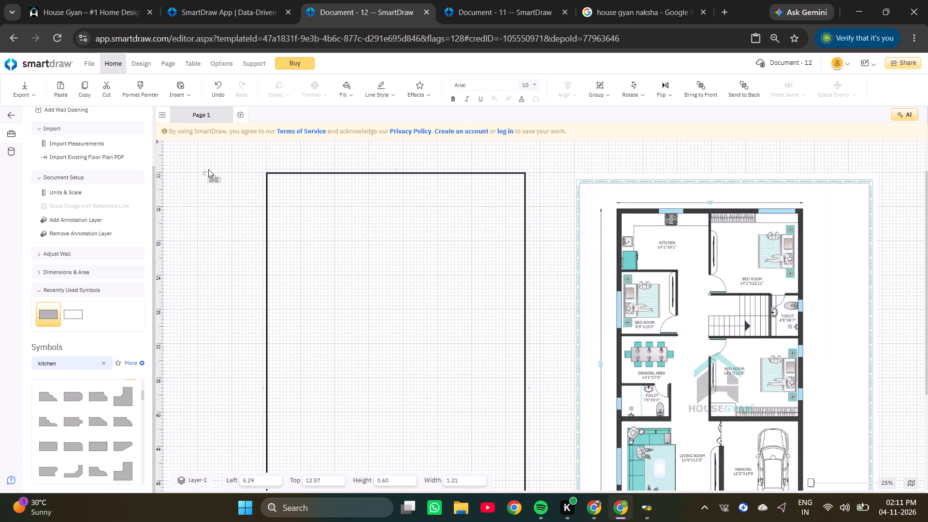
left_click_drag(214, 178, 294, 212)
Set the rectangular counter's width to 14.1, following the kitchen width on the reference plan.
scroll(719, 244, "up", 3, "ctrl")
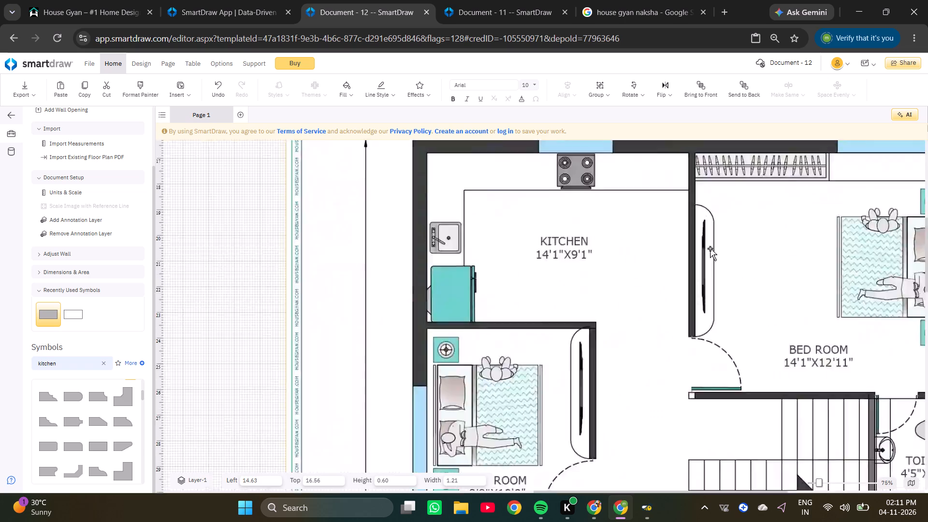
scroll(710, 248, "up", 1, "ctrl")
scroll(414, 265, "down", 4, "ctrl")
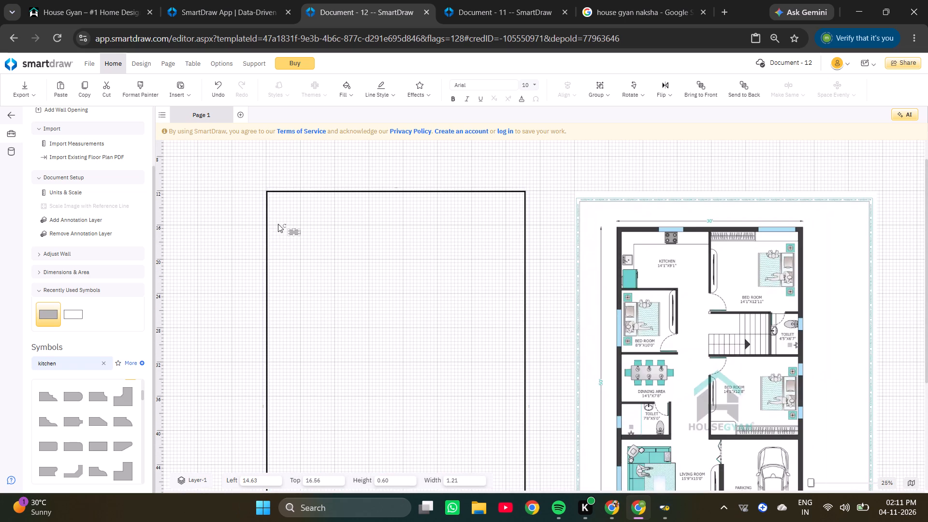
scroll(283, 222, "up", 6, "ctrl")
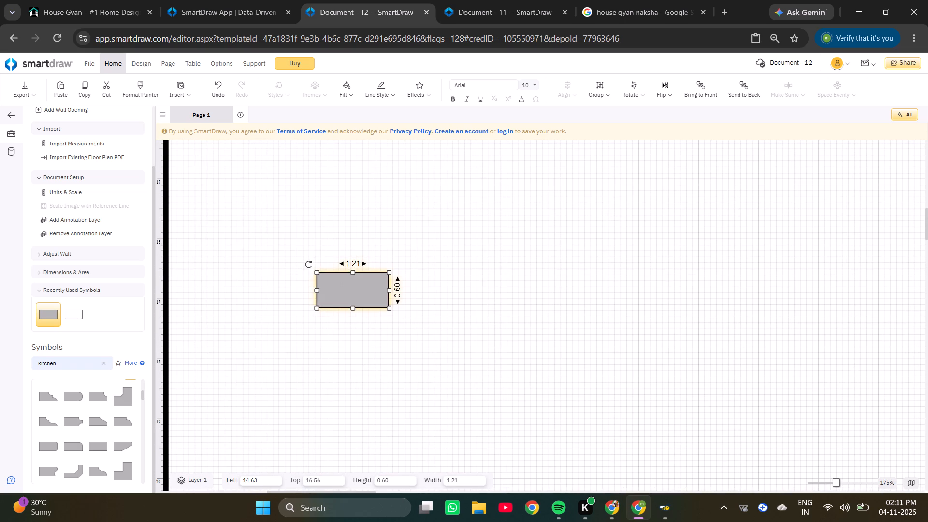
left_click(356, 262)
key("ctrl+a")
key("Right")
key("Right")
key("Right")
key("Right")
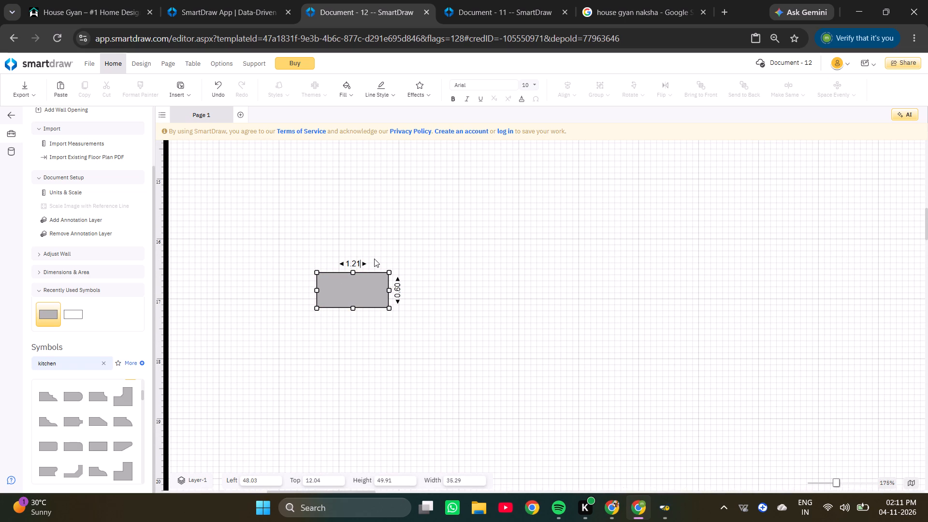
key("BackSpace")
key("BackSpace")
key("BackSpace")
key("BackSpace")
key("BackSpace")
key("BackSpace")
key("BackSpace")
key("BackSpace")
key("BackSpace")
key("BackSpace")
type("14.1")
key("Return")
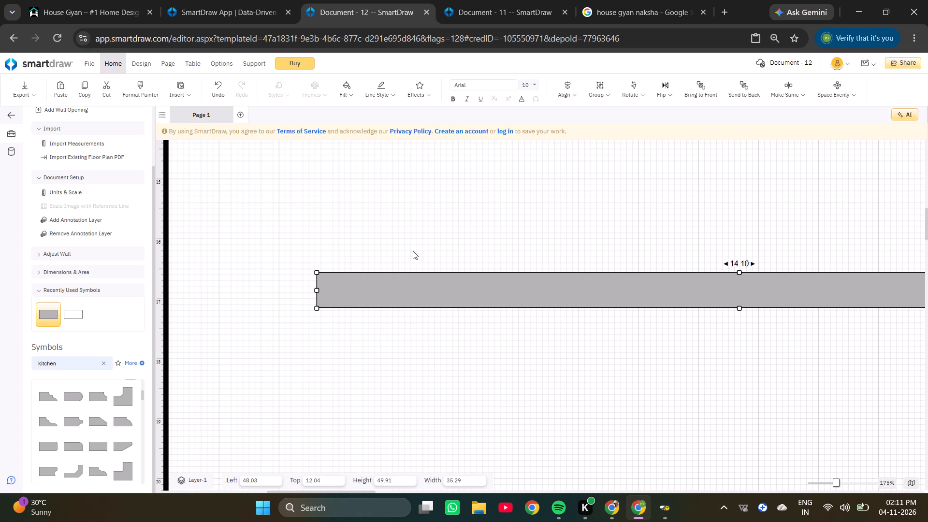
Set the rectangular counter's height to 2.
scroll(407, 261, "down", 8, "ctrl")
scroll(432, 272, "up", 1, "ctrl")
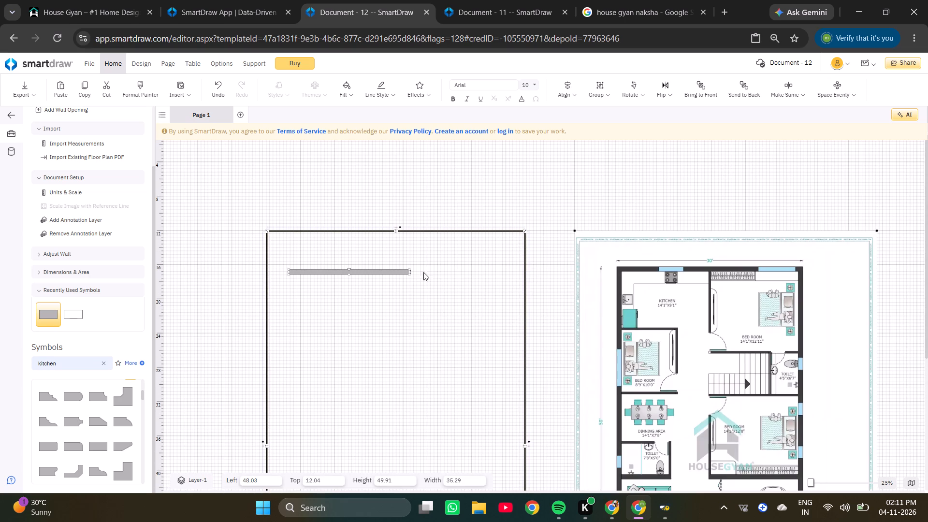
scroll(423, 272, "up", 6, "ctrl")
left_click(358, 273)
key("Right")
key("Right")
key("Right")
key("Right")
key("Right")
key("Right")
key("Right")
key("Right")
key("Right")
key("Right")
key("Right")
key("Right")
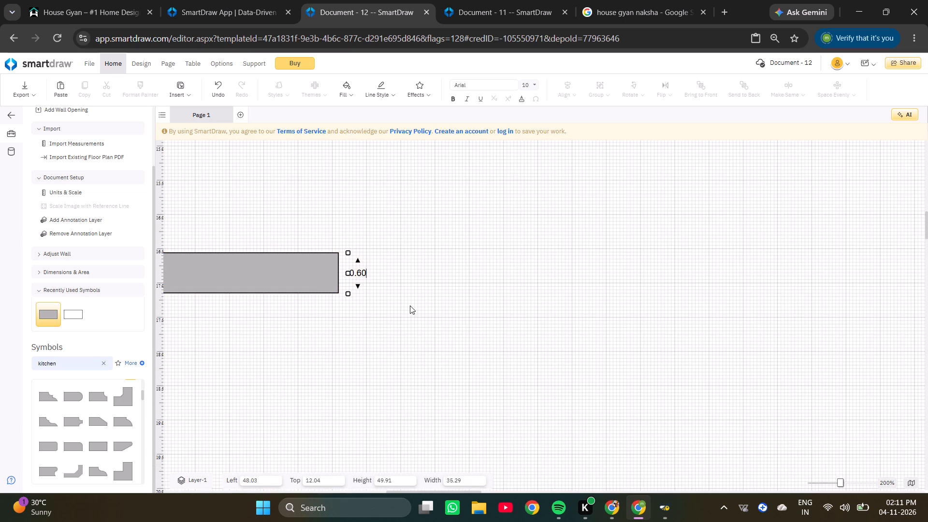
key("BackSpace")
key("BackSpace")
key("BackSpace")
key("BackSpace")
key("BackSpace")
key("BackSpace")
key("BackSpace")
key("BackSpace")
key("BackSpace")
key("BackSpace")
key("BackSpace")
key("BackSpace")
key("2")
key("Return")
scroll(340, 282, "down", 7, "ctrl")
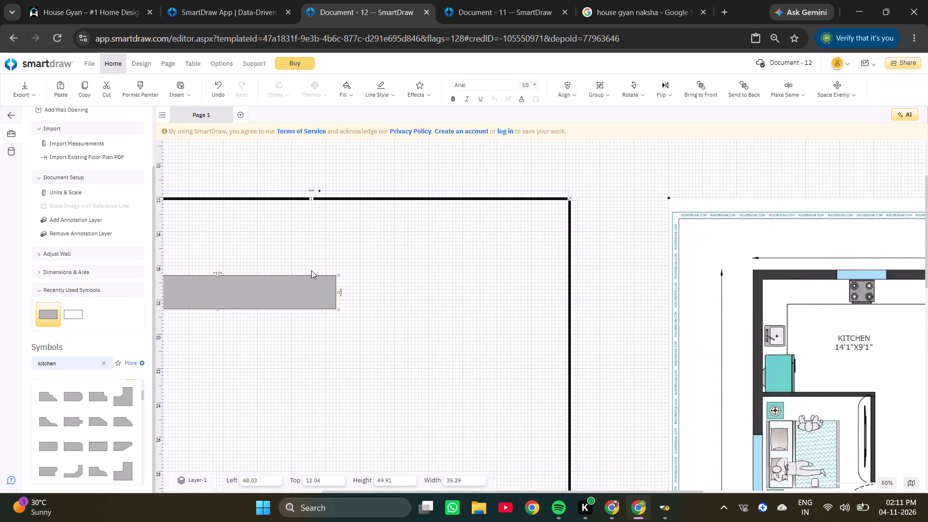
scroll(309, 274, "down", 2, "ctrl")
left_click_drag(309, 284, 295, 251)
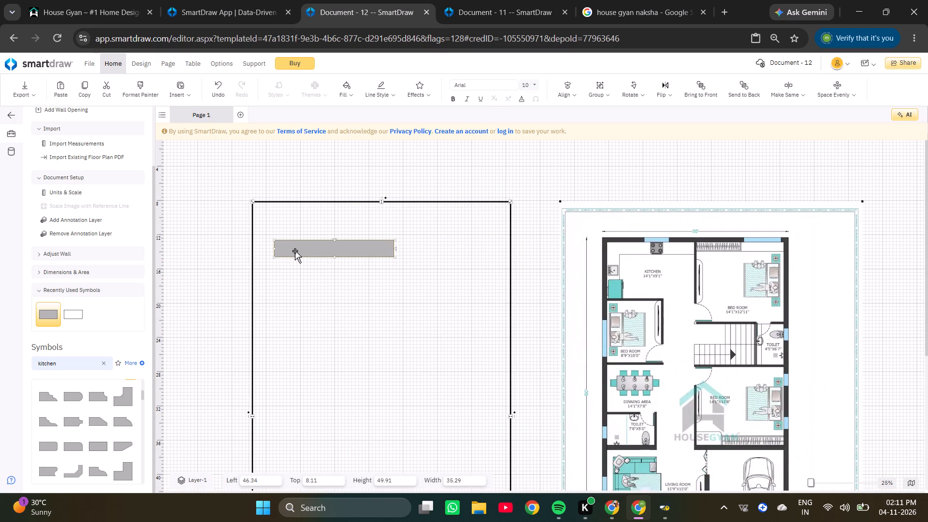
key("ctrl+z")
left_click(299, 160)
Move the 14.1 by 2 counter into the outer walls' upper-left corner, at about 12.16 left and 12.16 top.
left_click_drag(338, 280, 316, 246)
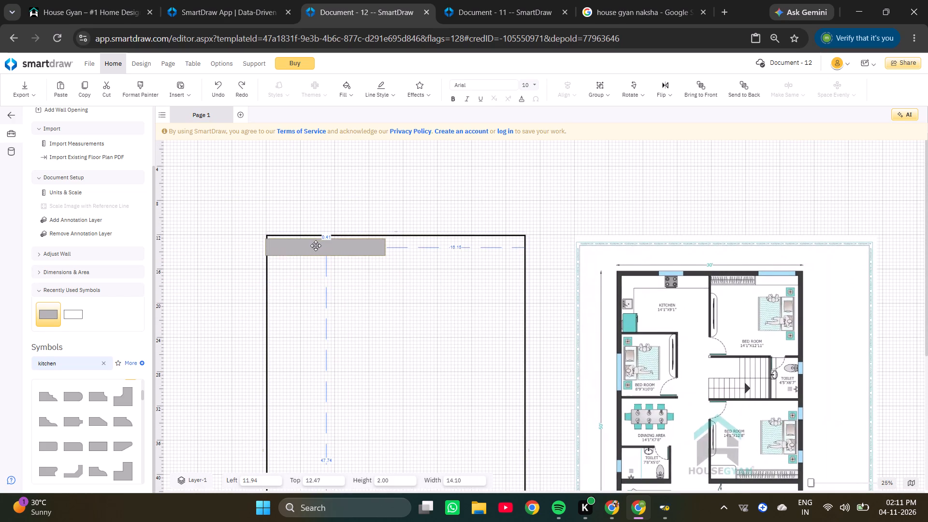
left_click_drag(316, 246, 317, 245)
scroll(266, 235, "up", 4, "ctrl")
left_click_drag(330, 293, 331, 287)
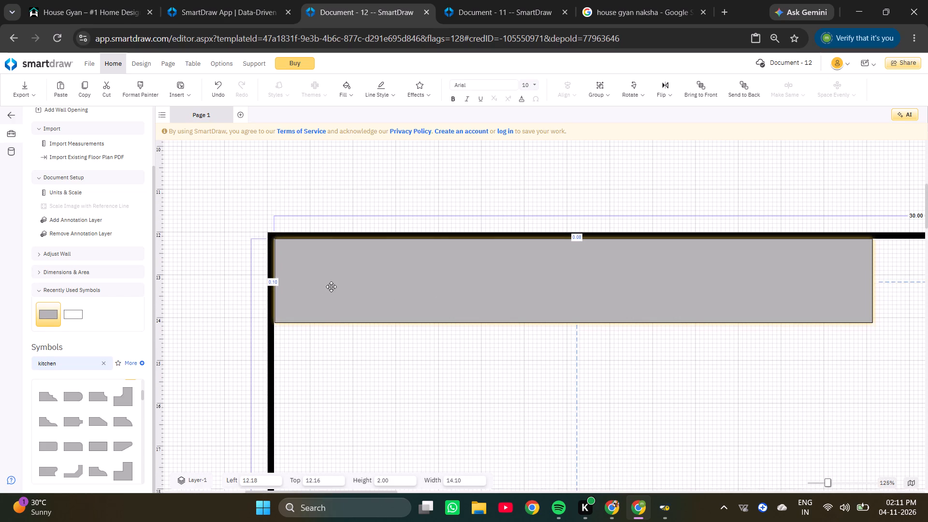
left_click_drag(331, 287, 329, 287)
scroll(284, 271, "up", 6, "ctrl")
left_click(286, 262)
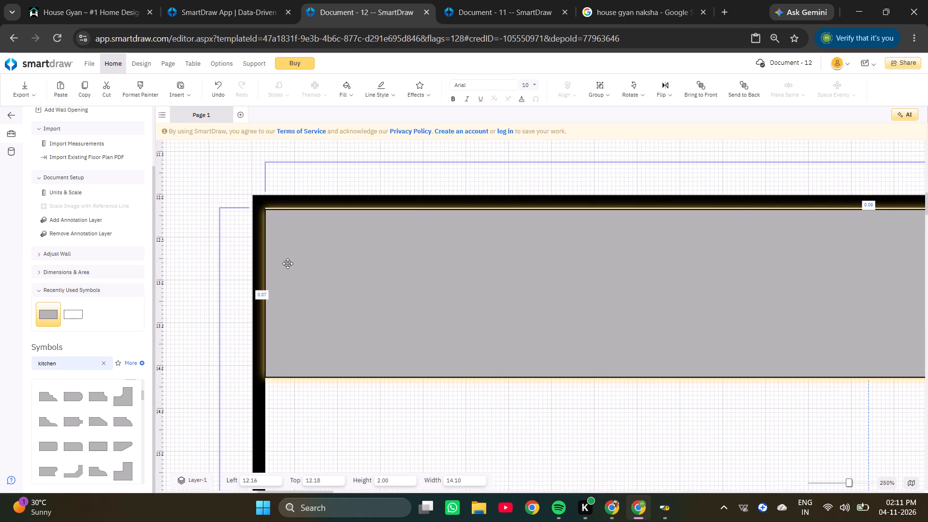
scroll(289, 261, "down", 8, "ctrl")
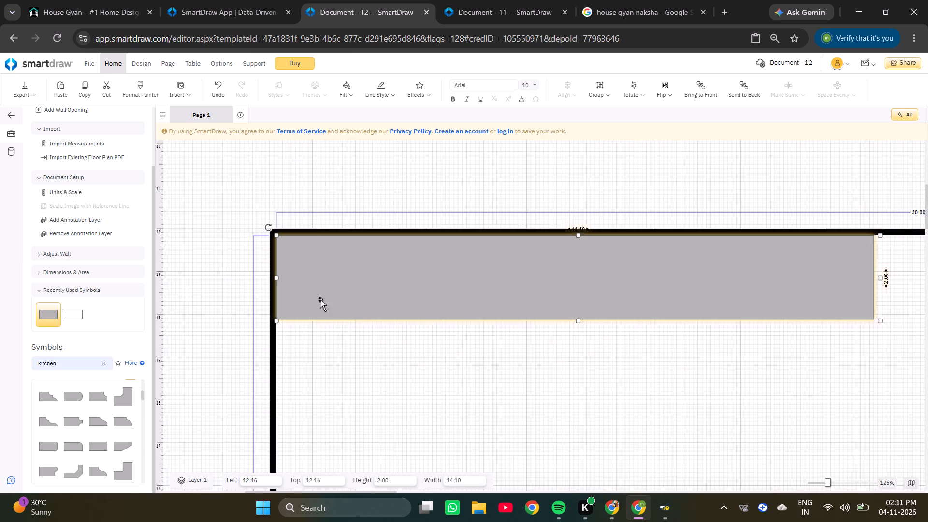
scroll(347, 323, "down", 8, "ctrl")
left_click(372, 326)
Copy the corner counter and place the duplicate lower inside the outline, at about 15 left and 27 top.
left_click(310, 242)
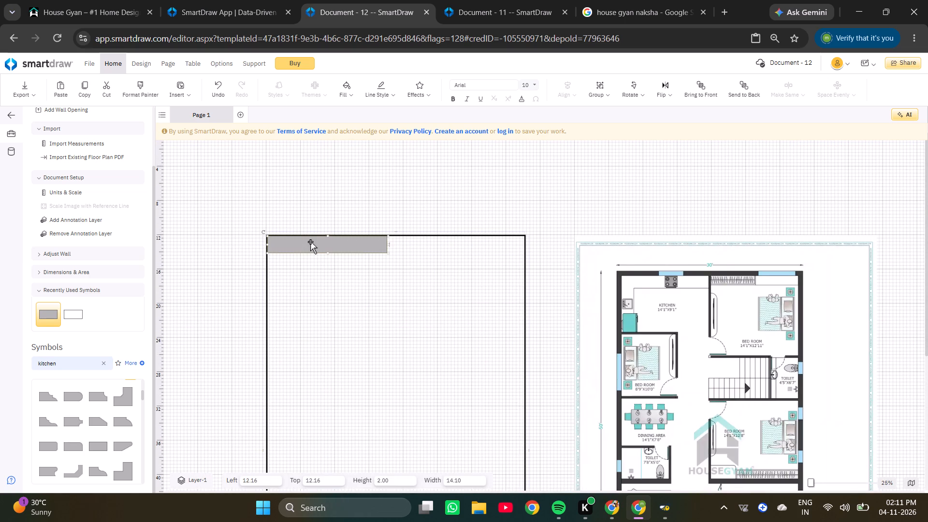
key("ctrl+c")
key("ctrl+v")
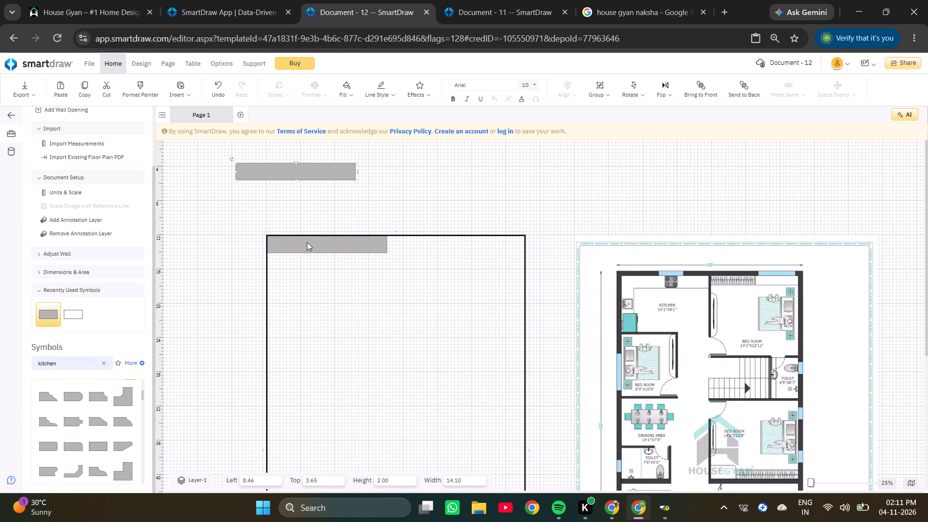
left_click_drag(288, 172, 344, 372)
Examine the reference plan's kitchen side wall, checking the sink, refrigerator and counter arrangement.
scroll(343, 360, "up", 3, "ctrl")
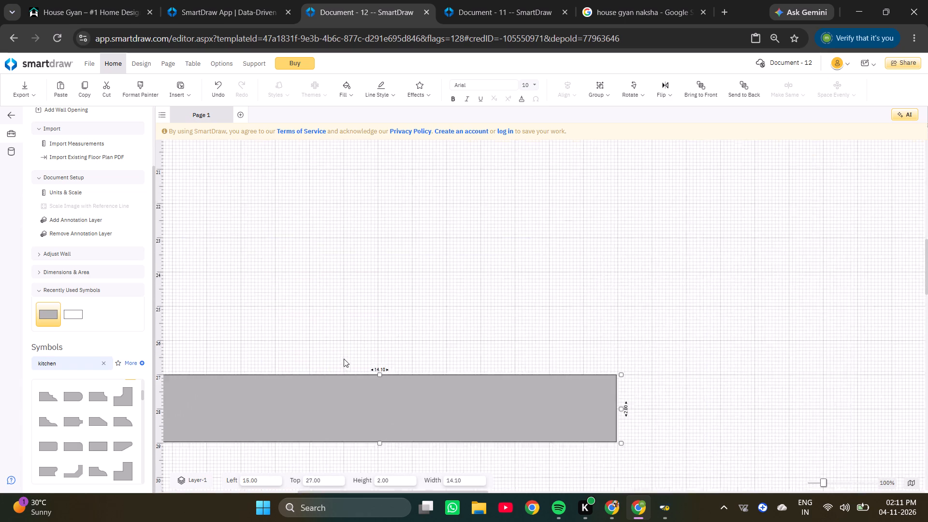
scroll(344, 359, "up", 5, "ctrl")
scroll(439, 378, "down", 6, "ctrl")
scroll(756, 240, "down", 5, "ctrl")
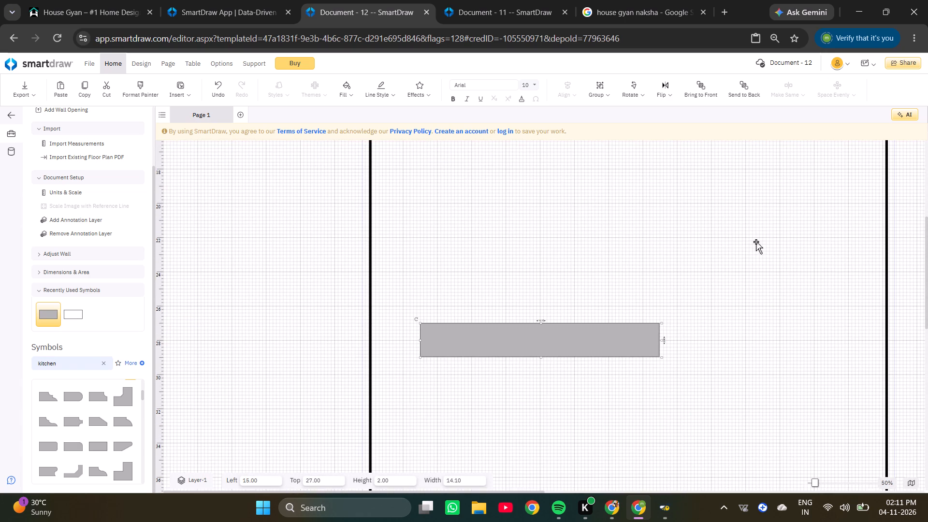
scroll(645, 241, "up", 4, "ctrl")
left_click(576, 243)
left_click(576, 243)
scroll(323, 330, "down", 3, "ctrl")
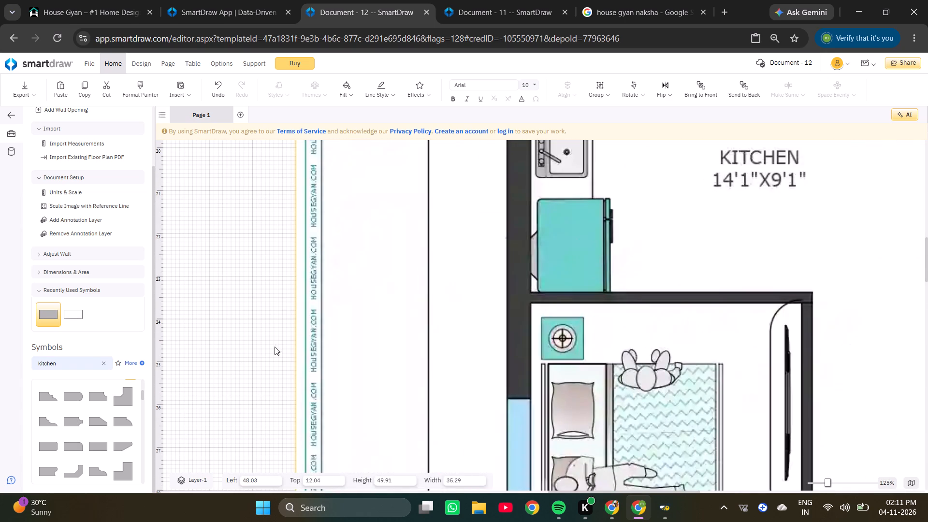
scroll(275, 347, "down", 3, "ctrl")
scroll(80, 373, "down", 3)
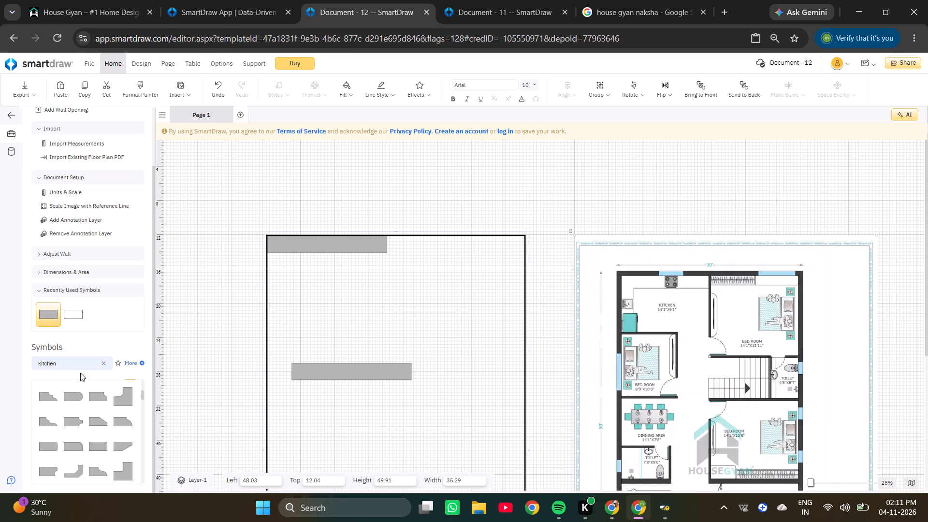
Place a Commercial Refrigerator symbol between the two counters, at about 19.3 left and 21.59 top.
scroll(94, 438, "down", 1)
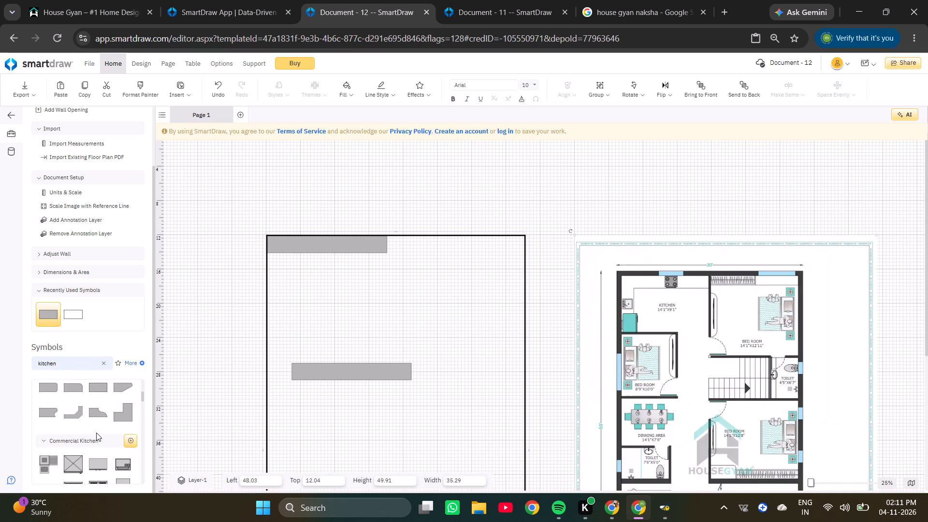
scroll(96, 433, "down", 1)
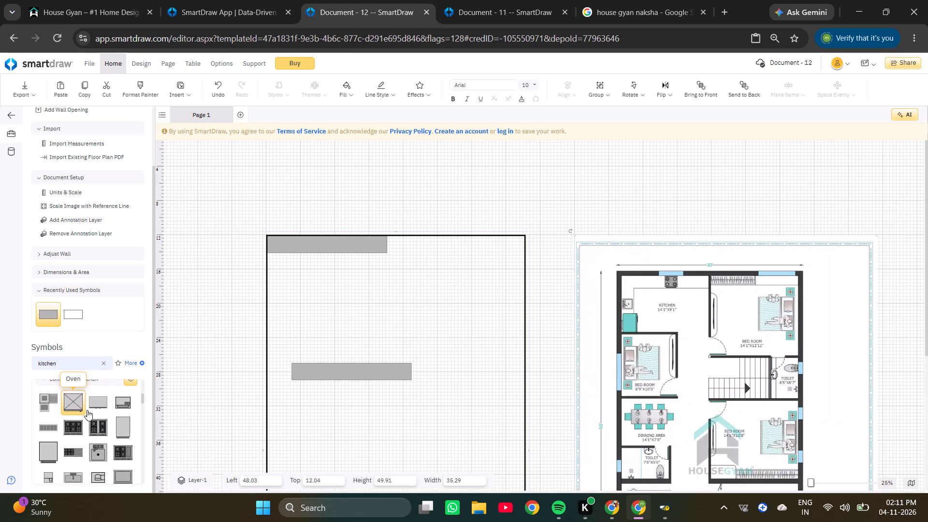
double_click(97, 403)
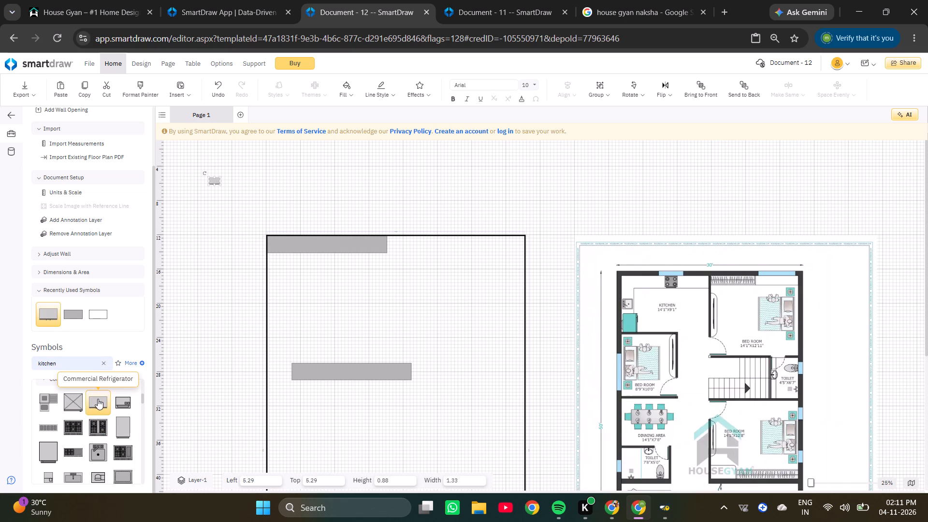
left_click_drag(217, 179, 336, 319)
Set the refrigerator symbol's width to 4.
scroll(336, 316, "up", 7, "ctrl")
left_click(324, 309)
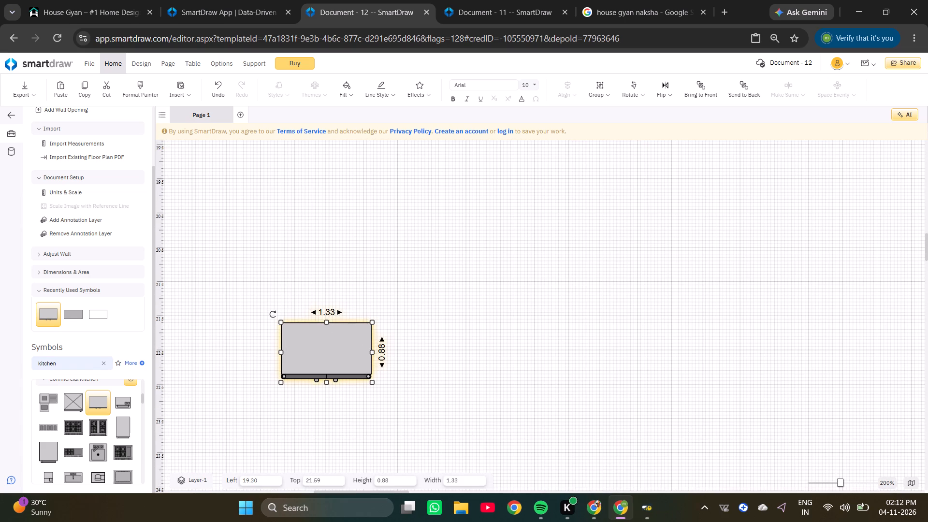
key("Right")
key("Right")
key("Right")
key("Right")
key("Right")
key("Right")
key("Right")
key("Right")
key("BackSpace")
key("BackSpace")
key("BackSpace")
key("BackSpace")
key("BackSpace")
key("BackSpace")
key("BackSpace")
key("BackSpace")
key("BackSpace")
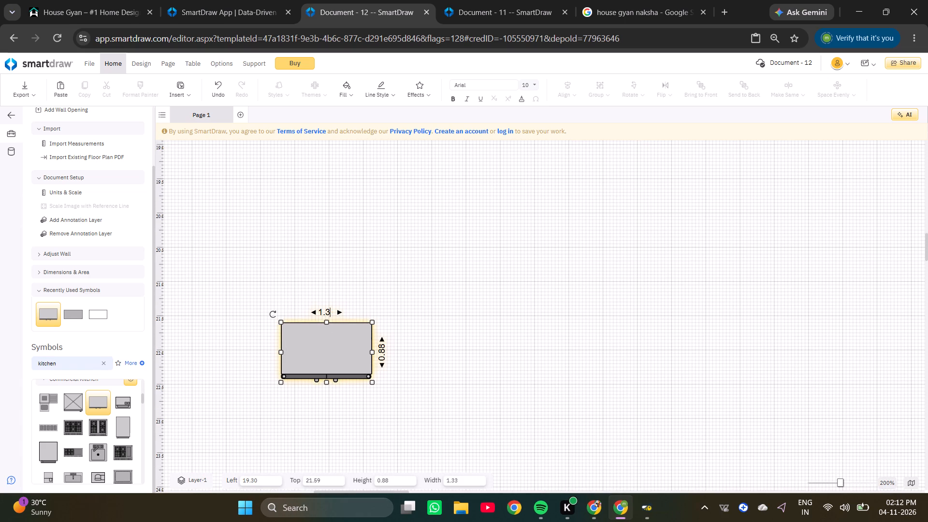
key("4")
key("Return")
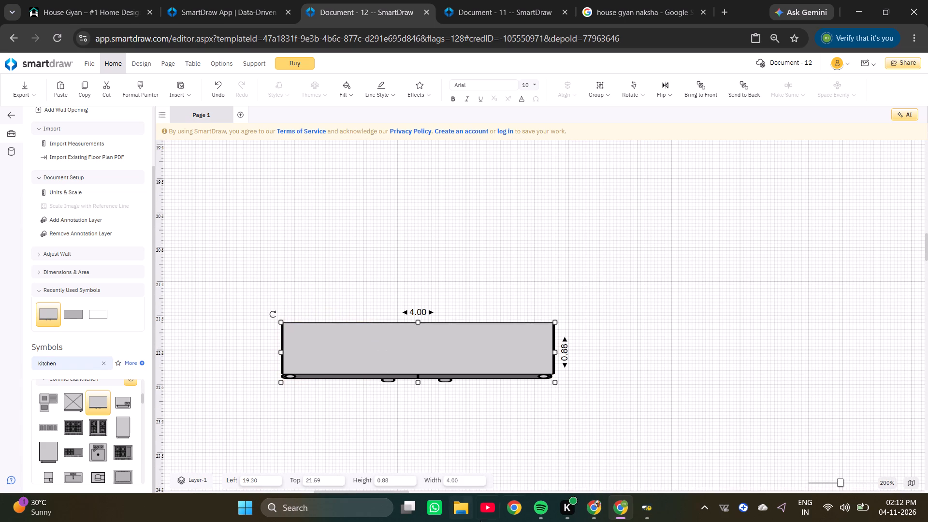
Set the refrigerator symbol's height to 2.
left_click(563, 355)
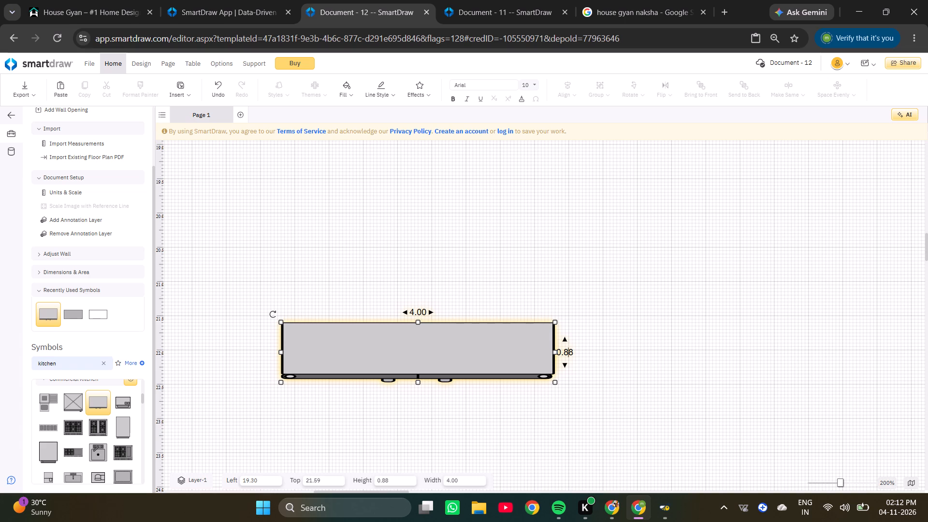
key("Right")
key("Right")
key("Right")
key("Right")
key("Right")
key("Right")
key("Right")
key("Right")
key("BackSpace")
key("BackSpace")
key("BackSpace")
key("BackSpace")
key("BackSpace")
key("BackSpace")
key("BackSpace")
key("BackSpace")
key("BackSpace")
key("BackSpace")
key("BackSpace")
key("2")
key("Return")
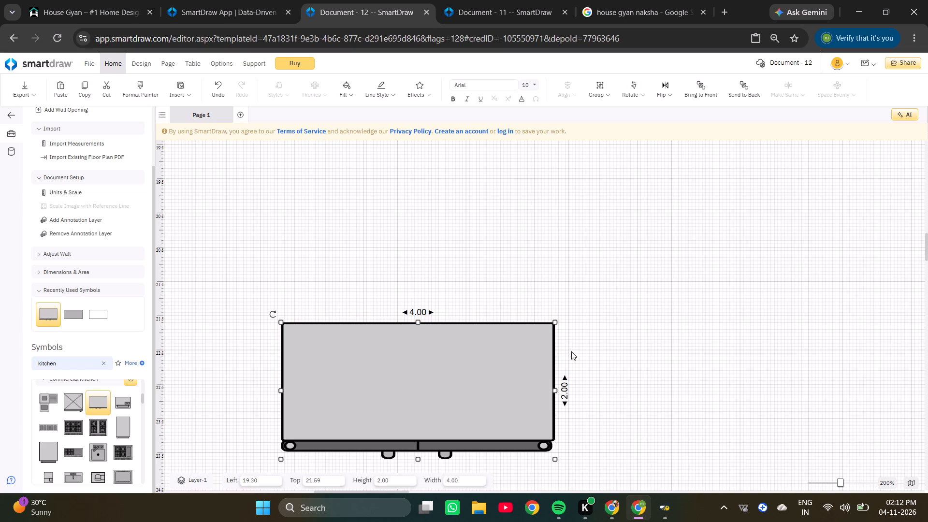
Rotate the refrigerator symbol to 90° so its doors face right.
scroll(505, 287, "down", 6, "ctrl")
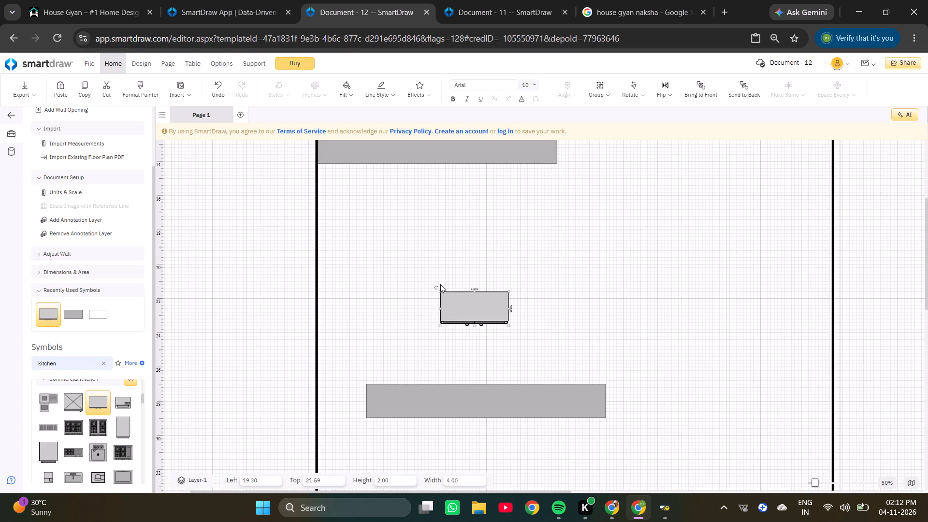
left_click_drag(435, 287, 458, 338)
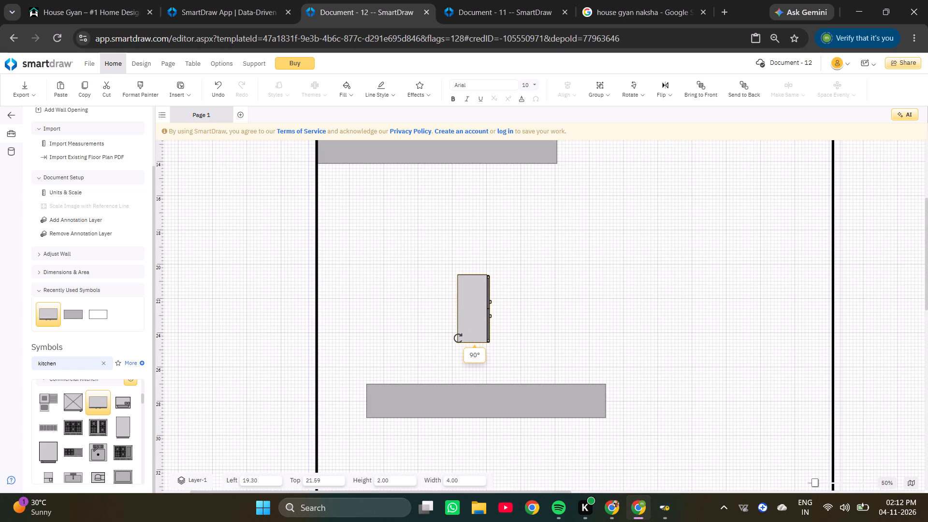
left_click_drag(458, 338, 458, 338)
left_click(474, 319)
scroll(470, 306, "up", 6, "ctrl")
scroll(470, 306, "down", 4, "ctrl")
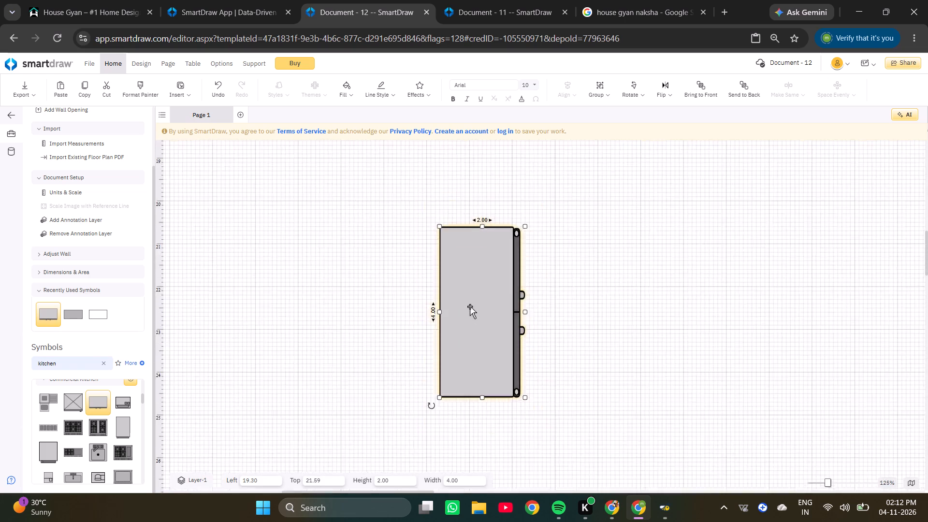
Set the lower duplicate counter's width to 5.
scroll(470, 306, "down", 2, "ctrl")
left_click(470, 397)
scroll(467, 389, "up", 3, "ctrl")
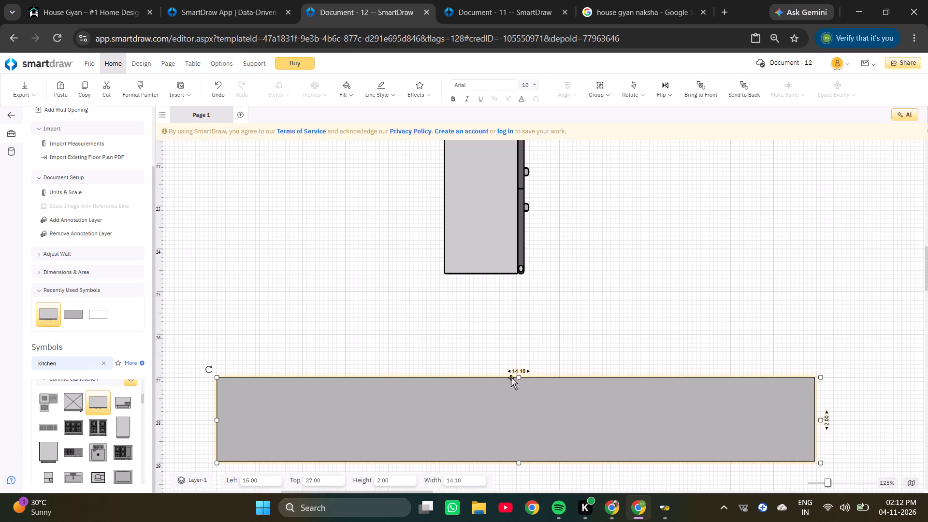
left_click_drag(518, 371, 520, 375)
key("BackSpace")
key("BackSpace")
key("BackSpace")
key("BackSpace")
key("BackSpace")
key("BackSpace")
key("BackSpace")
key("BackSpace")
key("BackSpace")
key("BackSpace")
key("BackSpace")
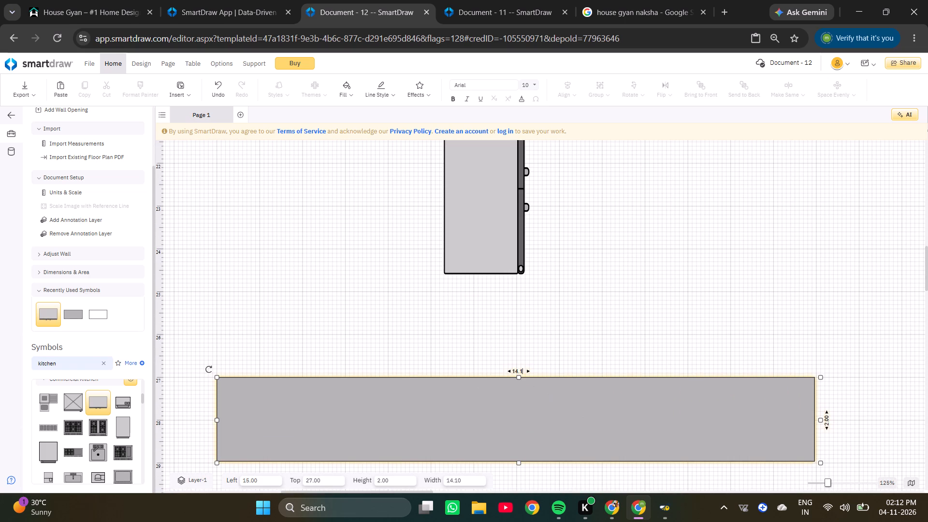
key("5")
key("Return")
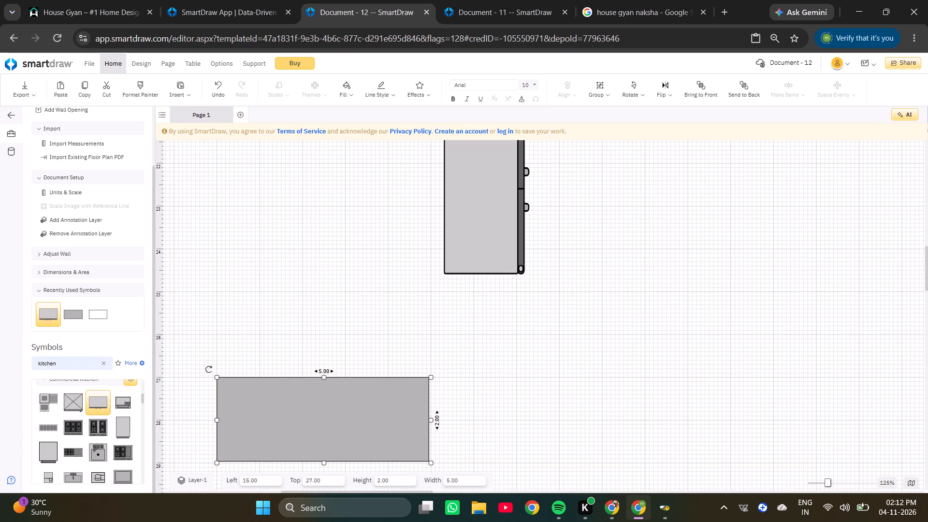
Rotate the 5 by 2 counter a quarter turn so it stands vertically.
scroll(246, 388, "down", 5, "ctrl")
left_click_drag(287, 361, 333, 324)
Move the vertical counter against the left wall directly below the long counter, at about 10.61 left and 15.62 top.
left_click_drag(313, 376, 282, 270)
scroll(277, 272, "up", 2, "ctrl")
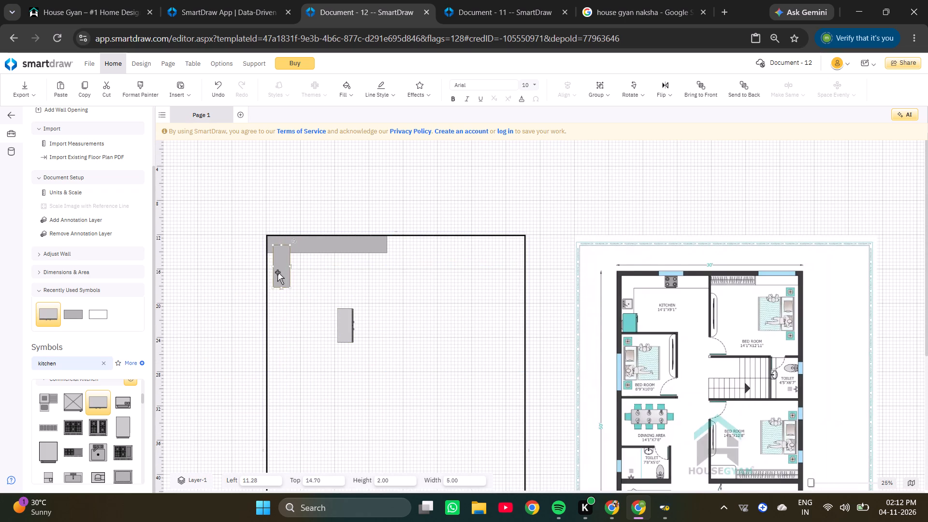
scroll(277, 272, "up", 5, "ctrl")
left_click_drag(275, 238, 222, 274)
scroll(240, 281, "up", 2)
left_click_drag(245, 313, 264, 333)
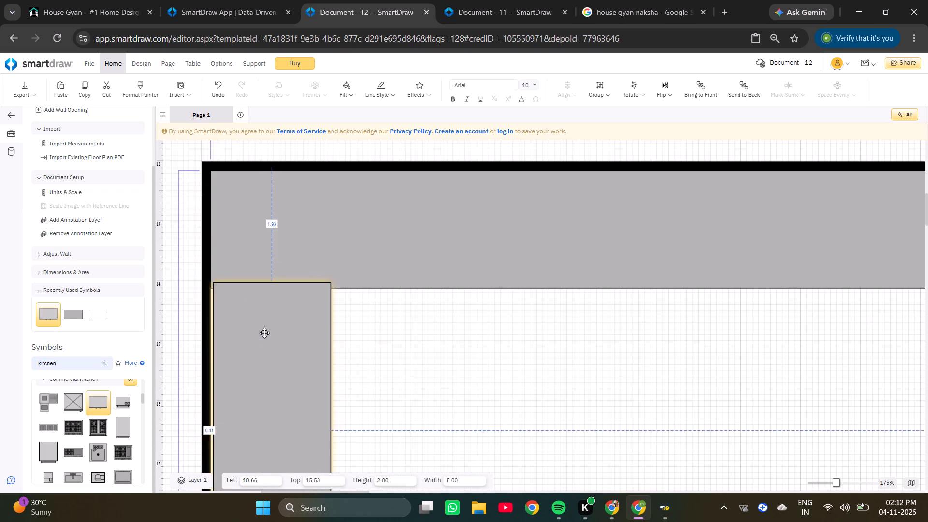
left_click_drag(264, 333, 258, 334)
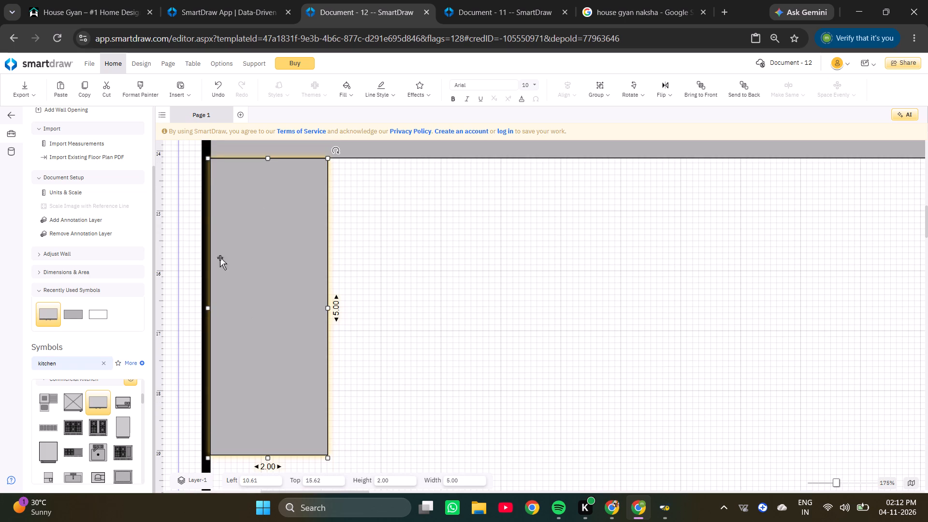
scroll(212, 207, "up", 2, "ctrl")
scroll(236, 245, "up", 2)
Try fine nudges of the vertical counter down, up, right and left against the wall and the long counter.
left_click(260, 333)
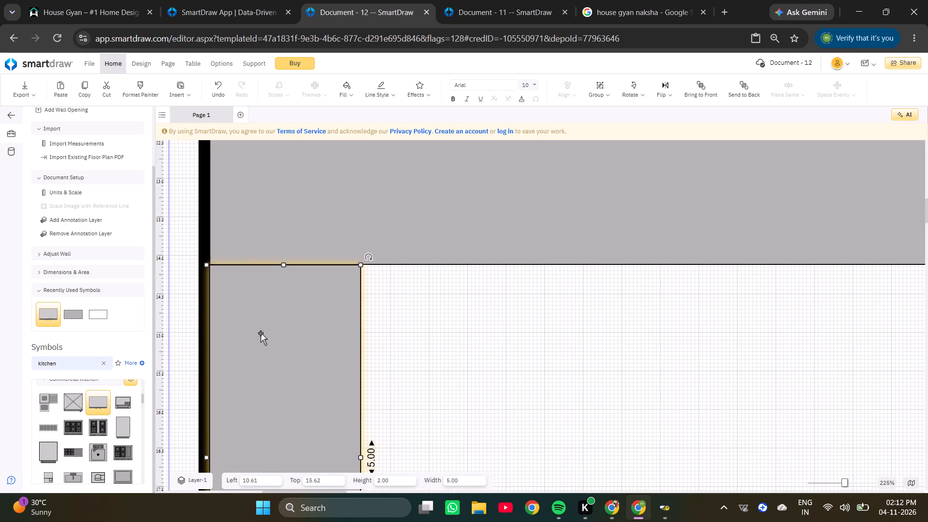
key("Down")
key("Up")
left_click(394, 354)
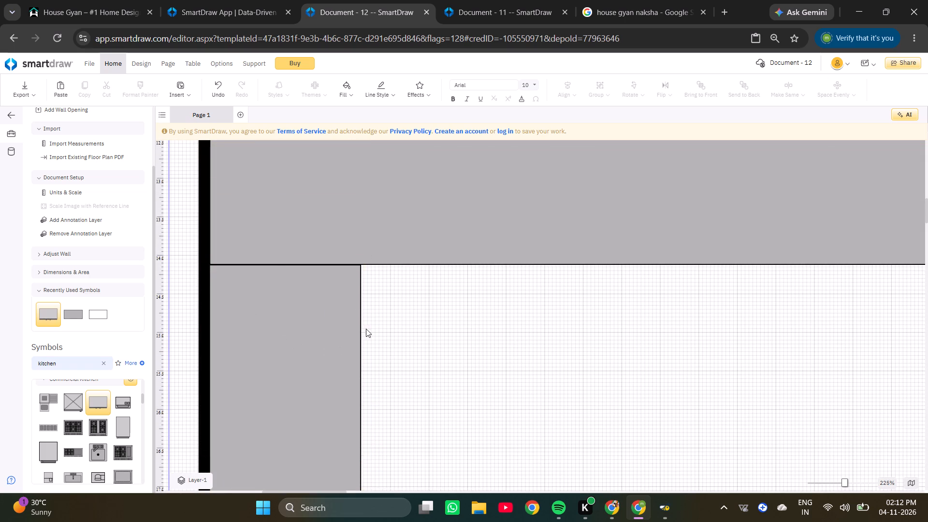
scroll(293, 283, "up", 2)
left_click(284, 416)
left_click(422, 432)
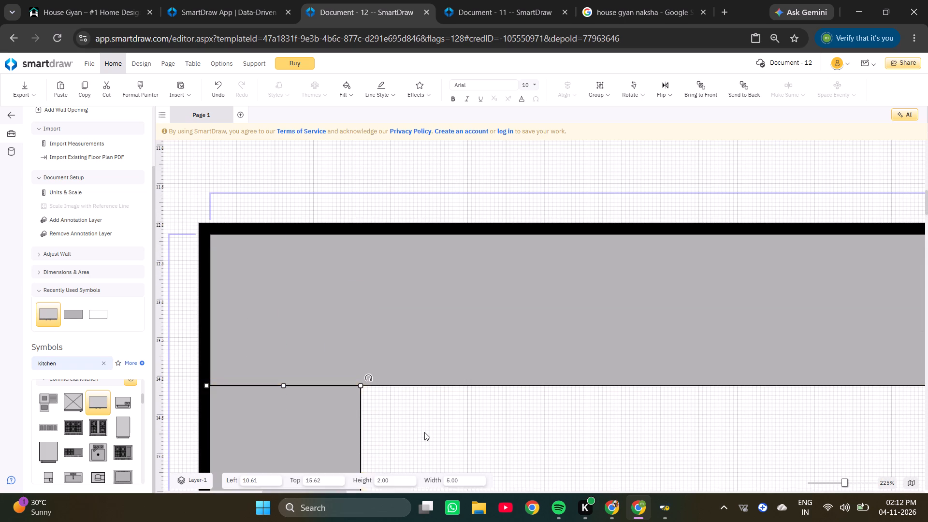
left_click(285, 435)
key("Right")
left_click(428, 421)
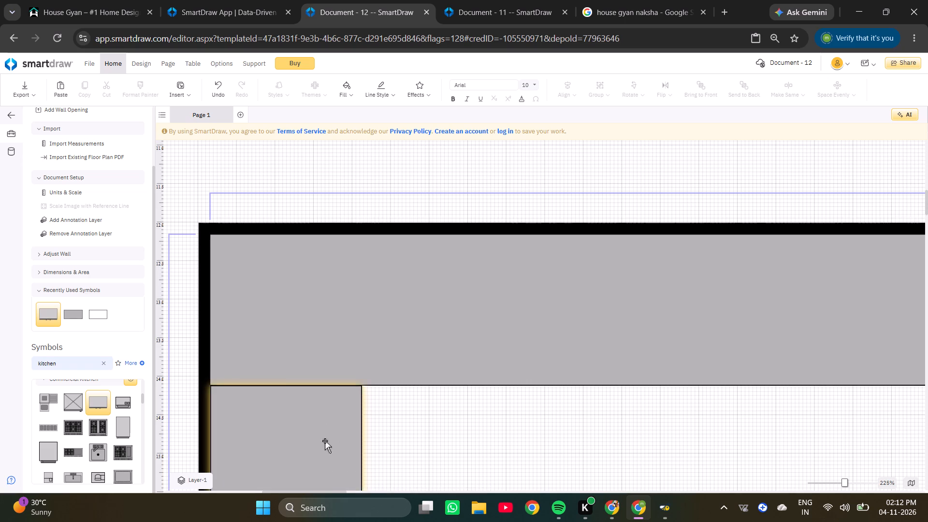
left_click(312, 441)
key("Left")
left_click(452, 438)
Extend the vertical counter's upper end to the inner face of the top wall, making it about 6.97 long.
left_click(275, 406)
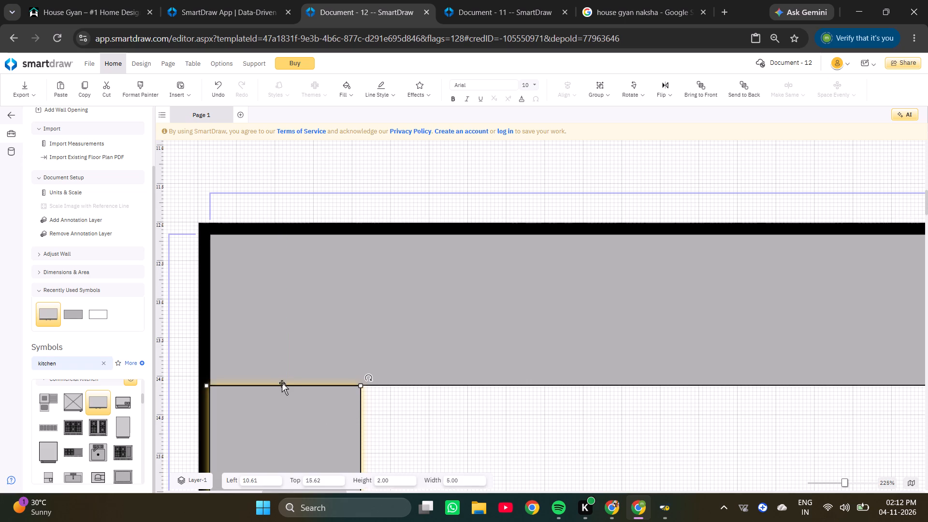
left_click_drag(284, 385, 314, 238)
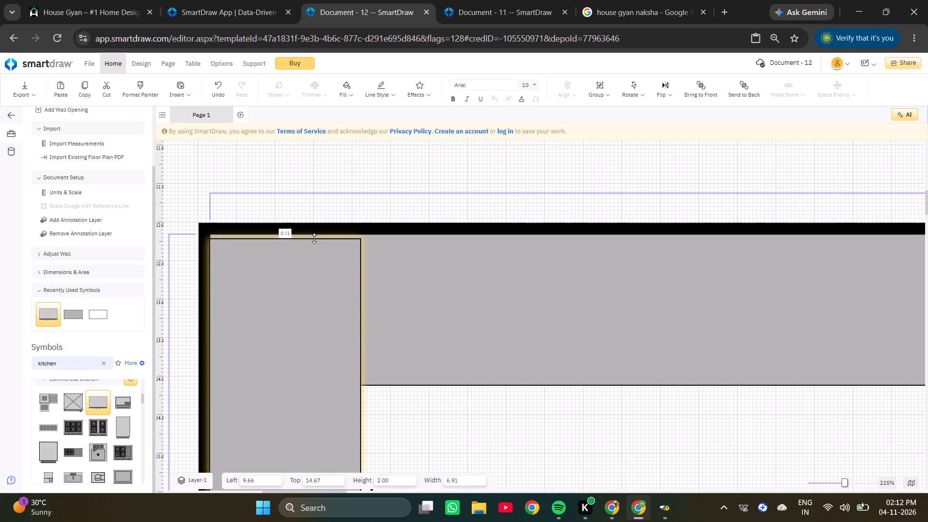
left_click_drag(314, 238, 315, 234)
left_click(443, 446)
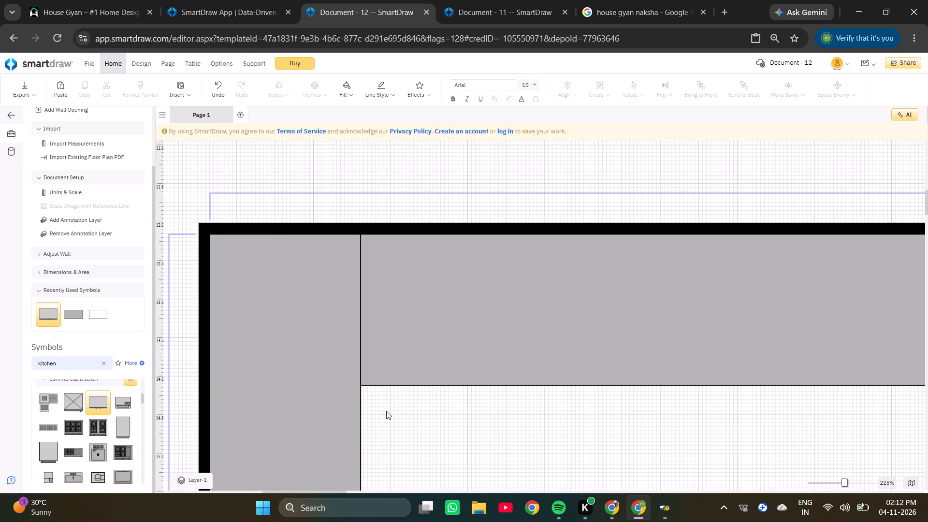
Send the extended vertical counter to the back, behind the long horizontal counter.
left_click(273, 330)
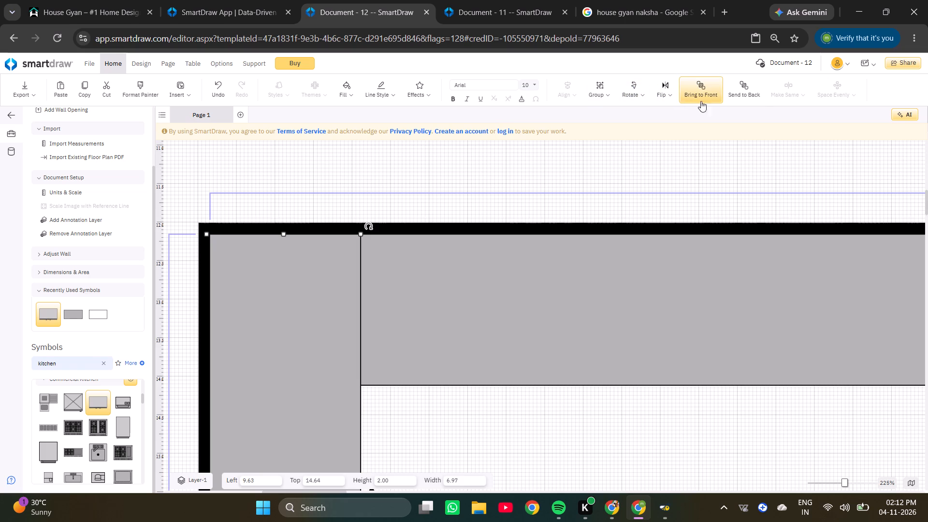
left_click(726, 100)
Move the refrigerator against the left wall directly below the vertical counter, at about 11.16 left and 20.01 top.
scroll(545, 265, "down", 7)
scroll(510, 286, "down", 6, "ctrl")
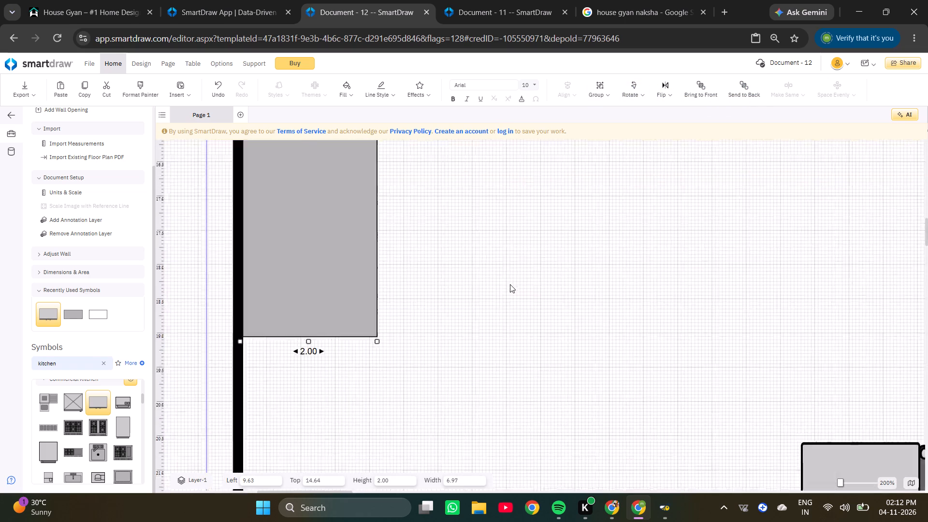
scroll(510, 284, "down", 2, "ctrl")
left_click(557, 357)
left_click_drag(682, 406, 416, 361)
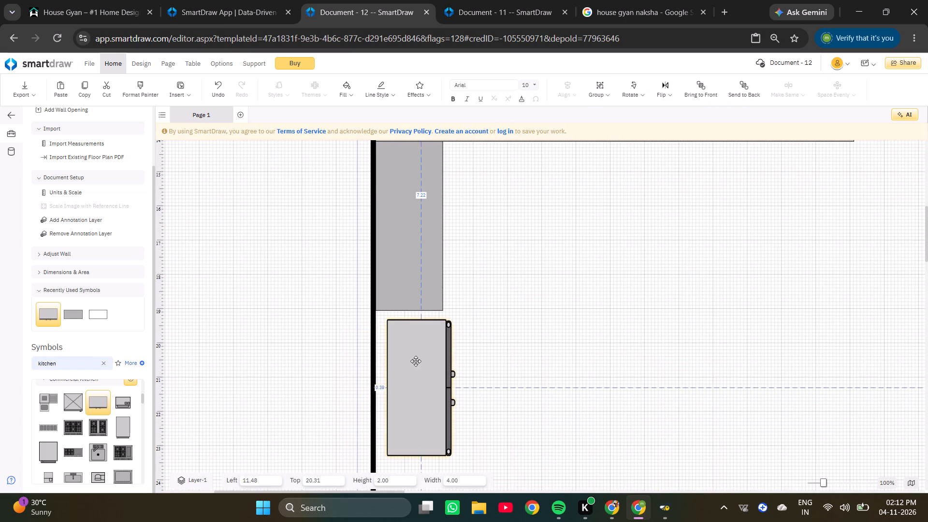
left_click_drag(416, 361, 402, 357)
scroll(389, 336, "up", 5, "ctrl")
left_click_drag(401, 306, 406, 296)
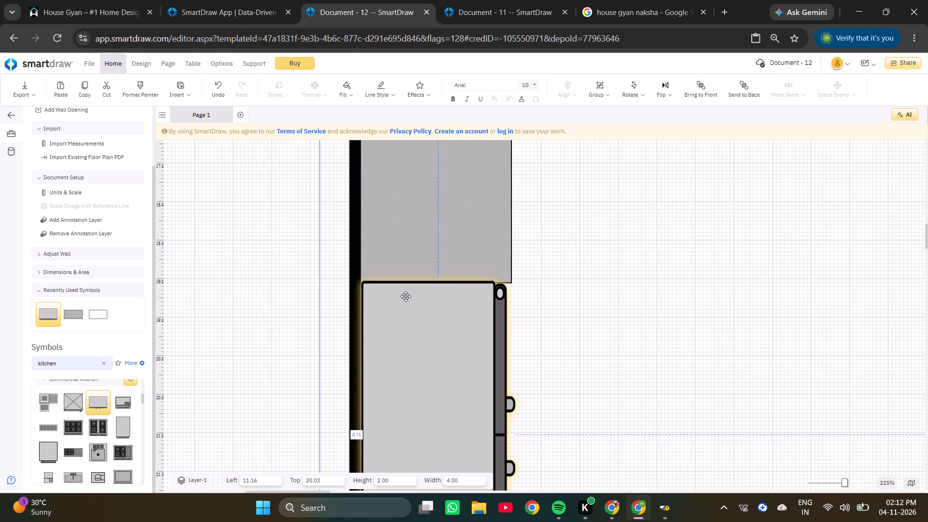
left_click_drag(406, 296, 405, 296)
Nudge the refrigerator slightly down to sit flush below the vertical counter, and fine-tune it sideways against the left wall.
scroll(344, 249, "up", 3, "ctrl")
scroll(411, 255, "up", 4)
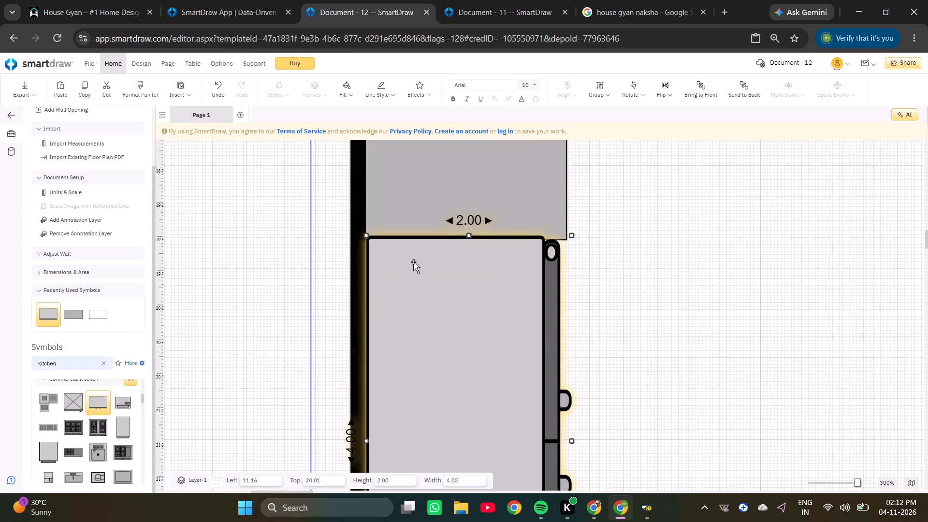
left_click(423, 441)
key("Down")
key("Down")
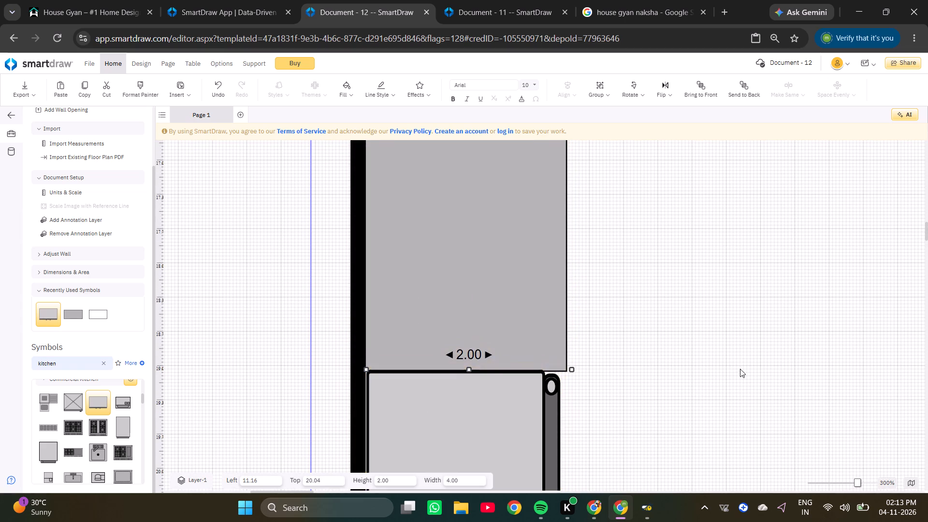
left_click(752, 369)
left_click(439, 434)
key("Down")
key("Down")
left_click(788, 385)
key("Left")
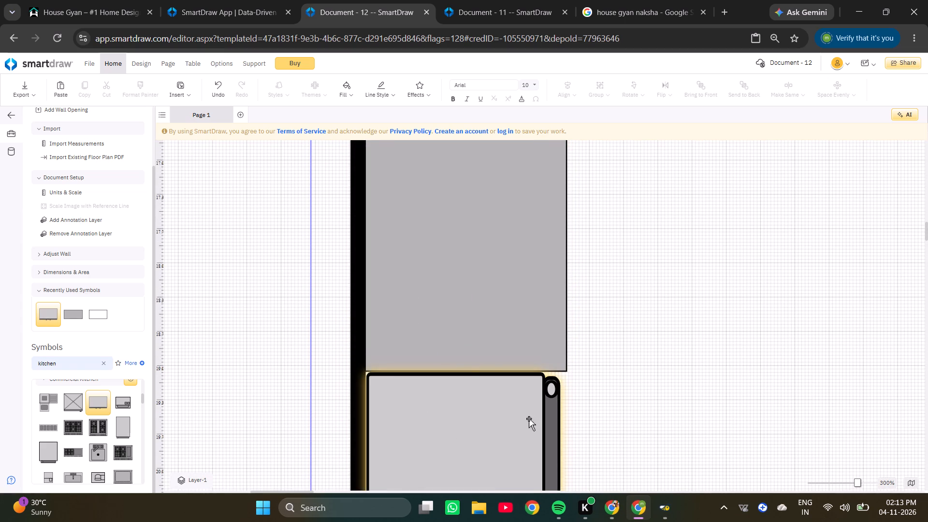
left_click(516, 424)
key("Left")
key("Right")
left_click(718, 409)
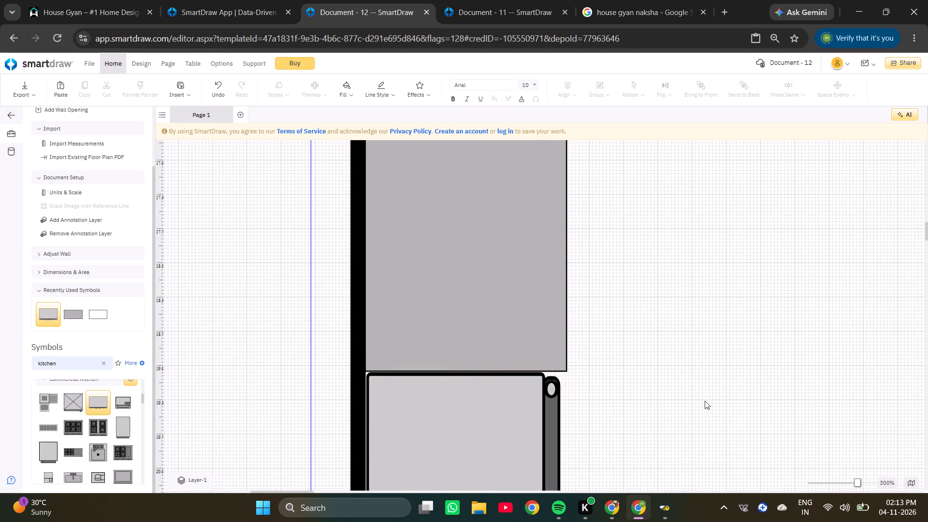
Examine the counter and refrigerator layout against the kitchen in the reference plan.
scroll(614, 366, "down", 15, "ctrl")
left_click(272, 295)
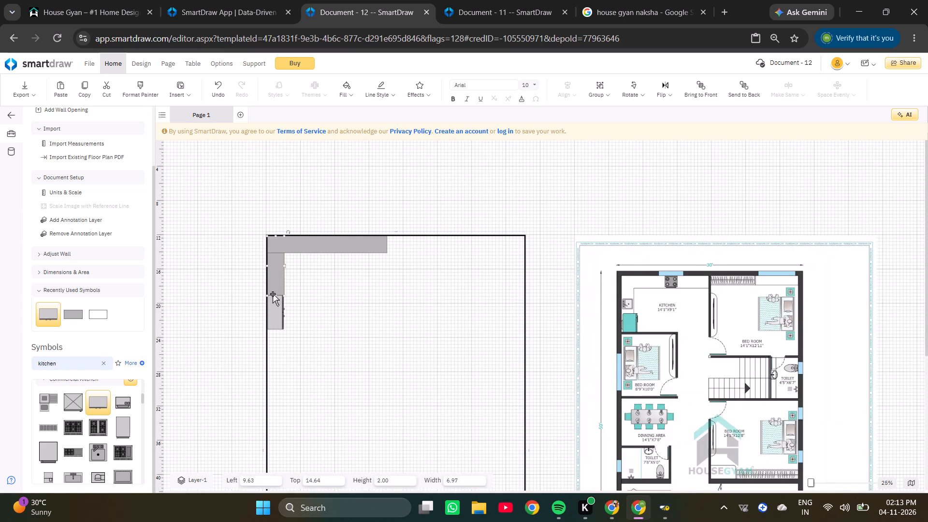
left_click(365, 302)
scroll(308, 292, "up", 5, "ctrl")
scroll(295, 304, "down", 5, "ctrl")
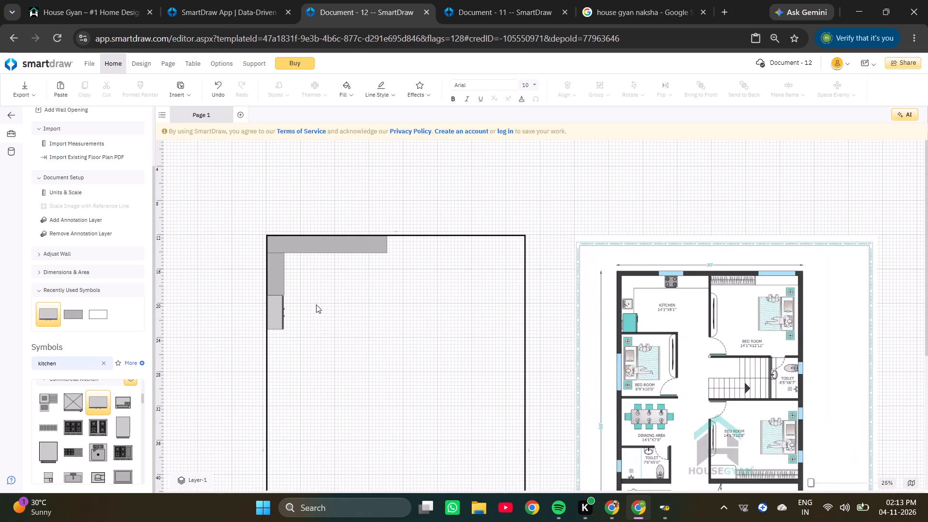
scroll(629, 290, "up", 2, "ctrl")
scroll(664, 289, "down", 2, "ctrl")
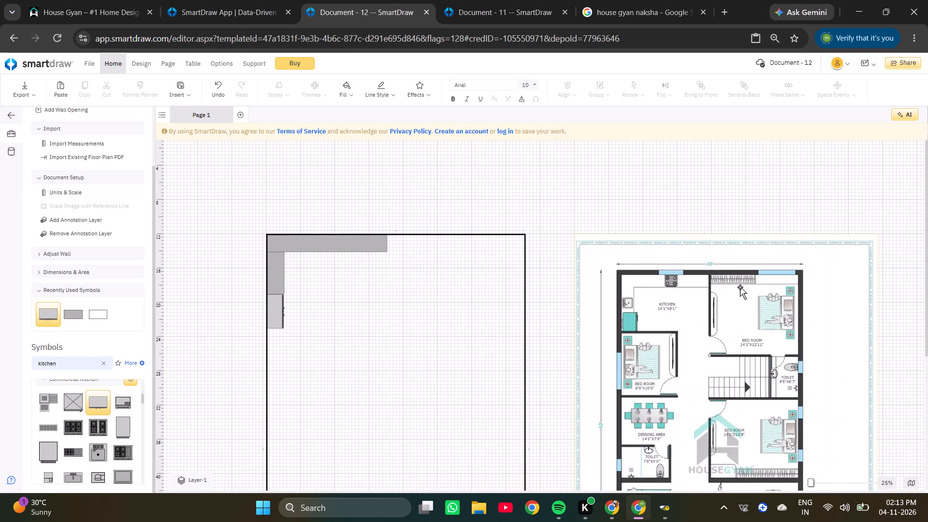
Insert a Single Compartment Sink from the kitchen symbols and place it inside the outer walls, at about 18.90 left and 19.86 top.
scroll(76, 404, "down", 1)
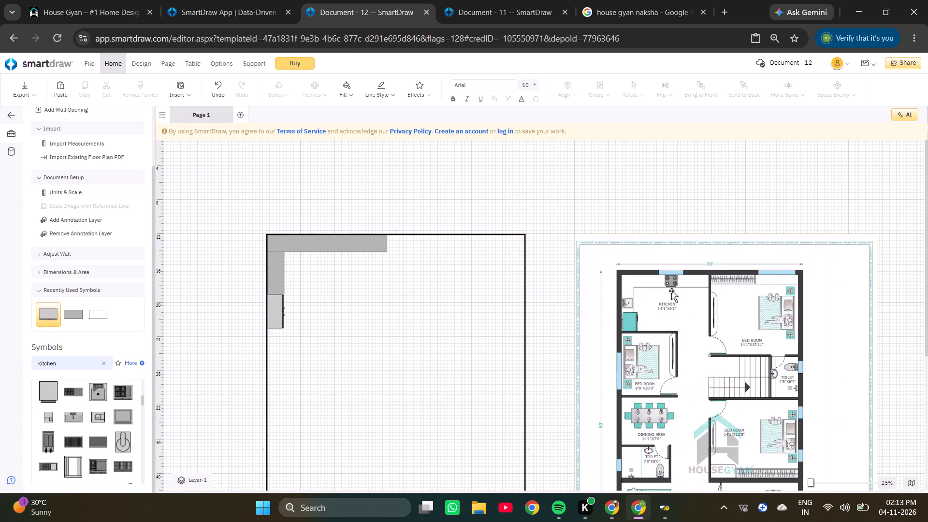
scroll(671, 290, "up", 1, "ctrl")
scroll(667, 291, "down", 2, "ctrl")
left_click_drag(85, 361, 4, 371)
scroll(109, 445, "up", 2)
scroll(109, 445, "down", 1)
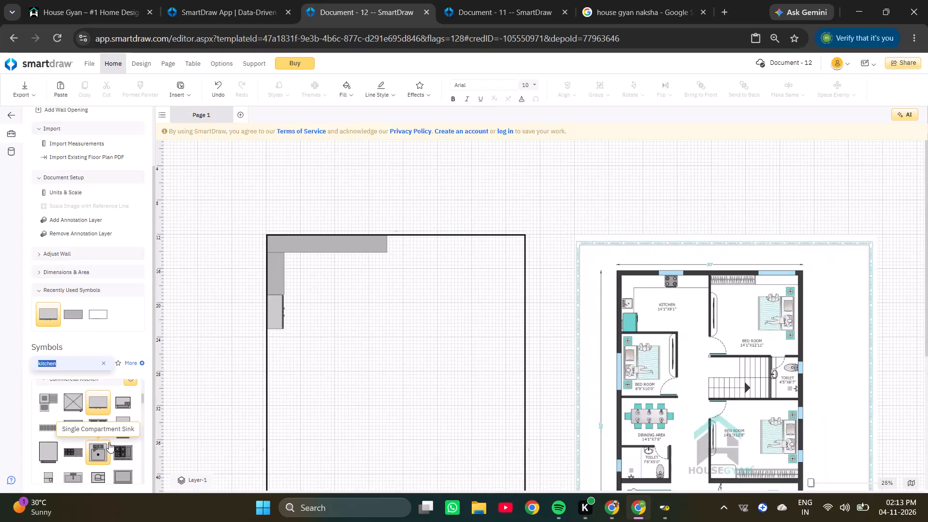
scroll(114, 427, "down", 4)
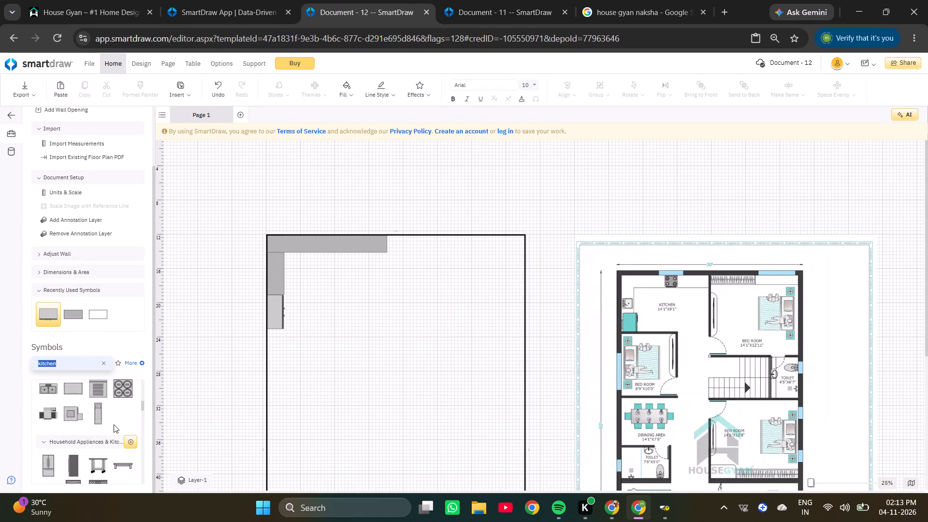
scroll(114, 424, "up", 1)
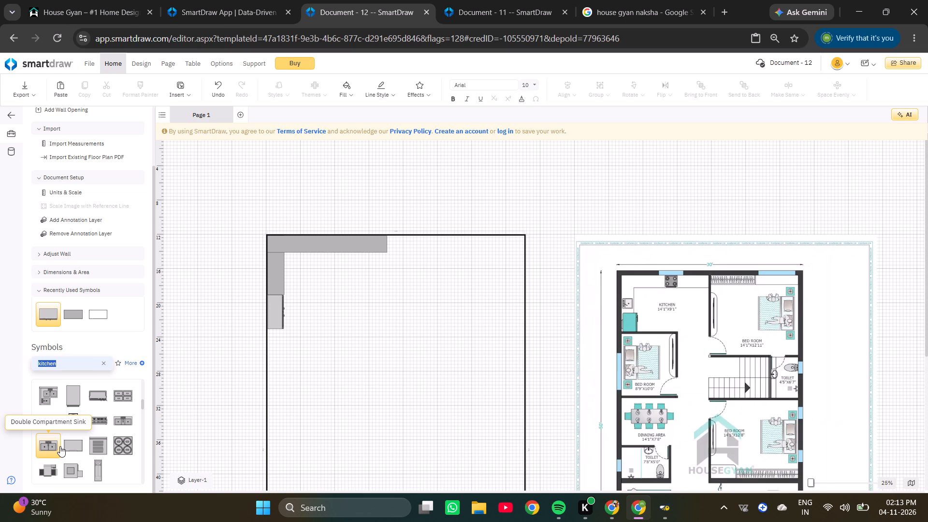
scroll(61, 445, "up", 2)
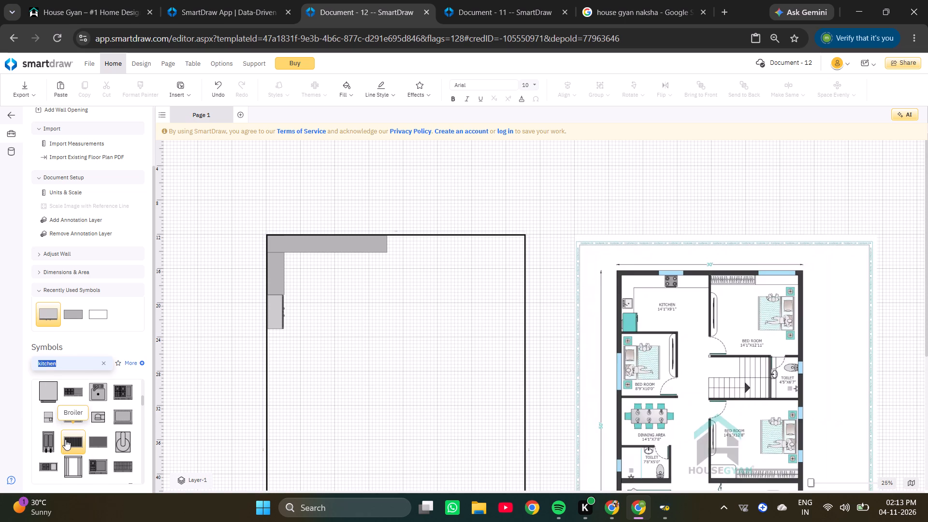
scroll(65, 439, "down", 1)
scroll(65, 439, "up", 1)
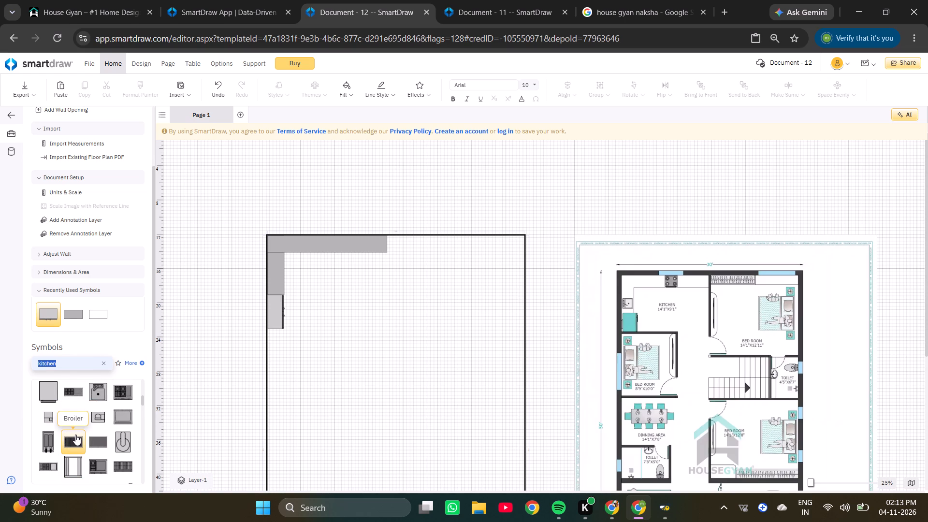
double_click(98, 396)
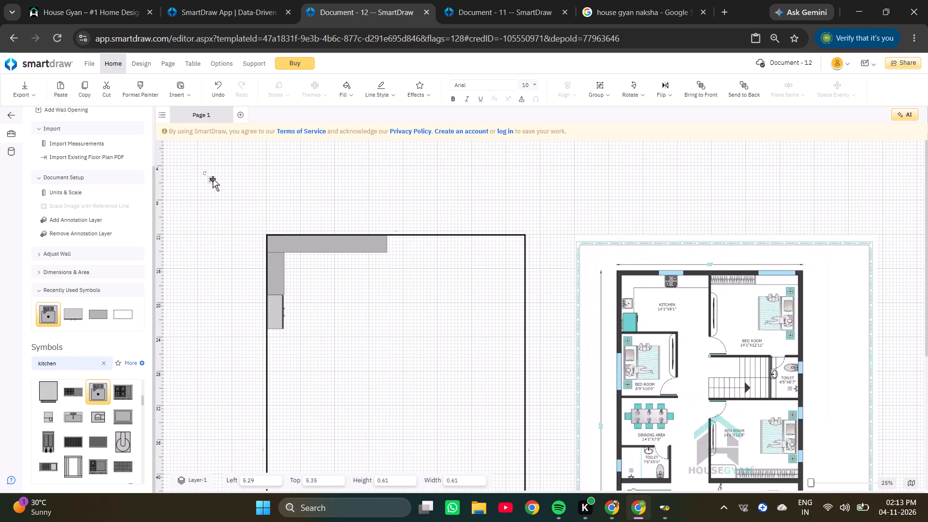
left_click_drag(211, 180, 327, 304)
Enlarge the sink to about 1.51 by 1.53.
scroll(327, 304, "up", 7, "ctrl")
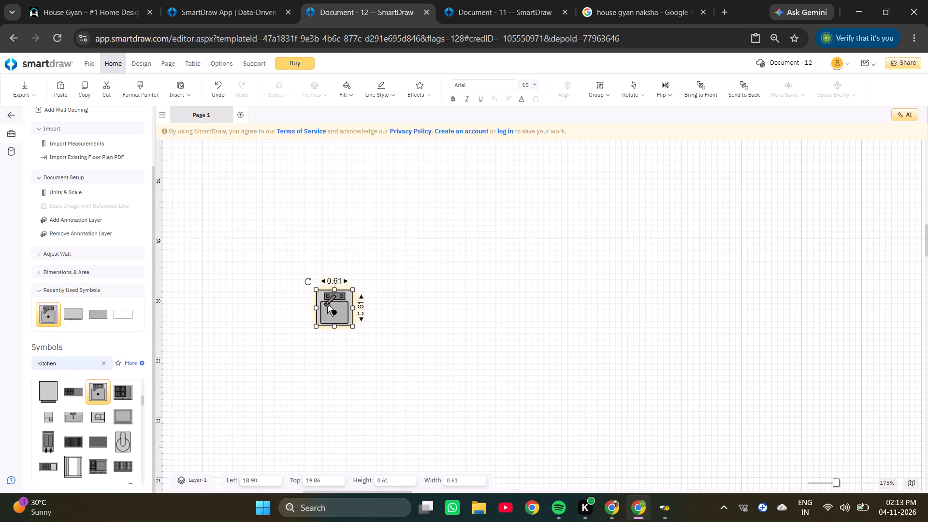
left_click_drag(317, 290, 263, 234)
scroll(275, 253, "down", 2, "ctrl")
scroll(283, 248, "up", 2, "ctrl")
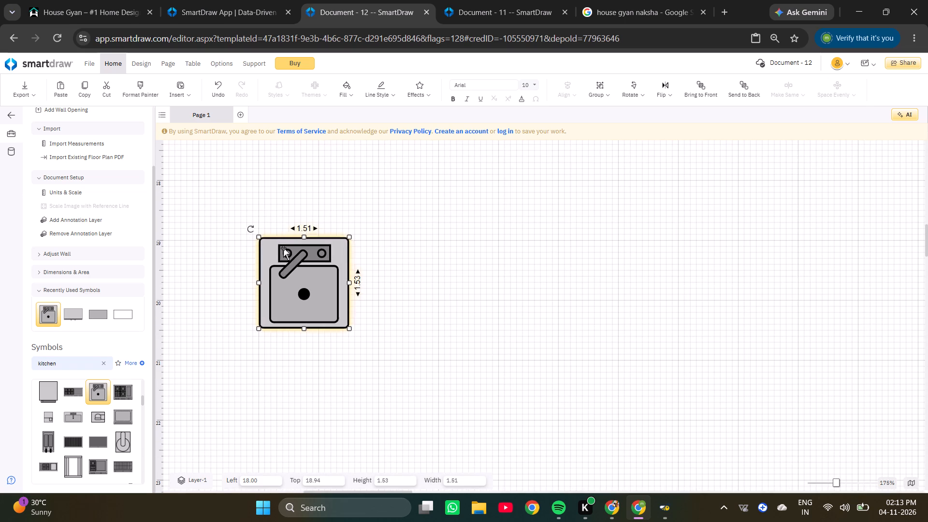
Rotate the sink a quarter turn so its faucet faces the left wall.
scroll(307, 253, "down", 4, "ctrl")
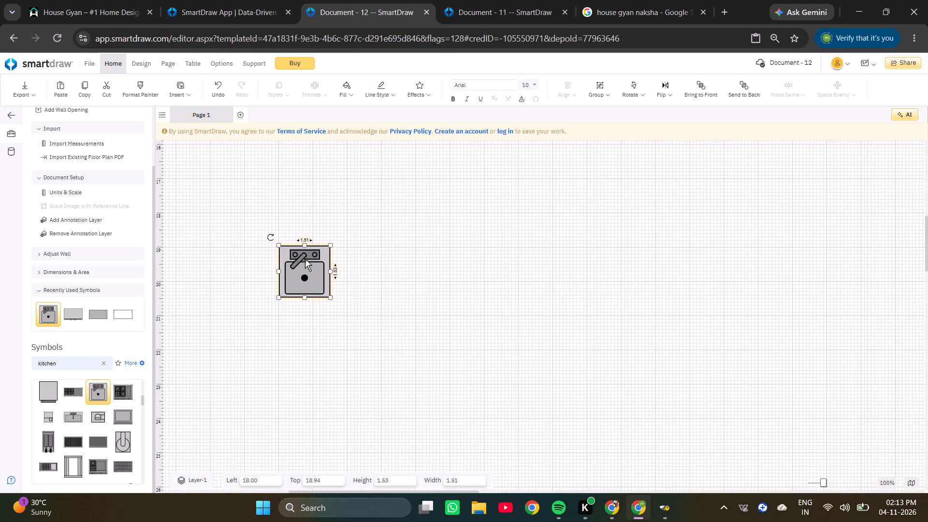
scroll(305, 259, "down", 2, "ctrl")
scroll(293, 260, "up", 3, "ctrl")
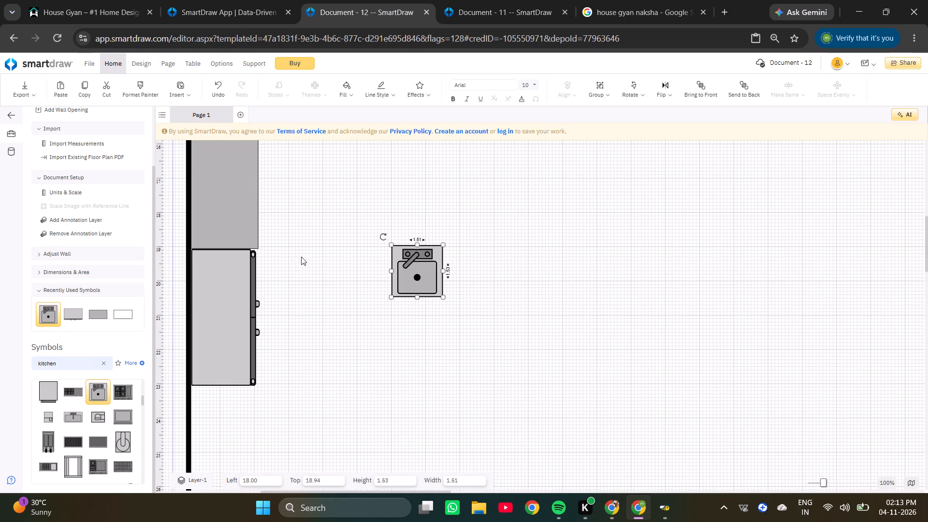
left_click_drag(383, 239, 362, 324)
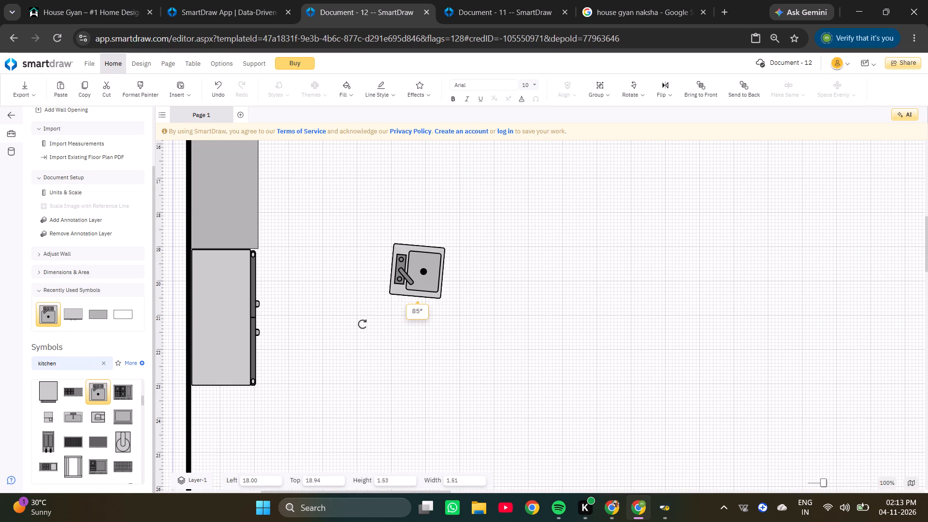
left_click_drag(362, 324, 363, 328)
Set the rotated sink's horizontal dimension to 1.80.
scroll(433, 256, "up", 4, "ctrl")
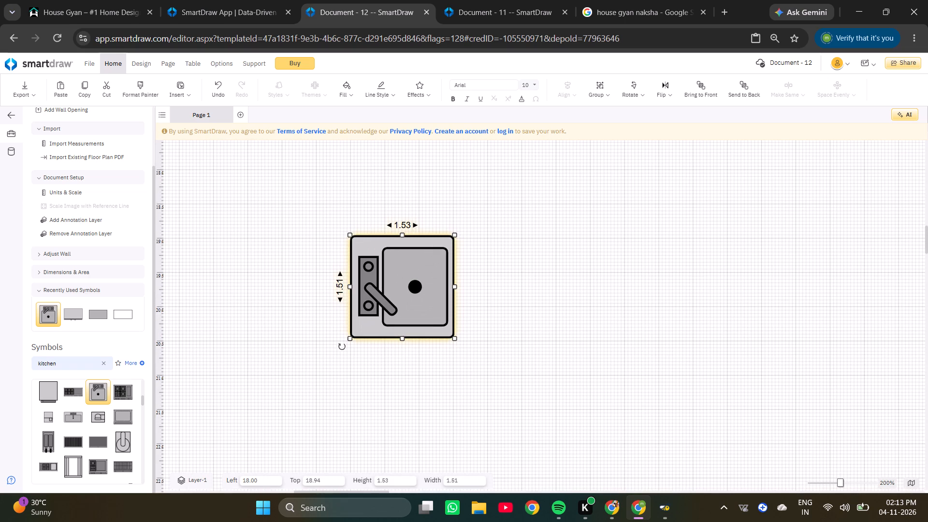
left_click(408, 224)
key("Right")
key("Right")
key("Right")
key("Right")
key("Right")
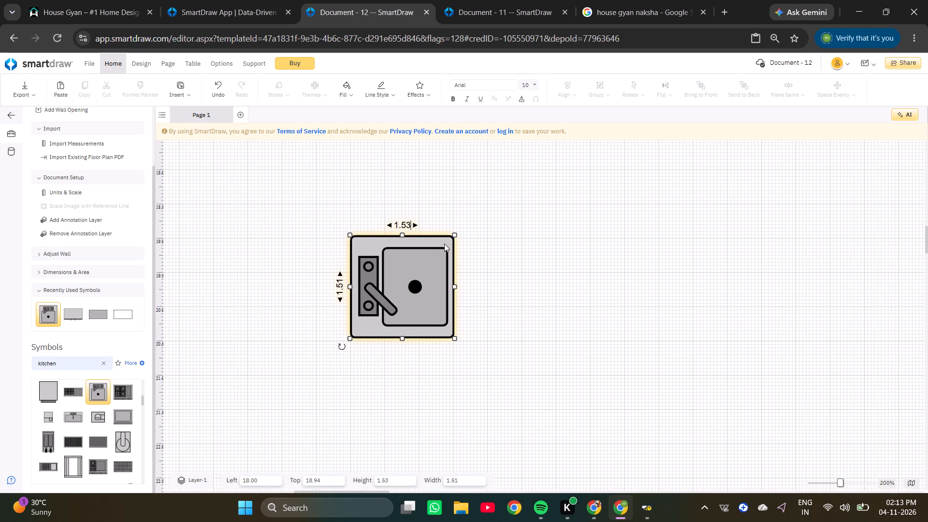
key("BackSpace")
key("BackSpace")
key("BackSpace")
key("BackSpace")
key("BackSpace")
key("BackSpace")
key("BackSpace")
type("1.80")
key("Return")
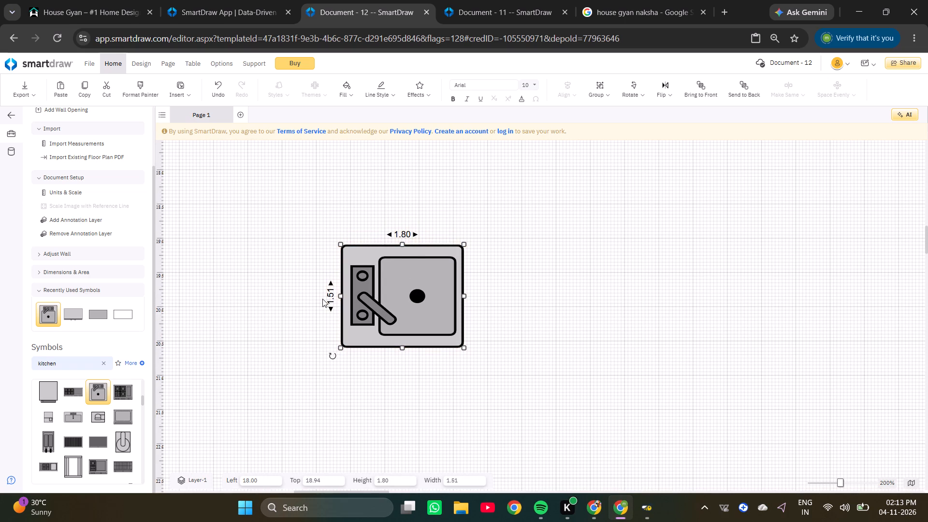
Set the rotated sink's vertical dimension to 1.80.
left_click(322, 298)
left_click(330, 298)
left_click(355, 304)
left_click(380, 311)
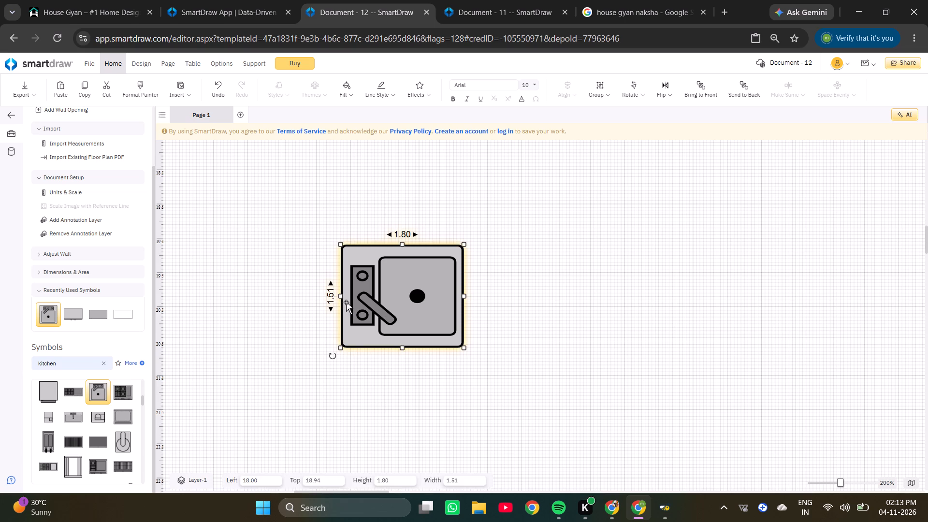
left_click(335, 298)
key("Right")
key("Right")
key("Right")
key("Right")
key("Right")
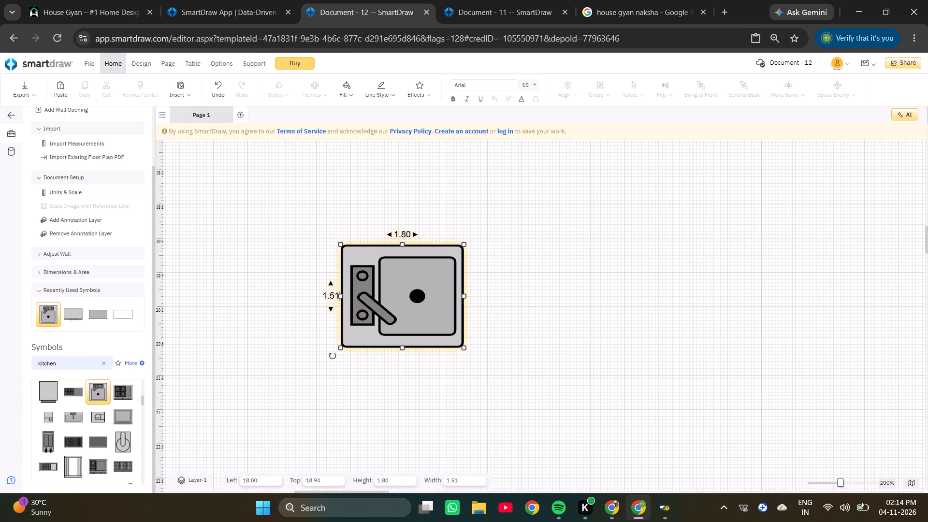
key("BackSpace")
key("BackSpace")
key("BackSpace")
key("BackSpace")
key("BackSpace")
key("BackSpace")
key("BackSpace")
key("BackSpace")
type("1.80")
key("Return")
Move the sink onto the vertical counter just above the refrigerator, at about 12.22 left and 16.83 top.
scroll(333, 291, "down", 3, "ctrl")
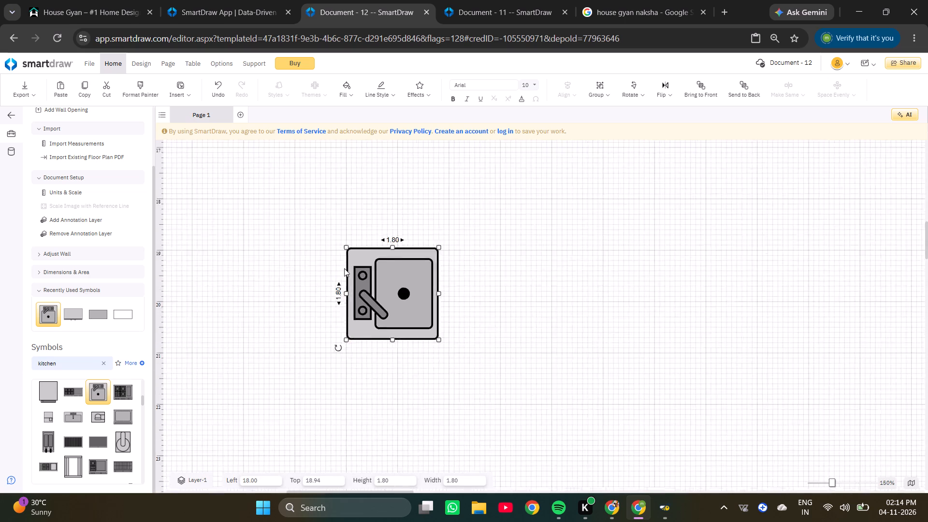
scroll(344, 268, "down", 3, "ctrl")
left_click_drag(365, 271, 273, 235)
scroll(270, 246, "up", 5, "ctrl")
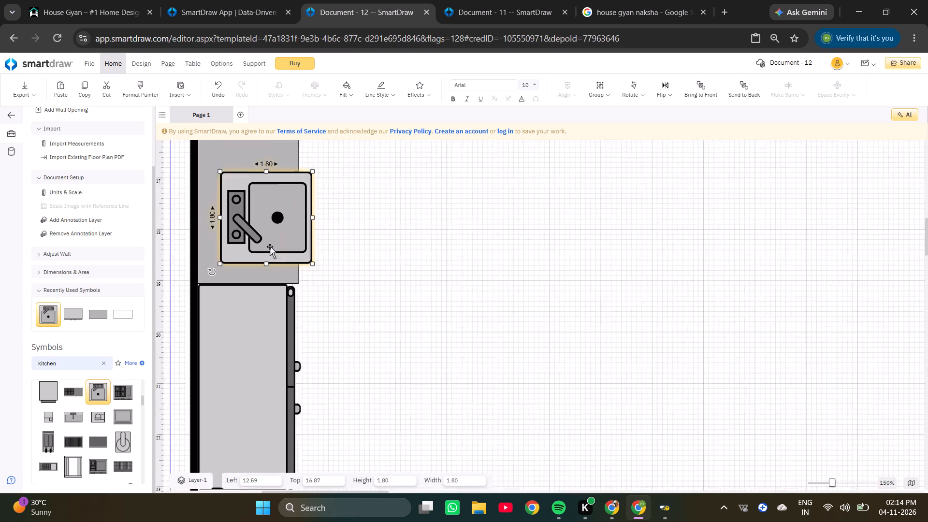
left_click_drag(280, 213, 258, 211)
scroll(261, 238, "up", 2)
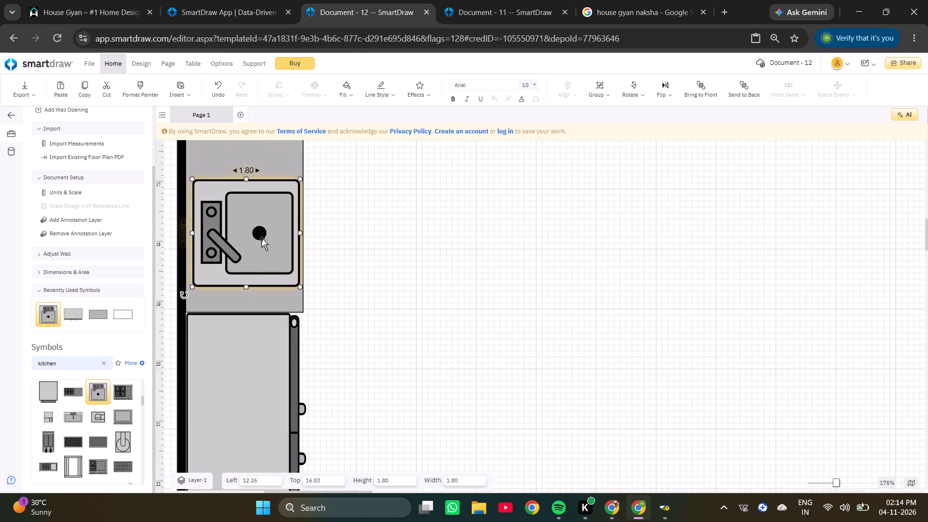
left_click(269, 333)
key("Left")
key("Left")
key("Left")
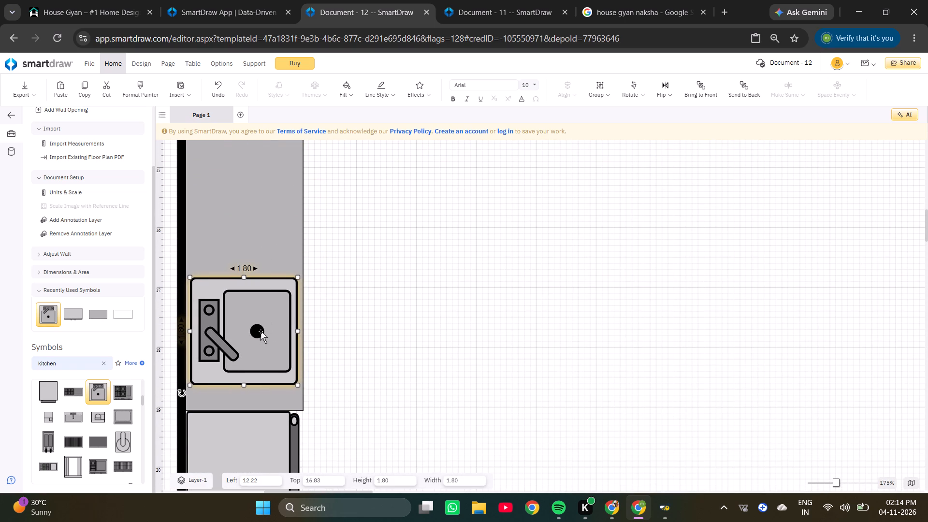
Nudge the sink up along the vertical counter to about 12.22 left and 16.59 top.
key("Right")
left_click(261, 331)
key("Up")
double_click(260, 332)
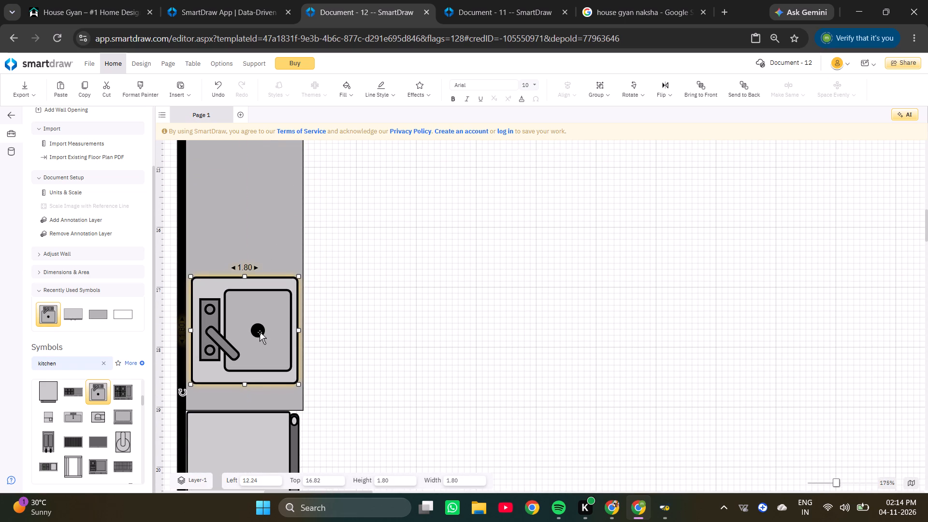
left_click(260, 332)
left_click(260, 332)
key("Up")
key("Up")
key("Up")
key("Up")
key("Up")
key("Up")
key("Up")
key("Up")
key("Up")
key("Up")
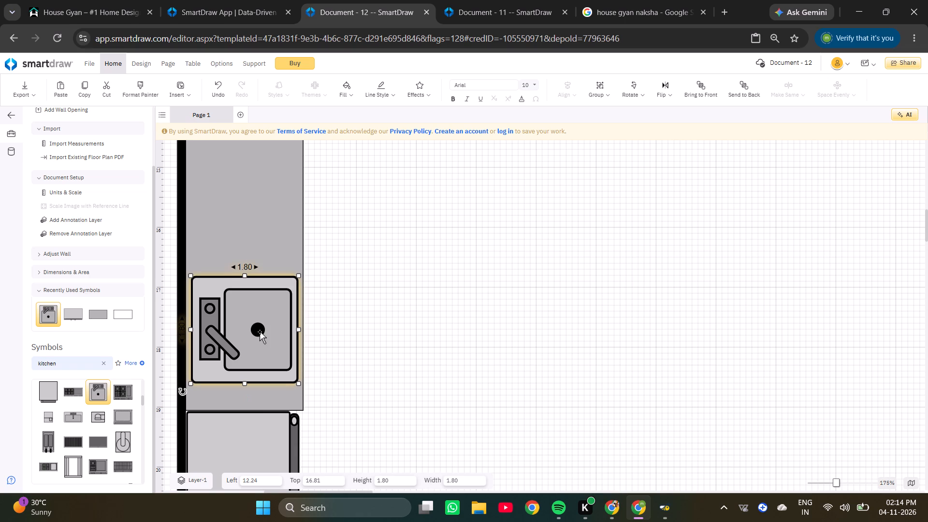
left_click(260, 332)
key("Up")
key("Up")
key("Up")
key("Up")
key("Up")
key("Up")
key("Up")
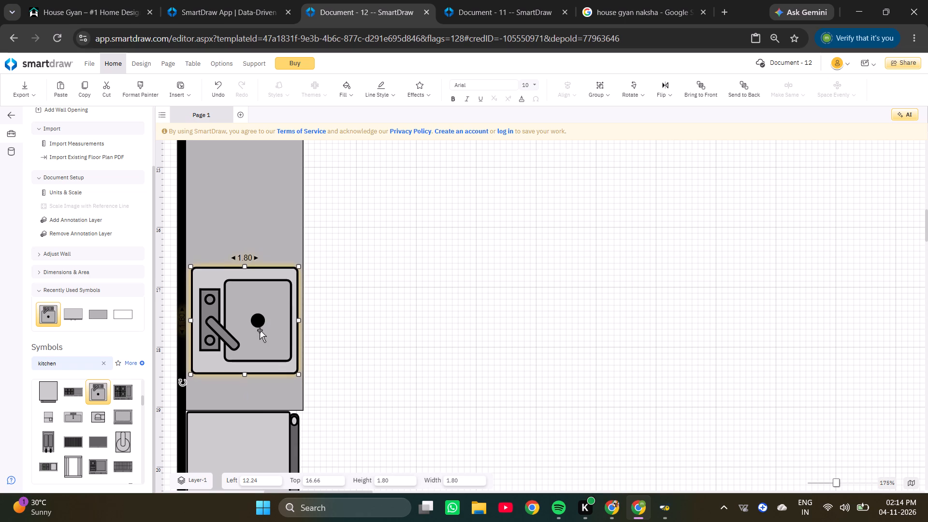
left_click(260, 330)
left_click(260, 330)
key("Up")
left_click(260, 330)
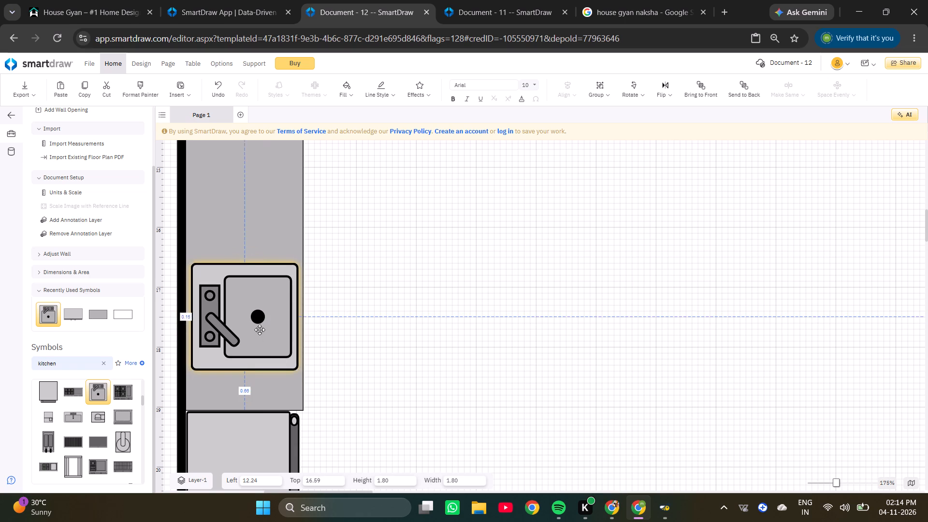
key("Right")
key("Left")
key("Left")
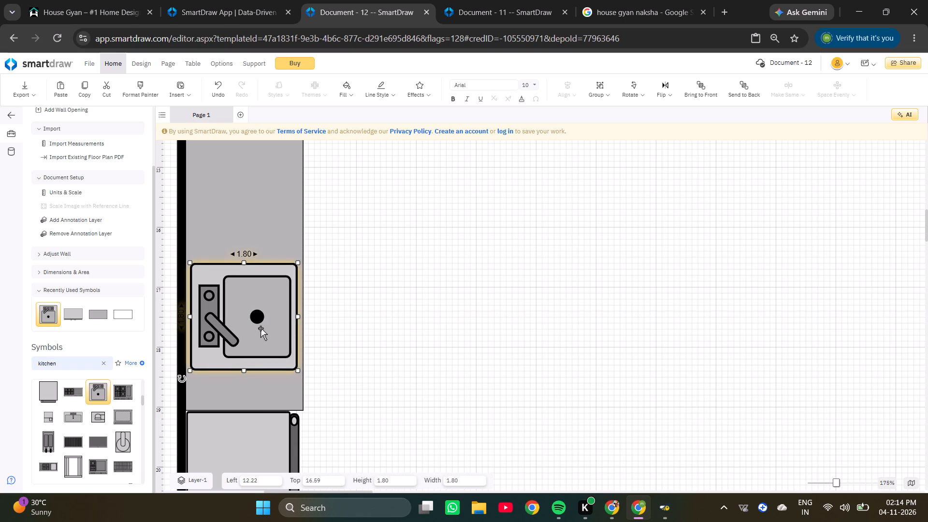
left_click(410, 328)
Add the four-burner range with griddle from the kitchen symbols and place it inside the plan below the horizontal counter.
scroll(345, 329, "down", 7, "ctrl")
left_click(342, 343)
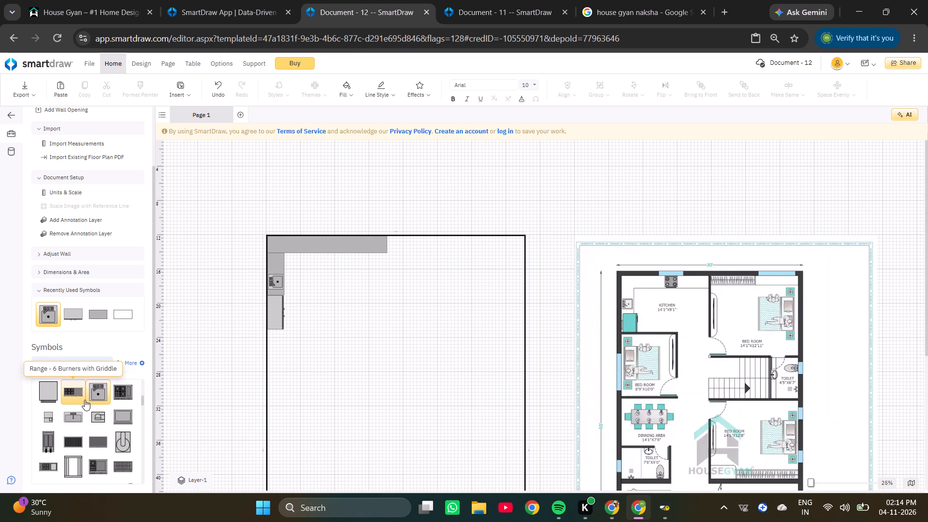
double_click(126, 388)
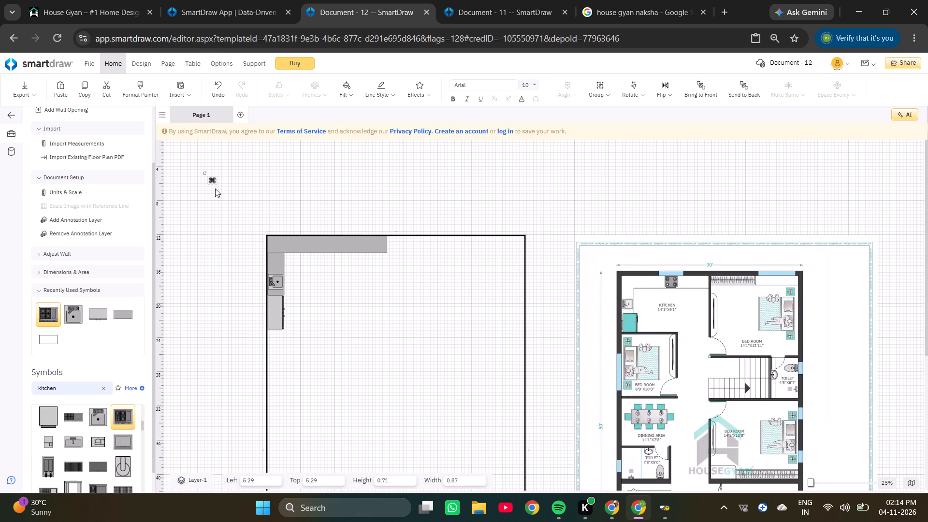
left_click_drag(211, 179, 338, 282)
Set the range's width to 2.50.
scroll(338, 282, "up", 8, "ctrl")
left_click(361, 256)
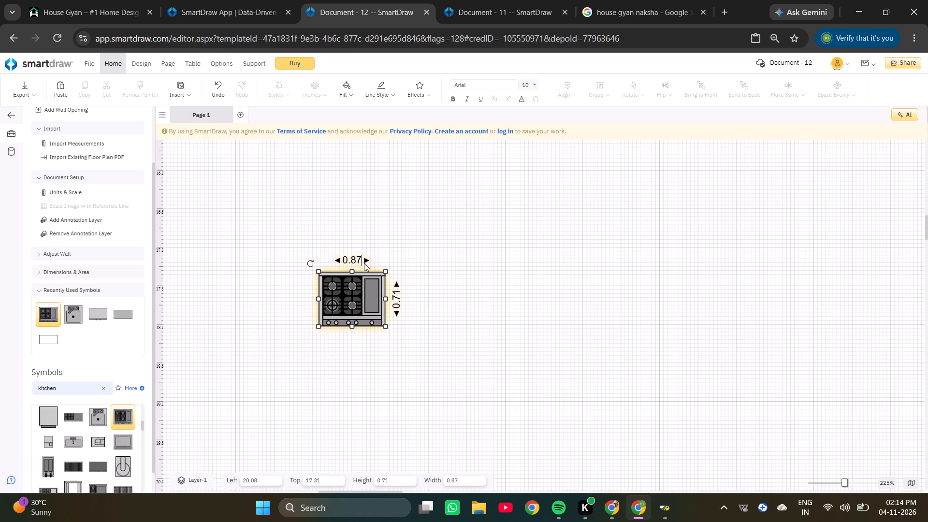
key("BackSpace")
key("BackSpace")
key("BackSpace")
key("BackSpace")
key("BackSpace")
key("BackSpace")
key("BackSpace")
key("BackSpace")
type("2.50")
key("Return")
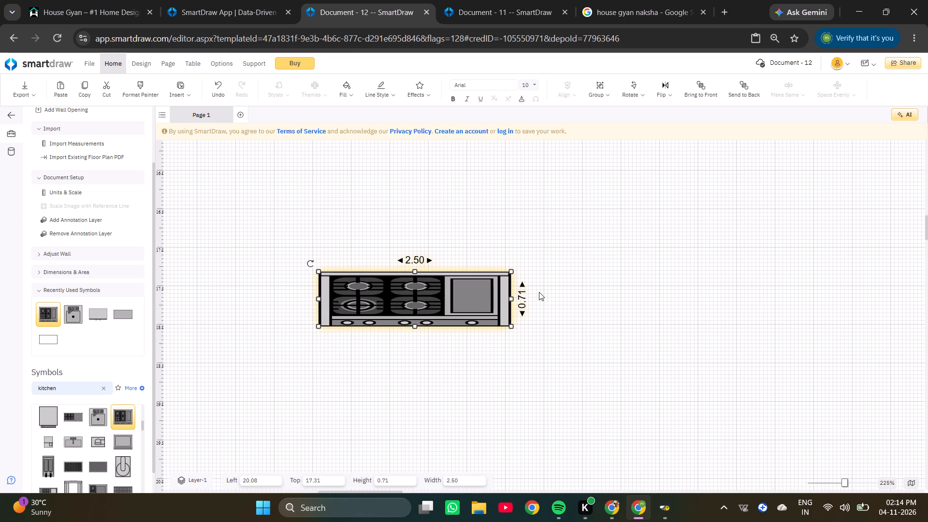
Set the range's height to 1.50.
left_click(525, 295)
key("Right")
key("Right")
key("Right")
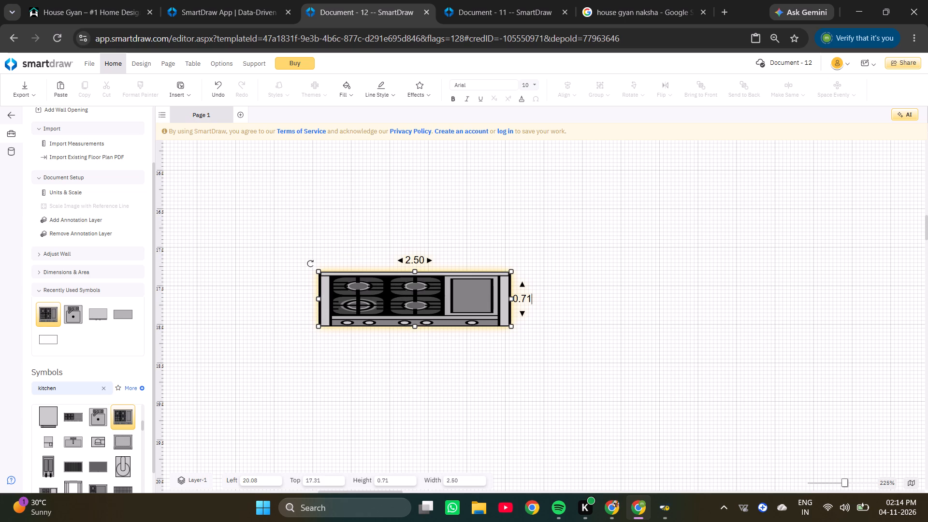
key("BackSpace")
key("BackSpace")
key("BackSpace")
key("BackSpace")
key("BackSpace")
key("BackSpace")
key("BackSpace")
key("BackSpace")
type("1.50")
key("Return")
Move the range onto the horizontal counter along the top wall, at about 18.5 left and 12.3 top.
scroll(527, 295, "down", 6, "ctrl")
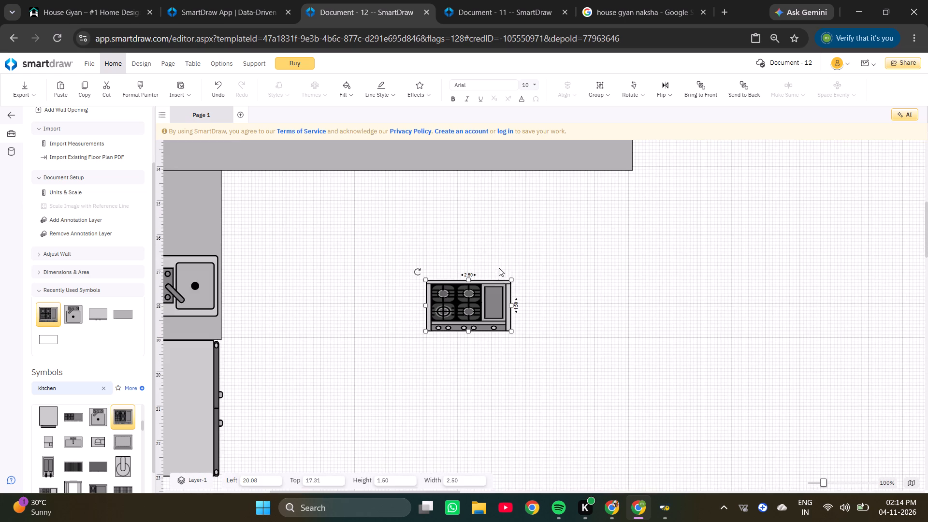
left_click_drag(471, 307, 431, 178)
scroll(433, 179, "up", 5, "ctrl")
scroll(486, 181, "up", 2)
left_click(468, 285)
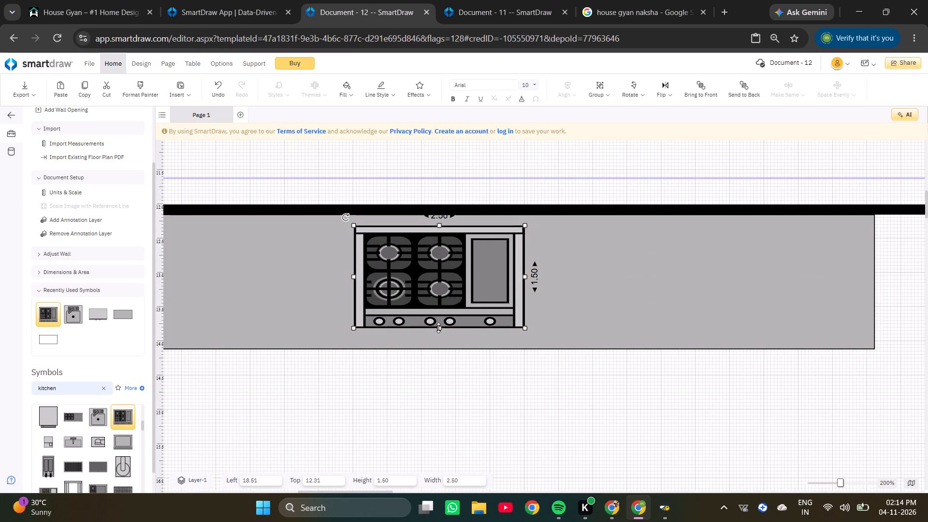
Set the range's height to 1.70.
left_click(536, 275)
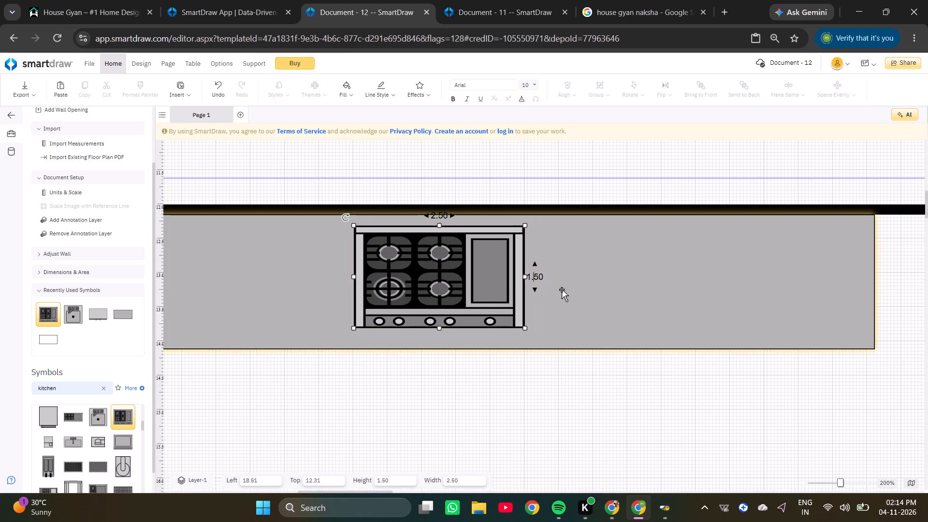
key("Right")
key("BackSpace")
key("7")
key("Return")
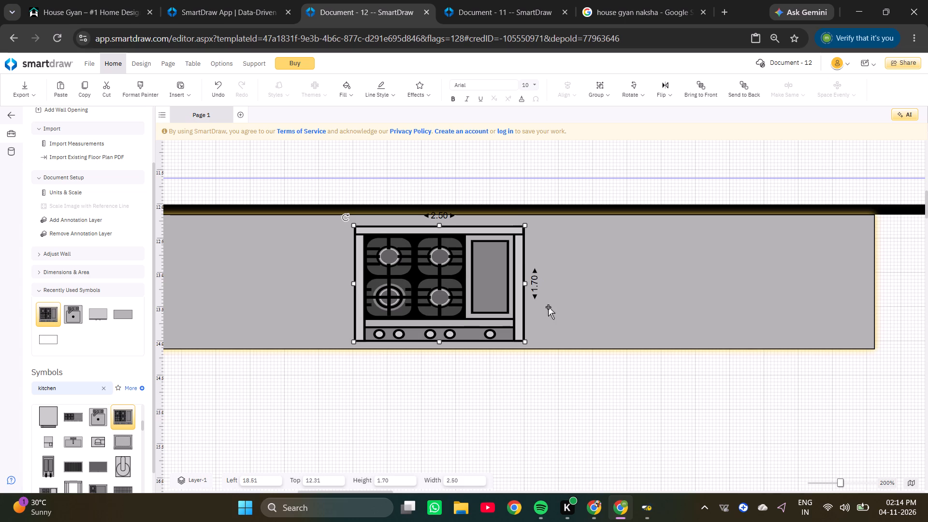
Shift the range slightly closer to the top wall, to about 18.49 left and 12.24 top.
left_click_drag(485, 277, 484, 272)
scroll(484, 272, "down", 8, "ctrl")
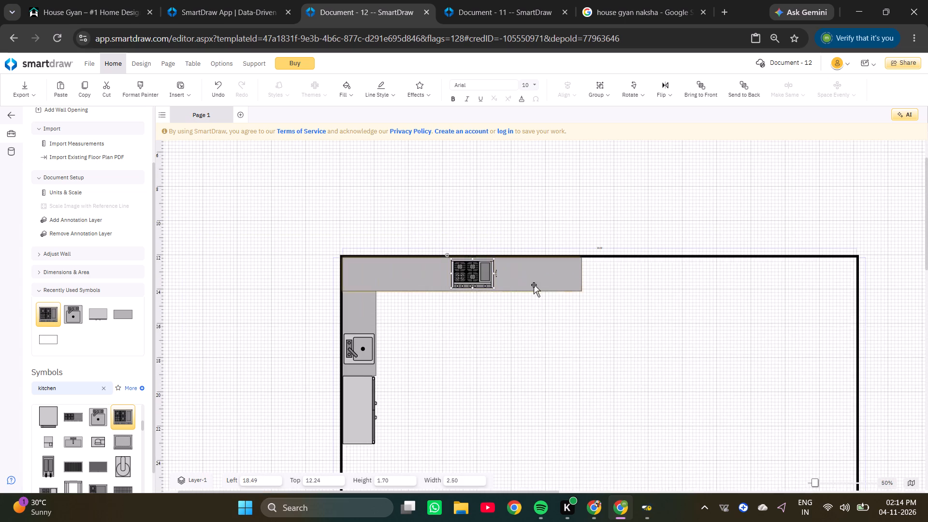
scroll(540, 297, "down", 4, "ctrl")
left_click(485, 300)
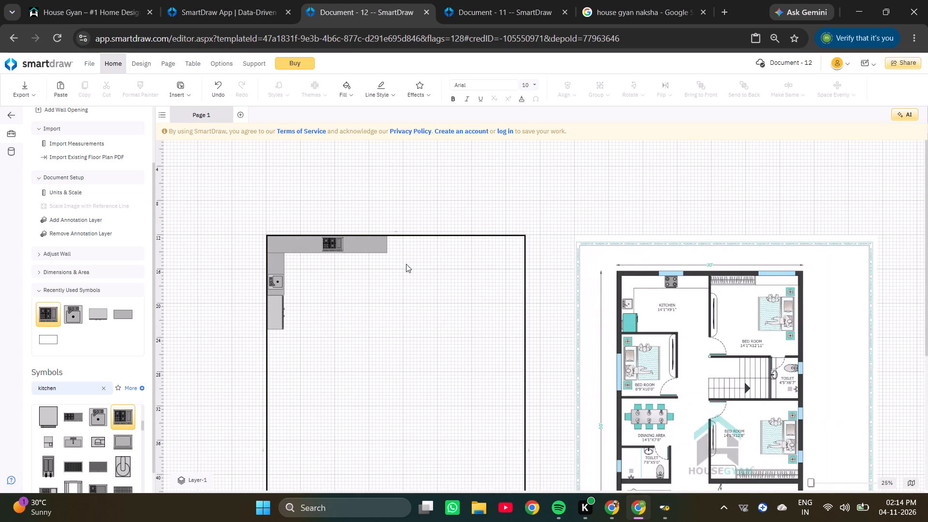
Move the range left along the horizontal counter to about 17.74 left, keeping it just below the top wall.
scroll(339, 255, "up", 3, "ctrl")
scroll(339, 254, "down", 2, "ctrl")
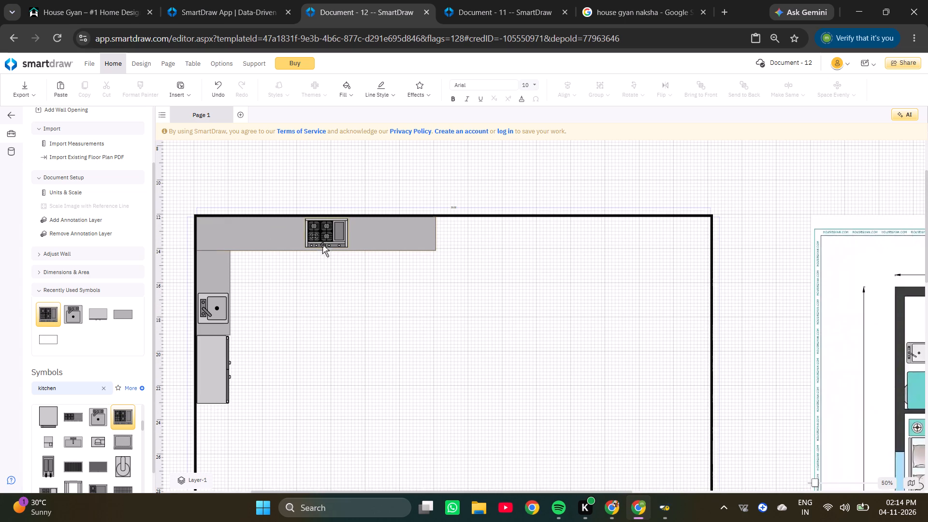
left_click(322, 242)
left_click_drag(322, 241, 305, 244)
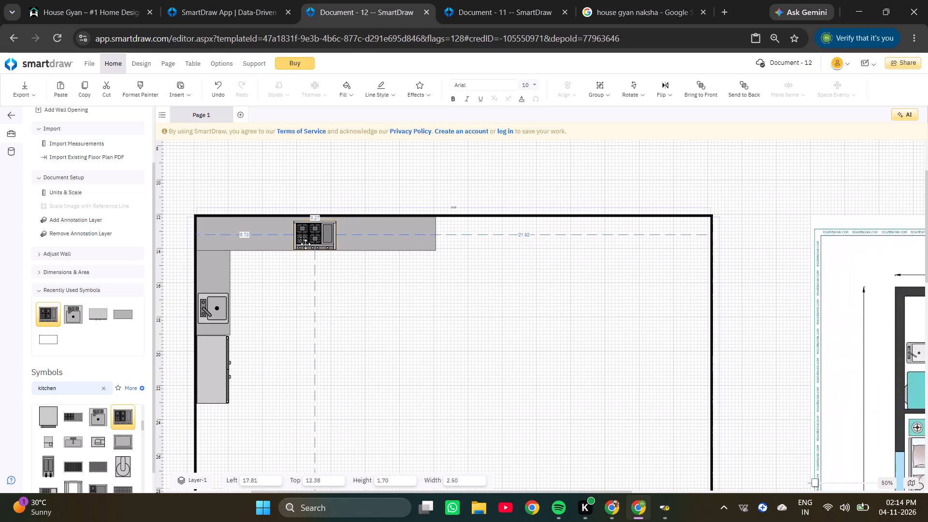
left_click_drag(305, 244, 308, 241)
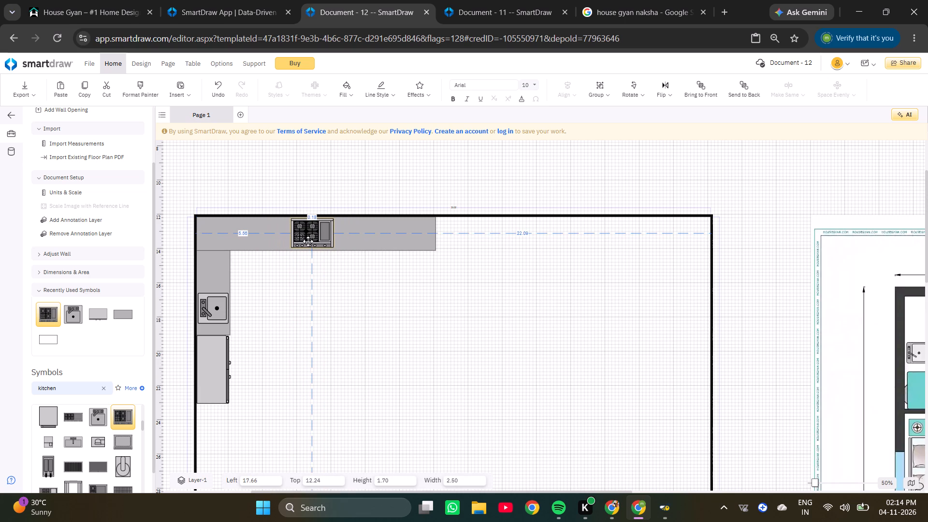
left_click_drag(308, 241, 309, 241)
double_click(309, 241)
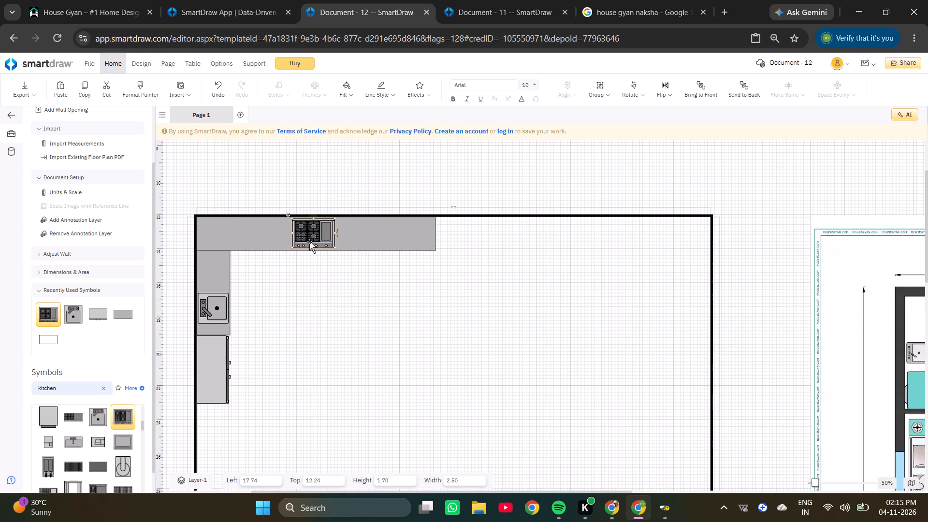
scroll(310, 241, "up", 5, "ctrl")
triple_click(312, 240)
double_click(312, 240)
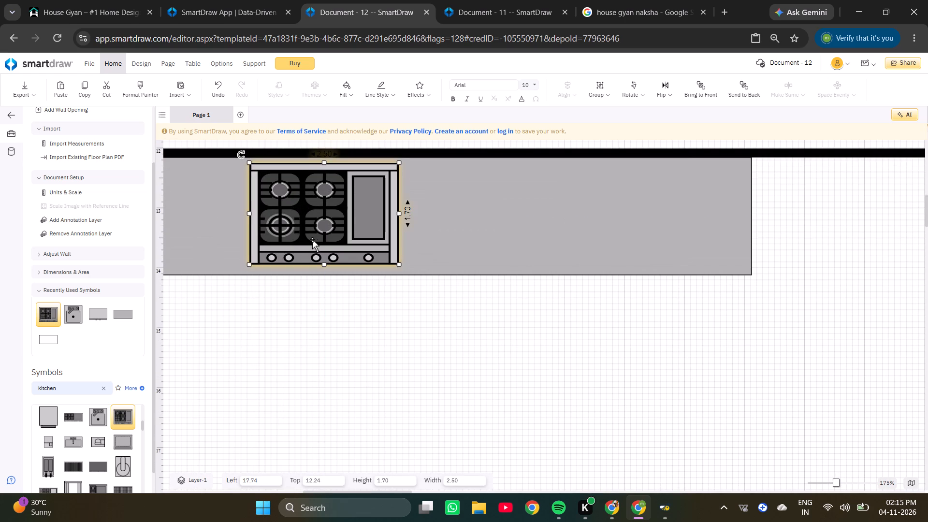
key("Up")
double_click(312, 240)
left_click(411, 320)
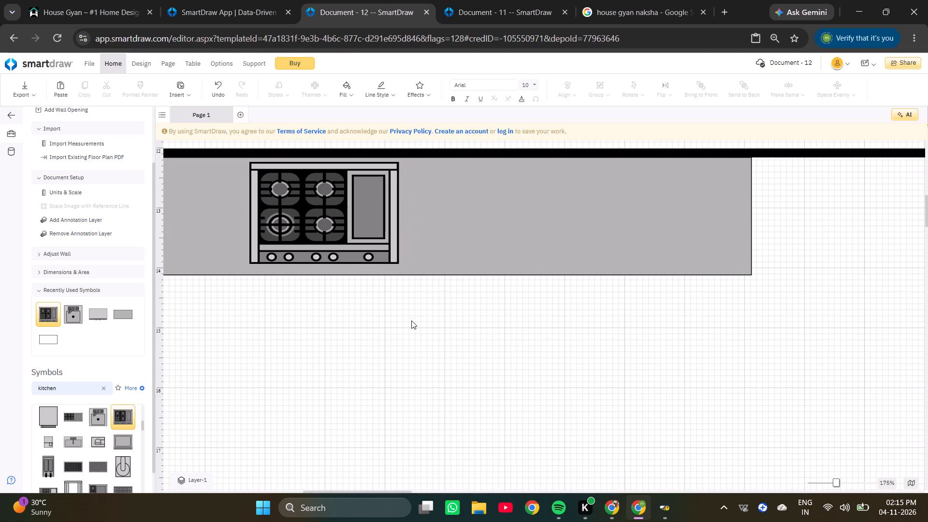
Clear the kitchen symbol search, add a 10 x 10 room and place it in the outline's top-right corner at about 39.01 left, 12.23 top.
scroll(411, 320, "down", 3)
scroll(411, 320, "down", 6, "ctrl")
scroll(3, 456, "down", 2)
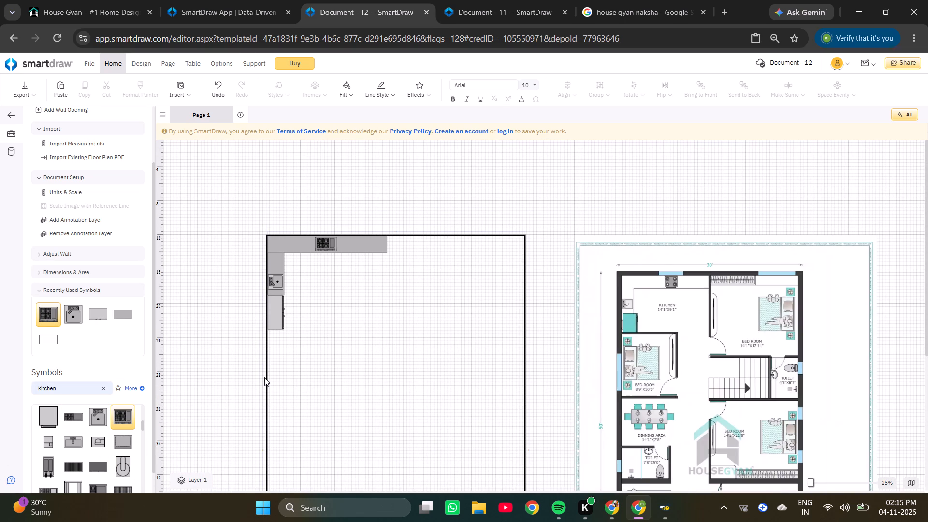
scroll(271, 365, "down", 1)
scroll(698, 385, "down", 2)
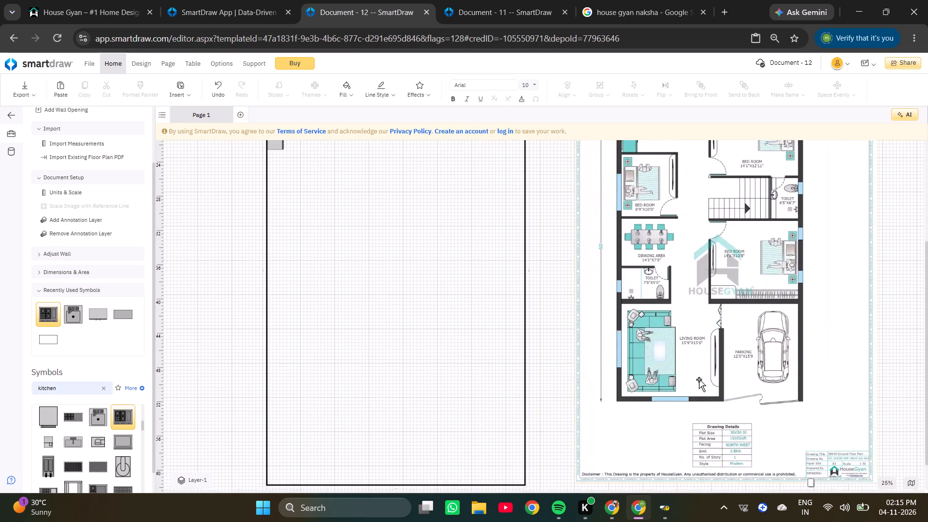
scroll(699, 378, "up", 2)
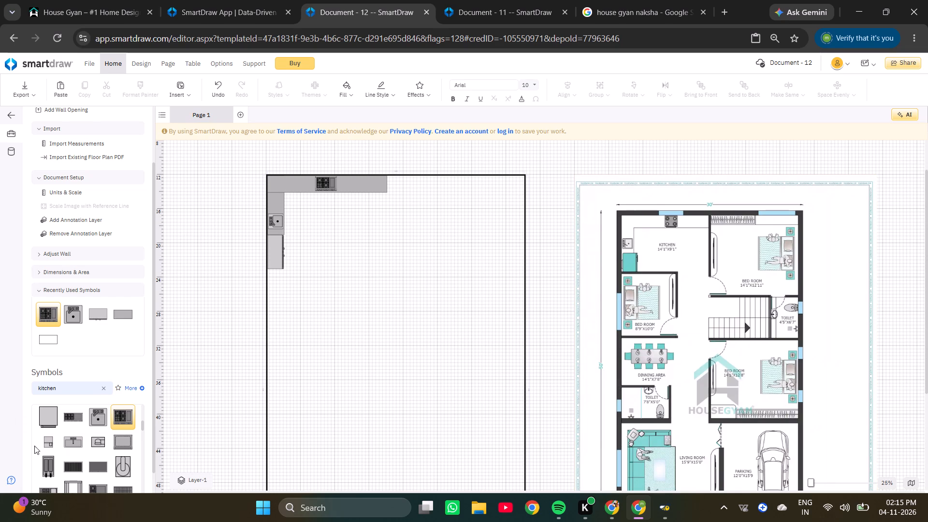
left_click(105, 392)
scroll(65, 437, "up", 2)
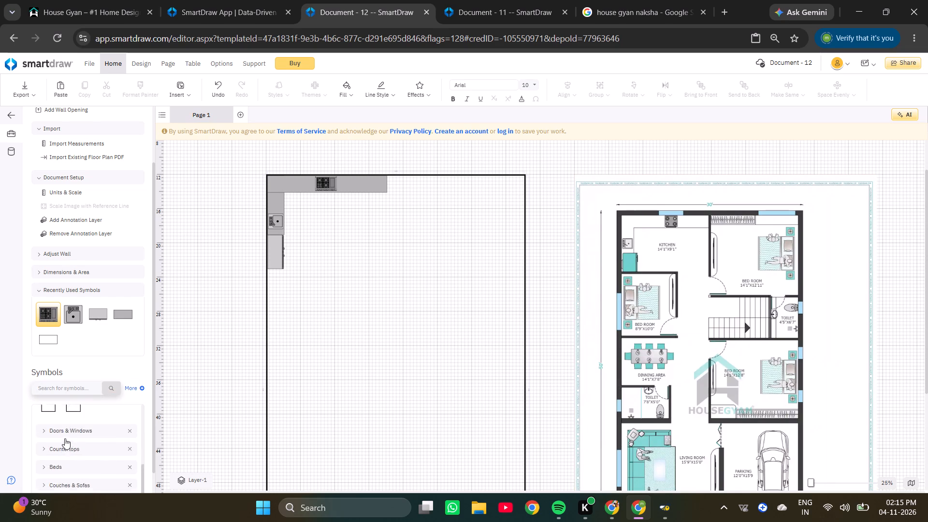
scroll(65, 438, "up", 1)
double_click(103, 467)
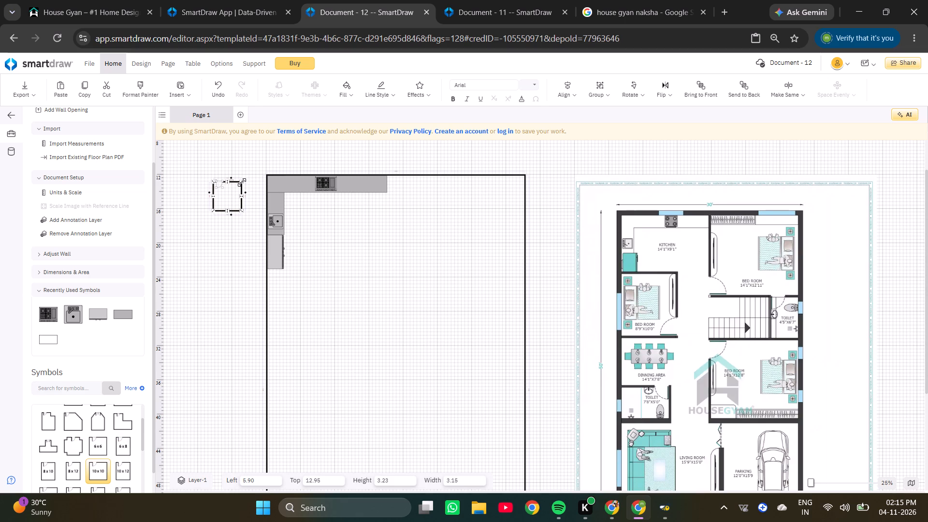
left_click_drag(233, 182, 507, 176)
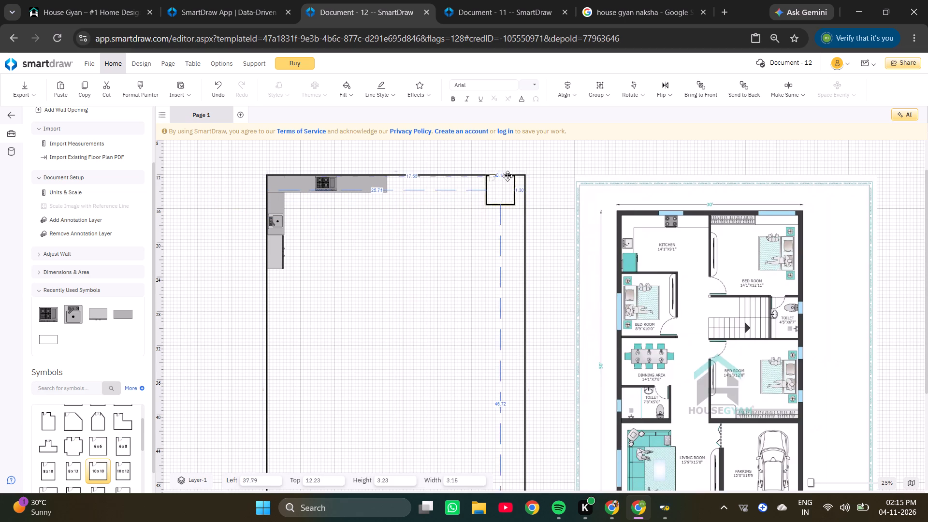
left_click_drag(507, 176, 516, 176)
Check the top-right bedroom's size in the reference plan and set the new room's width to 14.10.
scroll(731, 282, "up", 3, "ctrl")
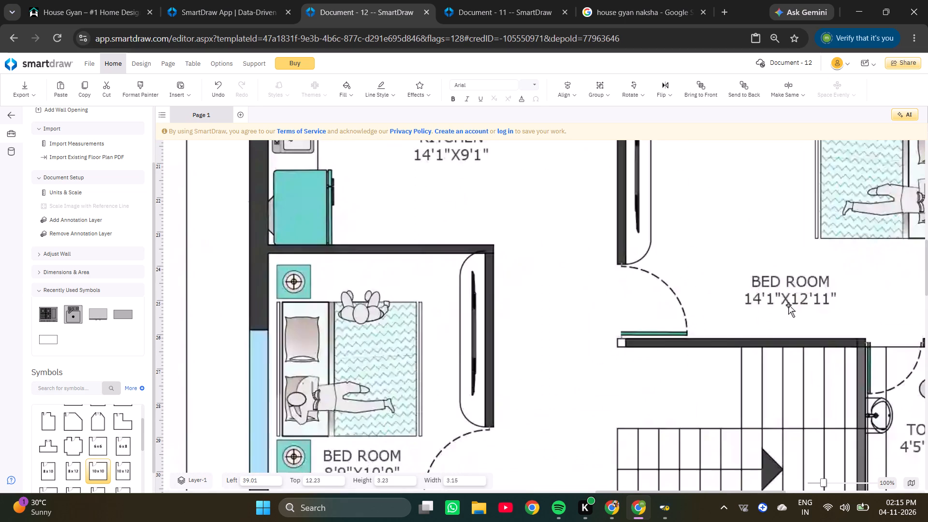
scroll(788, 305, "down", 5, "ctrl")
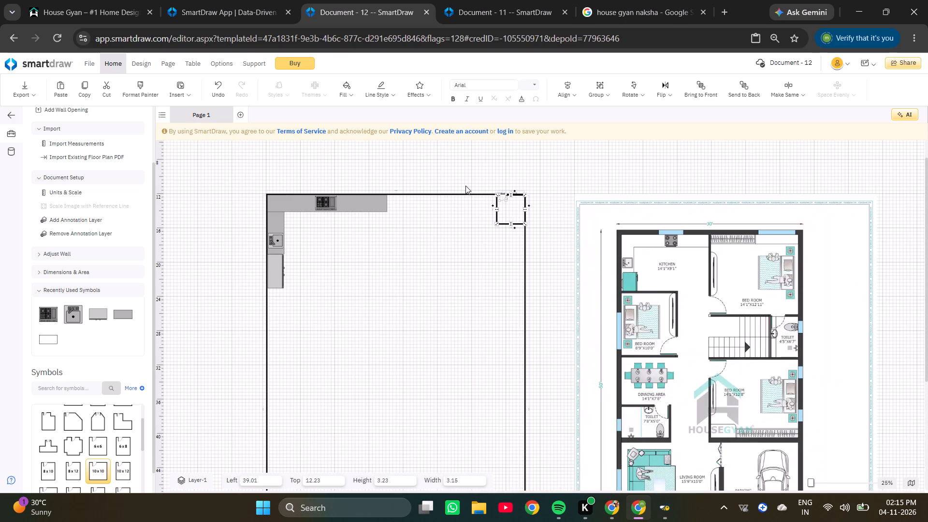
scroll(508, 195, "up", 5, "ctrl")
left_click(496, 161)
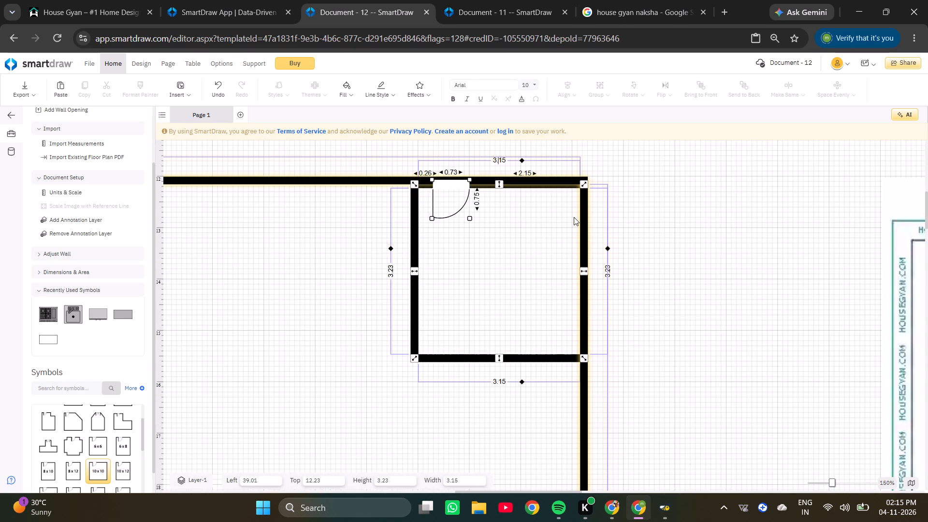
key("Right")
key("Right")
key("Right")
key("BackSpace")
key("BackSpace")
key("BackSpace")
key("BackSpace")
key("BackSpace")
key("BackSpace")
key("BackSpace")
key("BackSpace")
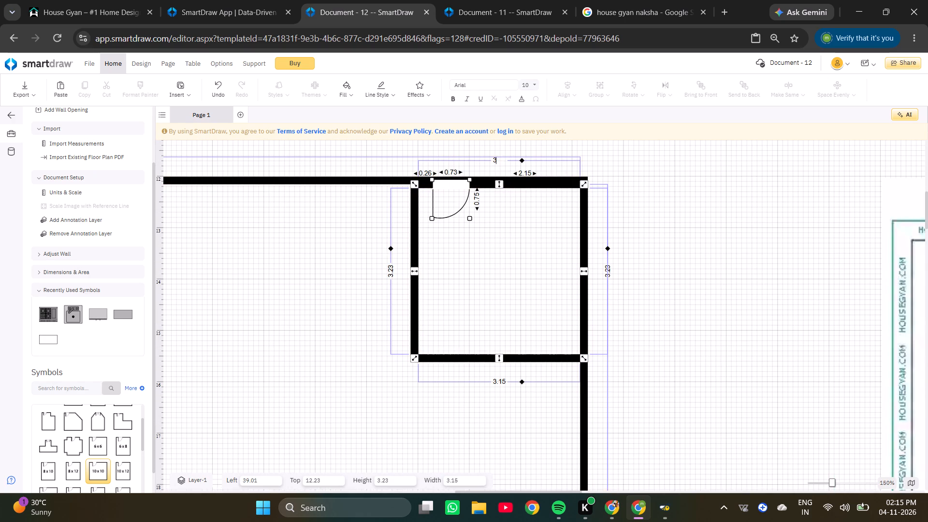
type("14.1")
key("Return")
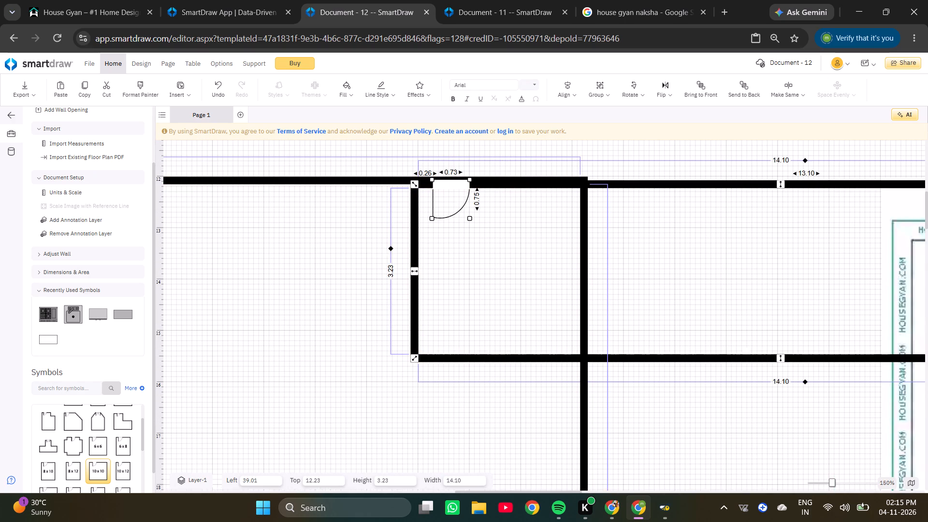
scroll(544, 237, "down", 4, "ctrl")
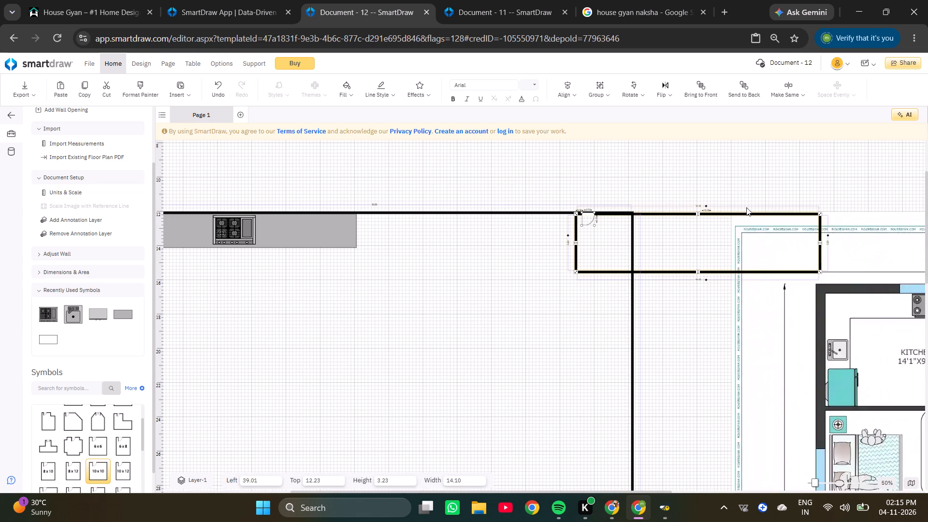
Move the new bedroom room leftward inside the outline's top-right corner, to about 28.06 left and 12.16 top.
left_click_drag(731, 214, 571, 218)
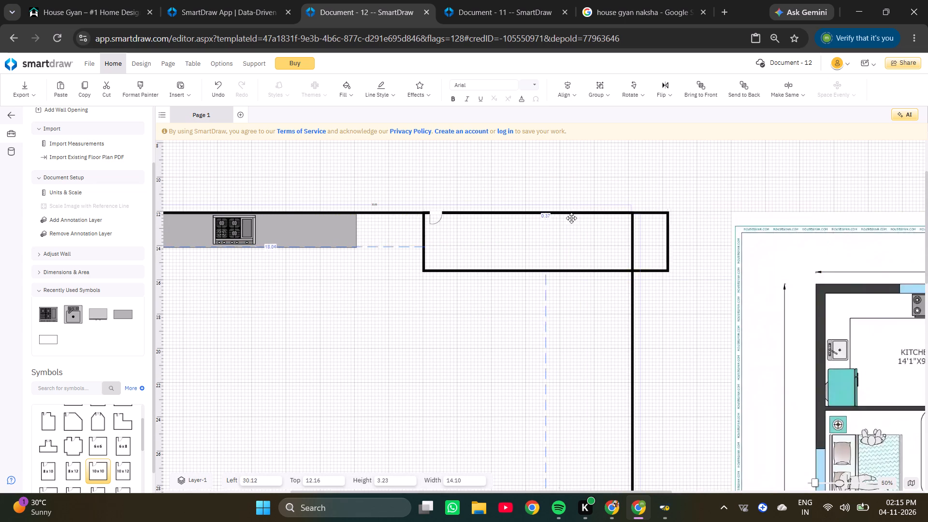
left_click_drag(571, 218, 543, 217)
Check the top-right bedroom in the reference plan and set the new room's height to 12.10.
scroll(658, 196, "down", 3, "ctrl")
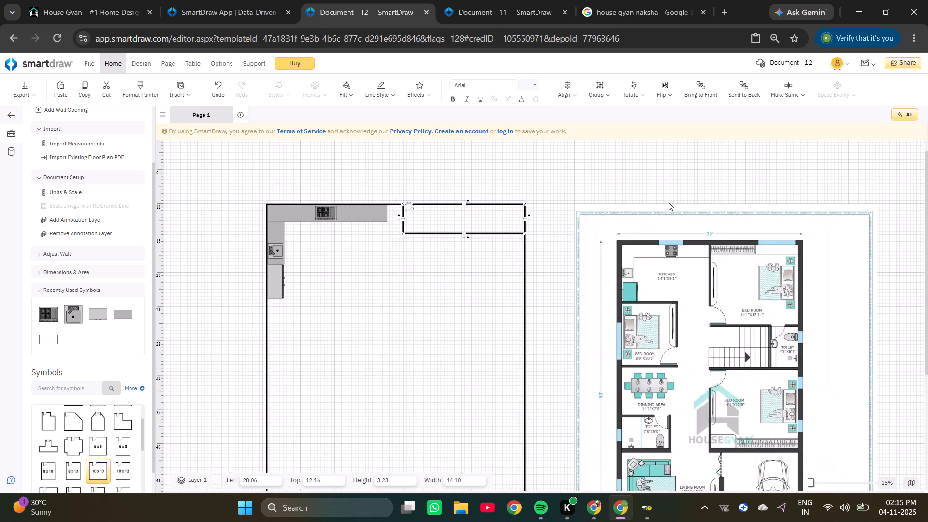
scroll(679, 210, "down", 1, "ctrl")
scroll(764, 237, "up", 4, "ctrl")
scroll(848, 250, "down", 4, "ctrl")
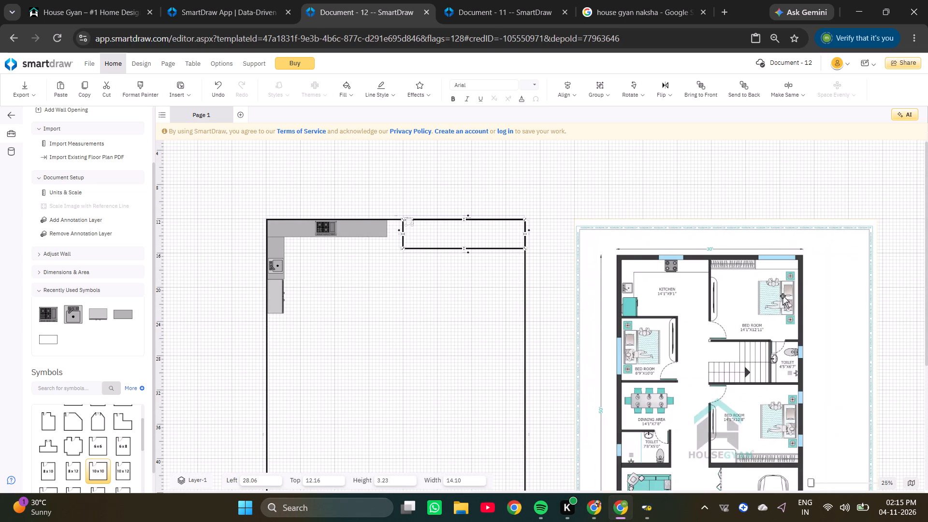
scroll(792, 290, "up", 2, "ctrl")
scroll(792, 289, "down", 4, "ctrl")
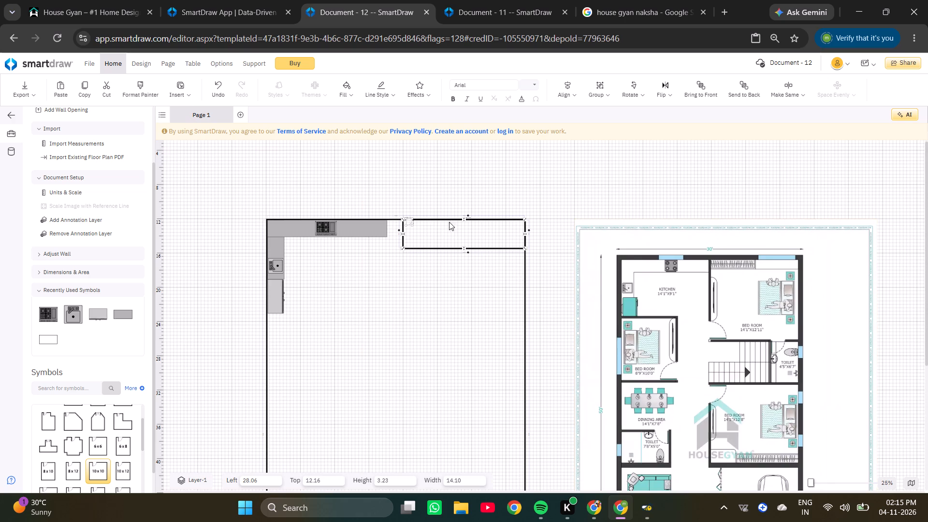
scroll(449, 219, "up", 6, "ctrl")
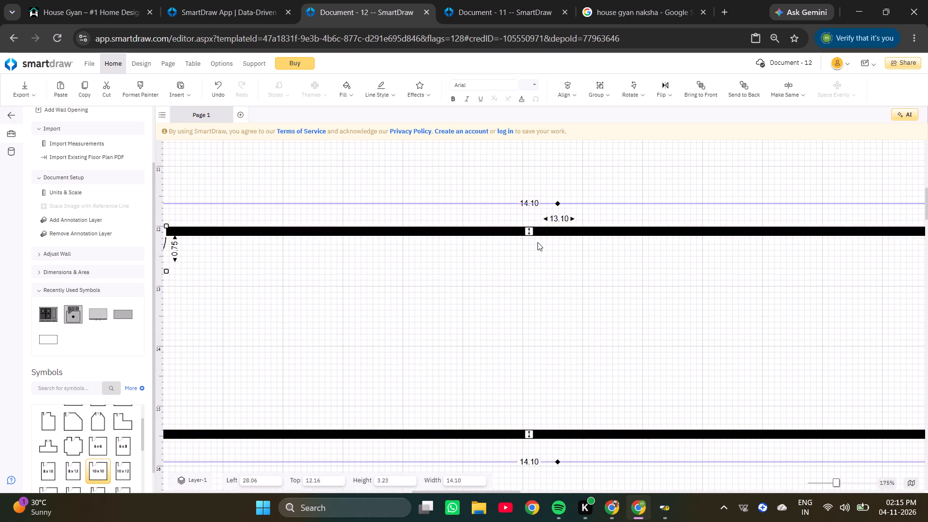
scroll(527, 248, "down", 2)
scroll(306, 256, "down", 4, "ctrl")
scroll(169, 241, "up", 1, "ctrl")
scroll(229, 229, "up", 5, "ctrl")
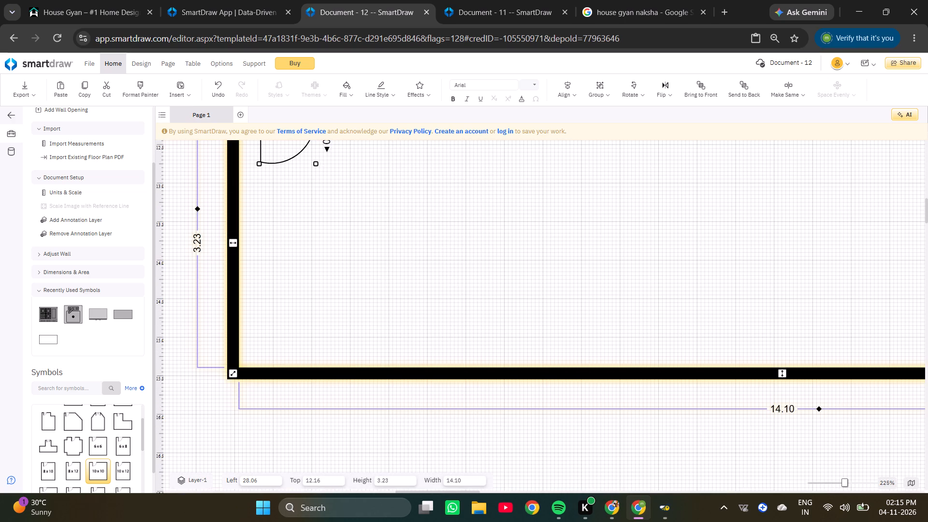
left_click(202, 242)
key("Right")
key("Right")
key("Right")
key("Right")
key("Right")
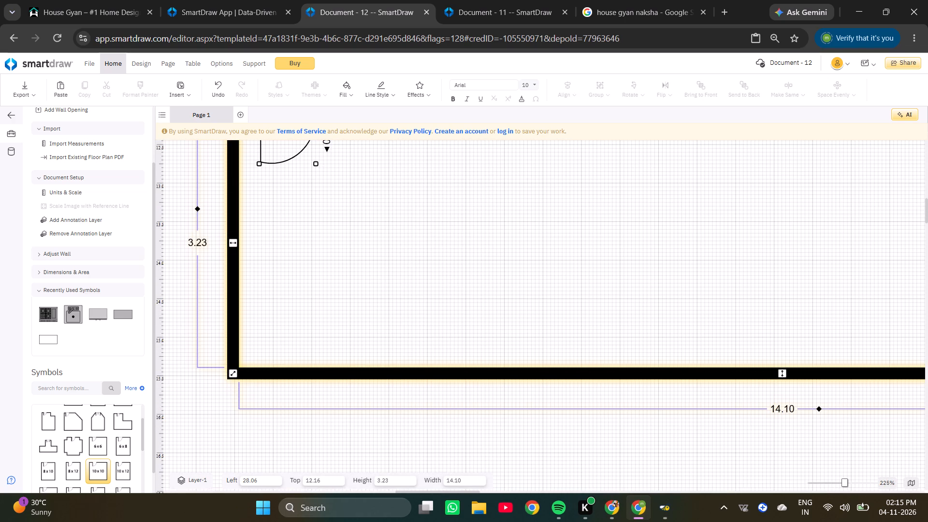
key("backslash")
key("BackSpace")
key("BackSpace")
key("BackSpace")
key("BackSpace")
key("BackSpace")
key("BackSpace")
key("BackSpace")
key("BackSpace")
key("BackSpace")
type("12.1")
key("Return")
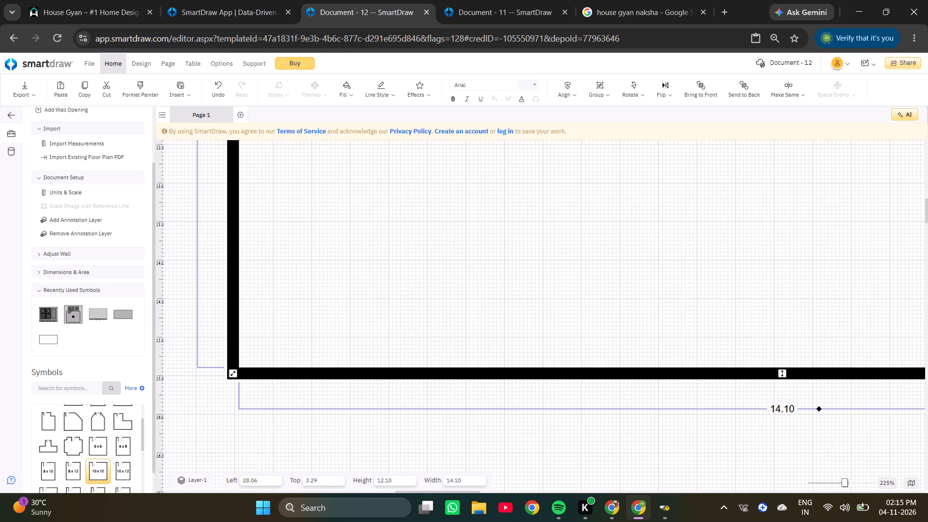
Move the bedroom down so its top wall lines up with the outline's top wall, at about 12.16 top.
scroll(189, 255, "down", 9, "ctrl")
scroll(401, 242, "up", 3)
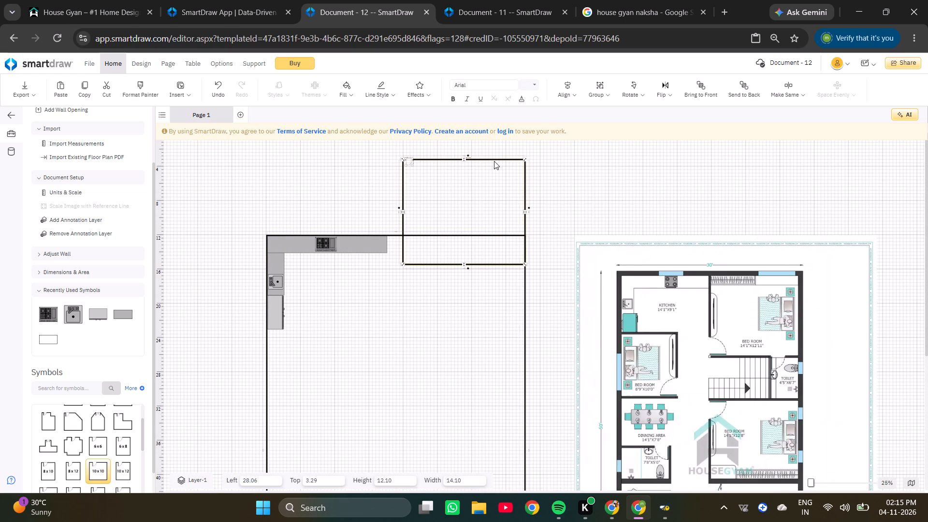
left_click_drag(489, 160, 489, 161)
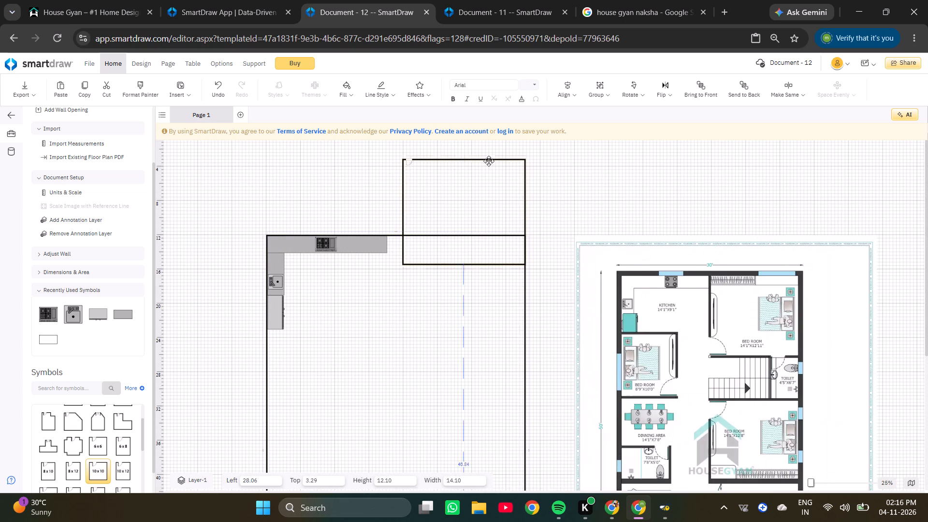
left_click_drag(489, 161, 488, 236)
Extend the bedroom's left wall to the end of the kitchen counter, making the room about 15.88 wide.
scroll(488, 236, "up", 1, "ctrl")
scroll(488, 236, "down", 1, "ctrl")
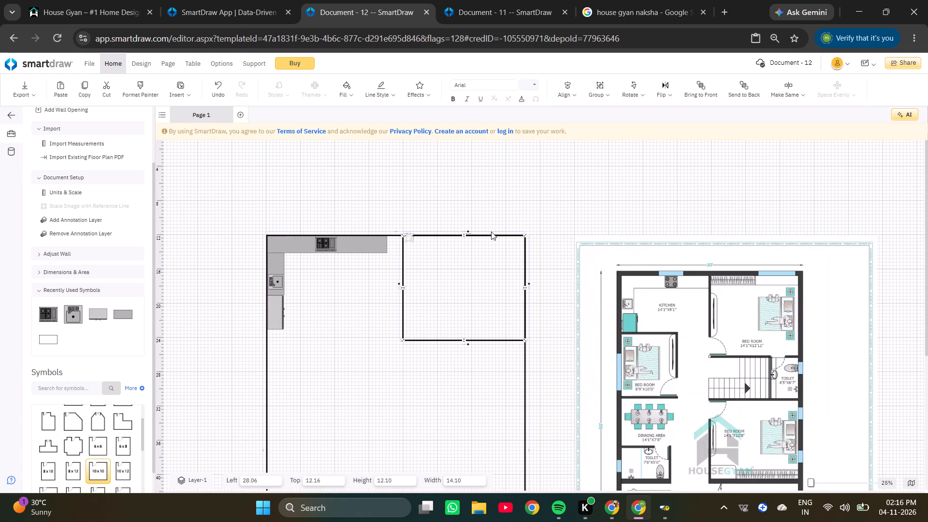
scroll(491, 232, "up", 2, "ctrl")
scroll(491, 232, "down", 3, "ctrl")
scroll(492, 232, "up", 3, "ctrl")
scroll(492, 232, "down", 3, "ctrl")
scroll(388, 228, "up", 2, "ctrl")
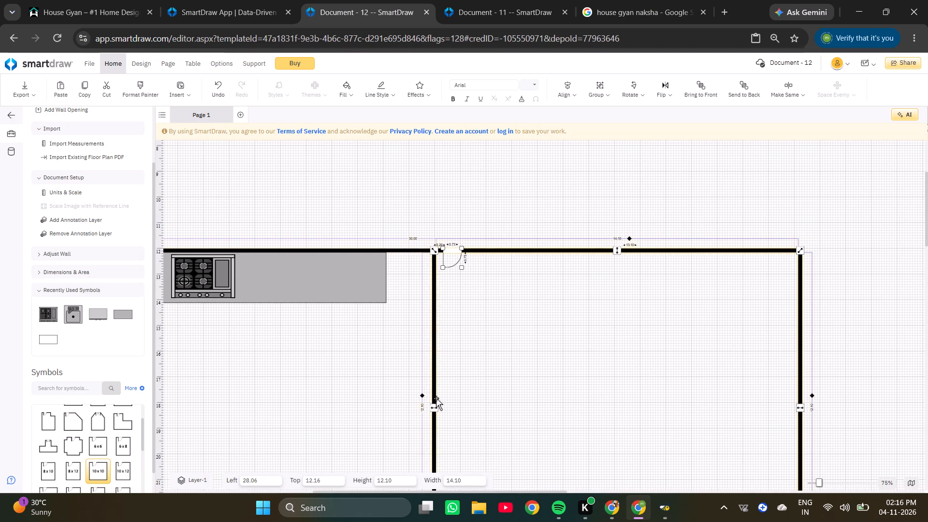
left_click_drag(434, 406, 395, 406)
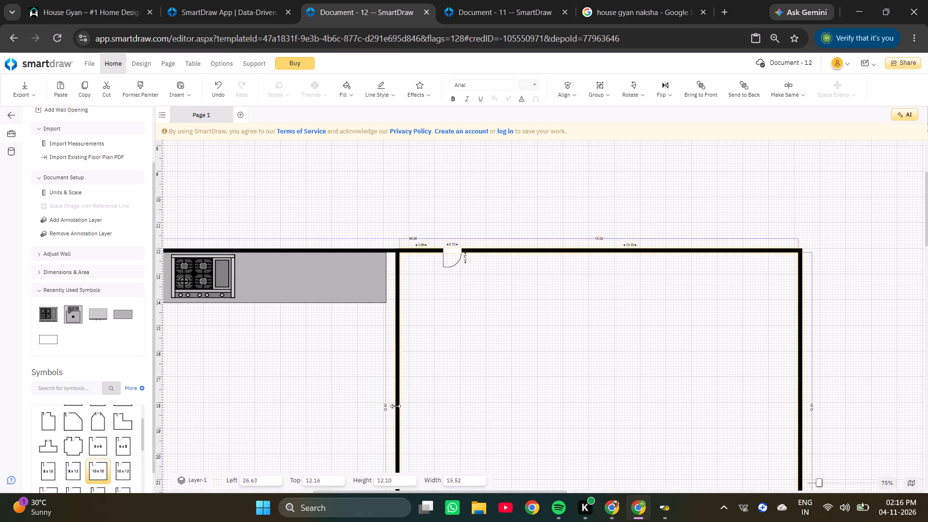
left_click_drag(395, 406, 387, 408)
scroll(477, 375, "down", 2)
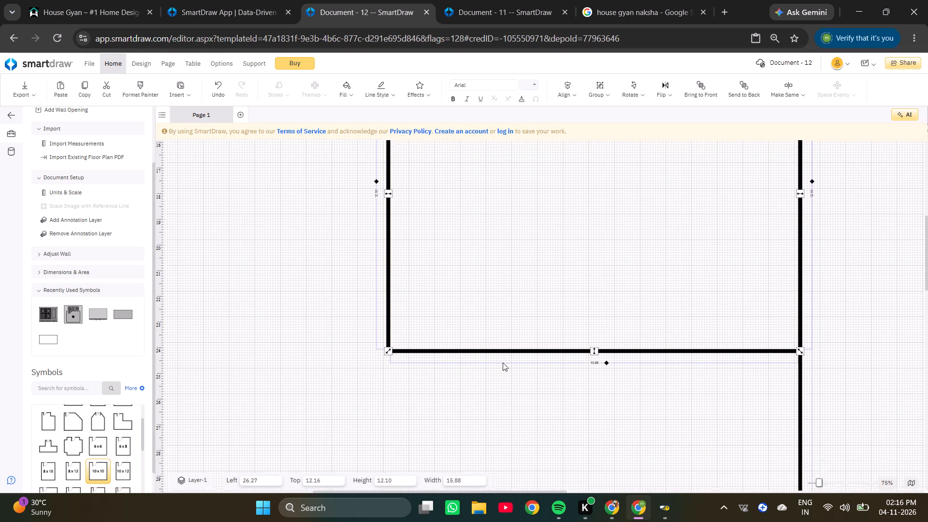
left_click(613, 487, "ctrl")
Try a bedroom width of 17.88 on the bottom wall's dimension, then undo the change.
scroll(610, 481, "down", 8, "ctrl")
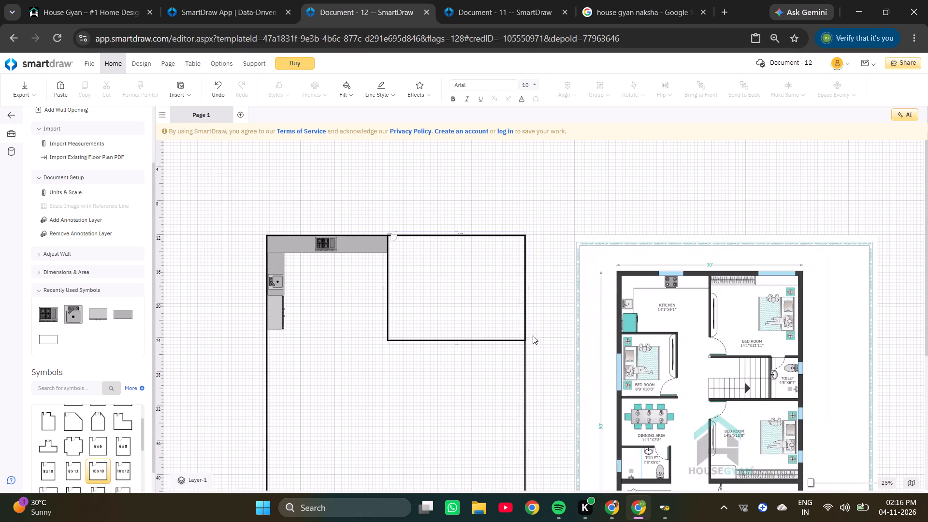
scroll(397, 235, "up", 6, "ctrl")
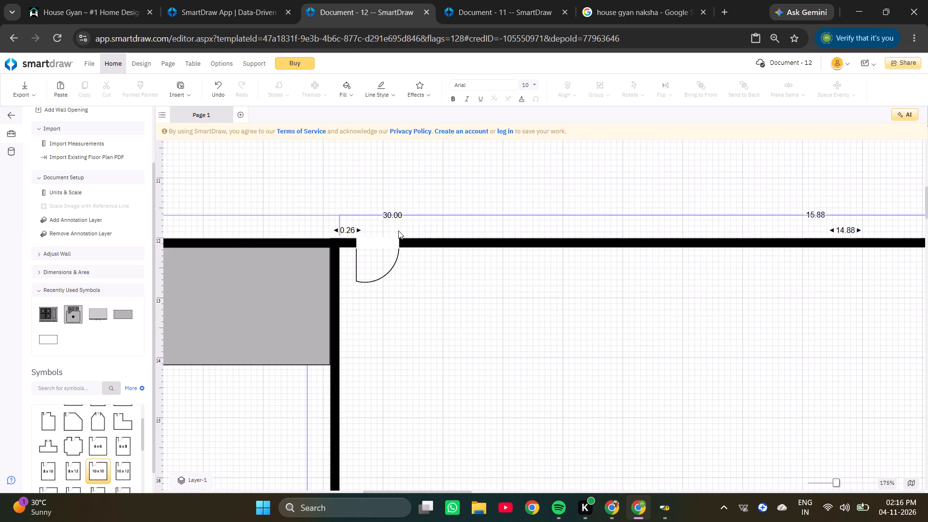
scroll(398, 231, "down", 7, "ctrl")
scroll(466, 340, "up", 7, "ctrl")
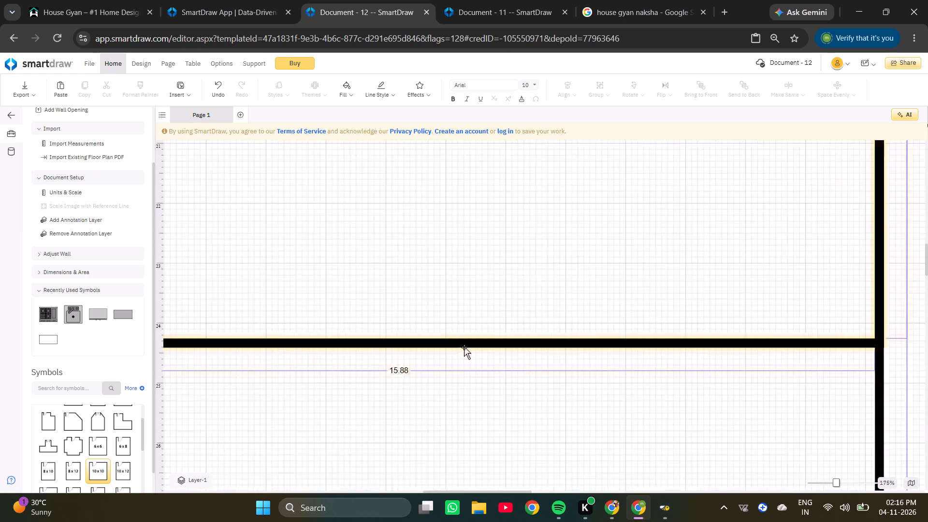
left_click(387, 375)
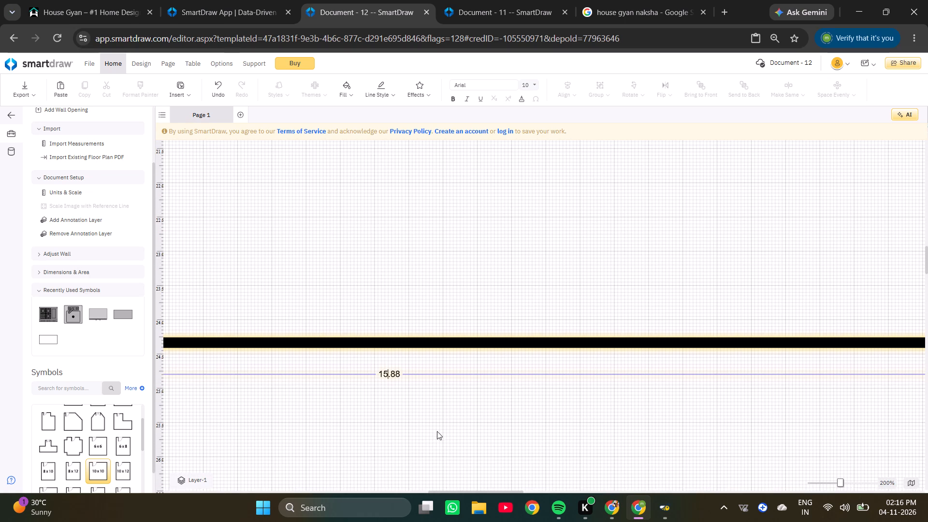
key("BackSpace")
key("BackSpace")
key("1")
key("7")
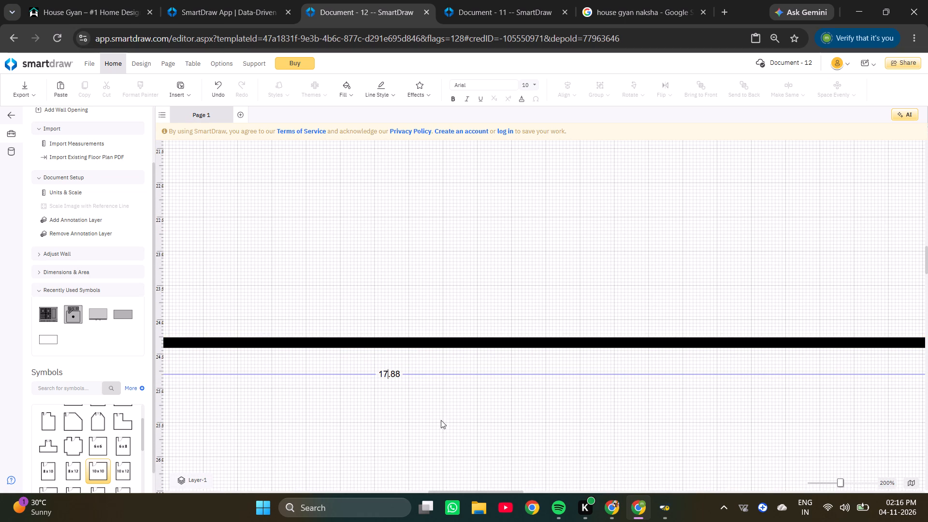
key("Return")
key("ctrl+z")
Set the bedroom's height to 14.10 on the left wall's dimension.
scroll(341, 373, "down", 8, "ctrl")
scroll(402, 289, "up", 4, "ctrl")
scroll(318, 277, "up", 4, "ctrl")
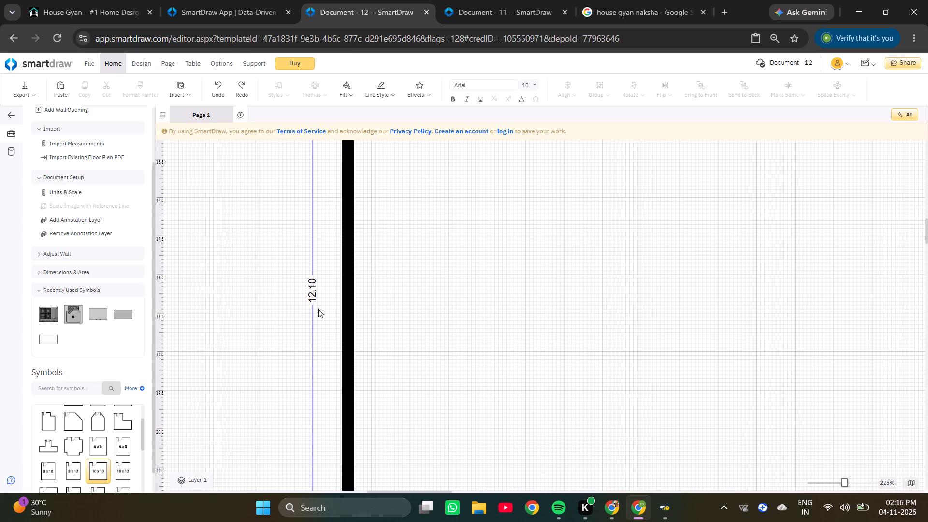
left_click(315, 295)
left_click(312, 290)
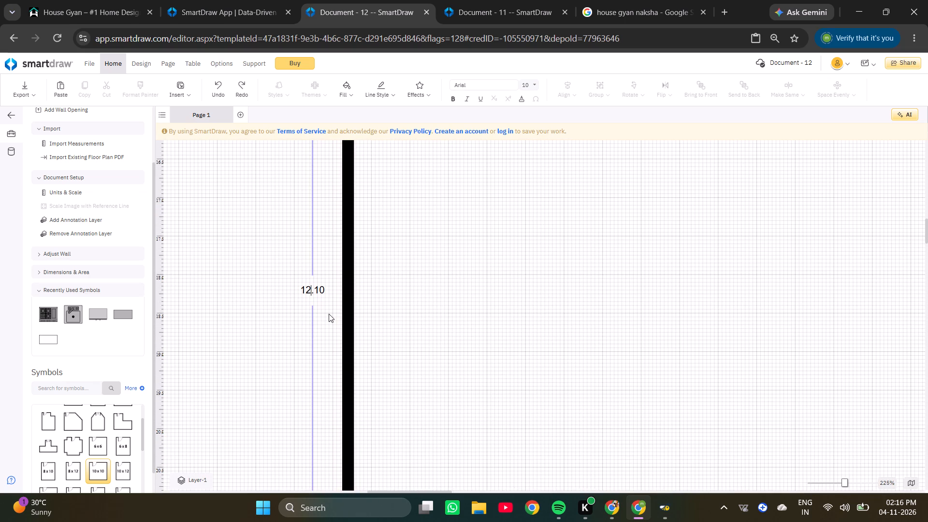
key("BackSpace")
key("4")
key("Return")
left_click(535, 326)
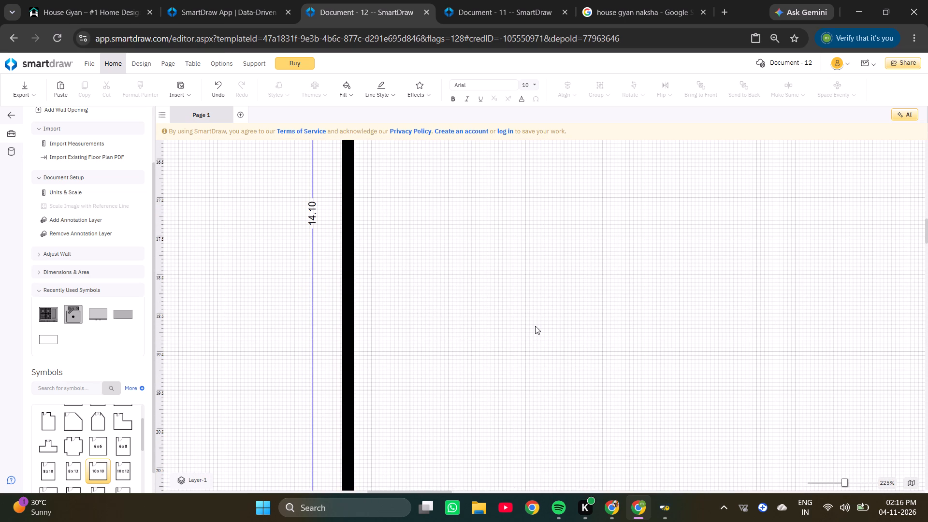
Move the bedroom down to about 12.23 top so its top wall meets the outline's top wall.
scroll(536, 326, "down", 7, "ctrl")
scroll(598, 310, "up", 4)
left_click_drag(680, 347, 679, 399)
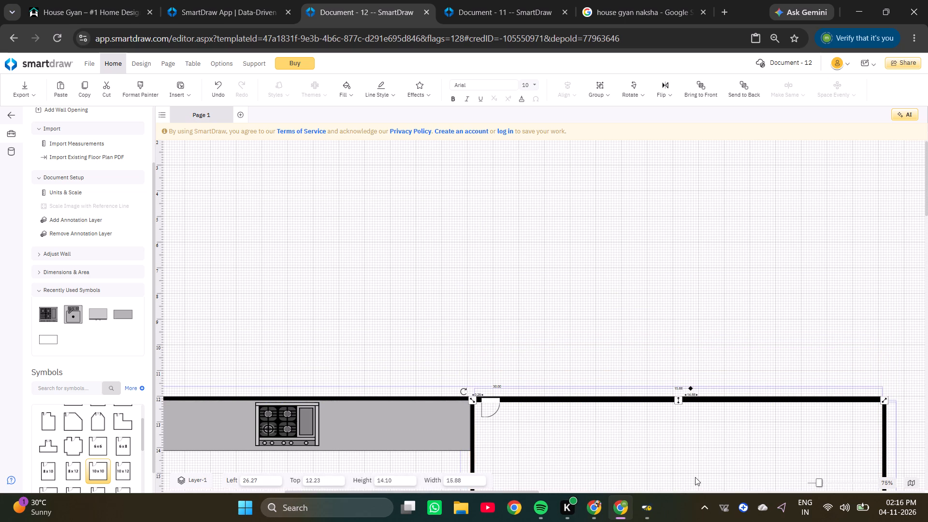
left_click(695, 477)
Move the bedroom door from the top wall to the lower end of the bedroom's left wall.
scroll(628, 404, "down", 2, "ctrl")
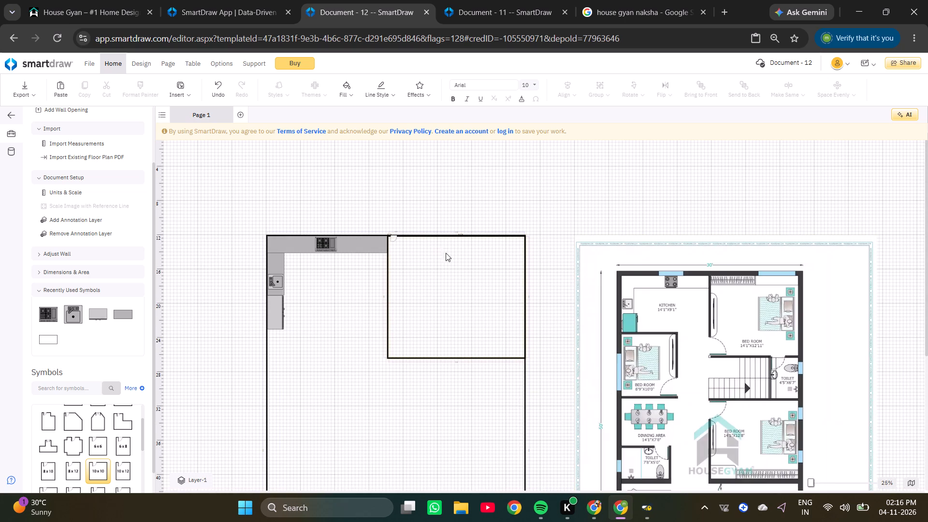
left_click_drag(396, 239, 424, 342)
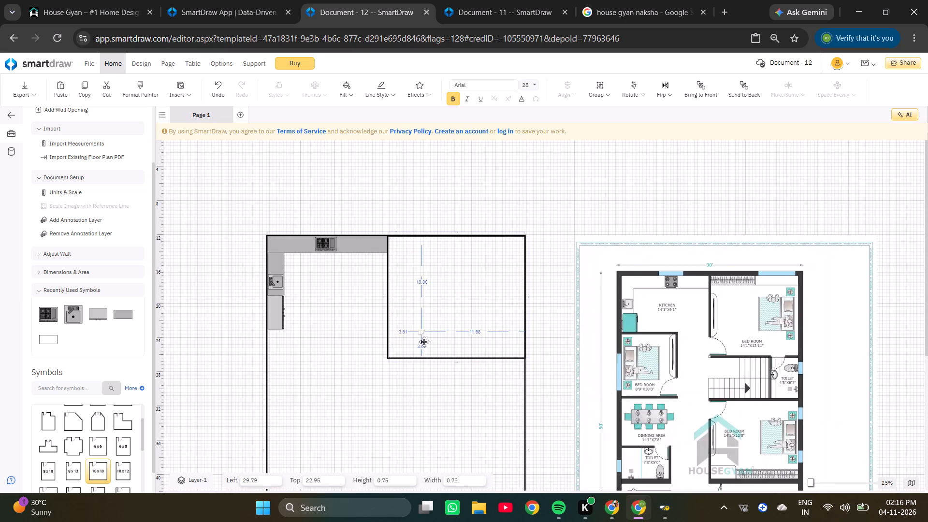
left_click_drag(424, 342, 391, 350)
Set the bedroom door's width to 3.50.
scroll(391, 350, "up", 8, "ctrl")
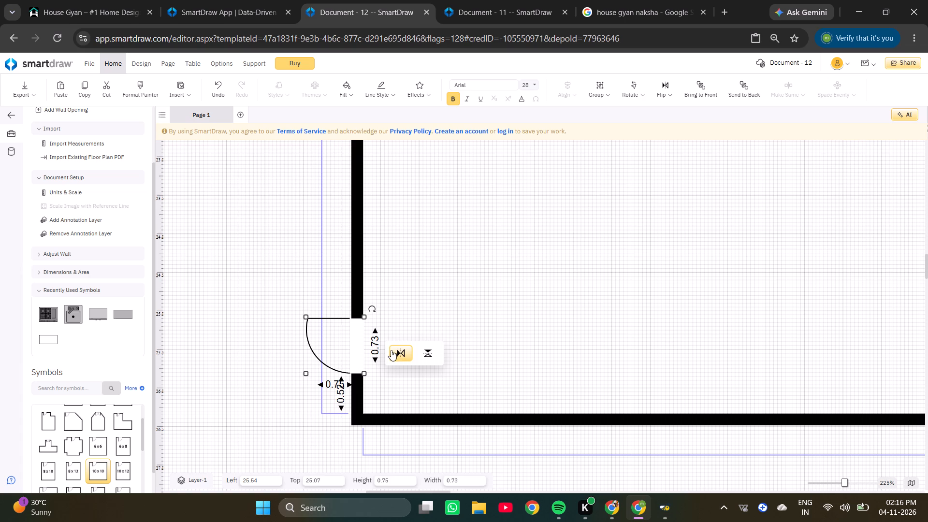
left_click(378, 341)
key("Right")
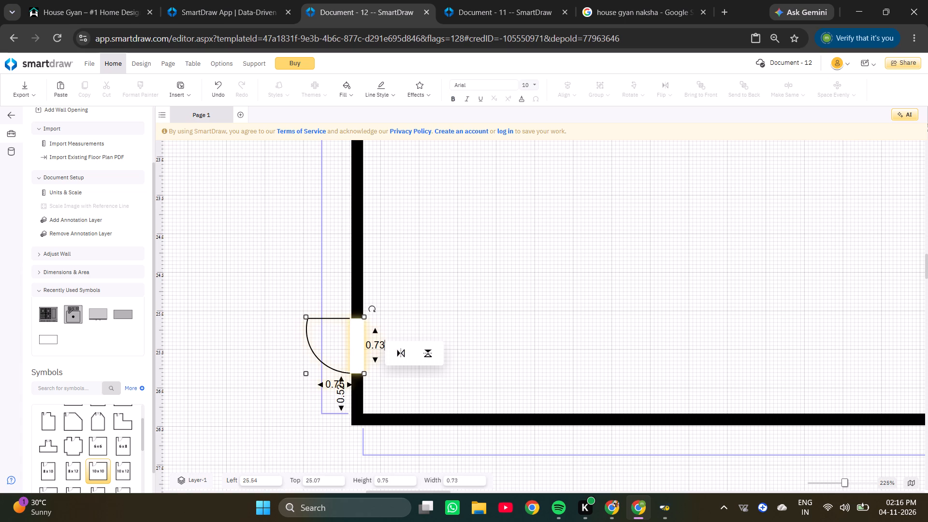
key("BackSpace")
key("BackSpace")
key("BackSpace")
key("BackSpace")
key("BackSpace")
key("BackSpace")
key("0")
key("BackSpace")
type("3.50")
key("Return")
Move the door up along the bedroom's left wall to about 22.73 top, just above the bottom corner.
scroll(377, 346, "down", 5, "ctrl")
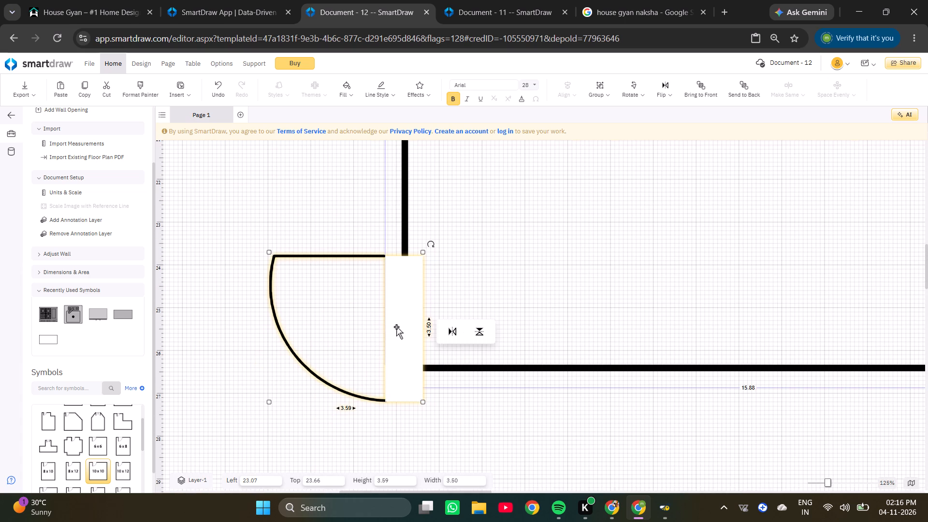
left_click_drag(396, 326, 398, 286)
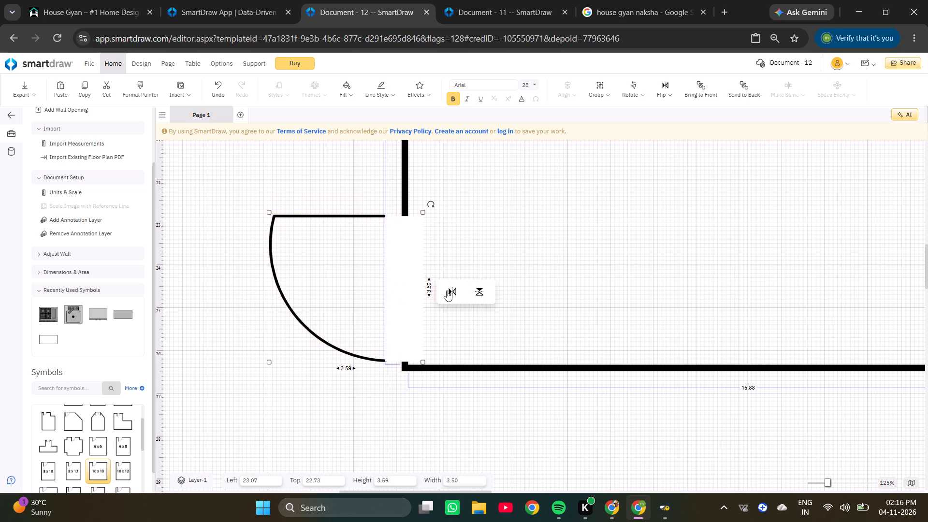
Flip the door horizontally and vertically so it swings into the bedroom with its leaf near the bottom wall.
left_click(441, 290)
left_click(450, 291)
left_click(406, 304)
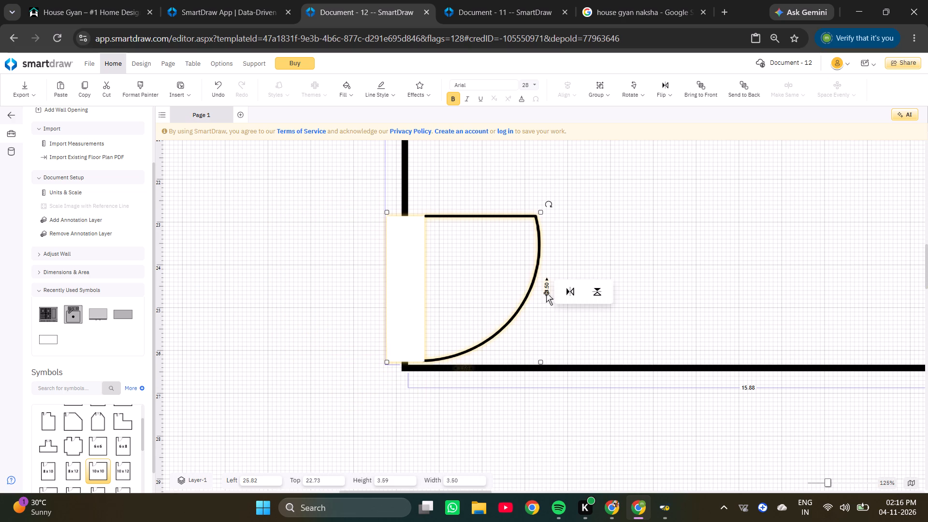
left_click(594, 291)
Move the bedroom door slightly up the bedroom's left wall to about 22.19 top.
left_click(385, 322)
left_click_drag(401, 319, 403, 311)
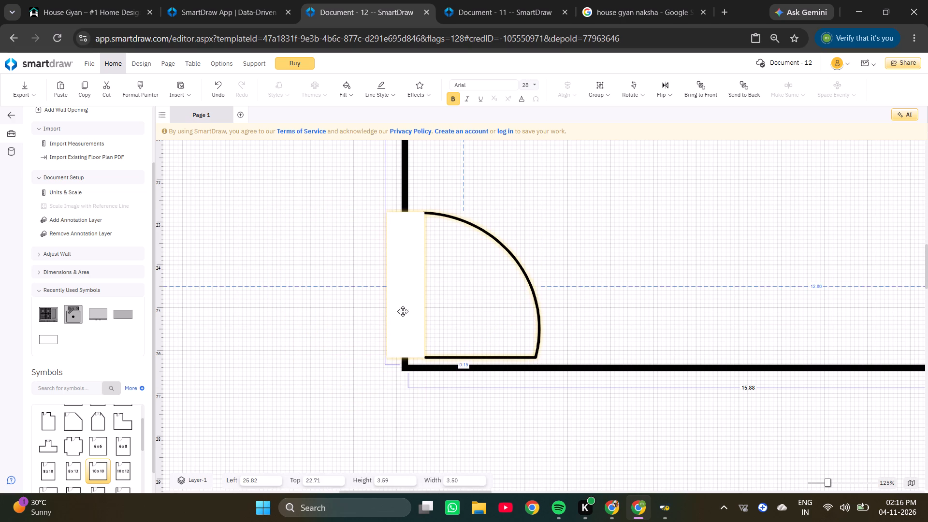
left_click_drag(403, 311, 406, 297)
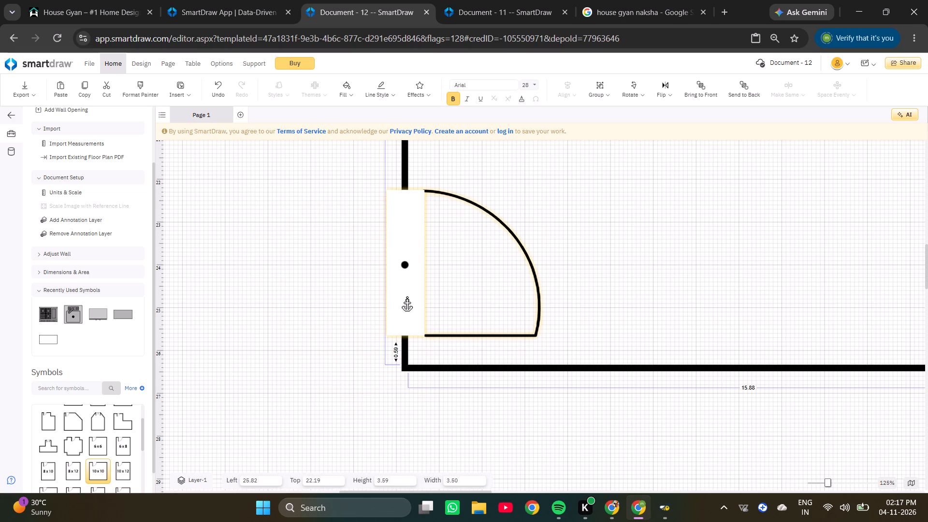
left_click_drag(406, 297, 407, 299)
left_click(613, 312)
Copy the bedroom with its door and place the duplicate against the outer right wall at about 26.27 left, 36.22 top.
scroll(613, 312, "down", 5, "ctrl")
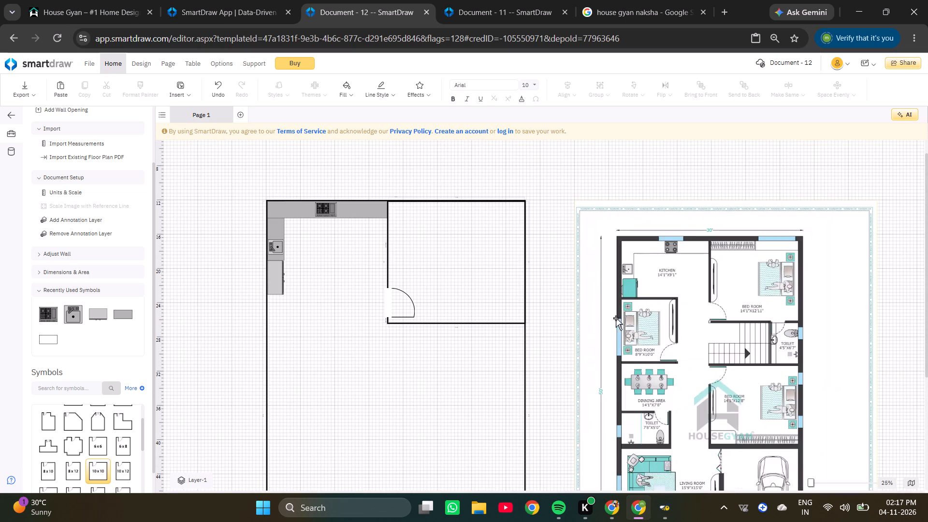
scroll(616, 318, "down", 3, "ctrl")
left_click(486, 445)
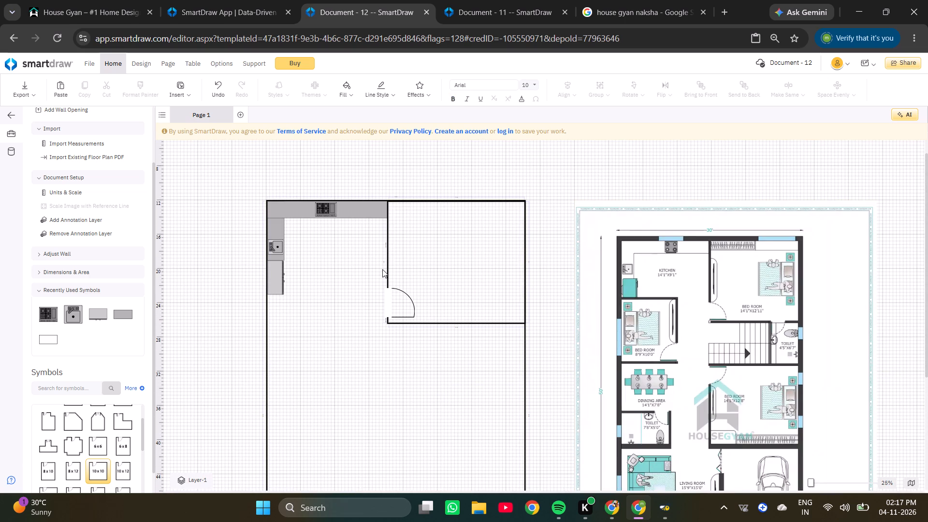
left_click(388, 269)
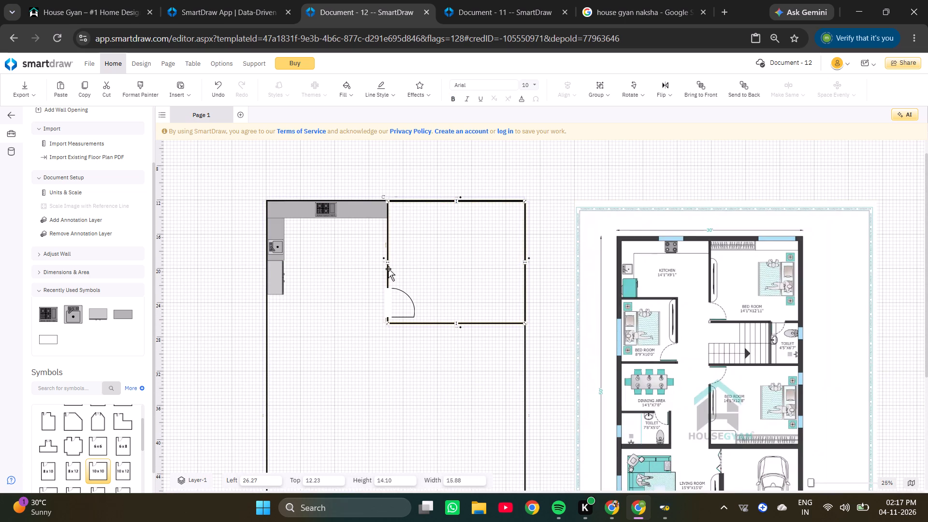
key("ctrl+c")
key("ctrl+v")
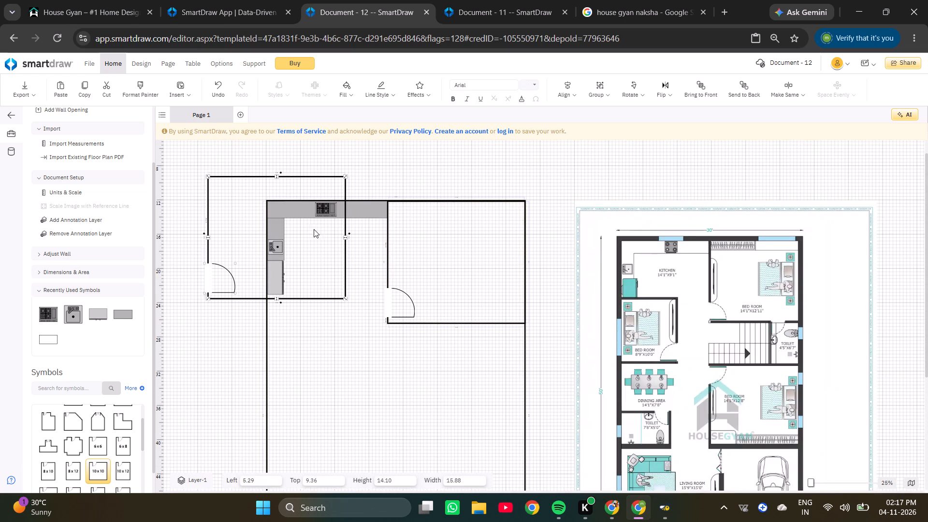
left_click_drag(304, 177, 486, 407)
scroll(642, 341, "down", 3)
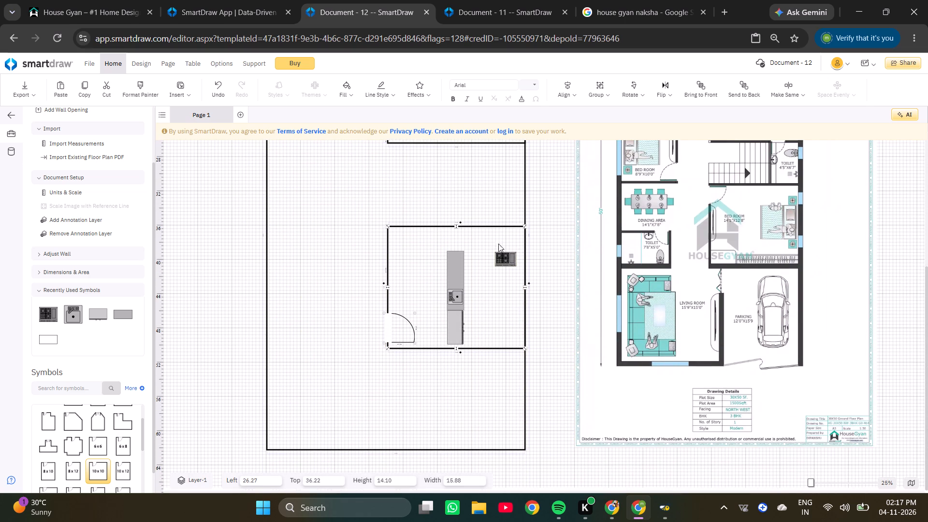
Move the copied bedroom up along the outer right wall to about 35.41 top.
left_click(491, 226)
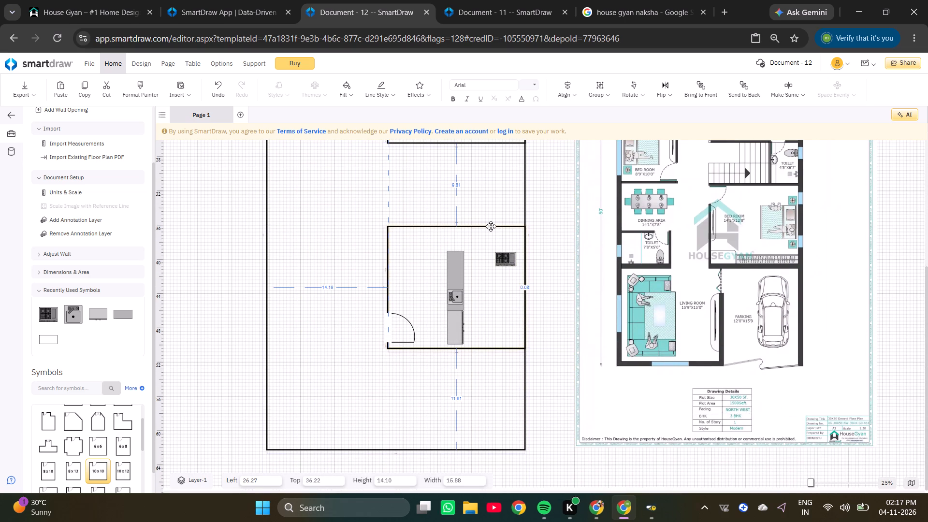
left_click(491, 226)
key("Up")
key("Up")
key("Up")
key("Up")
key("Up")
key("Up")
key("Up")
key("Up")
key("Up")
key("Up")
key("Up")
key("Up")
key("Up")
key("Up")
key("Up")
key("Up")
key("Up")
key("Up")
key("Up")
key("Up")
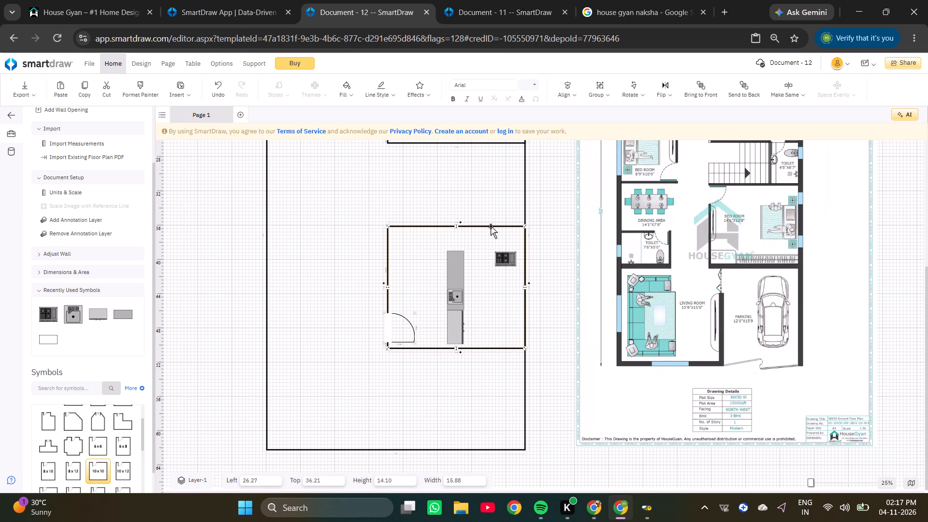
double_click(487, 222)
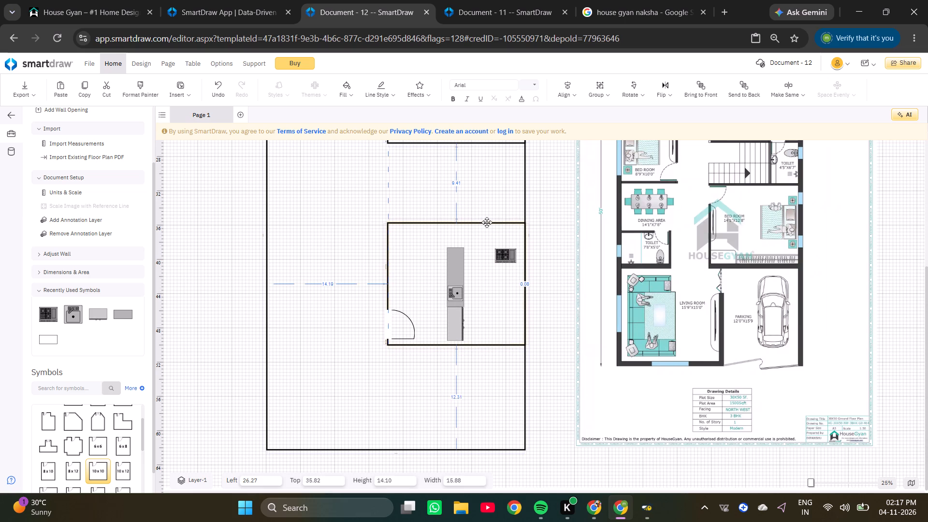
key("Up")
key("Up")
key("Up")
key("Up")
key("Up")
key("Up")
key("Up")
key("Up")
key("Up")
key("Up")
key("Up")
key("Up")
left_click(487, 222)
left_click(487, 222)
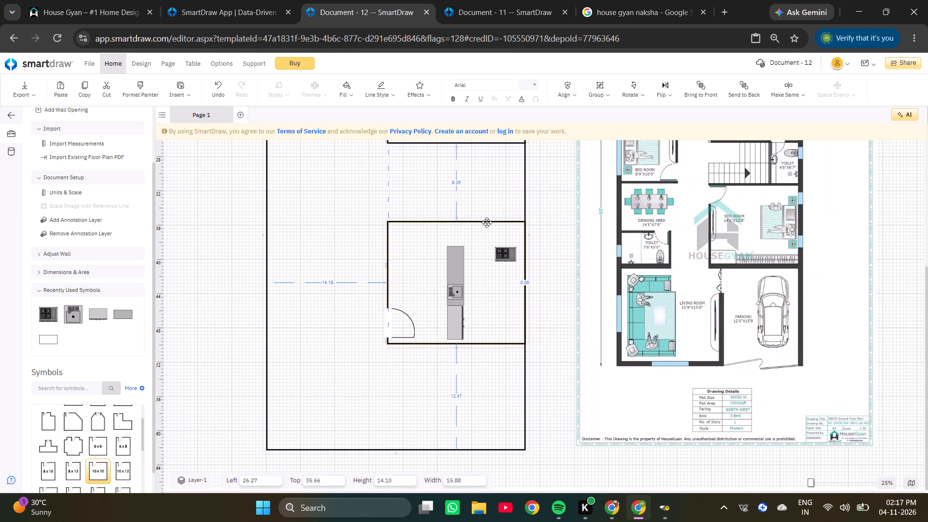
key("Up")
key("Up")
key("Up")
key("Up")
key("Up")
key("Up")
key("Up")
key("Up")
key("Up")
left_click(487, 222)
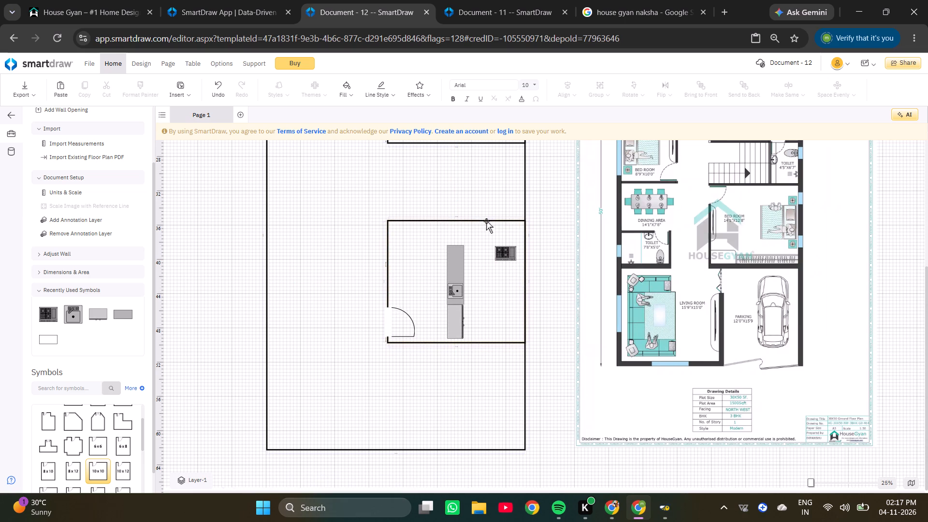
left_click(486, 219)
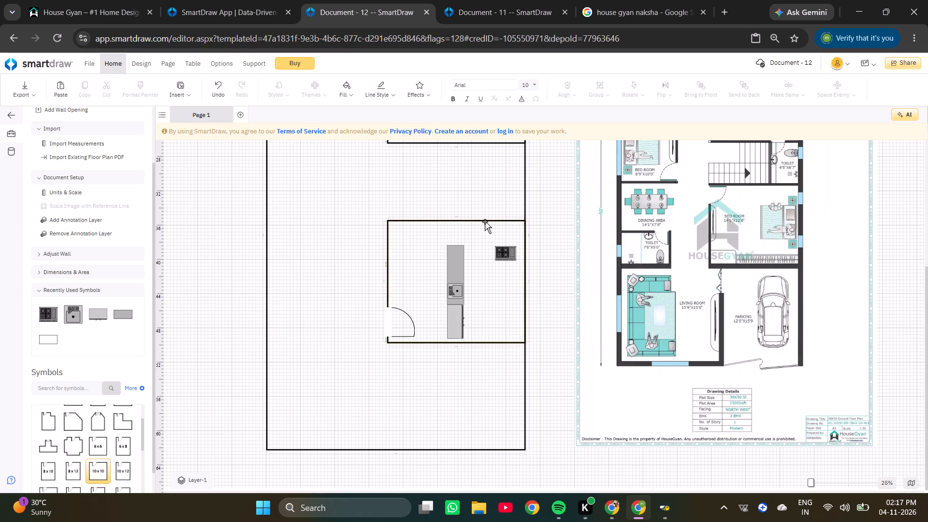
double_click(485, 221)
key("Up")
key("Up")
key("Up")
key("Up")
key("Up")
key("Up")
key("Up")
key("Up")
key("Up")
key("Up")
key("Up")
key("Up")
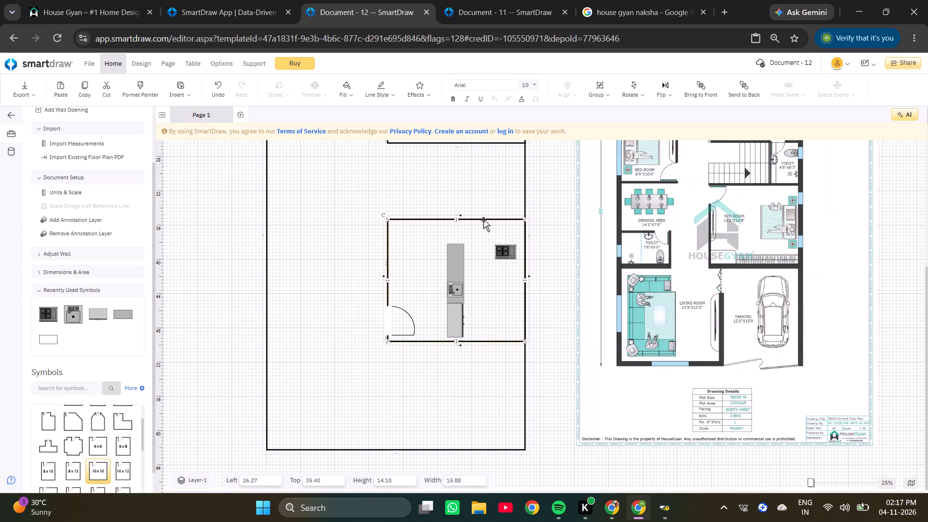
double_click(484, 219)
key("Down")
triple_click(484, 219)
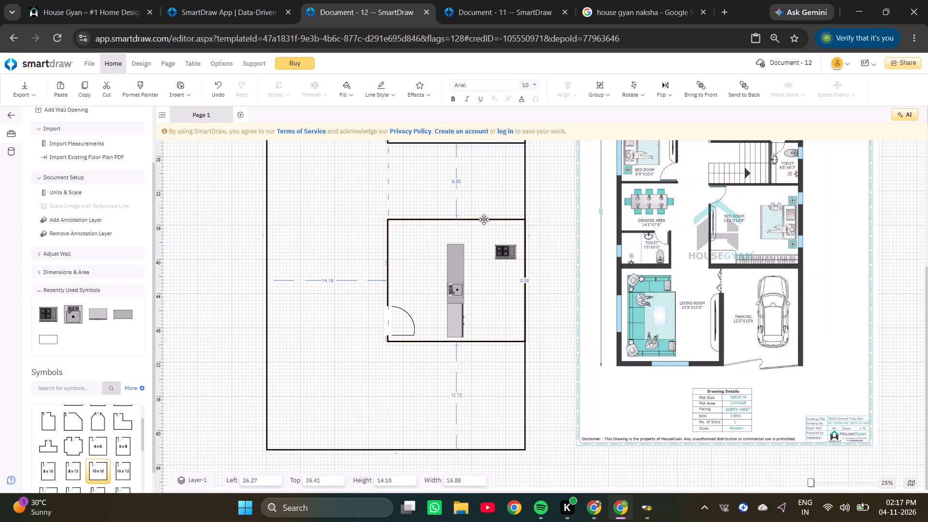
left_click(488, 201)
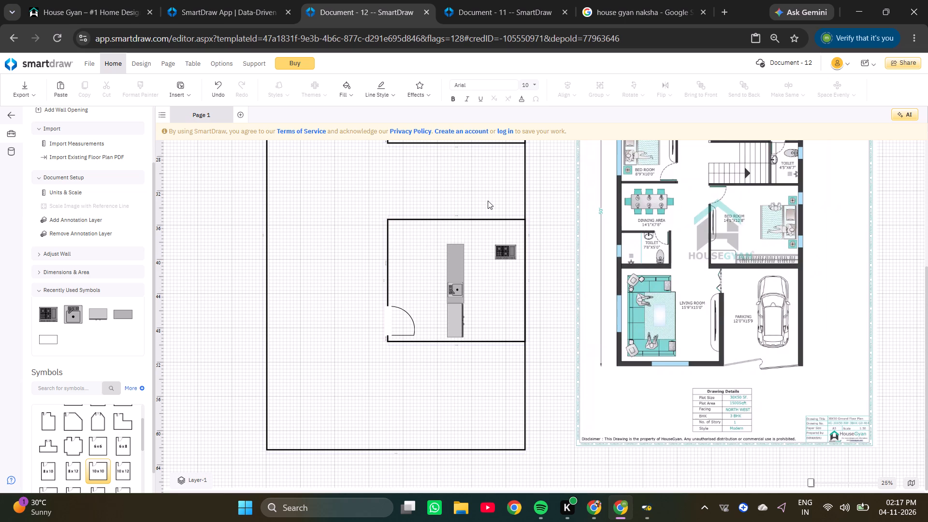
Compare the copied bedroom's position and the rest of the drawn plan with the reference floor plan.
scroll(488, 201, "down", 3)
scroll(488, 200, "up", 3)
scroll(488, 200, "down", 2)
scroll(488, 200, "up", 1)
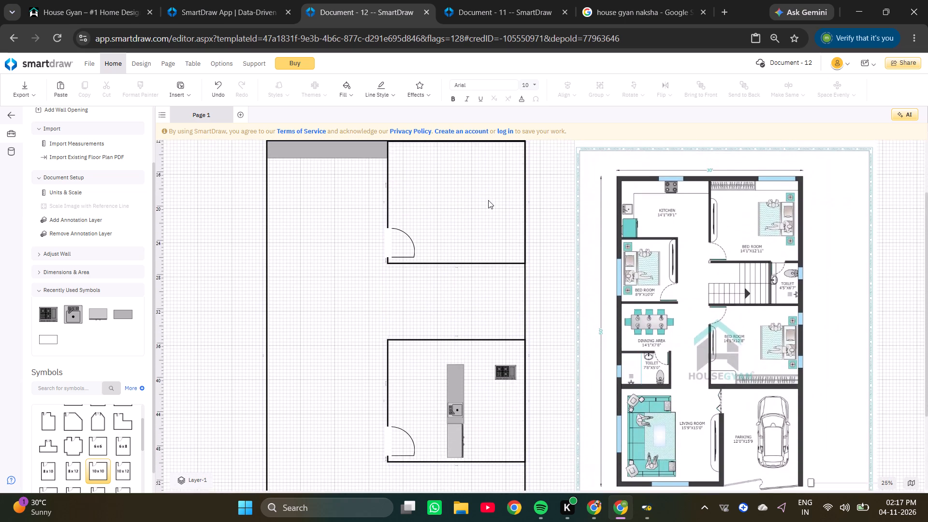
scroll(488, 200, "down", 2)
scroll(734, 296, "up", 3, "ctrl")
scroll(792, 323, "down", 5, "ctrl")
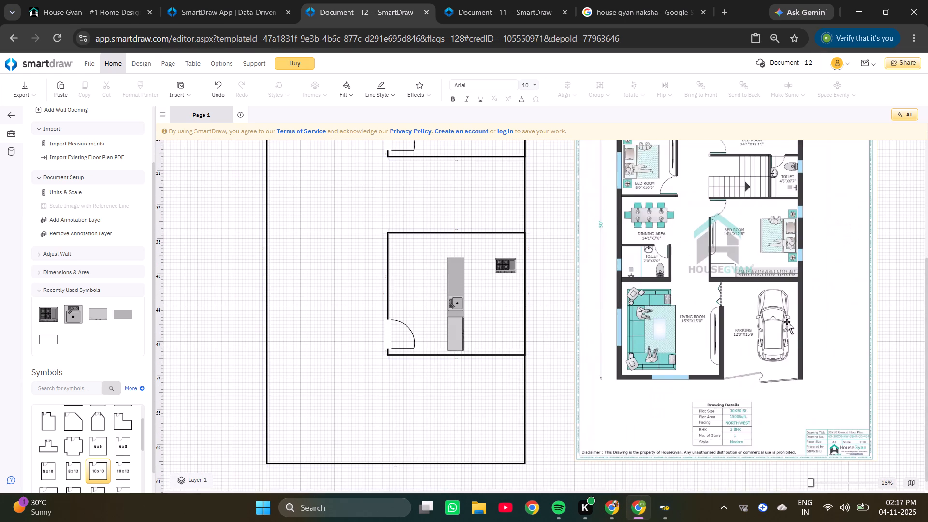
scroll(684, 311, "up", 2)
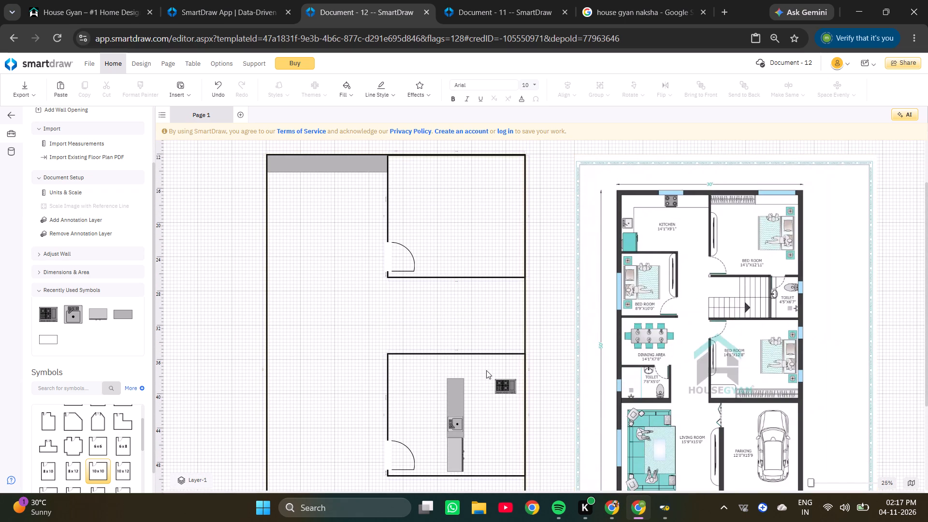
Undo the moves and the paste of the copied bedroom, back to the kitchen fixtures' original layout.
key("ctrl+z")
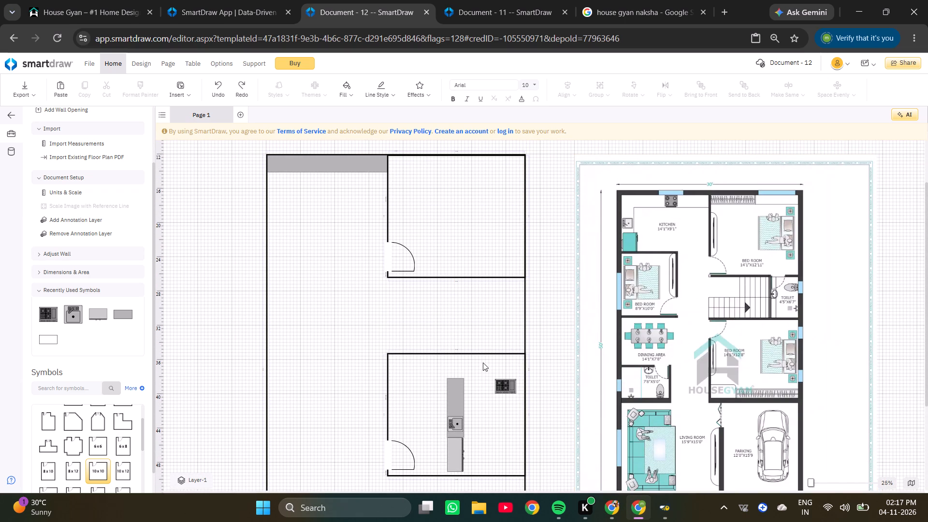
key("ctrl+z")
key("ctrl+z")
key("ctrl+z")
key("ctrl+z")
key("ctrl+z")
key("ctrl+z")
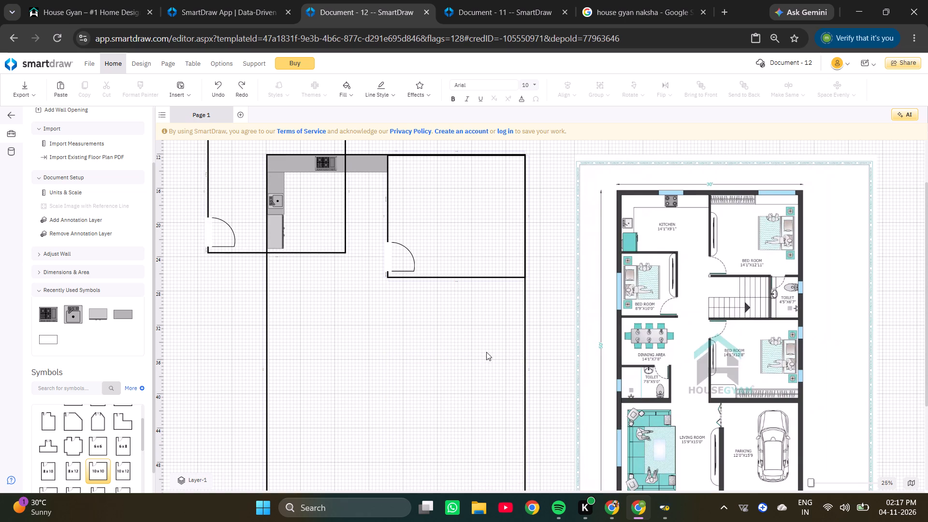
Paste the bedroom copy in the plan's lower part and place it against the outer right wall at about 26.27 left, 37.1 top.
scroll(448, 317, "down", 2)
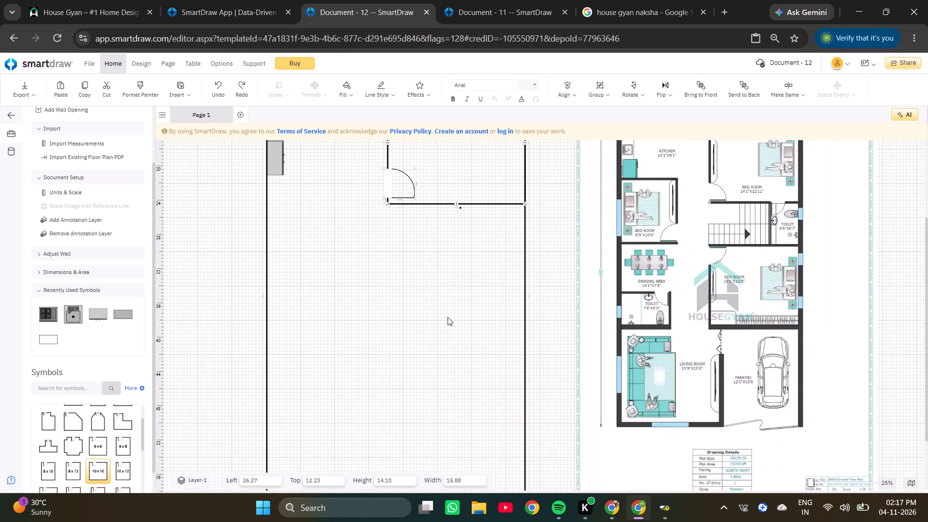
right_click(448, 317)
left_click(480, 336)
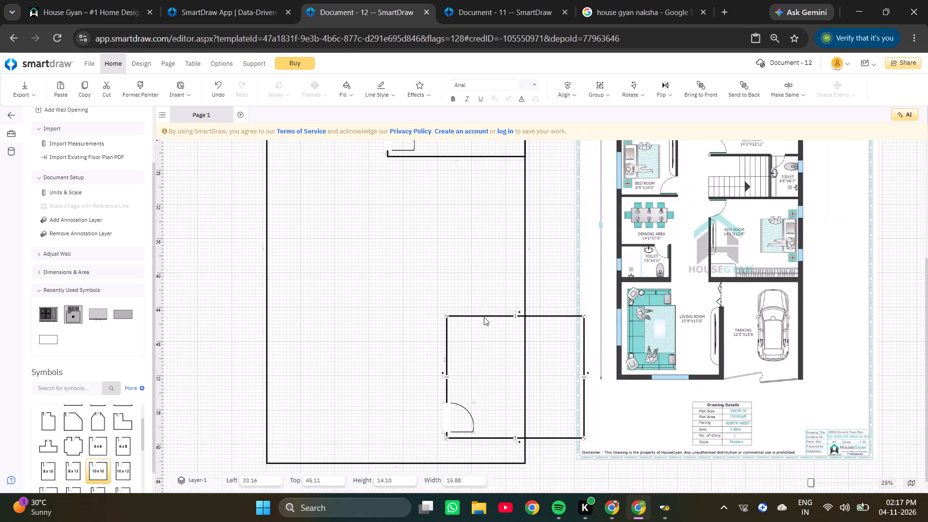
left_click(483, 318)
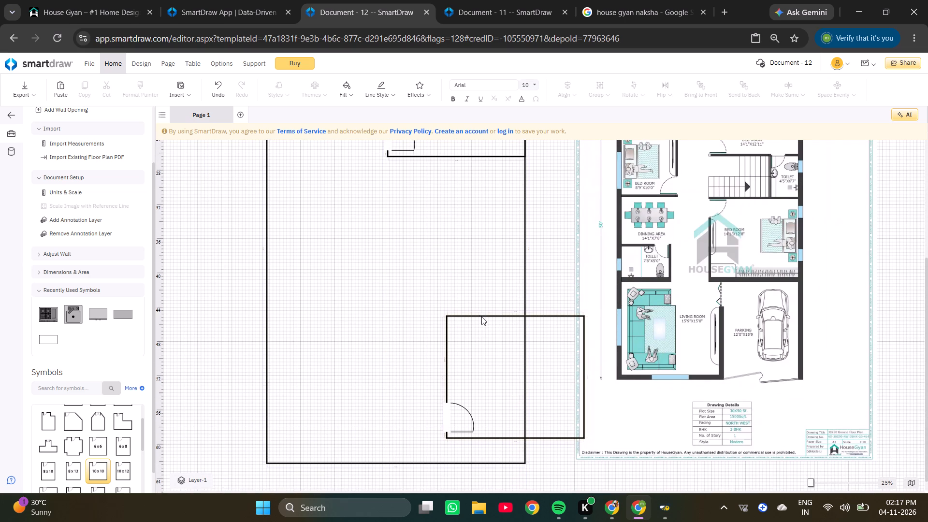
left_click_drag(481, 316, 419, 222)
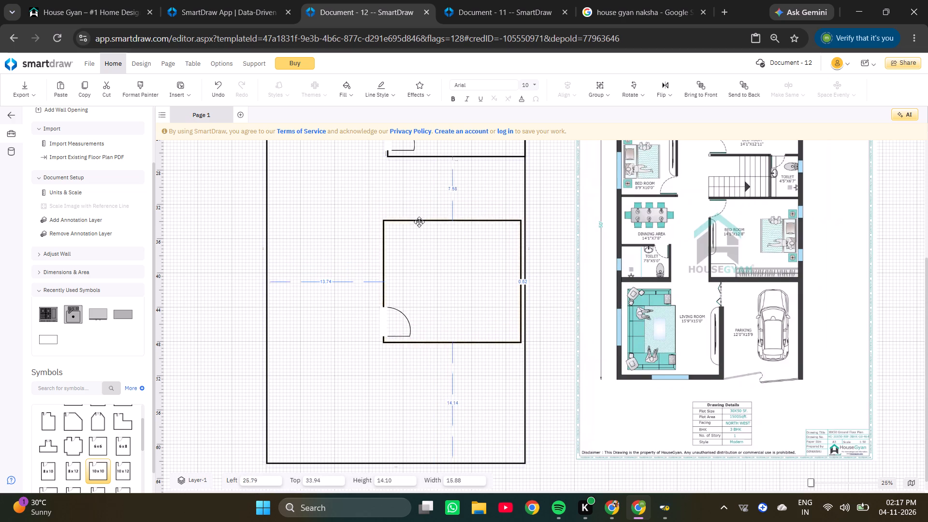
left_click_drag(419, 222, 422, 237)
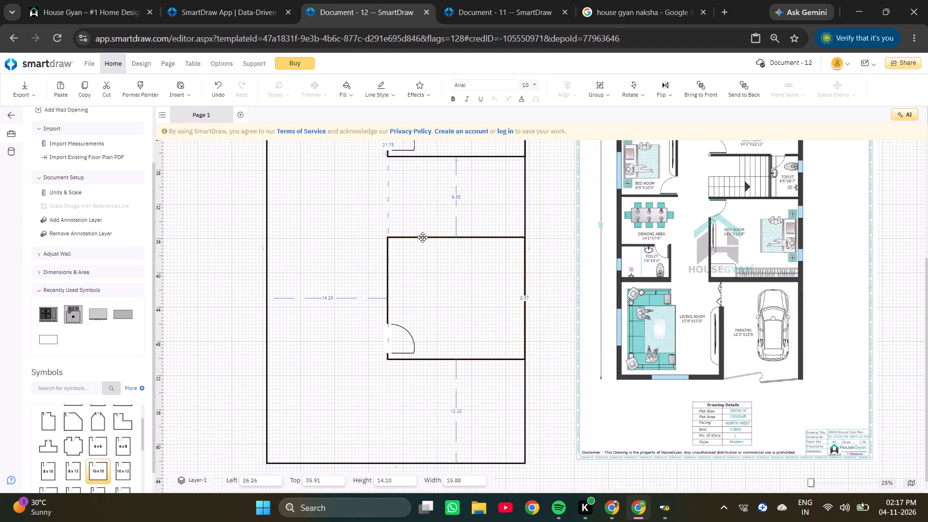
left_click_drag(422, 237, 422, 261)
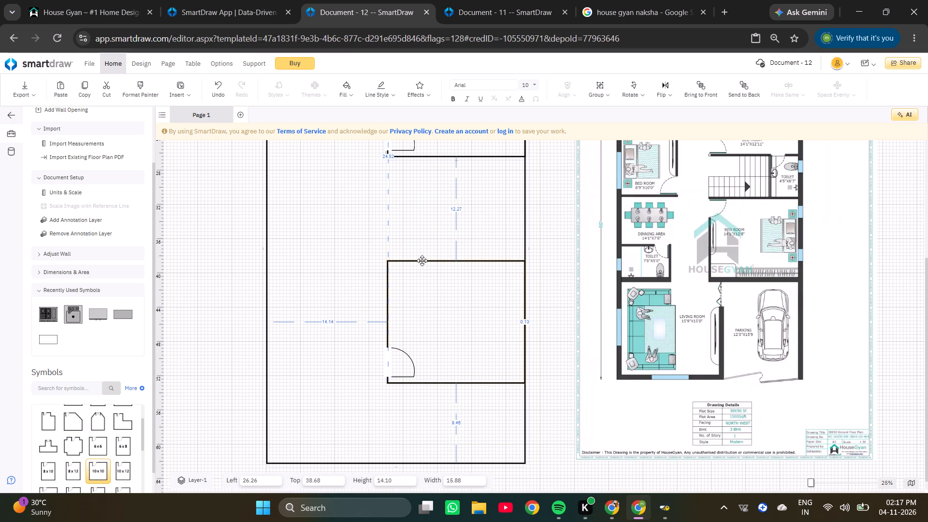
left_click_drag(422, 261, 425, 247)
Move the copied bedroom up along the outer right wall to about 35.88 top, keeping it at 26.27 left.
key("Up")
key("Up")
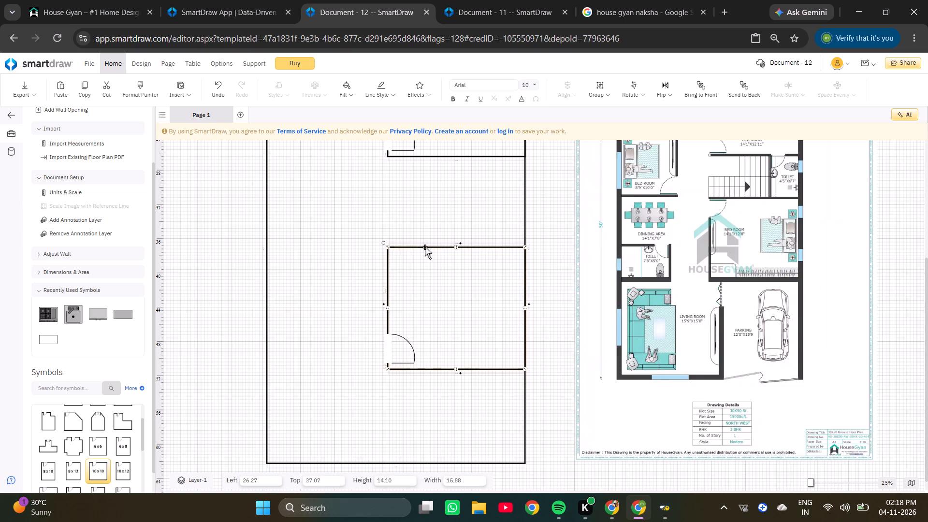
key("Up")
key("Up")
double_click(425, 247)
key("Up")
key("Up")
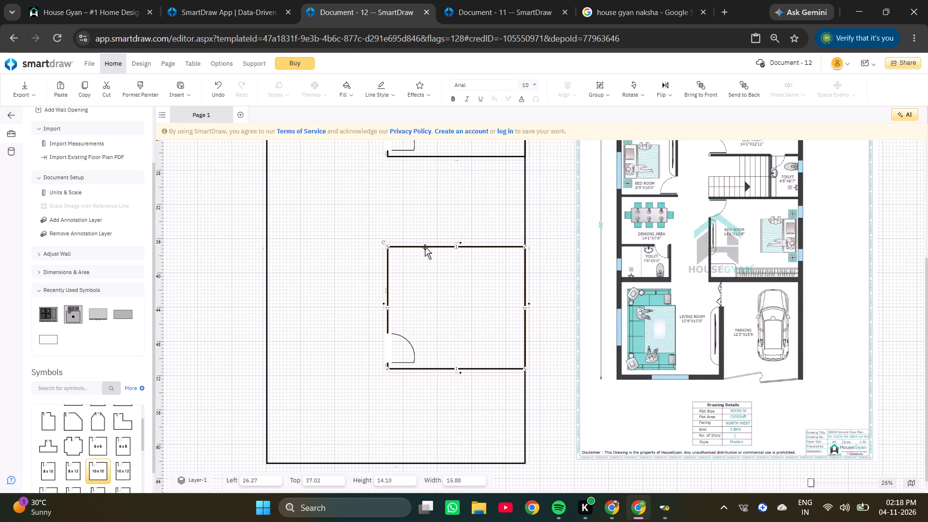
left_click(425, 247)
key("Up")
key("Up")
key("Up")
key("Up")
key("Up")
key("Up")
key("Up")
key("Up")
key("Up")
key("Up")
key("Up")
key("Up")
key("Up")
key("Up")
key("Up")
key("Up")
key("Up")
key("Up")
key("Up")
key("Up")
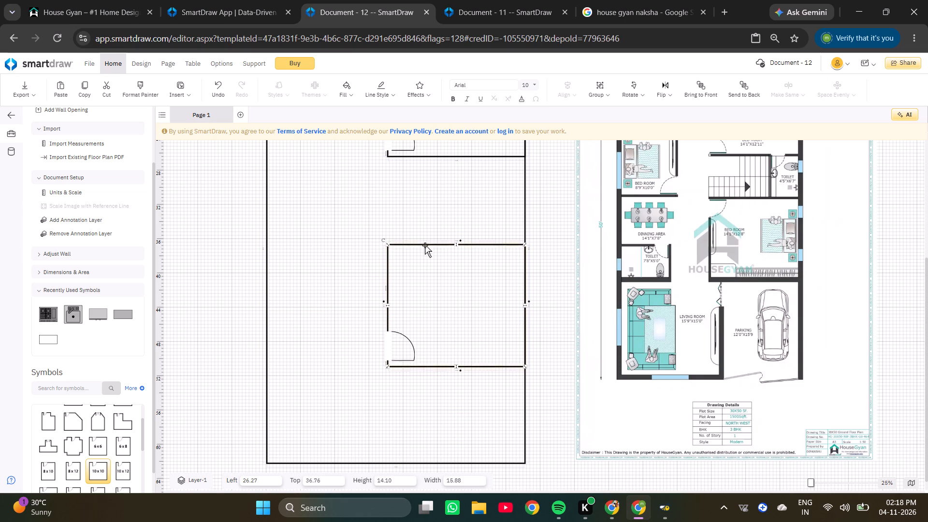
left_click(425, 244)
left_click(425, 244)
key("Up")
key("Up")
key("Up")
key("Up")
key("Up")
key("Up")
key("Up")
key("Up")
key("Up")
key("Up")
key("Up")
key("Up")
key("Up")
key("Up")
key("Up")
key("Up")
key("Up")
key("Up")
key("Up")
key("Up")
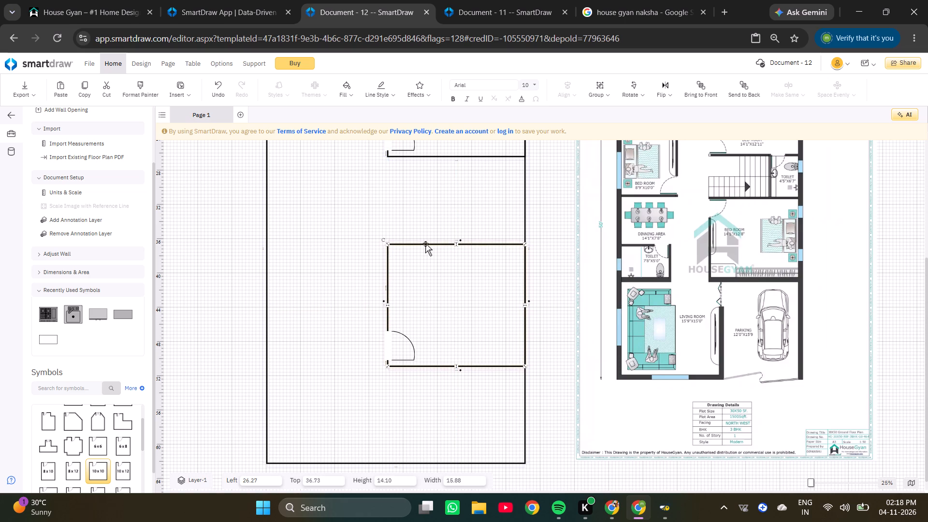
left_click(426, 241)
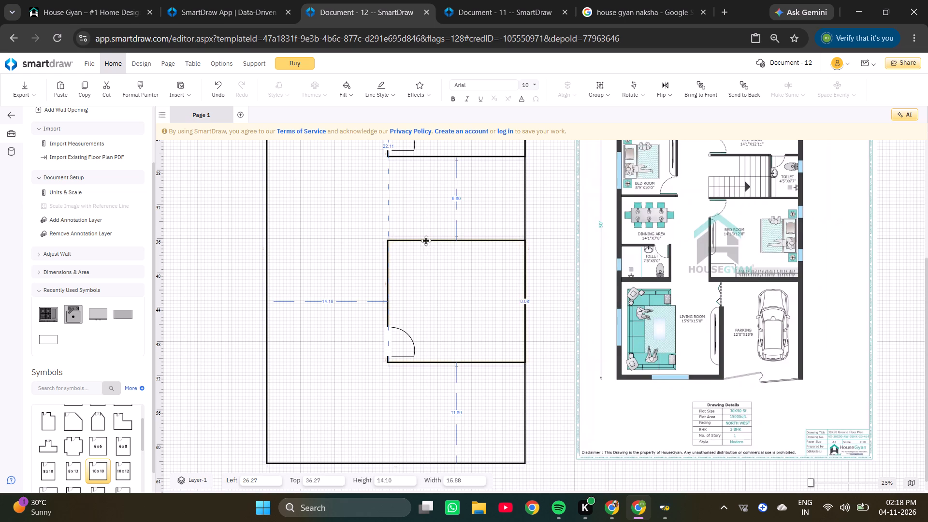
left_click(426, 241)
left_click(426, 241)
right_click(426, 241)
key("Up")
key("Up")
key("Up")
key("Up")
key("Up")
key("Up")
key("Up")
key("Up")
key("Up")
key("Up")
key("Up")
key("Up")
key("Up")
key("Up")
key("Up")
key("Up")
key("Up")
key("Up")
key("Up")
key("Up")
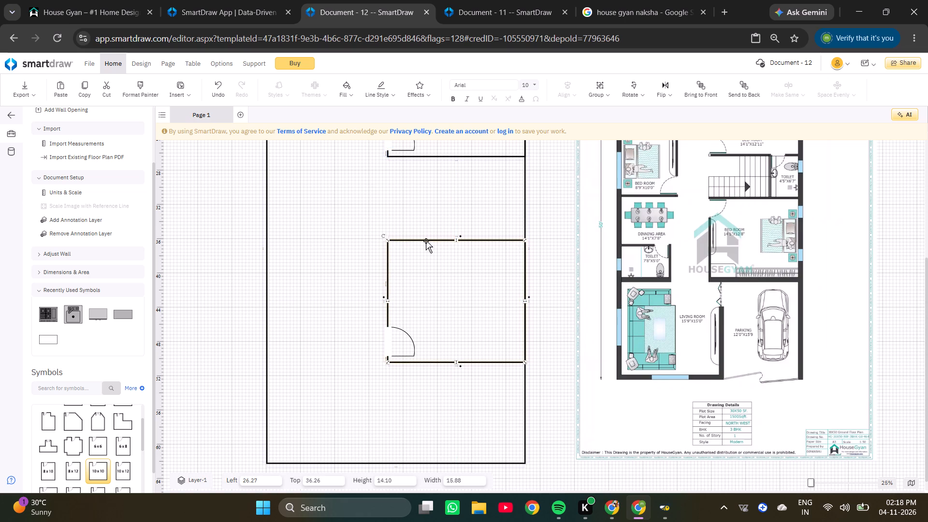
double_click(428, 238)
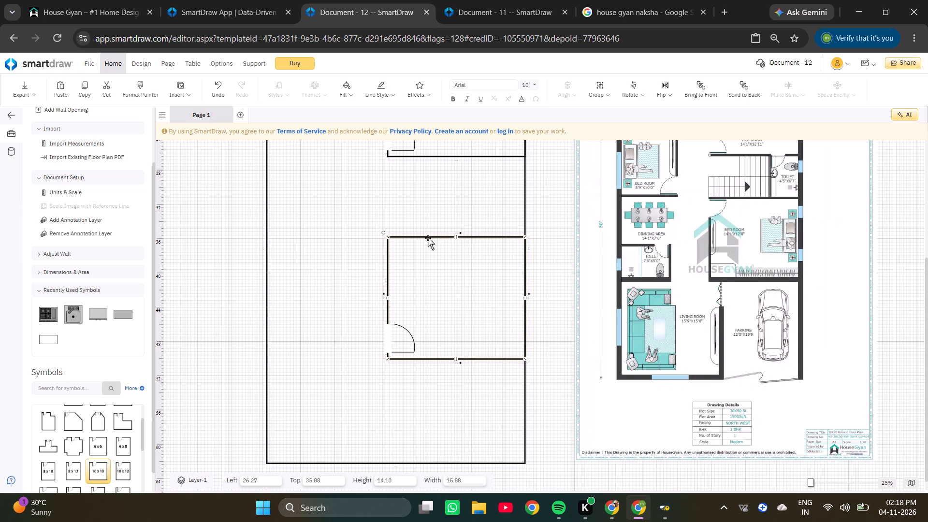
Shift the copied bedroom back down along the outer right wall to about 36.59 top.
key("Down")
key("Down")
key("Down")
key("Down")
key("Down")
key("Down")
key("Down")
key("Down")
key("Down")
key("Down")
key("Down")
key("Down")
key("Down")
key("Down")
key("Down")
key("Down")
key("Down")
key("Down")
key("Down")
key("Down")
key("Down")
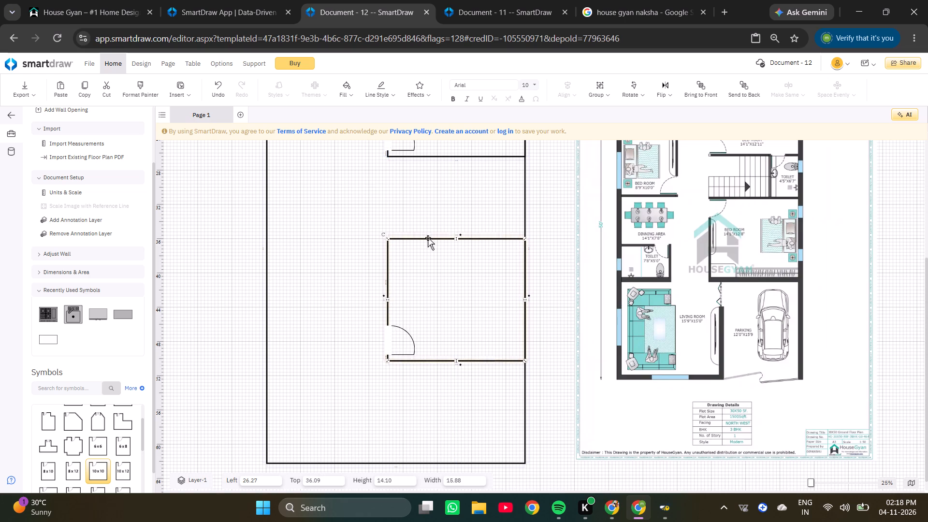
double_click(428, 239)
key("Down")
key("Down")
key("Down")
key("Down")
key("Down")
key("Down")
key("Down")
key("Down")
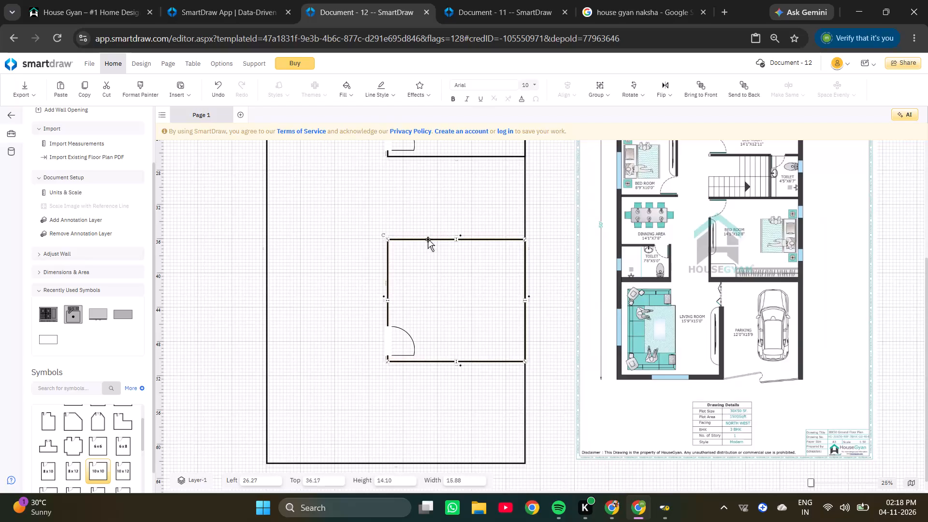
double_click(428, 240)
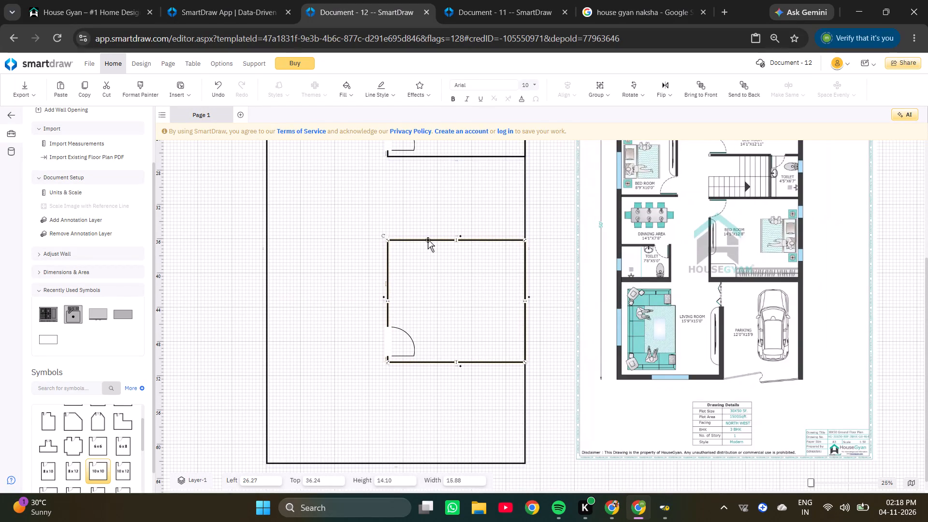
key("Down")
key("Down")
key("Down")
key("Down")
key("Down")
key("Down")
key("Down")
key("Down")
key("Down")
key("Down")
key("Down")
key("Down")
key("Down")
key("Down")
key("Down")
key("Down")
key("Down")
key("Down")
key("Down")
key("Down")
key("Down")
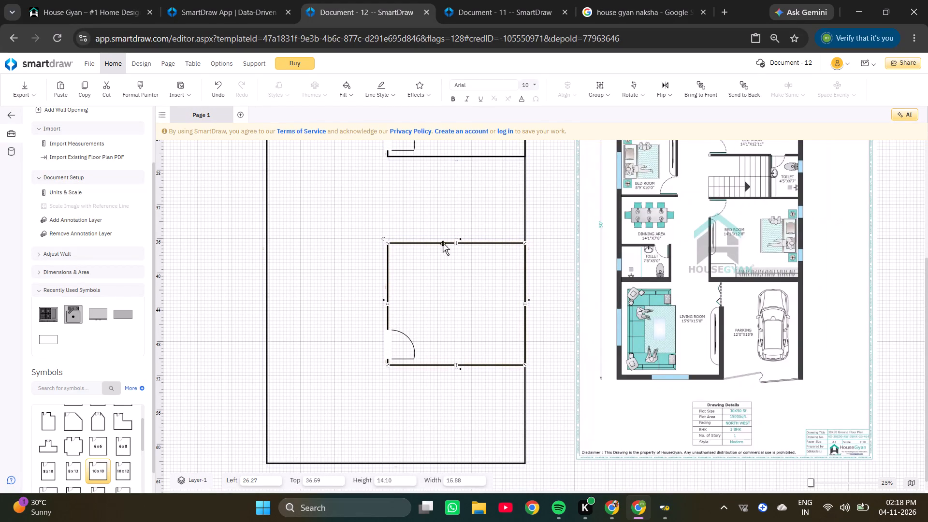
Fine-tune the copied bedroom's position upward along the outer right wall to 26.27 left, about 36.41 top.
left_click(444, 244)
double_click(441, 243)
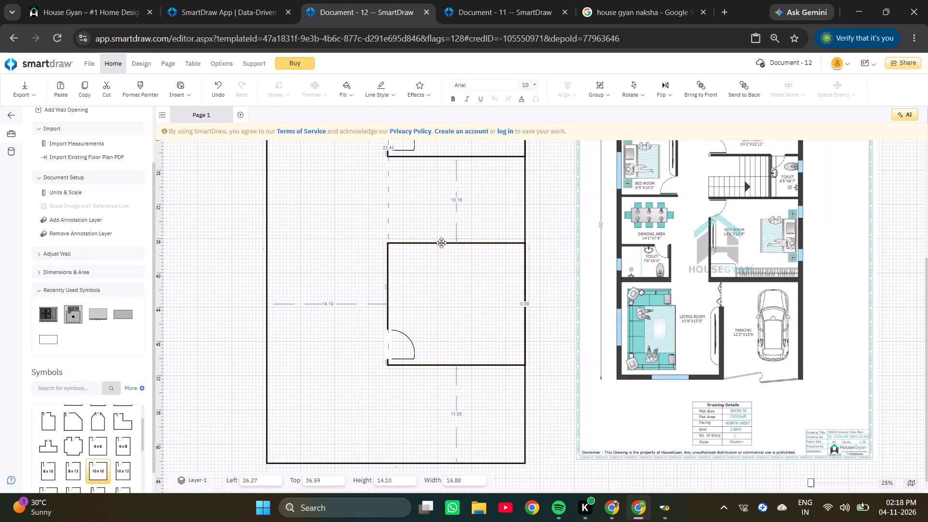
key("Up")
key("Up")
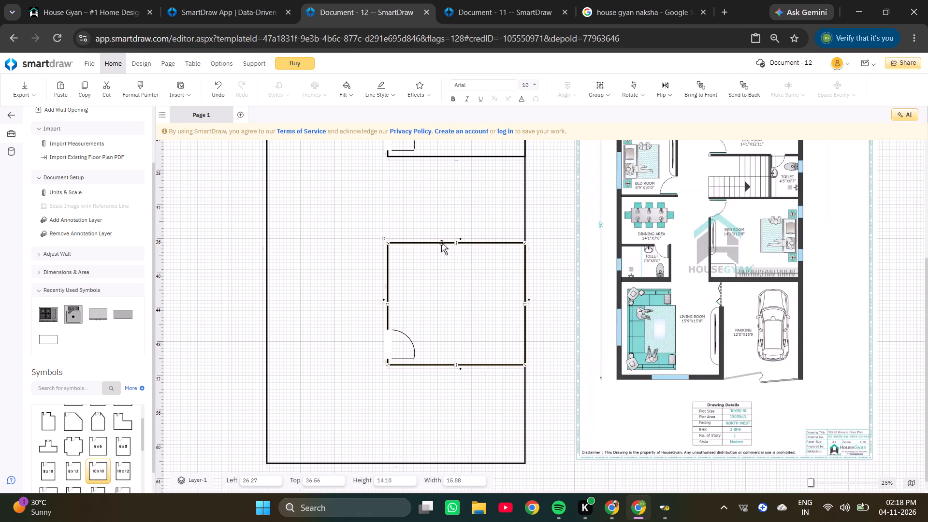
key("Up")
key("Up")
key("Up")
key("Up")
key("Up")
double_click(441, 243)
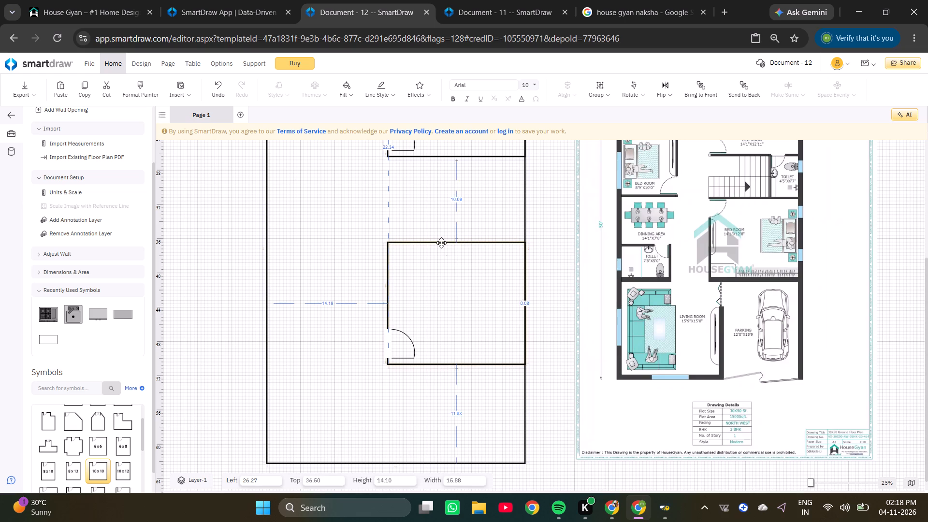
key("Up")
key("Up")
key("Up")
key("Up")
key("Up")
triple_click(441, 243)
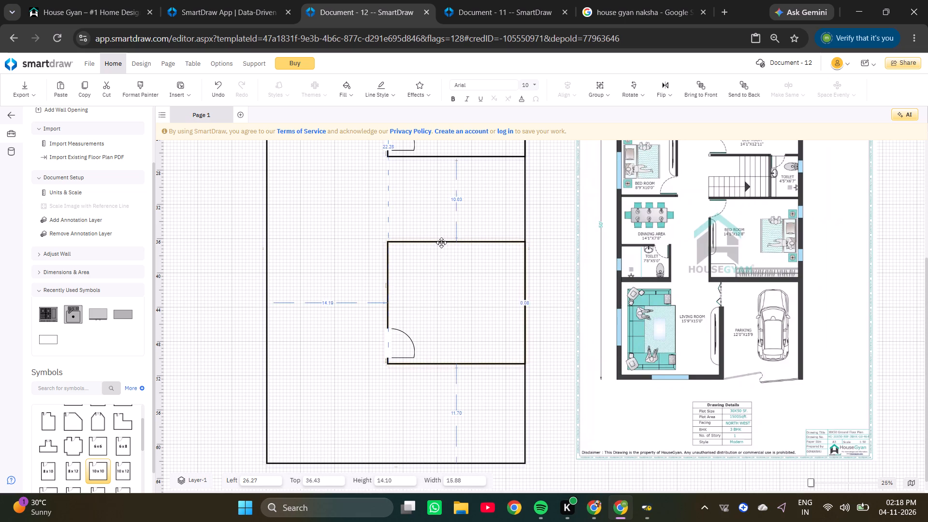
key("Up")
key("Up")
key("Up")
left_click(441, 243)
double_click(441, 242)
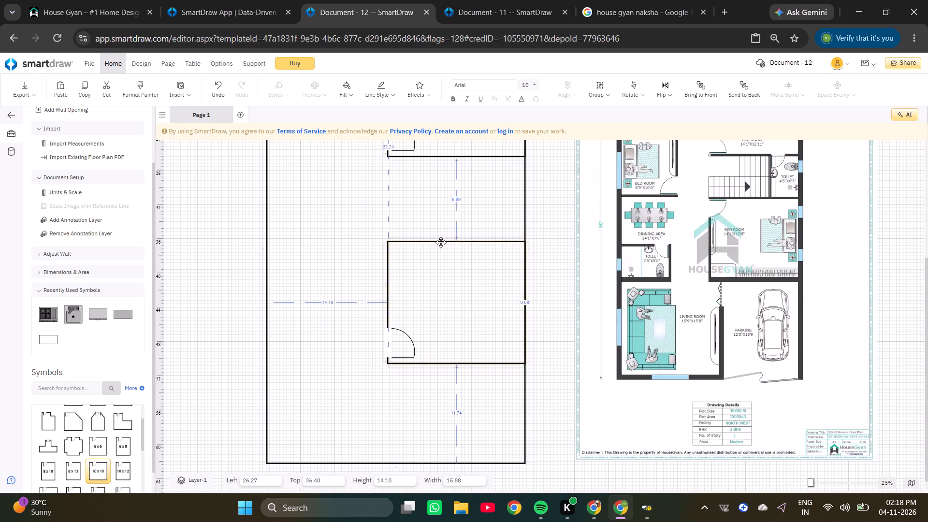
key("Up")
left_click(441, 242)
key("Down")
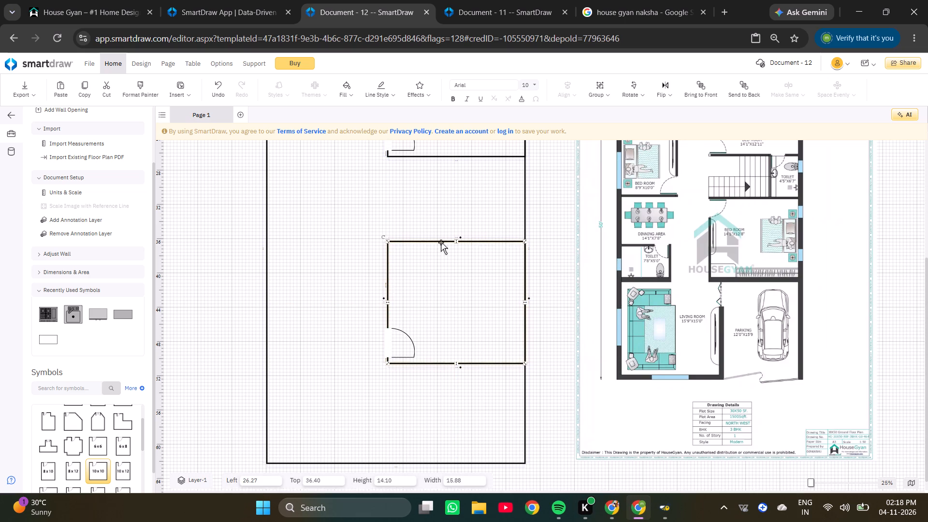
key("Down")
left_click(441, 242)
left_click(441, 242)
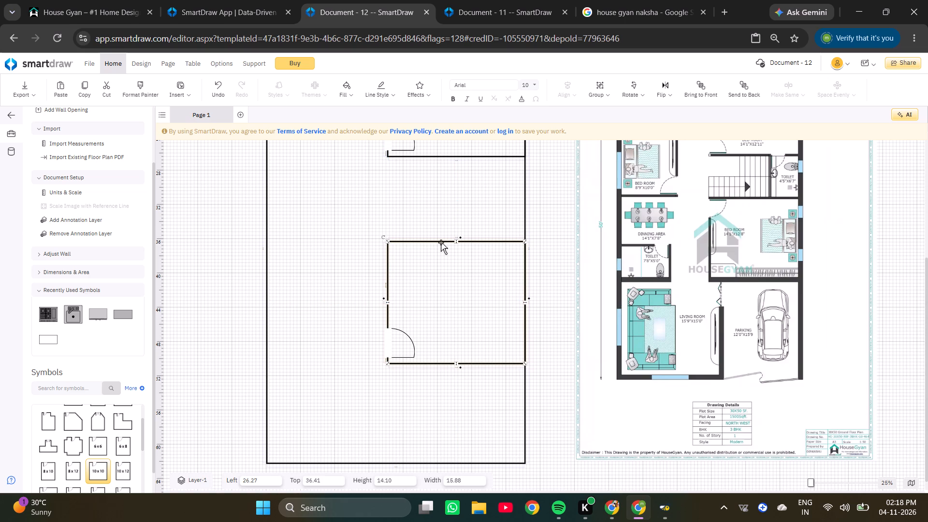
scroll(441, 242, "down", 3, "ctrl")
Compare the drawn rooms and the gap between the two right-hand bedrooms with the reference floor plan.
left_click(423, 285)
scroll(174, 331, "up", 1)
scroll(214, 321, "up", 4)
scroll(221, 316, "down", 2)
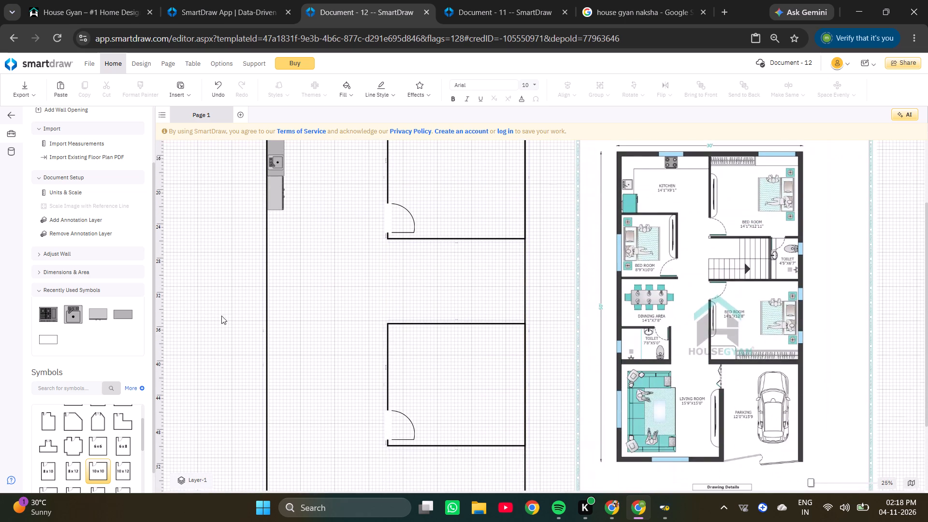
scroll(225, 306, "down", 1)
scroll(226, 304, "up", 1)
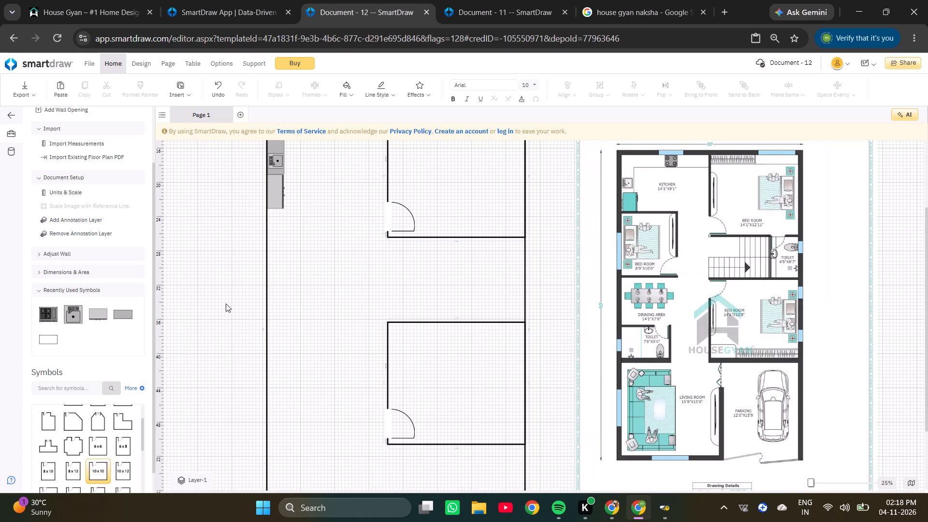
scroll(226, 304, "up", 1)
scroll(226, 304, "down", 2)
scroll(226, 304, "up", 2)
scroll(226, 304, "down", 3)
scroll(226, 304, "up", 3)
scroll(226, 304, "down", 4)
scroll(226, 304, "up", 4)
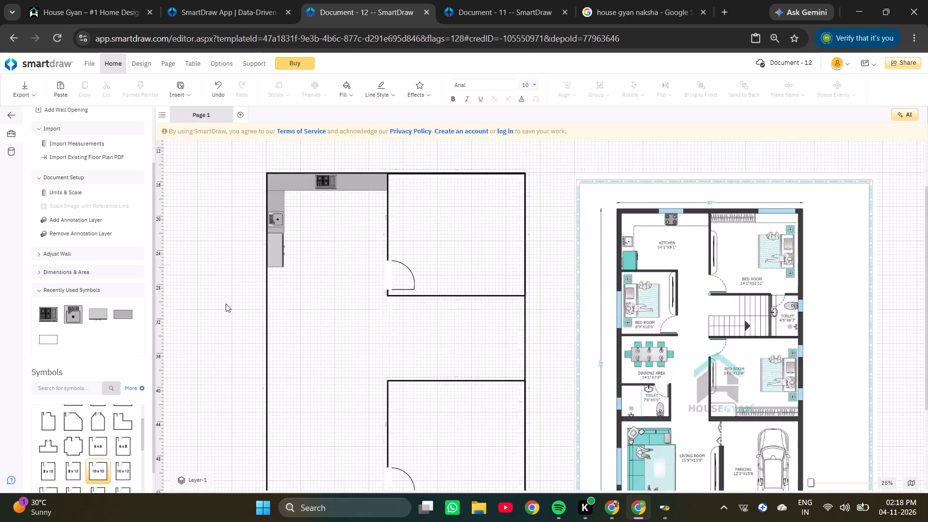
scroll(226, 304, "down", 4)
scroll(226, 304, "up", 4)
scroll(226, 304, "down", 3)
scroll(226, 304, "up", 5)
right_click(226, 304)
scroll(226, 304, "down", 4)
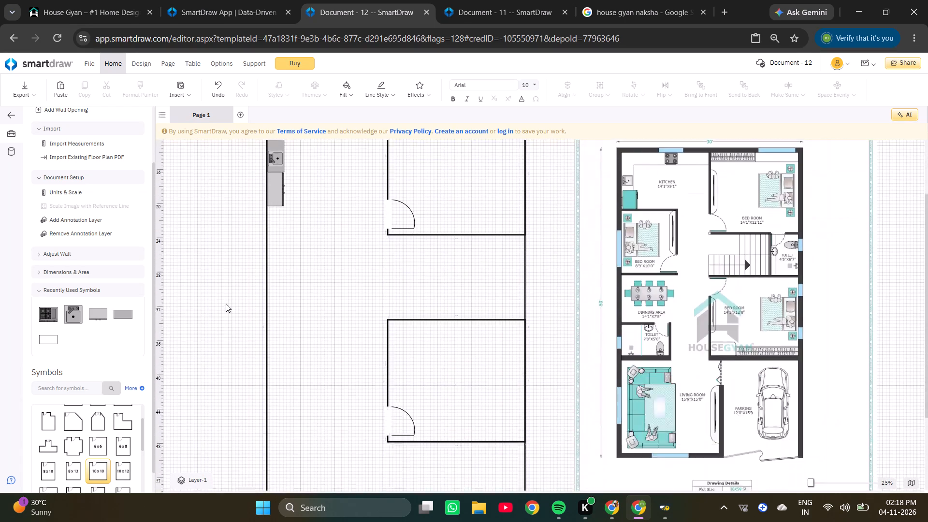
scroll(290, 312, "up", 3)
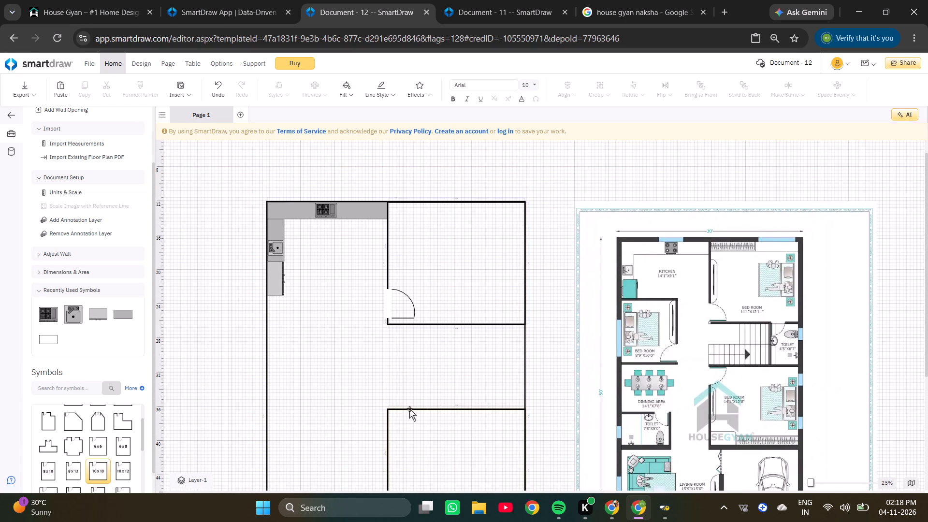
Examine the copied lower bedroom's size against the lower right bedroom's dimensions in the reference plan.
left_click(409, 409)
scroll(410, 409, "down", 1)
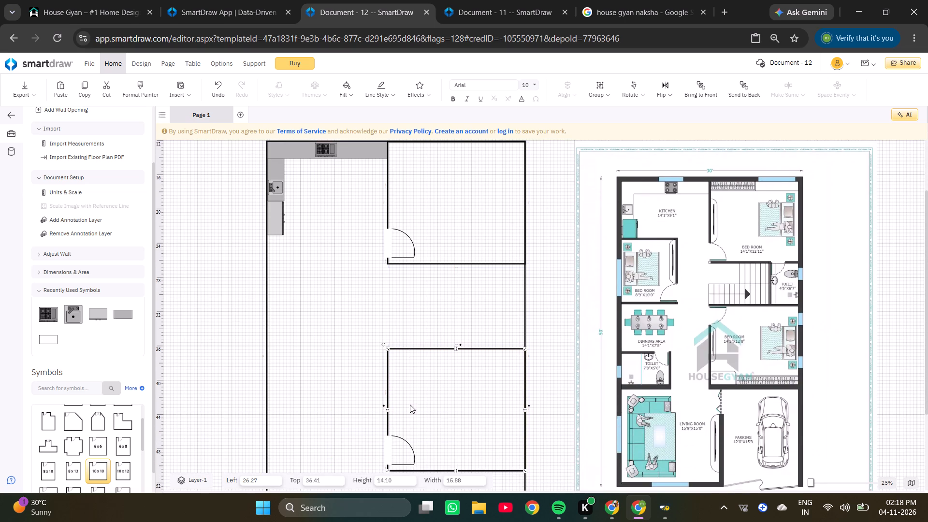
scroll(409, 402, "down", 1)
scroll(408, 400, "up", 2, "ctrl")
scroll(408, 400, "down", 2, "ctrl")
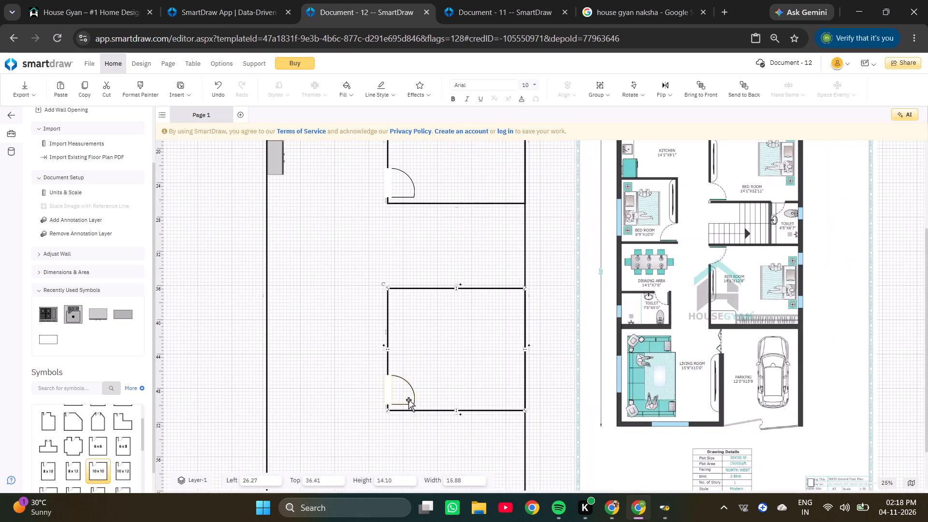
scroll(405, 344, "up", 3, "ctrl")
scroll(531, 280, "up", 4, "ctrl")
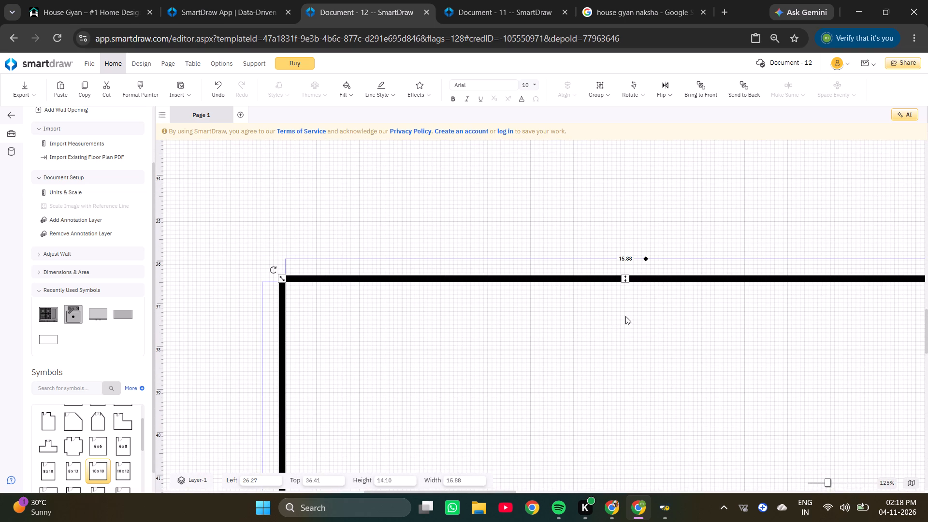
scroll(740, 279, "down", 7, "ctrl")
scroll(796, 267, "up", 3, "ctrl")
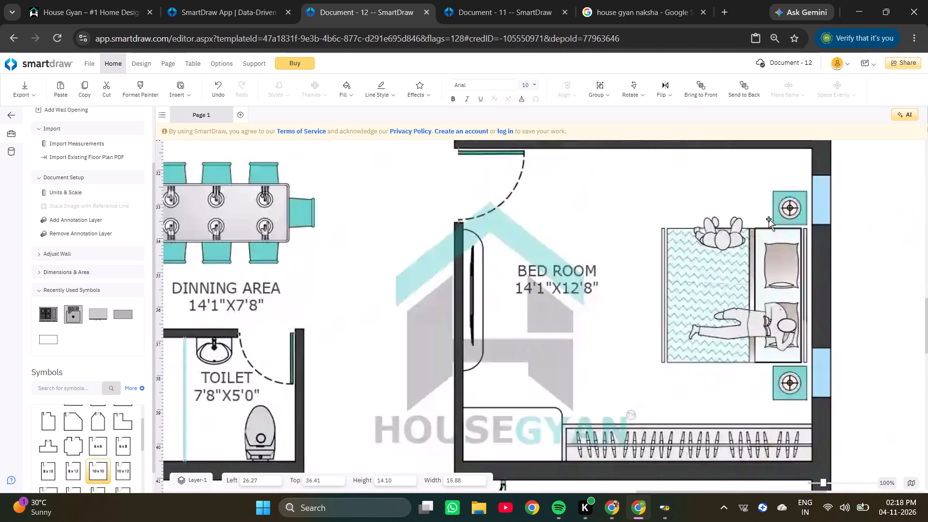
scroll(741, 242, "up", 3)
scroll(741, 253, "down", 6)
scroll(506, 260, "down", 1, "ctrl")
scroll(416, 249, "down", 2, "ctrl")
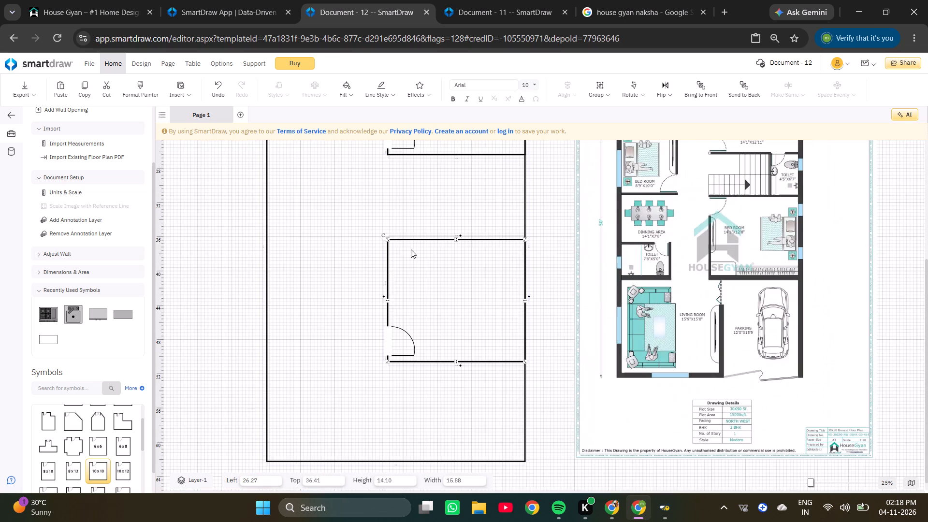
Set the copied lower bedroom's width to 15 through its upper wall dimension.
scroll(446, 232, "up", 5, "ctrl")
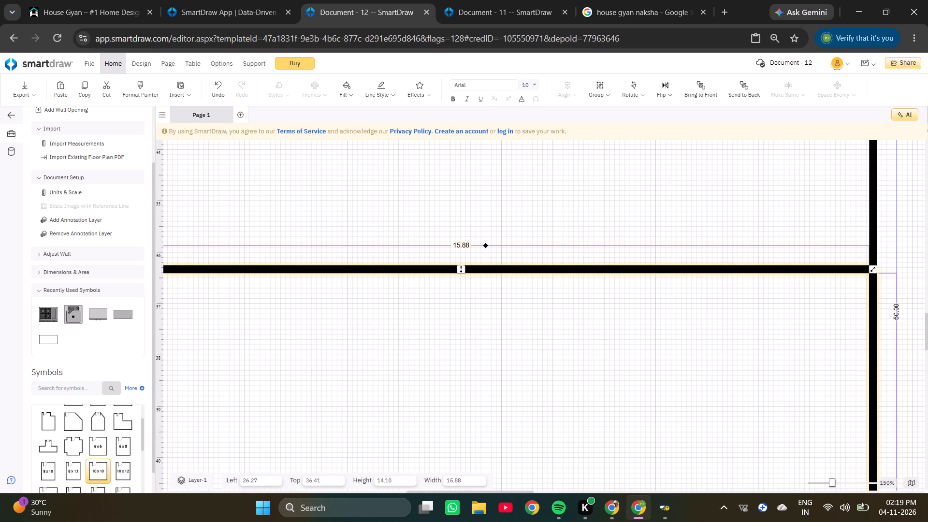
left_click(461, 246)
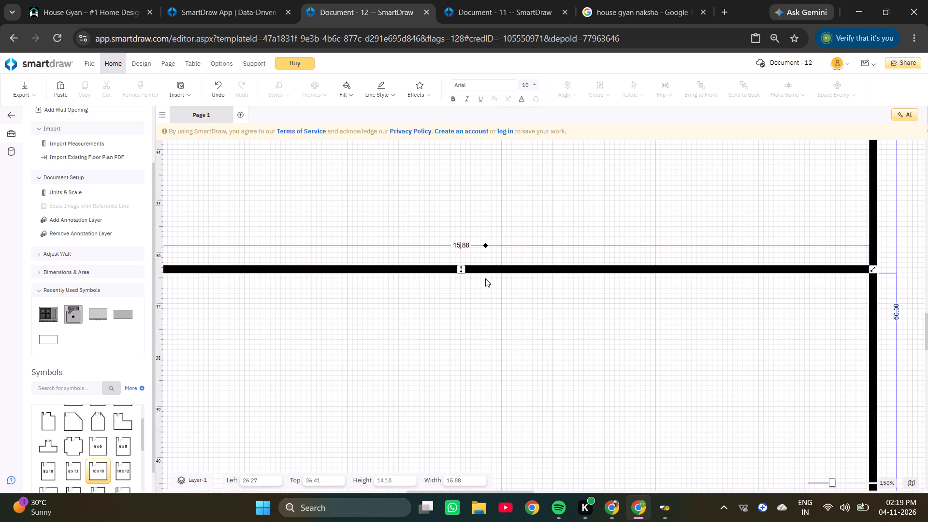
key("Right")
key("shift+Right")
key("shift+Right")
key("shift+Right")
key("shift+Right")
key("shift+Right")
key("shift+Right")
key("shift+Right")
key("shift+Right")
key("shift+Right")
key("shift+Right")
key("Delete")
left_click(519, 190)
scroll(521, 240, "down", 4, "ctrl")
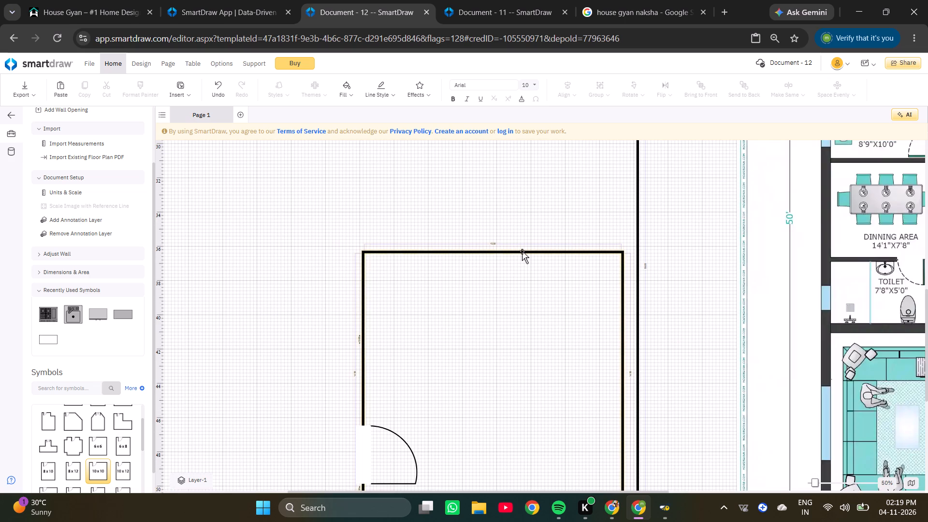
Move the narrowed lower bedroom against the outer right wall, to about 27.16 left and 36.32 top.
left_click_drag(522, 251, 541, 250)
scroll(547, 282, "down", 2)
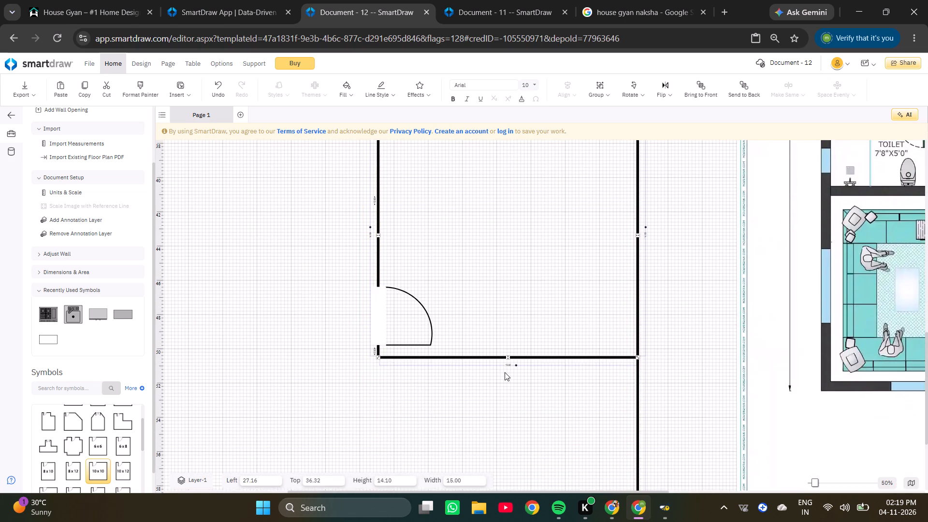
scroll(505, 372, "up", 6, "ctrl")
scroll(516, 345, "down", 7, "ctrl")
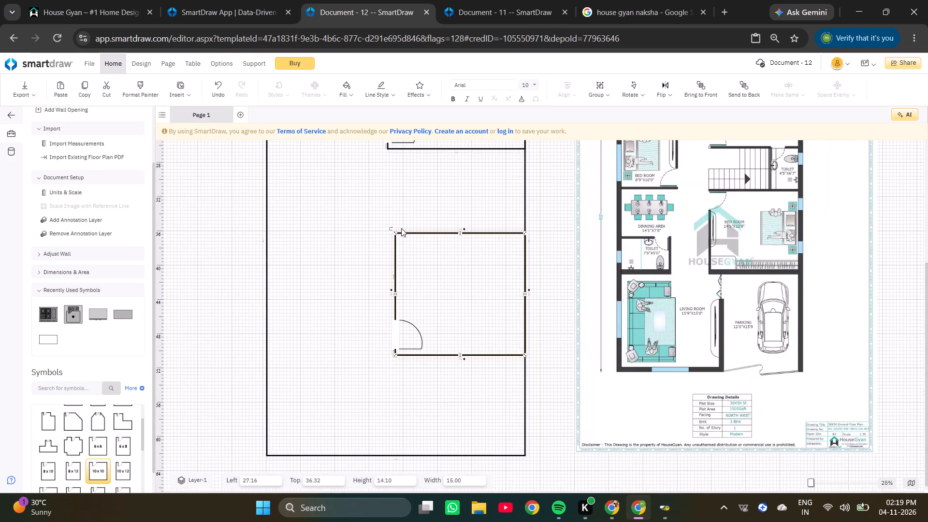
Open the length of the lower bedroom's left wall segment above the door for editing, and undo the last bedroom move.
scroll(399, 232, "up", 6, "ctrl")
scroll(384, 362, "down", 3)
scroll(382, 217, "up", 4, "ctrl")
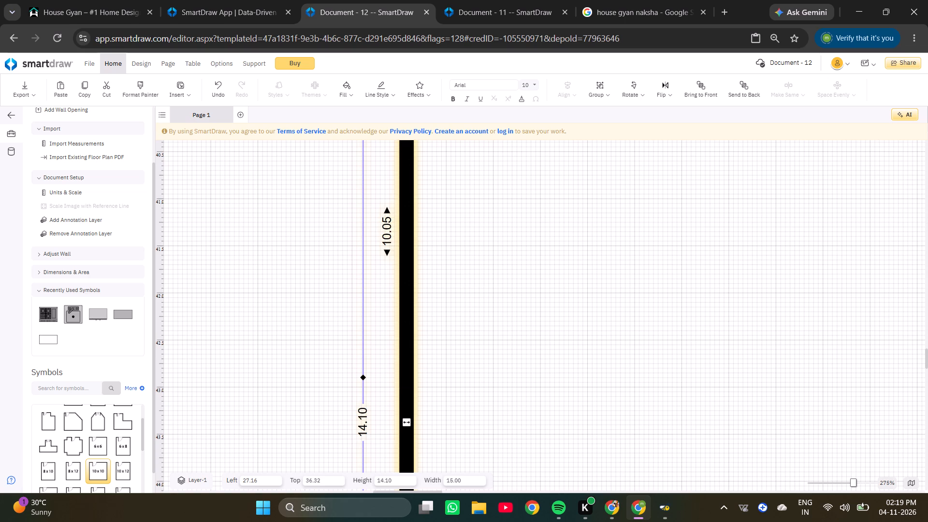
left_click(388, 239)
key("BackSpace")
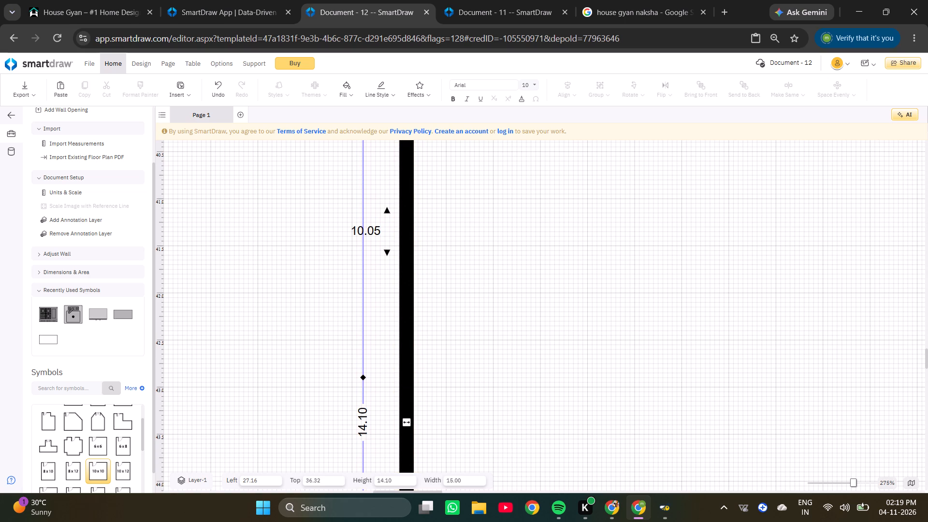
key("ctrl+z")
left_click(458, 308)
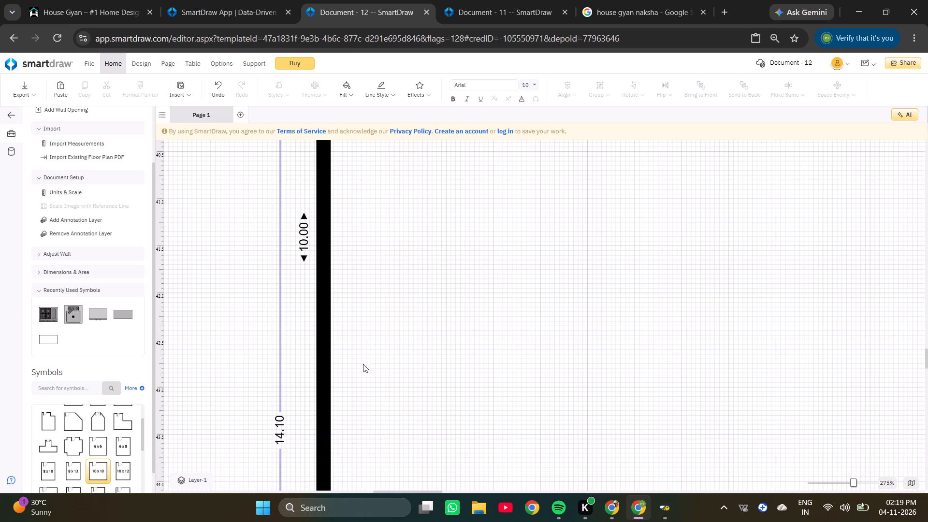
Set the lower bedroom's height to 13 through its overall left wall dimension.
left_click(276, 429)
scroll(617, 329, "down", 8, "ctrl")
scroll(690, 257, "down", 5, "ctrl")
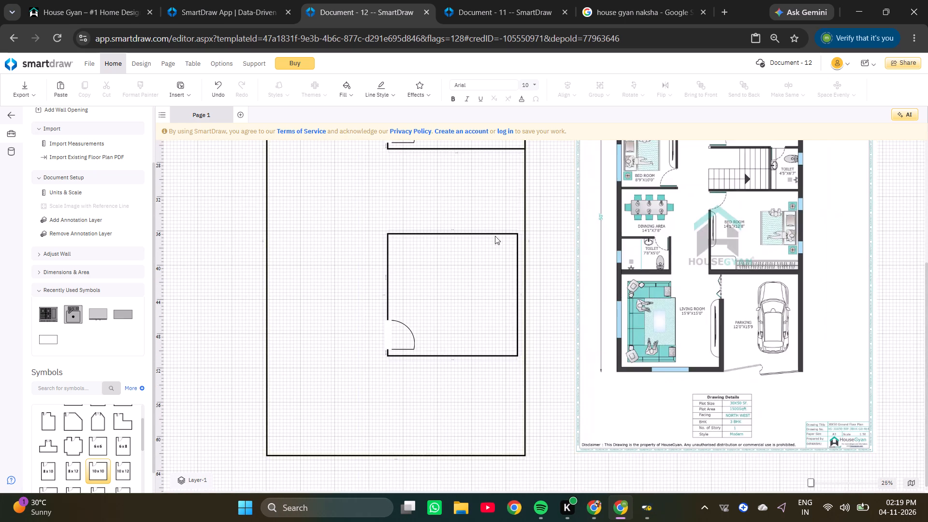
scroll(375, 239, "up", 5, "ctrl")
scroll(535, 299, "down", 6)
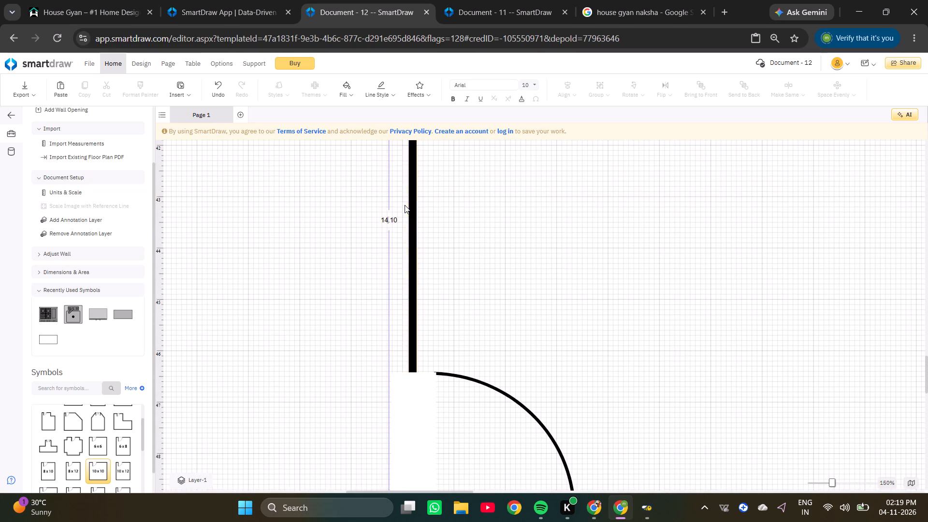
scroll(405, 204, "up", 6, "ctrl")
left_click(387, 217)
left_click(369, 223)
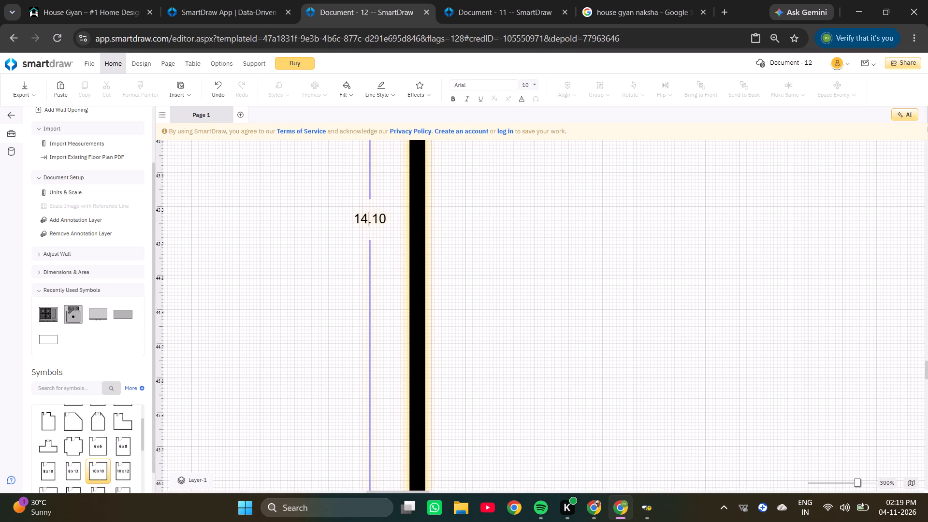
key("Right")
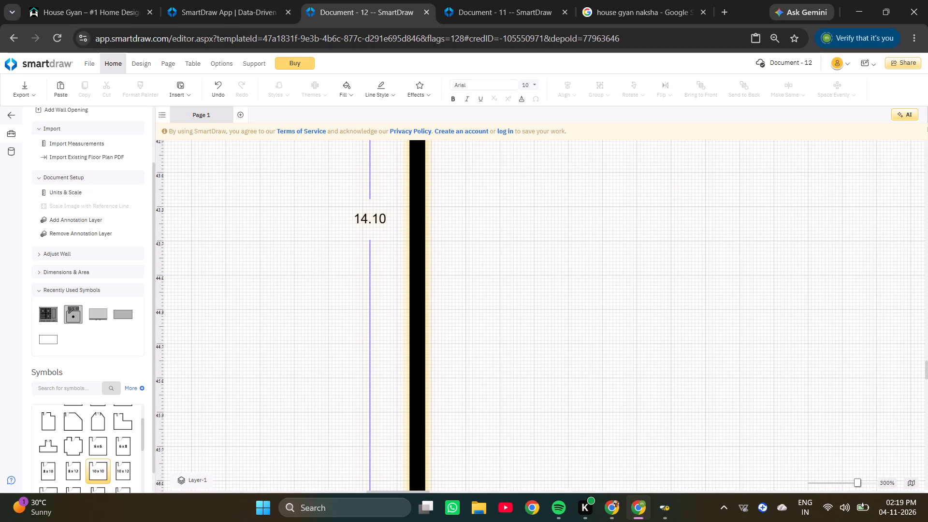
key("Right")
key("Right")
key("Right")
key("Right")
key("Right")
key("Right")
key("Right")
key("Right")
key("Right")
key("Right")
key("BackSpace")
key("BackSpace")
key("BackSpace")
key("BackSpace")
key("BackSpace")
key("BackSpace")
key("BackSpace")
key("BackSpace")
key("BackSpace")
key("BackSpace")
key("BackSpace")
key("BackSpace")
key("BackSpace")
key("BackSpace")
key("1")
key("3")
key("Return")
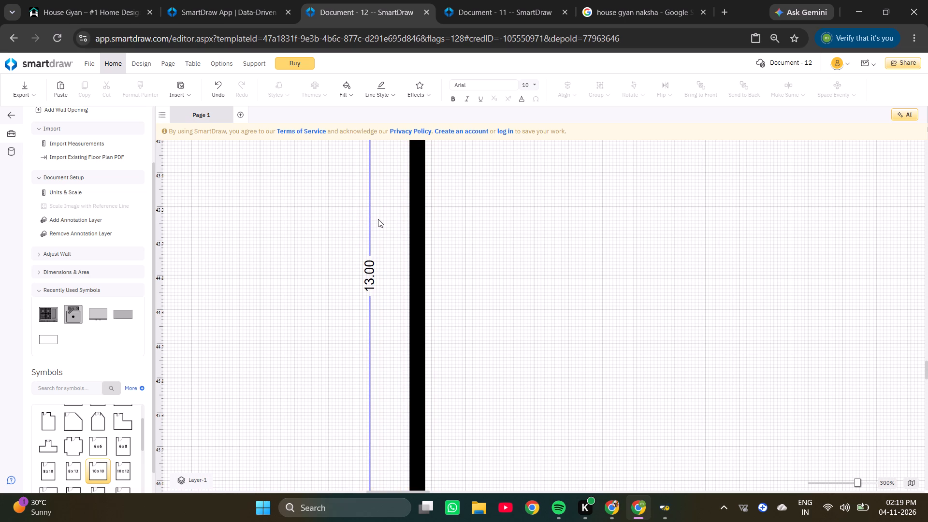
scroll(389, 233, "down", 7, "ctrl")
scroll(433, 242, "down", 6, "ctrl")
left_click(474, 269)
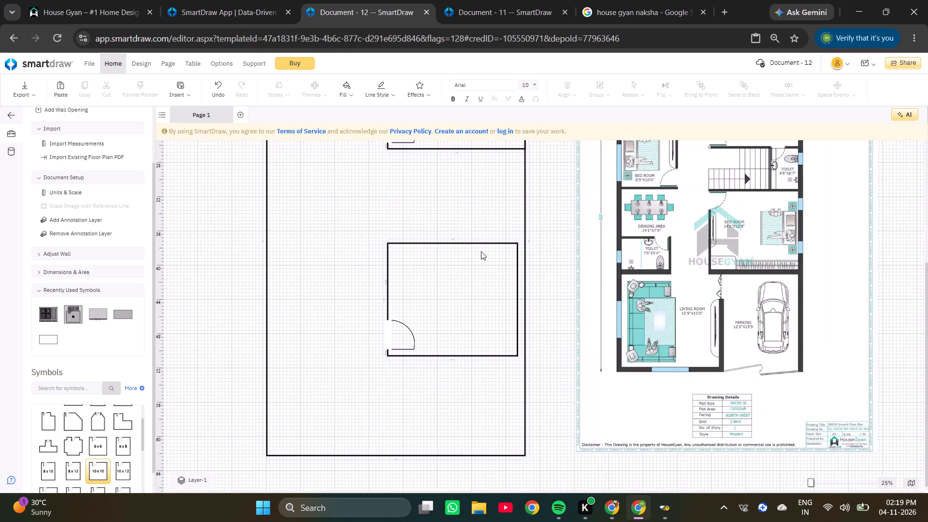
Nudge the resized lower bedroom upward to about 37.00 top, keeping it at 26.27 left.
triple_click(475, 244)
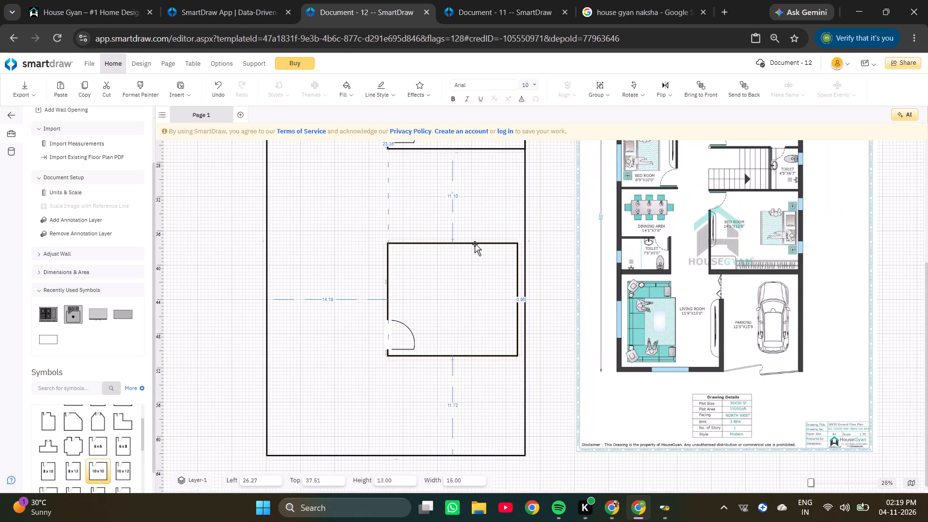
key("Up")
key("Up")
key("Up")
key("Up")
key("Up")
key("Up")
key("Up")
key("Up")
key("Up")
key("Up")
key("Up")
key("Up")
key("Up")
key("Up")
key("Up")
key("Up")
key("Up")
key("Up")
key("Up")
key("Up")
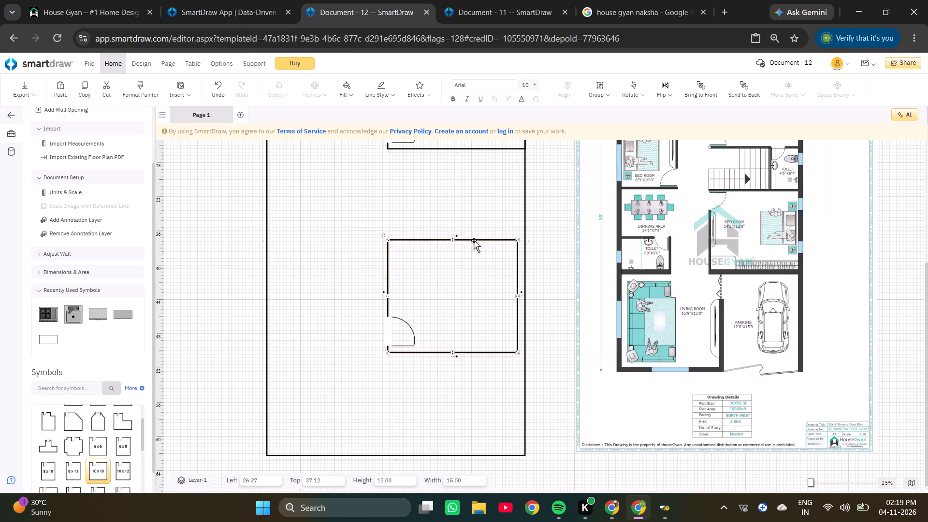
double_click(472, 238)
Nudge the lower bedroom back down to about 37.27 top, keeping it at 26.27 left.
key("Down")
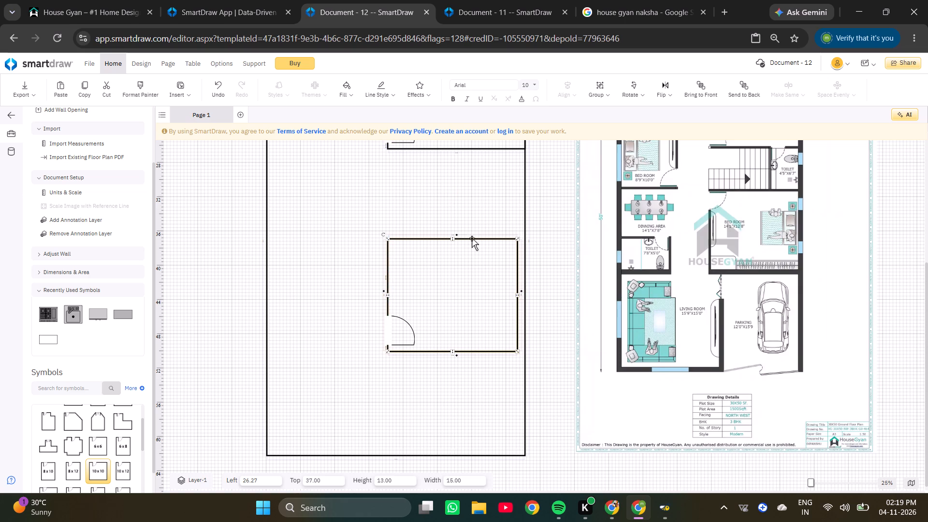
left_click(472, 238)
key("Down")
double_click(472, 238)
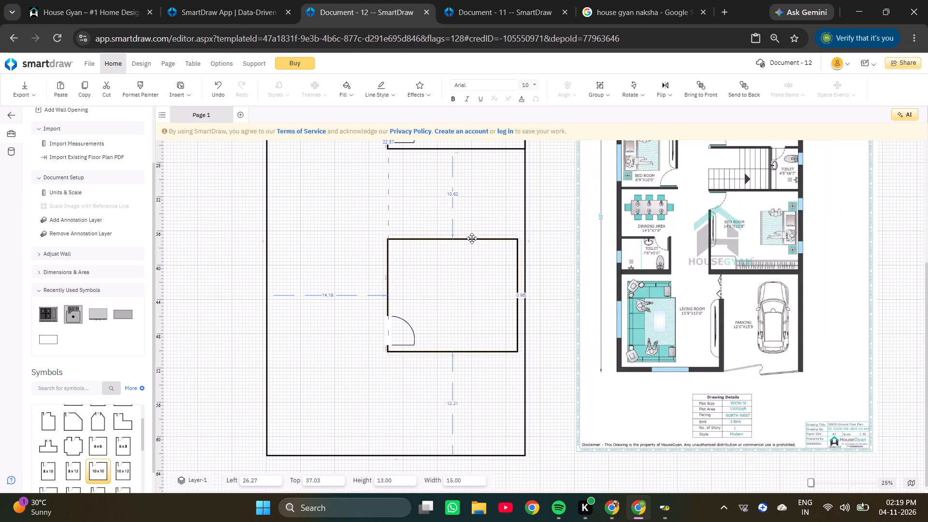
double_click(472, 238)
key("Down")
key("Down")
key("Down")
key("Down")
key("Down")
key("Down")
key("Down")
key("Down")
key("Down")
key("Down")
key("Down")
key("Down")
key("Down")
key("Down")
key("Down")
key("Down")
key("Down")
key("Down")
key("Down")
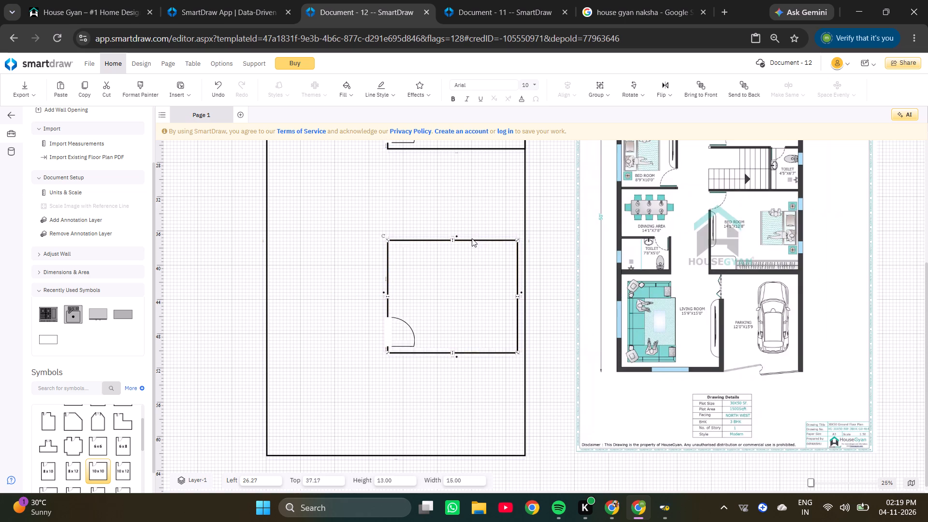
triple_click(473, 241)
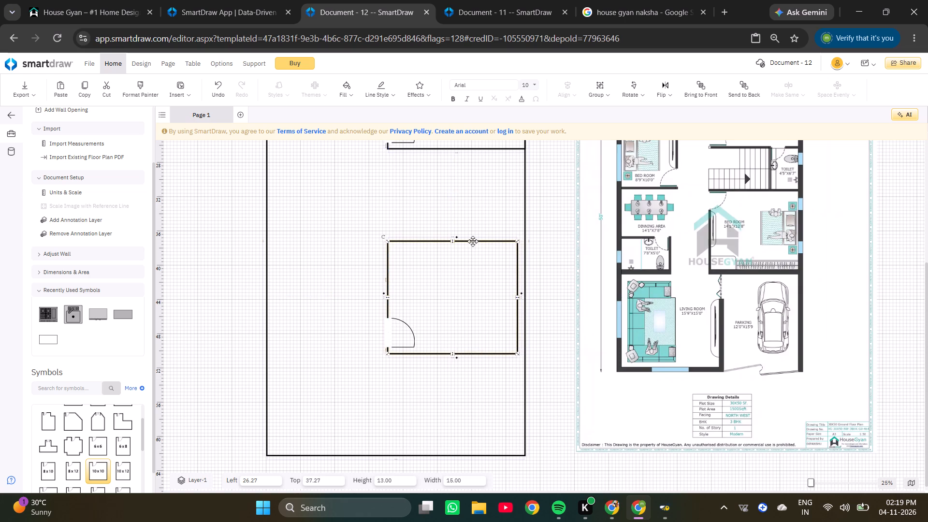
Nudge the lower right bedroom down to about 37.64 top, keeping it at 26.27 left.
double_click(473, 241)
left_click(473, 241)
key("Down")
key("Down")
key("Down")
key("Down")
key("Down")
key("Down")
key("Down")
key("Down")
key("Down")
key("Down")
key("Down")
key("Down")
key("Down")
key("Down")
key("Down")
key("Down")
key("Down")
key("Down")
key("Down")
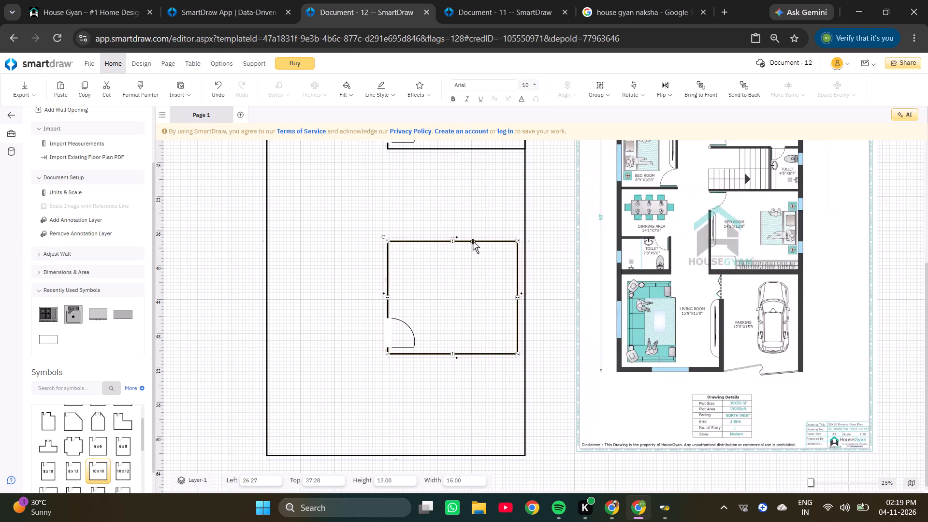
double_click(473, 244)
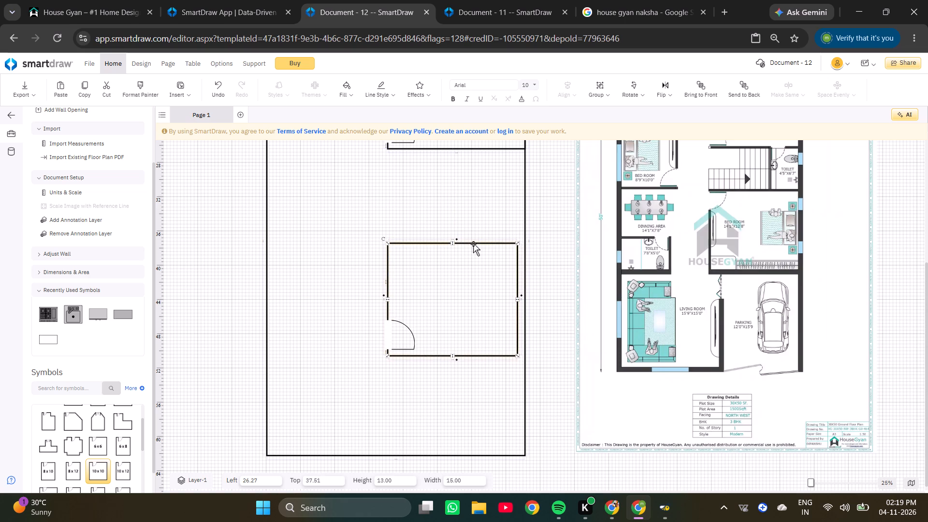
key("Down")
key("Down")
key("Down")
key("Down")
key("Down")
key("Down")
key("Down")
key("Down")
key("Down")
double_click(473, 244)
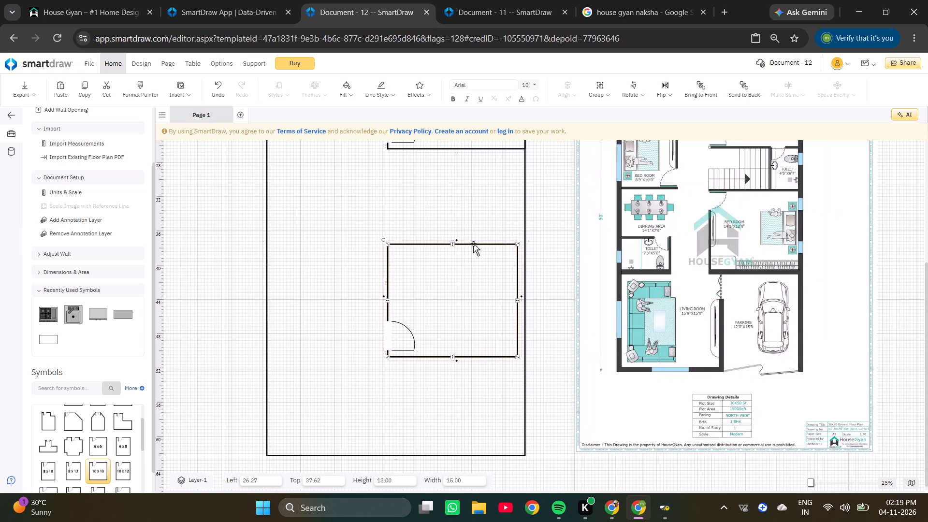
triple_click(473, 244)
left_click(473, 244)
key("Down")
left_click(473, 244)
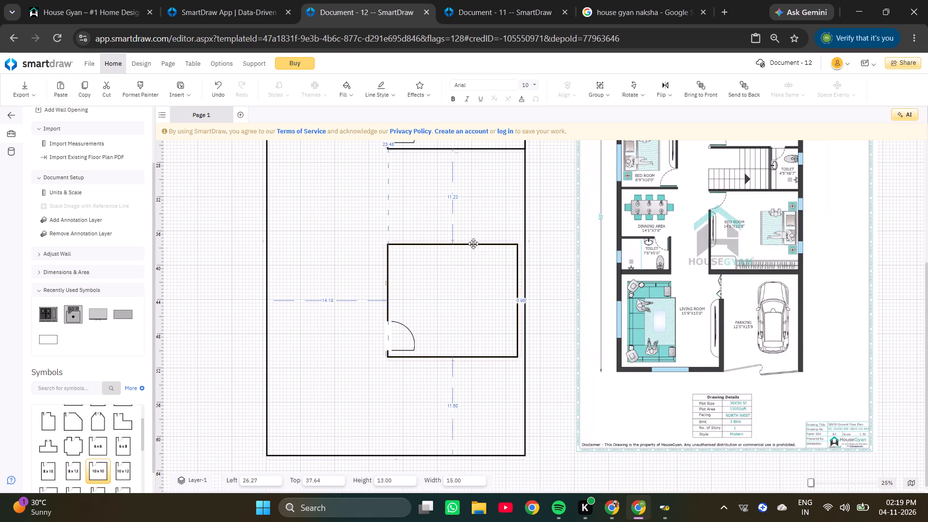
Nudge the lower right bedroom back up and fine-tune it to about 37.41 top, keeping it at 26.27 left.
left_click(473, 244)
left_click(473, 244)
key("Up")
key("Up")
key("Up")
key("Up")
key("Up")
key("Up")
key("Up")
key("Up")
key("Up")
key("Up")
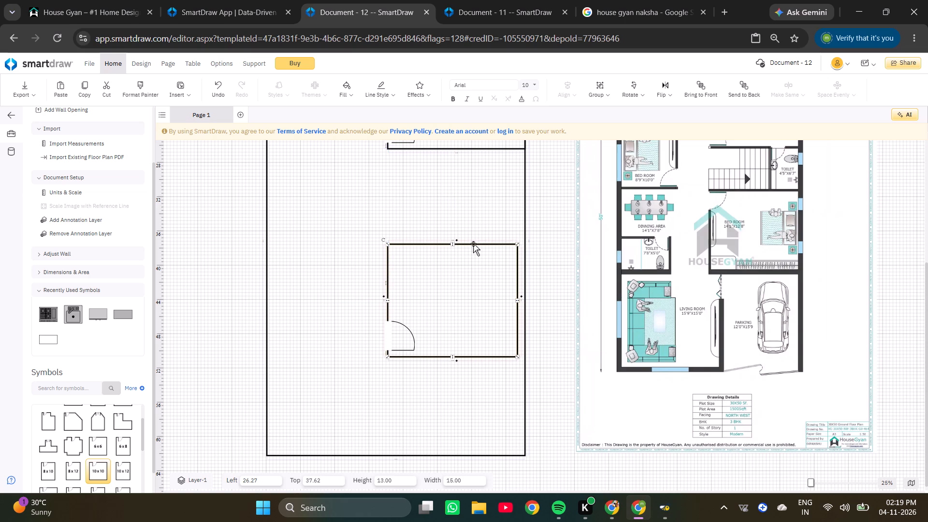
double_click(473, 244)
key("Up")
key("Up")
key("Up")
key("Up")
key("Up")
key("Up")
key("Up")
key("Up")
key("Up")
key("Up")
key("Up")
right_click(473, 244)
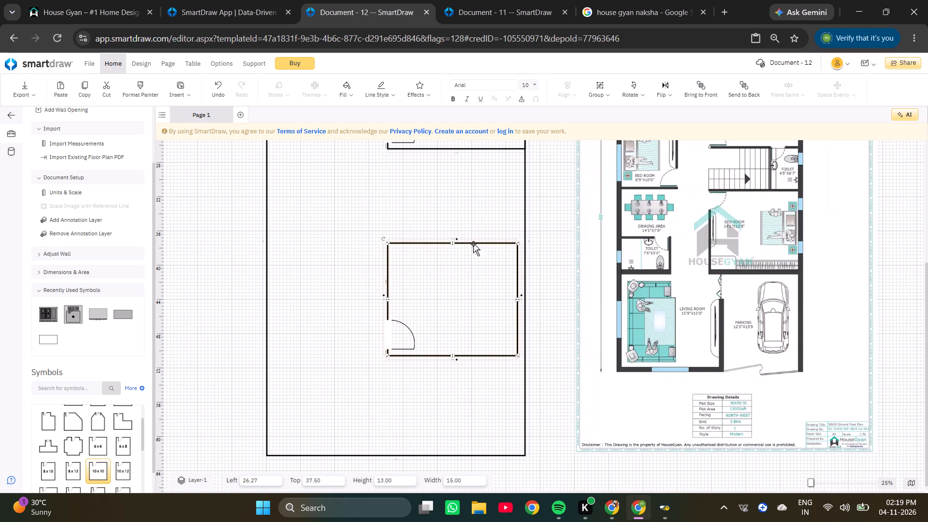
left_click(472, 243)
left_click(472, 242)
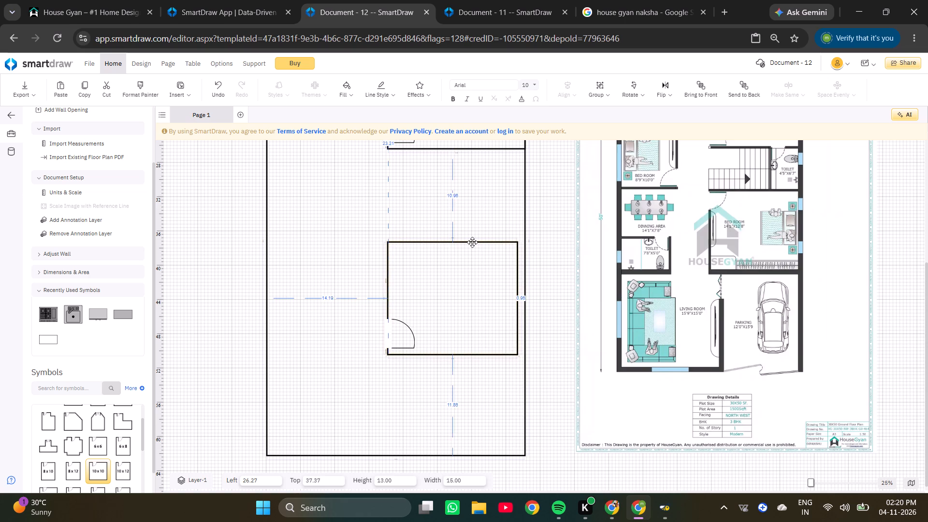
key("Down")
left_click(472, 242)
key("Down")
left_click(472, 242)
left_click(472, 242)
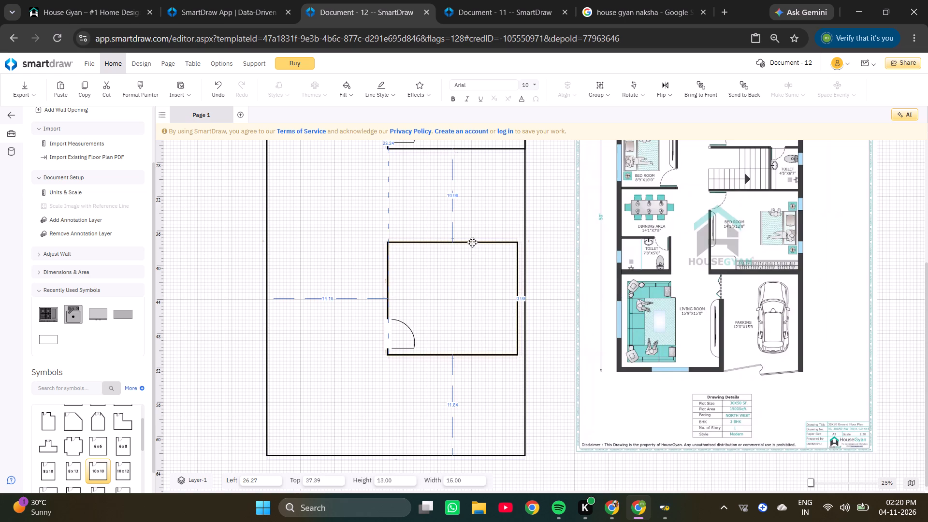
key("Down")
left_click(472, 242)
Nudge the lower bedroom right to about 27.20 left, up to the plot's right outer wall.
key("Right")
key("Right")
key("Right")
key("Right")
key("Right")
key("Right")
key("Right")
key("Right")
key("Right")
key("Right")
key("Right")
key("Right")
key("Right")
key("Right")
key("Right")
key("Right")
key("Right")
key("Right")
key("Right")
key("Right")
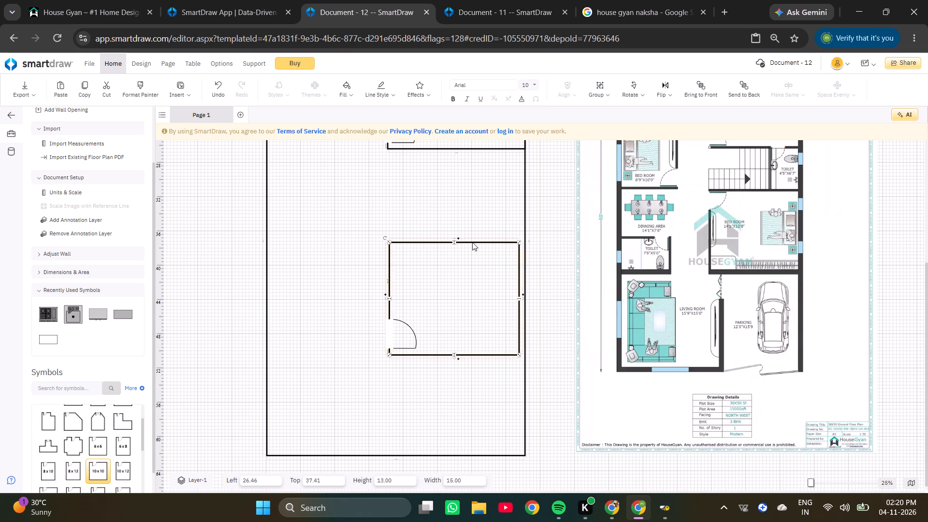
right_click(472, 242)
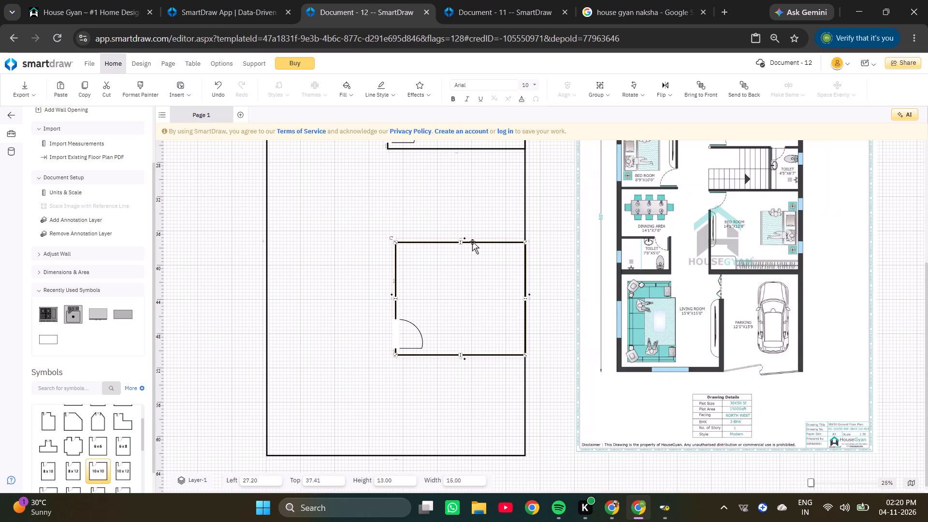
Fine-tune the lower bedroom slightly leftward so its right wall lines up exactly with the plot's right outer wall.
scroll(513, 243, "up", 6, "ctrl")
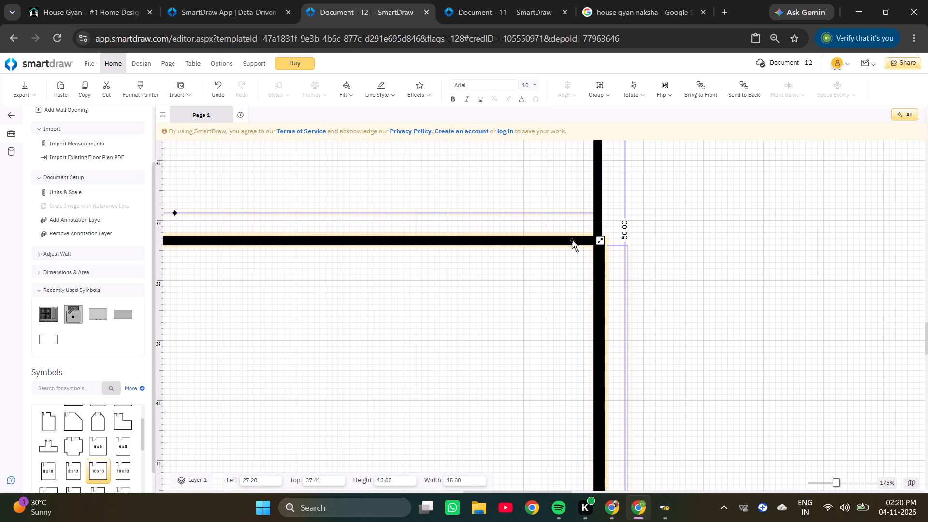
left_click(572, 240)
key("Left")
key("Left")
key("Left")
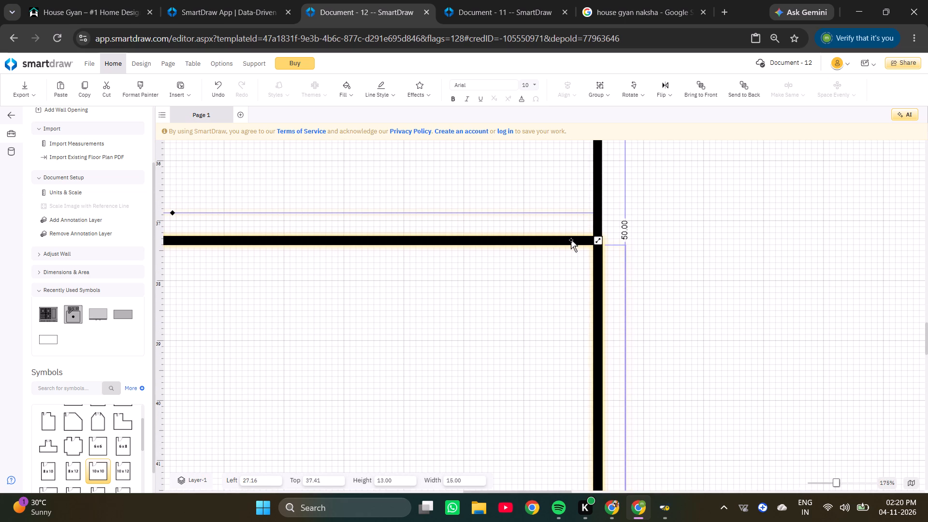
key("Left")
key("Right")
left_click(754, 227)
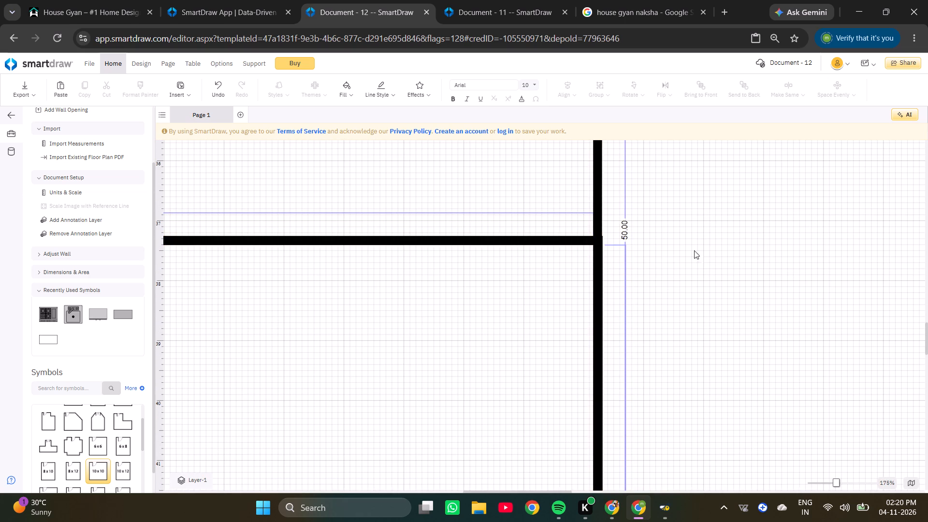
left_click(572, 244)
key("Left")
left_click(726, 240)
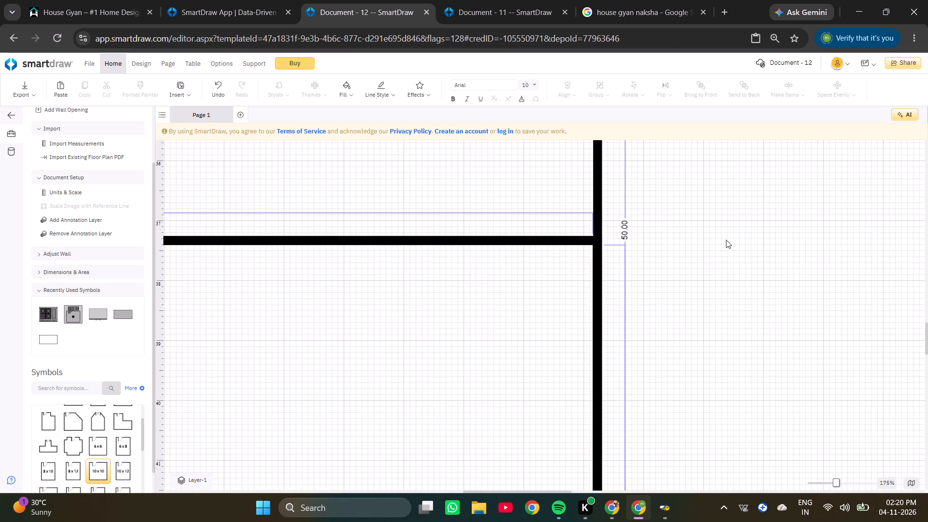
Compare the room layout drawn so far with the reference floor plan.
scroll(529, 273, "down", 8, "ctrl")
left_click(413, 241)
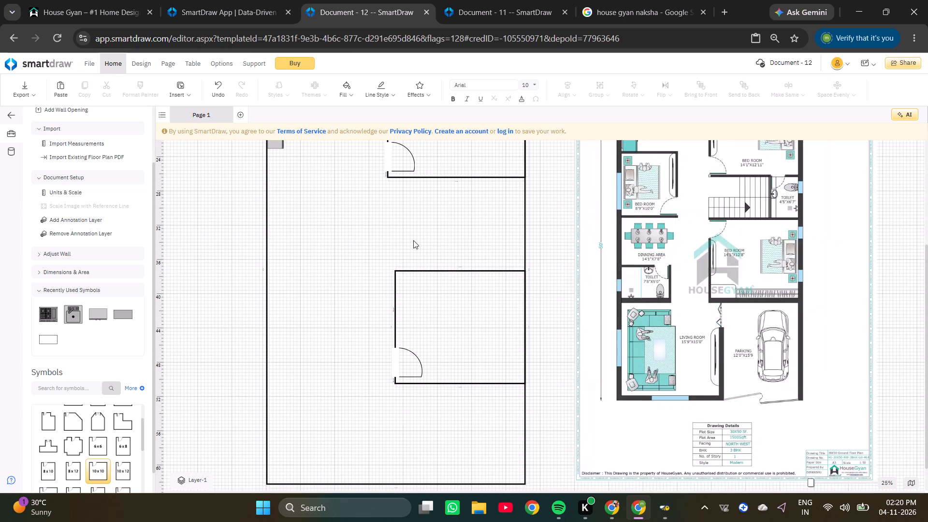
scroll(413, 240, "up", 3)
scroll(415, 239, "down", 3)
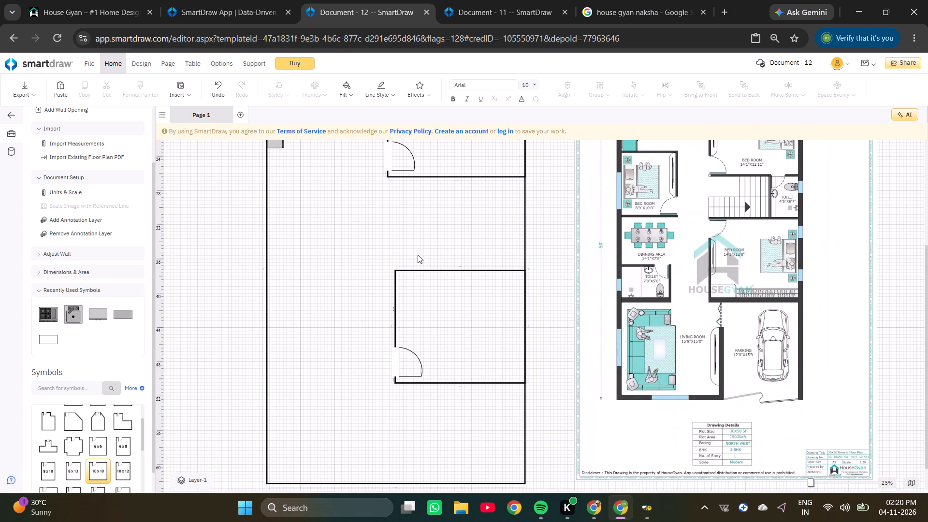
scroll(419, 256, "up", 2)
scroll(418, 253, "down", 1)
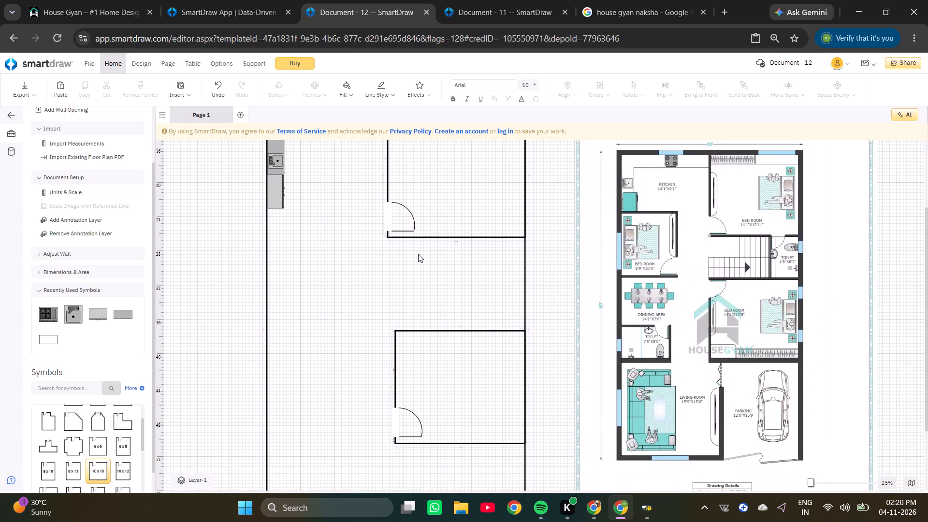
scroll(418, 254, "down", 1)
scroll(418, 253, "up", 3)
Copy the living room sofa set with its centre table from Document - 11 and paste it into Document - 12.
left_click(576, 0)
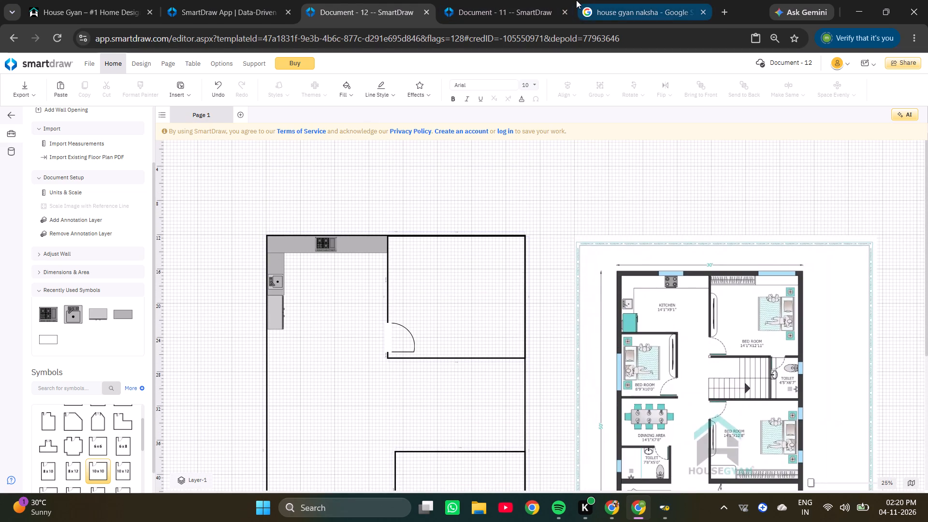
left_click(522, 7)
left_click_drag(361, 232, 367, 229)
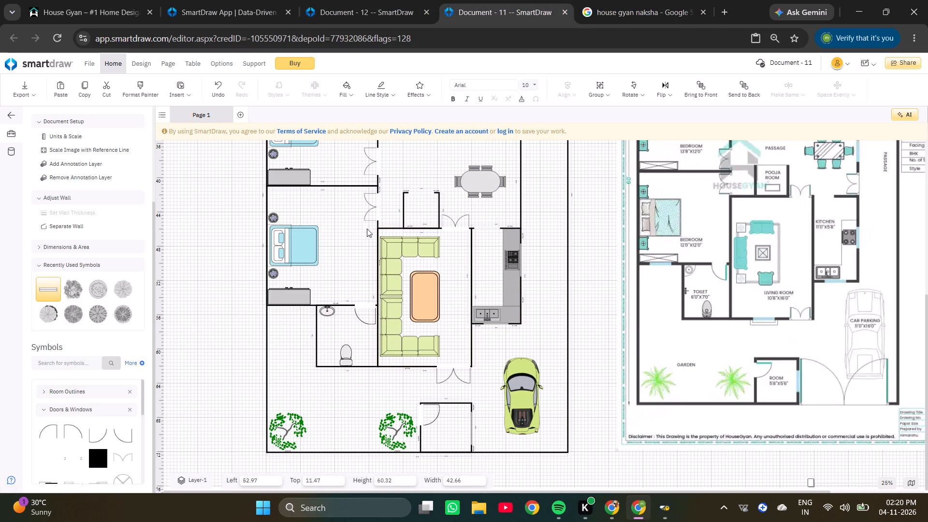
left_click_drag(367, 229, 448, 375)
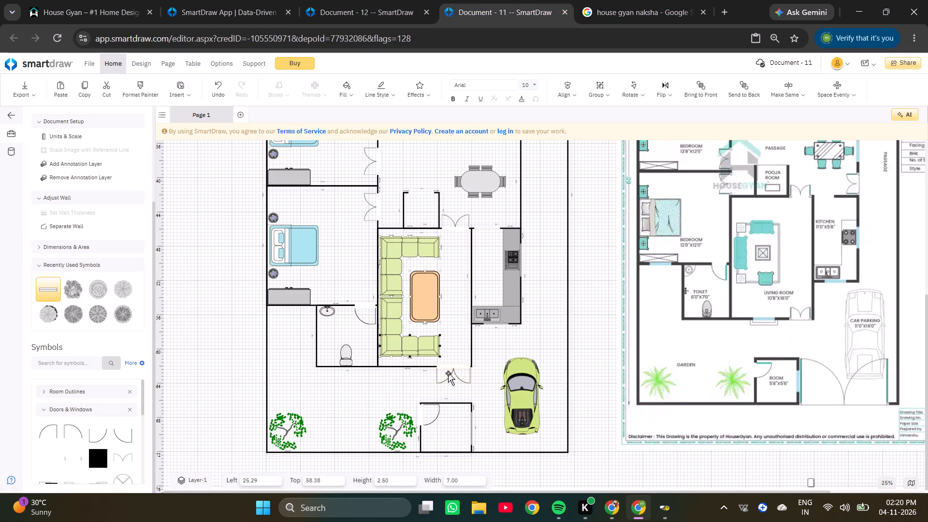
key("ctrl+c")
left_click(330, 12)
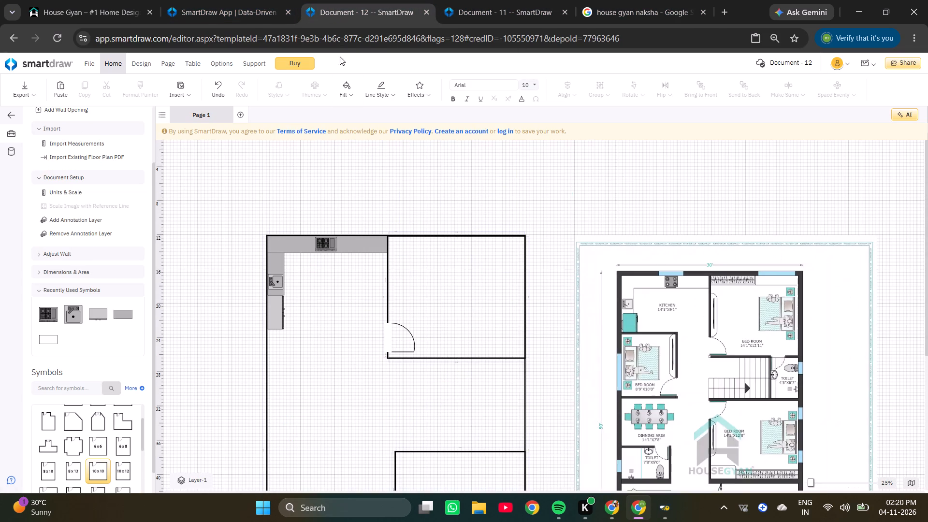
scroll(402, 293, "down", 4)
right_click(319, 296)
left_click(357, 316)
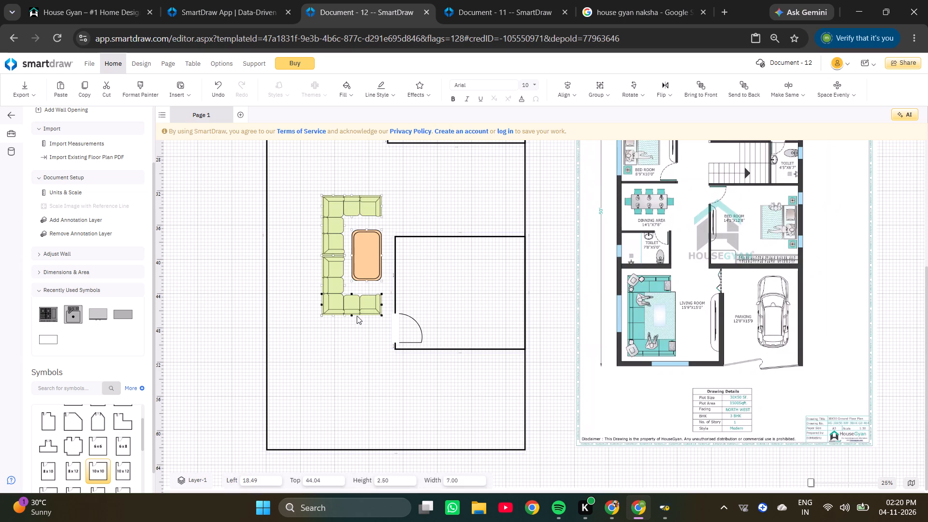
Place the sofa set and table in the plot's lower left corner, leaving a small gap to the outer walls.
left_click_drag(361, 208, 347, 258)
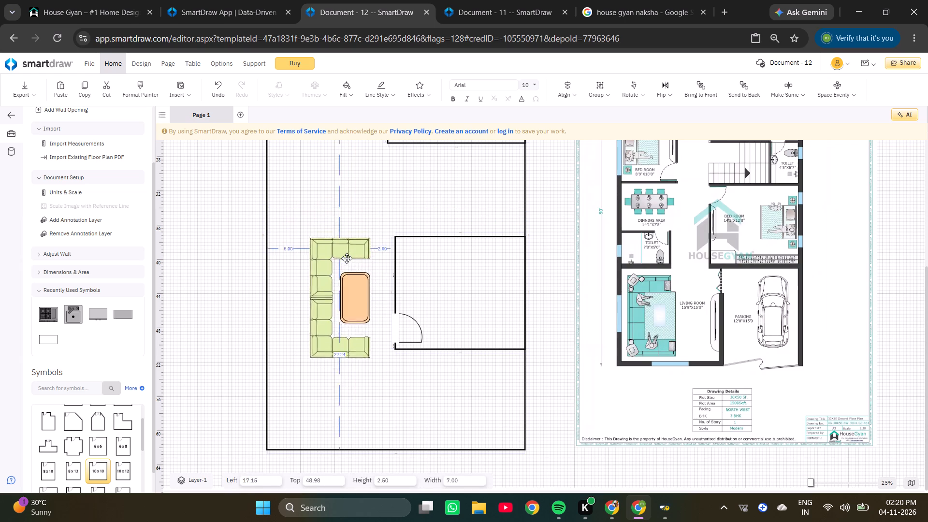
left_click_drag(347, 258, 319, 333)
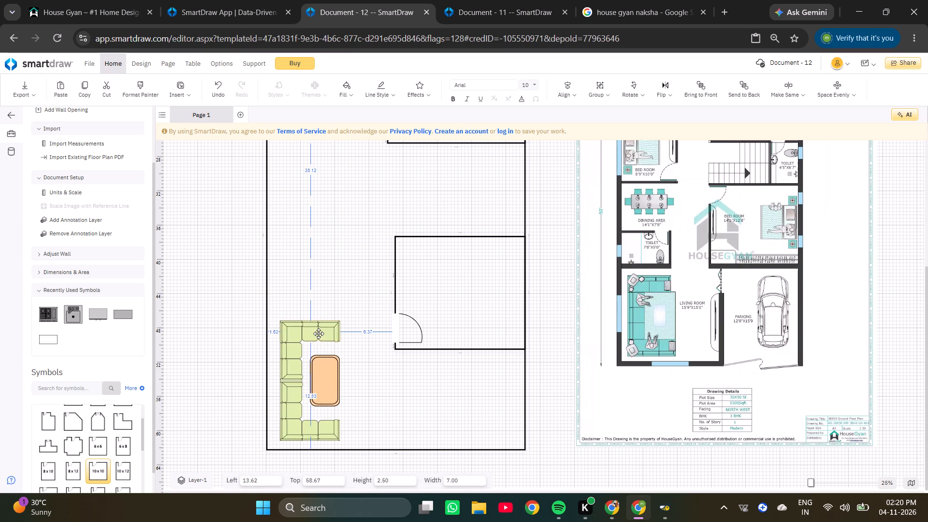
left_click_drag(319, 333, 314, 330)
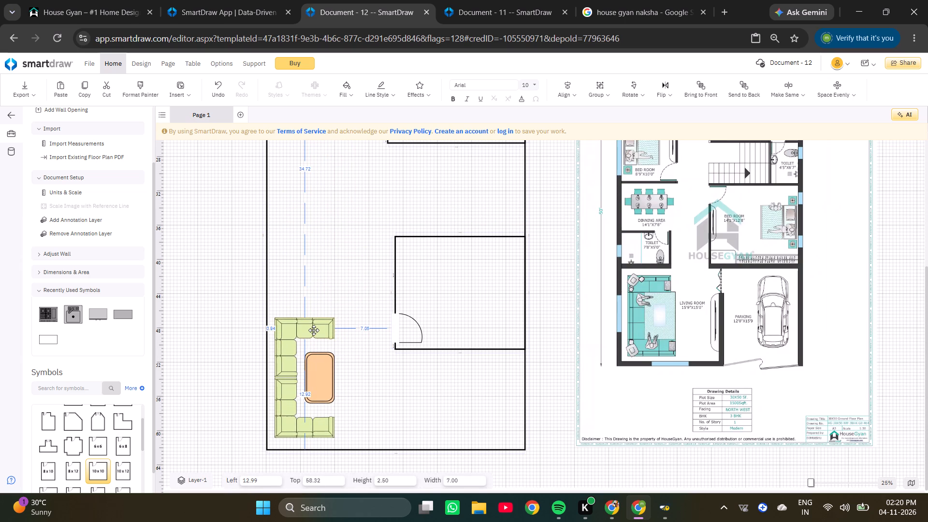
left_click_drag(314, 330, 315, 333)
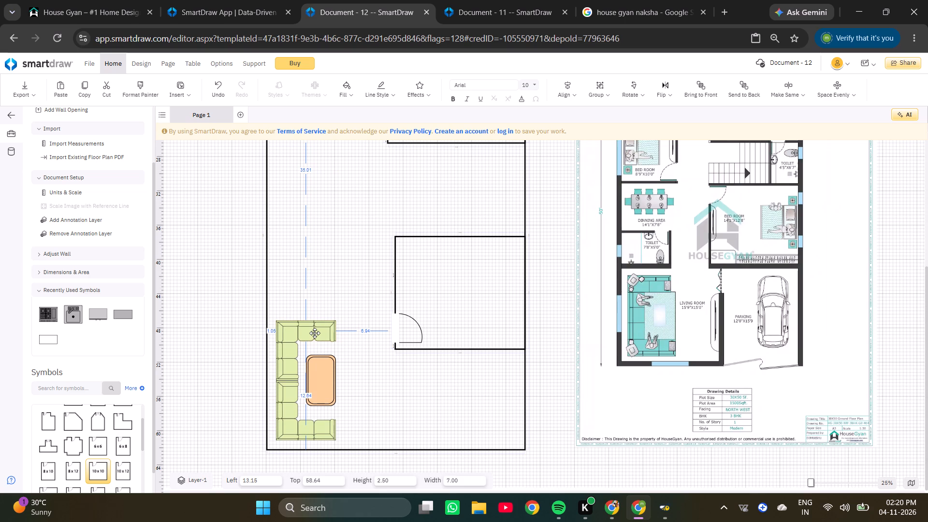
left_click_drag(315, 333, 315, 333)
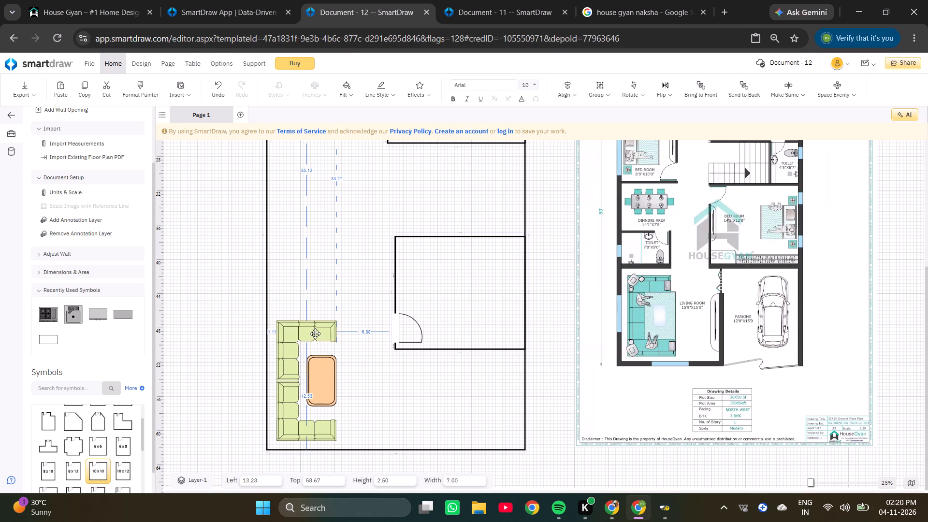
left_click_drag(315, 333, 312, 337)
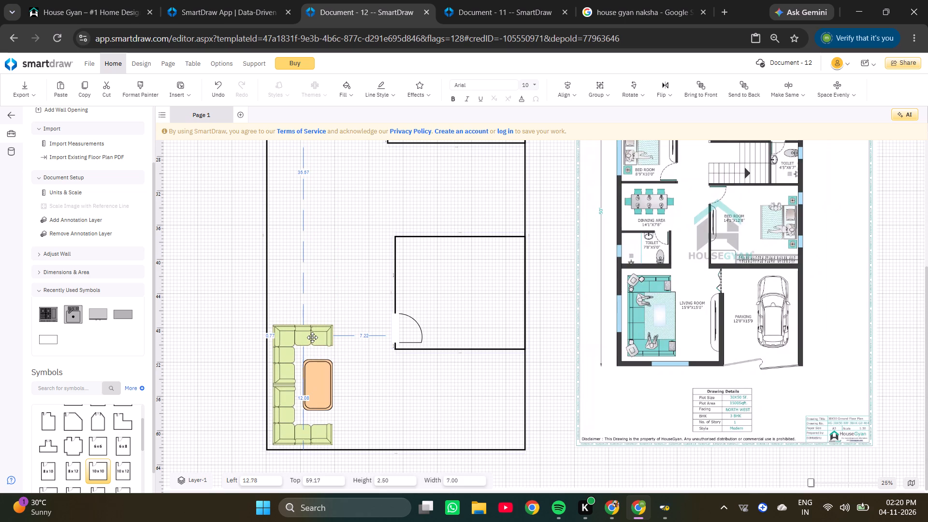
left_click_drag(312, 337, 309, 339)
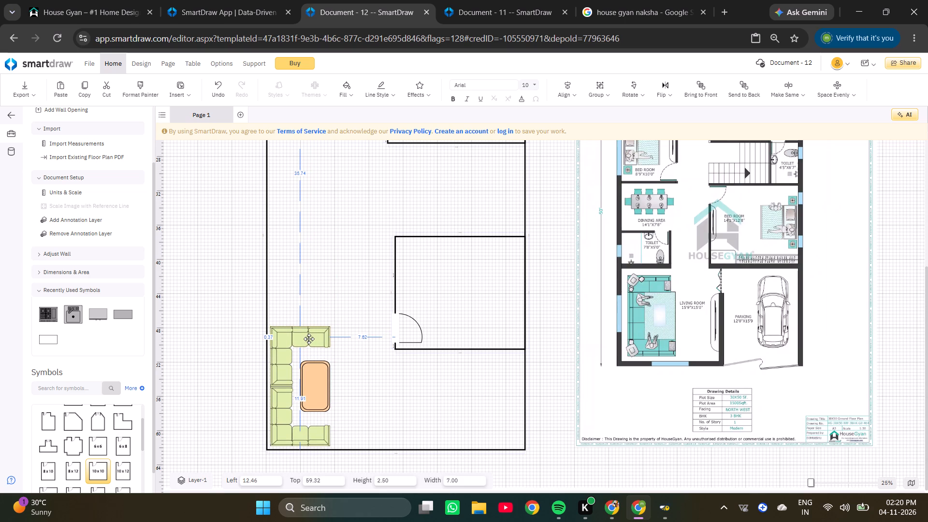
left_click_drag(309, 339, 310, 338)
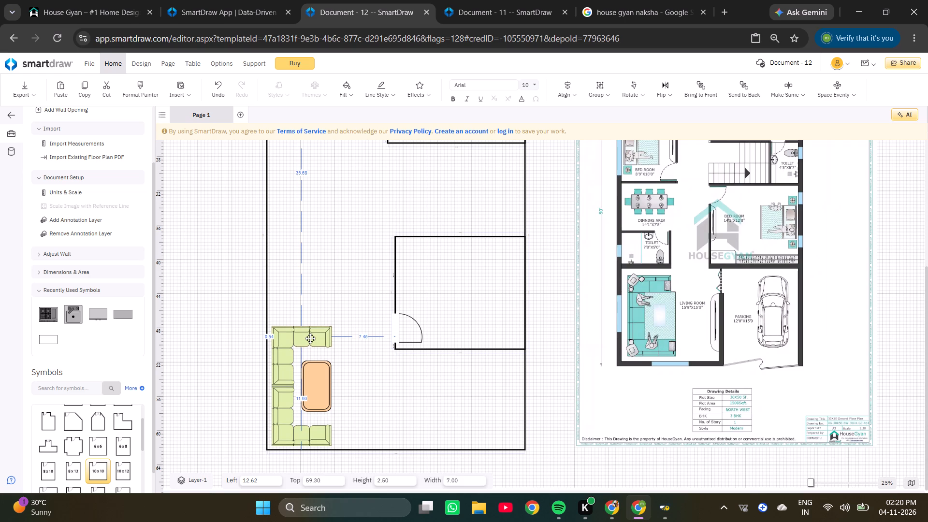
left_click_drag(310, 338, 311, 336)
left_click(365, 373)
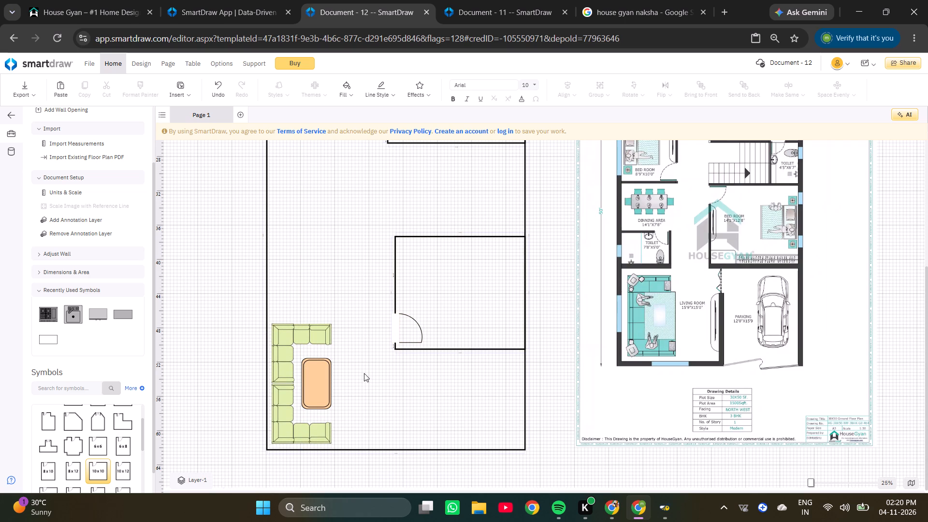
Copy the lower bedroom outline together with its door opening.
scroll(362, 370, "up", 4)
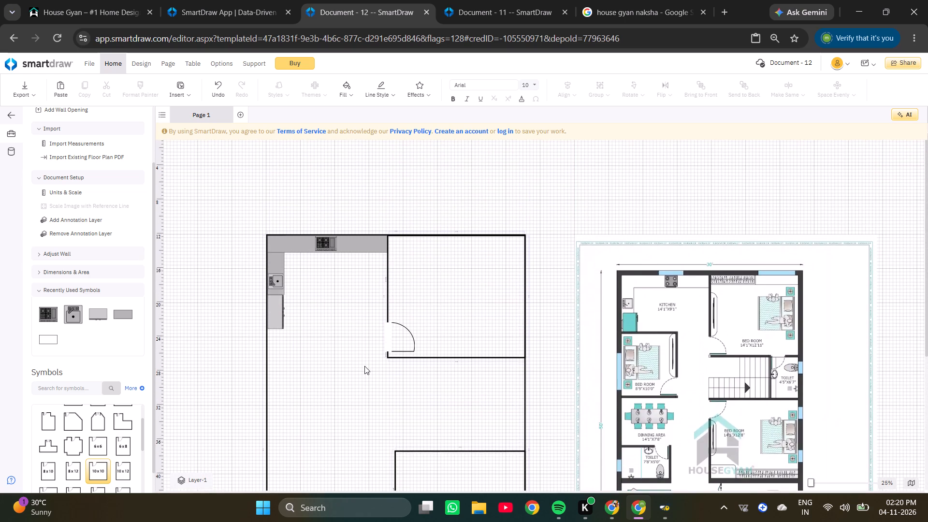
scroll(364, 366, "down", 1)
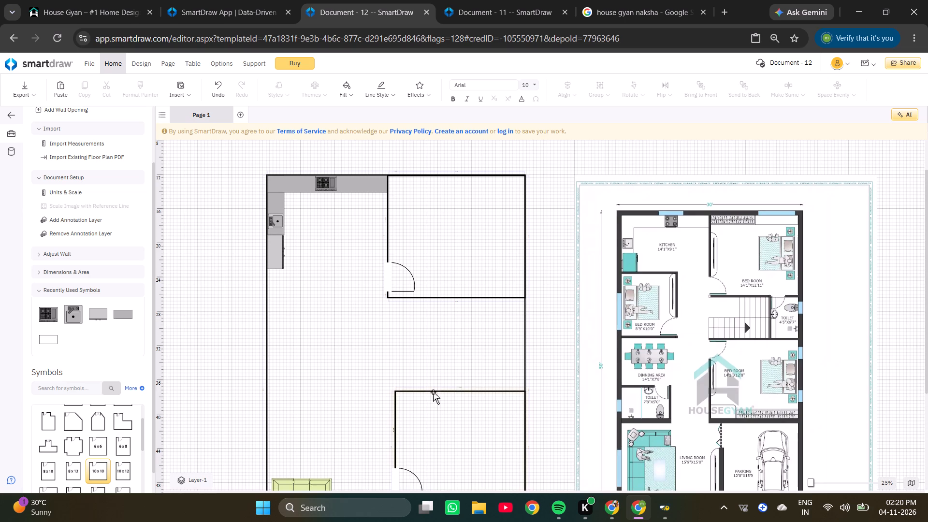
left_click(433, 392)
key("ctrl+c")
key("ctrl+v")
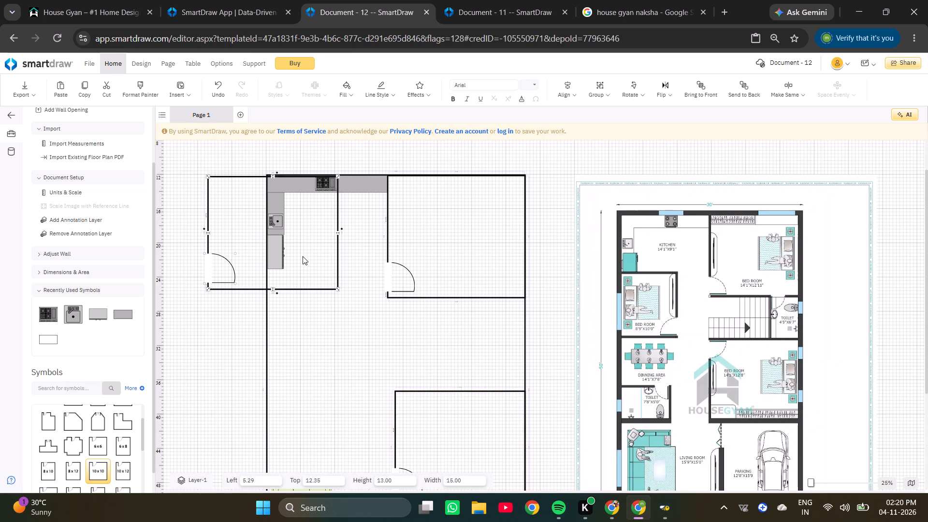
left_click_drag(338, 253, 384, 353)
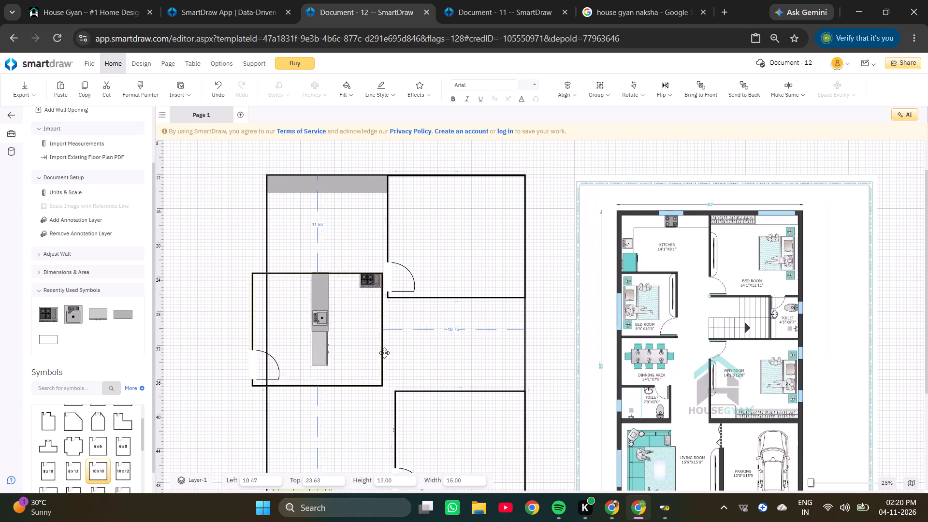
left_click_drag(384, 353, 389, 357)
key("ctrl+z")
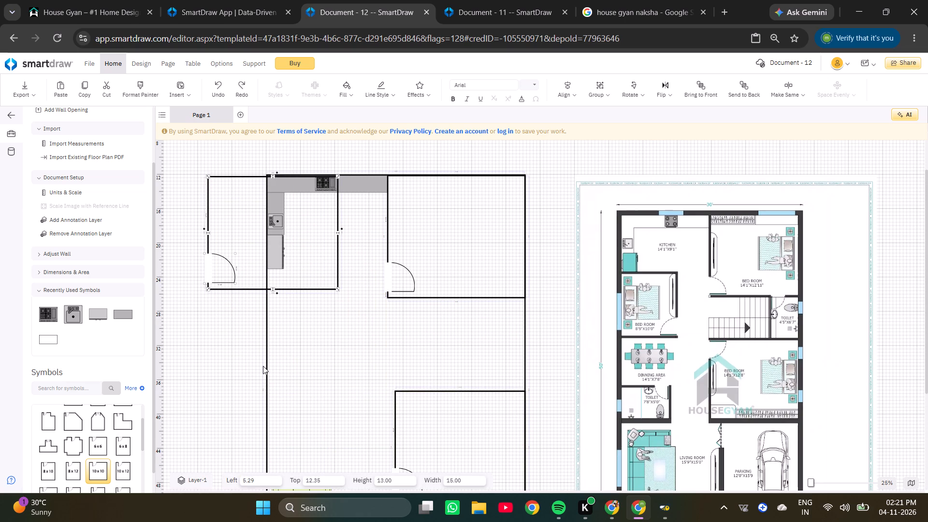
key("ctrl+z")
Paste the bedroom copy and place it against the plot's left outer wall, directly below the kitchen's refrigerator, at about 12.16 left, 23.19 top.
right_click(181, 363)
left_click(242, 383)
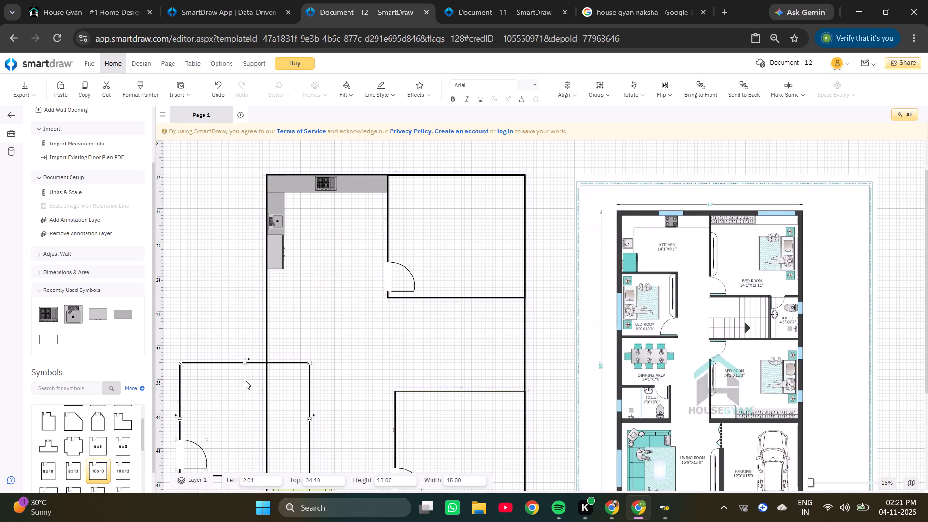
left_click_drag(298, 362, 351, 314)
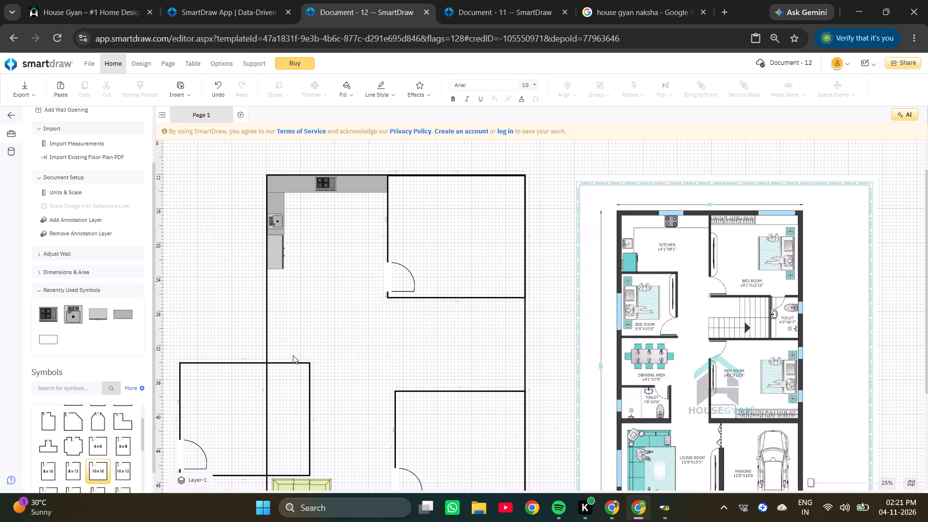
left_click_drag(289, 362, 359, 302)
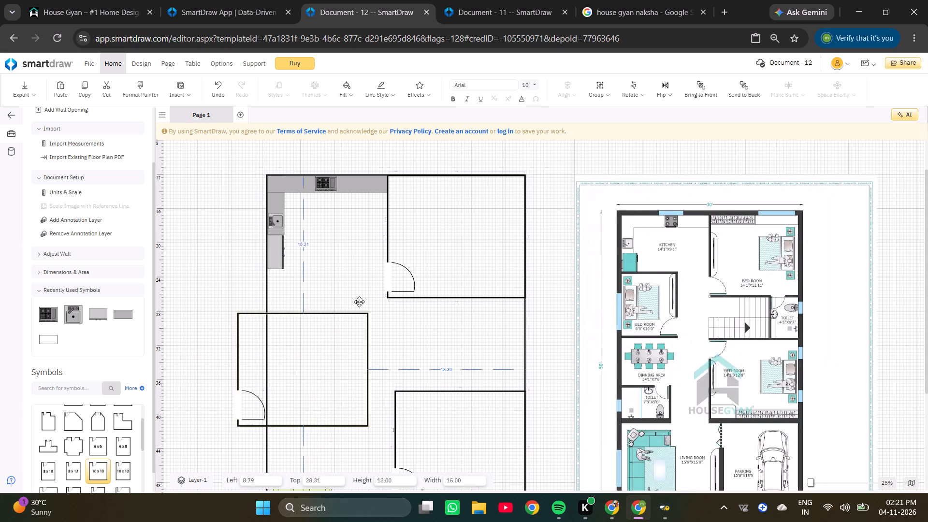
left_click_drag(359, 302, 376, 277)
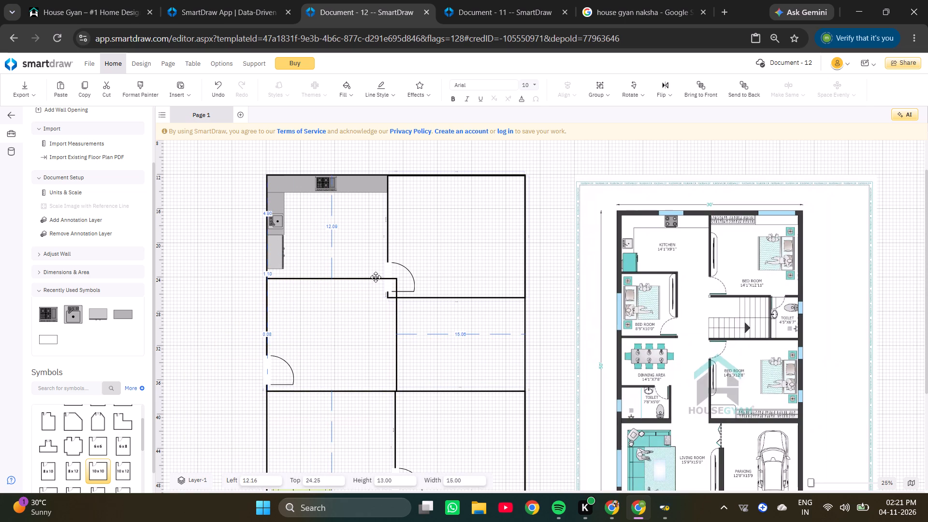
left_click_drag(376, 277, 377, 269)
scroll(286, 266, "up", 5, "ctrl")
left_click(283, 287)
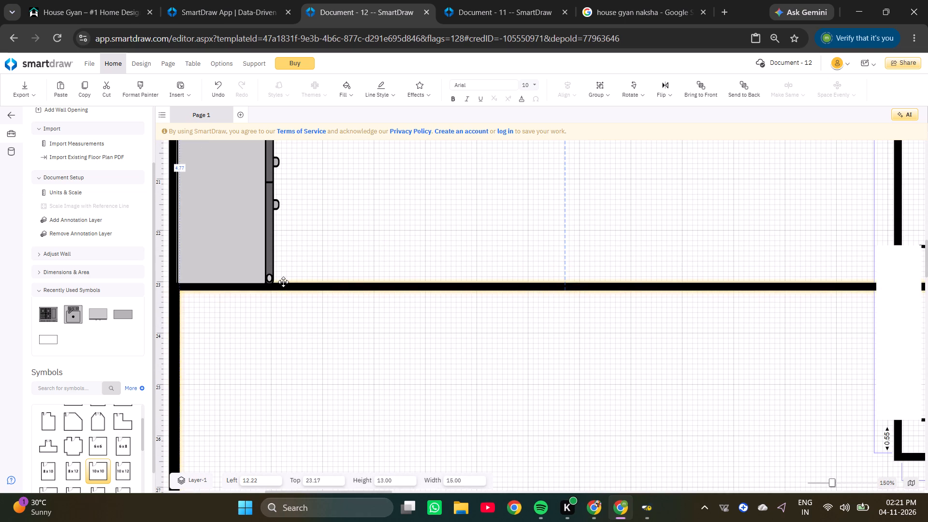
scroll(311, 295, "down", 3, "ctrl")
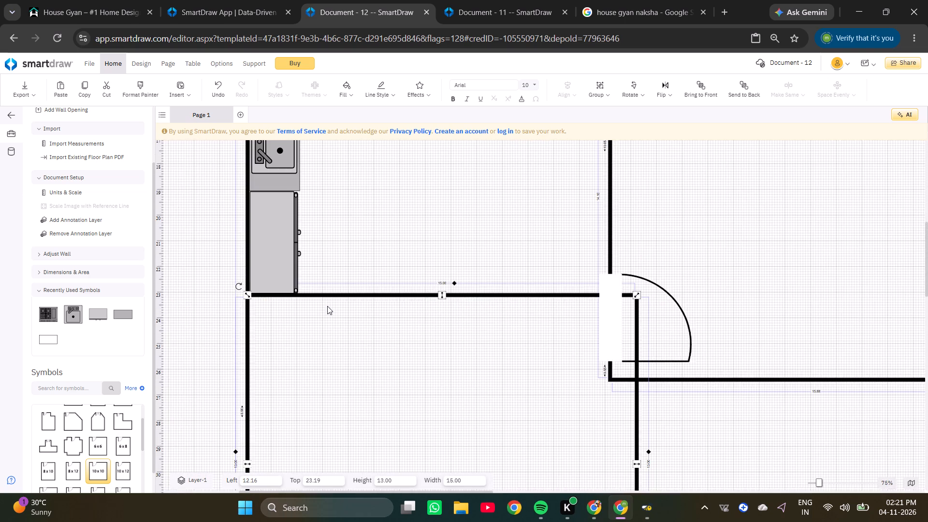
Compare the pasted room with the left bedroom's position and labelled dimensions in the reference floor plan.
scroll(378, 297, "up", 4, "ctrl")
scroll(471, 279, "down", 6, "ctrl")
scroll(739, 263, "down", 6, "ctrl")
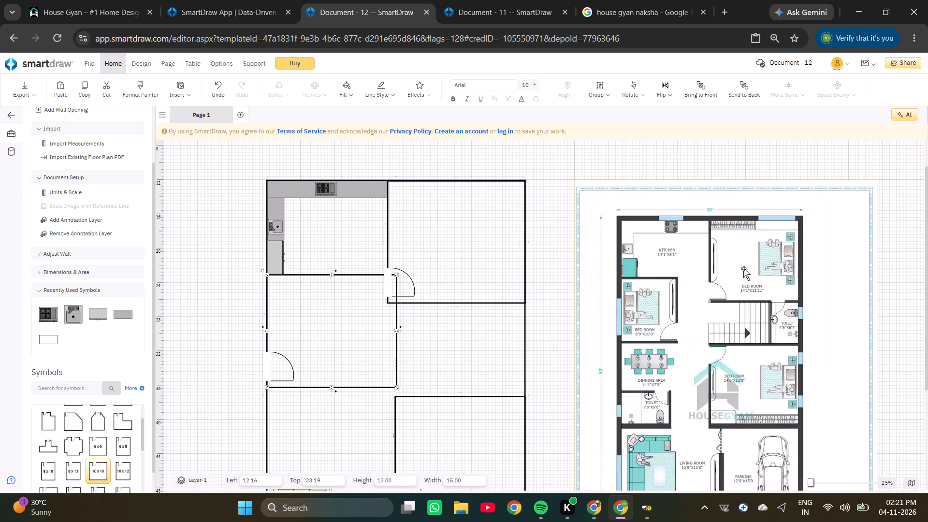
scroll(664, 279, "up", 4, "ctrl")
scroll(611, 331, "down", 3)
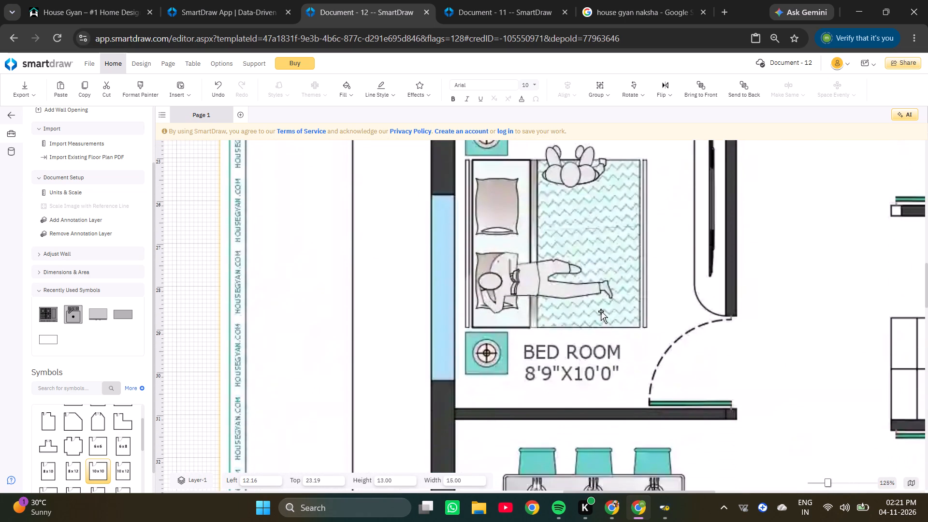
scroll(601, 311, "down", 6, "ctrl")
scroll(300, 240, "up", 7, "ctrl")
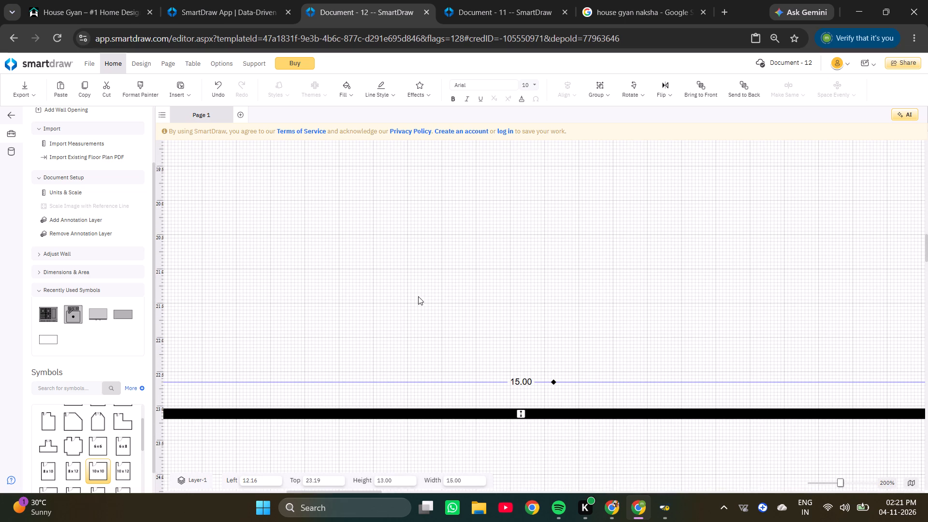
scroll(520, 381, "down", 8, "ctrl")
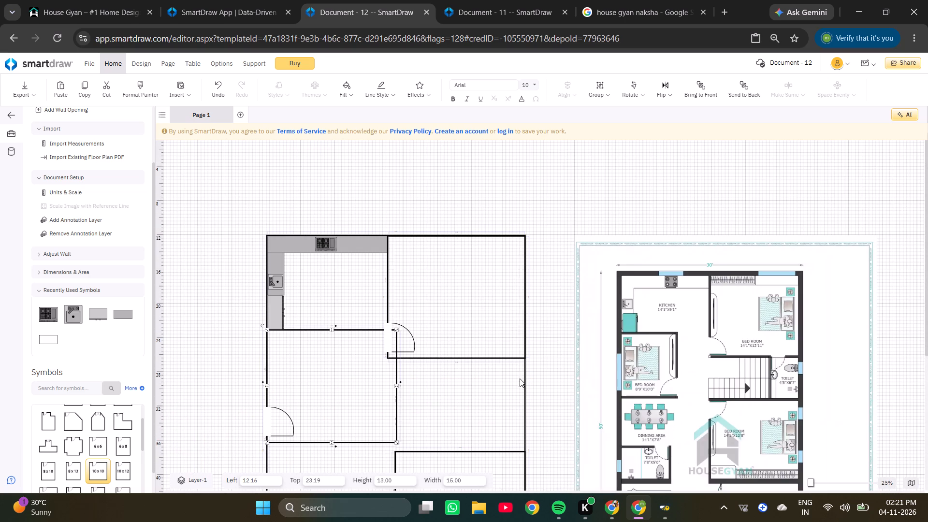
scroll(524, 373, "down", 2)
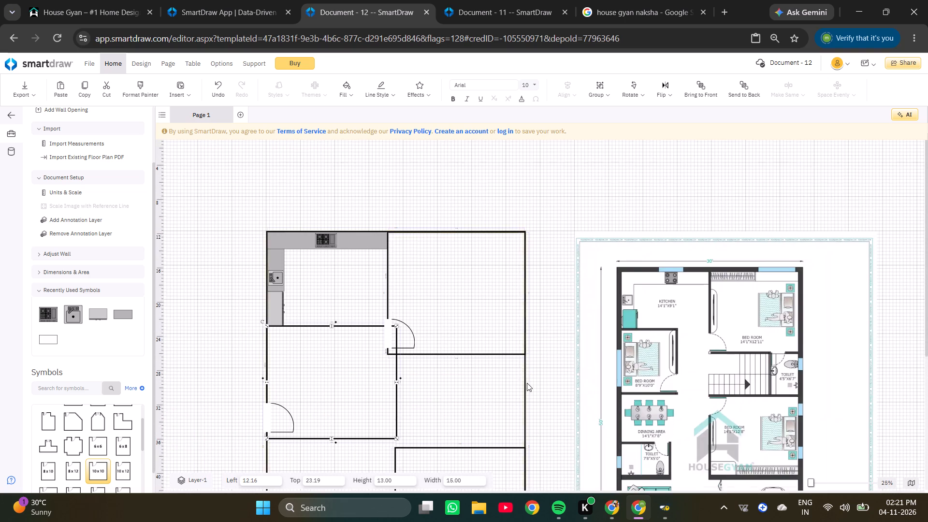
scroll(527, 383, "down", 1)
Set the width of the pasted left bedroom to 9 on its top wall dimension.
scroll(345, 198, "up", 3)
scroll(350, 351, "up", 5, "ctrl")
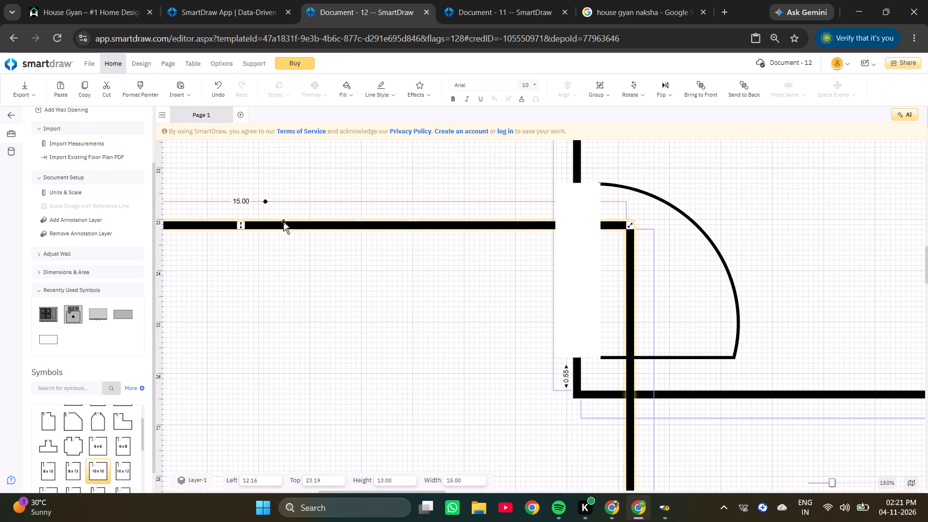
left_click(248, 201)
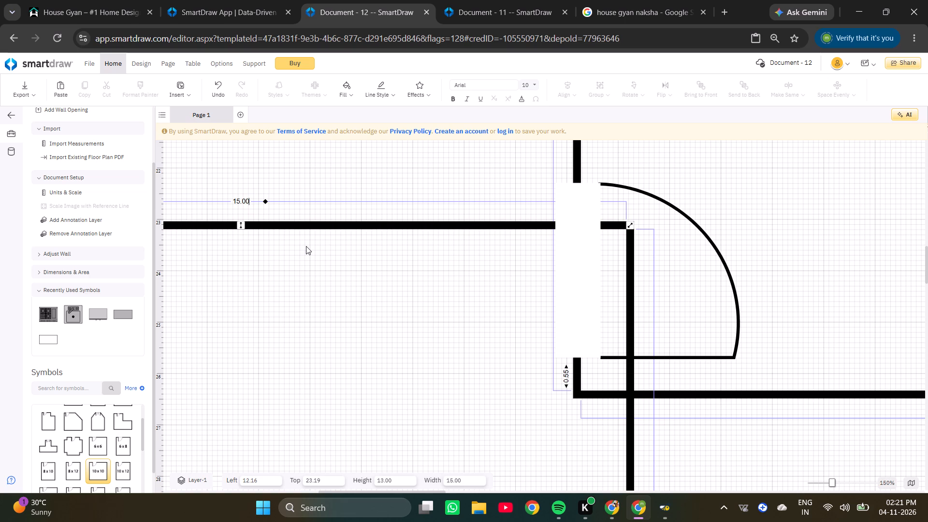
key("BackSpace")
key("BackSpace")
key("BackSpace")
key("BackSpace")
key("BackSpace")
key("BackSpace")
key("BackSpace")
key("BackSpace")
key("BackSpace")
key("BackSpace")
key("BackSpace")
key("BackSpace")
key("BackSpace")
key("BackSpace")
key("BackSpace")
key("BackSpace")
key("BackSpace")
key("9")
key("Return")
Check the left bedroom in the reference plan and set the pasted room's right wall length to 11.
scroll(315, 246, "down", 7, "ctrl")
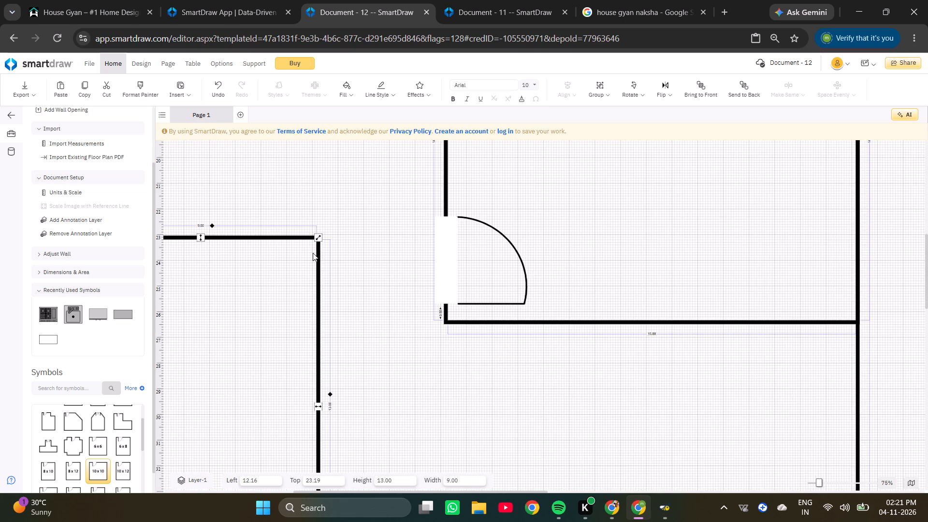
scroll(673, 283, "up", 4, "ctrl")
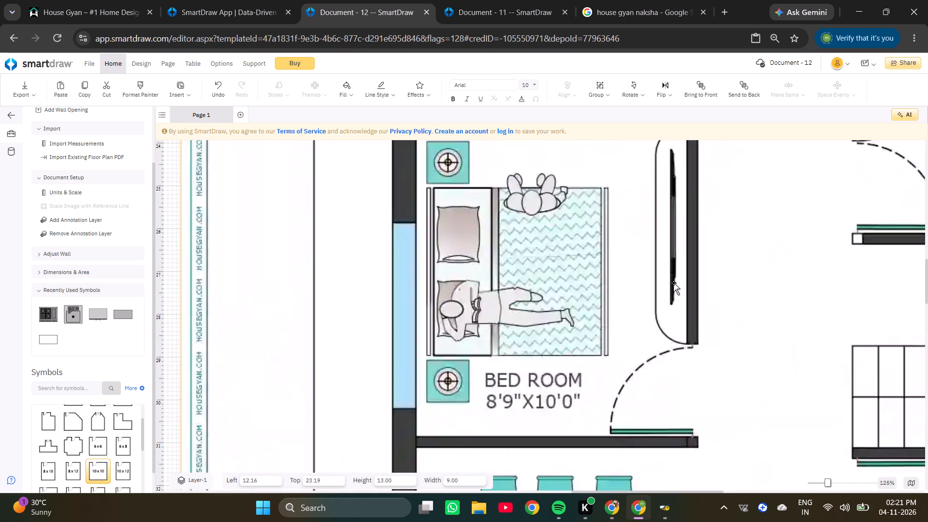
scroll(673, 283, "down", 5, "ctrl")
scroll(343, 257, "up", 3, "ctrl")
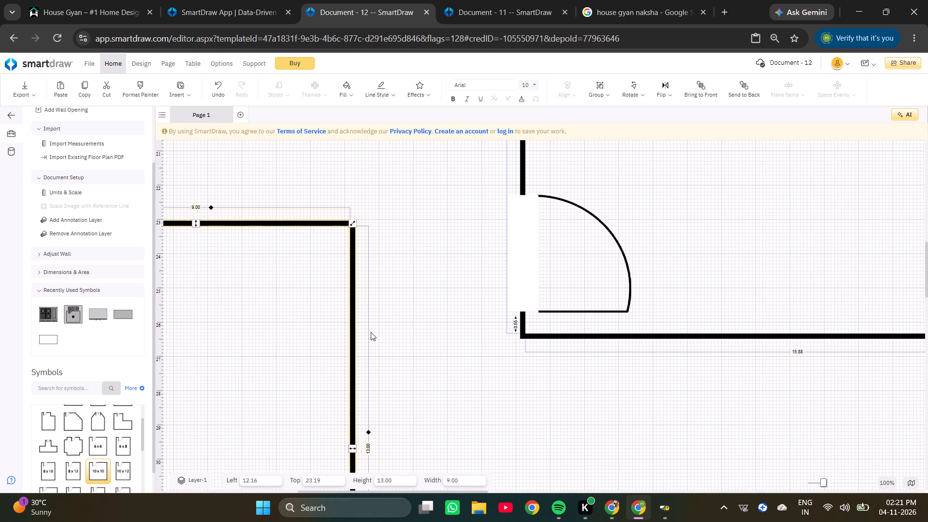
scroll(370, 330, "down", 1, "ctrl")
scroll(379, 373, "up", 3, "ctrl")
scroll(379, 409, "down", 2)
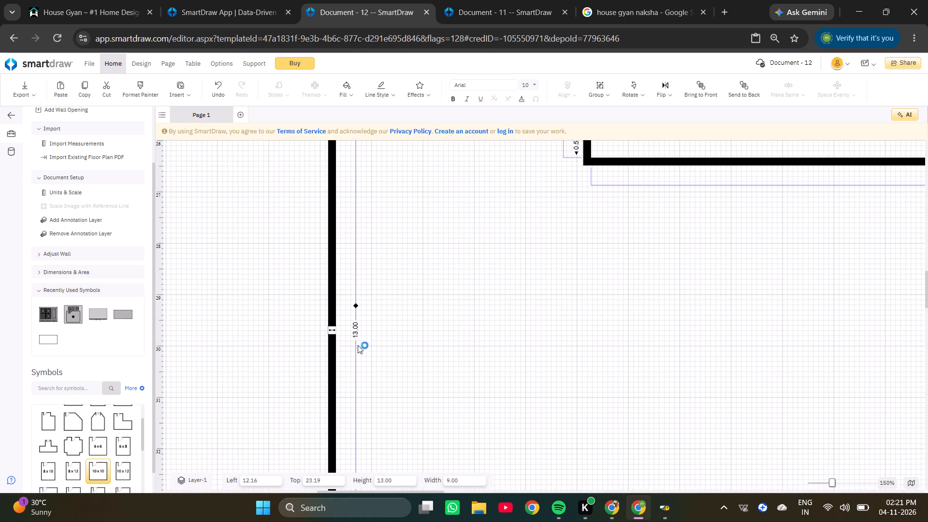
left_click_drag(354, 332, 358, 339)
left_click(357, 333)
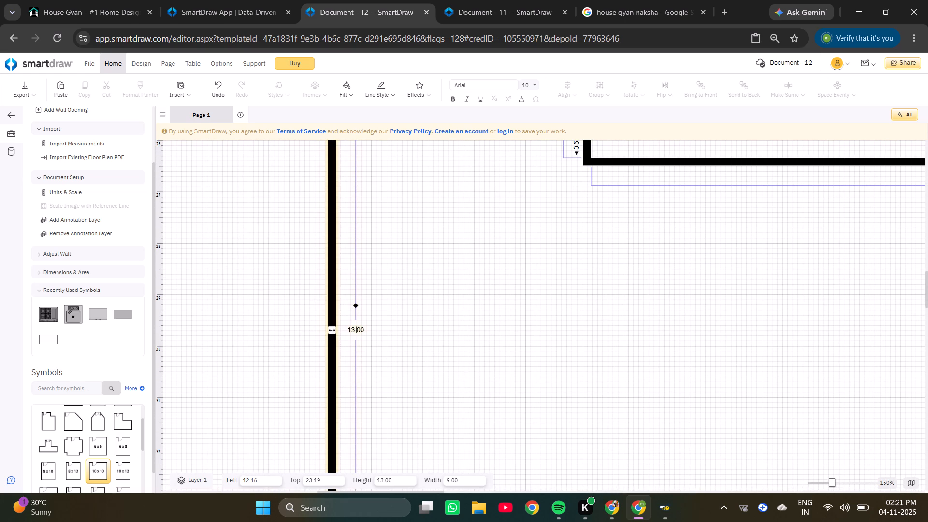
left_click(355, 330)
key("BackSpace")
key("1")
key("Return")
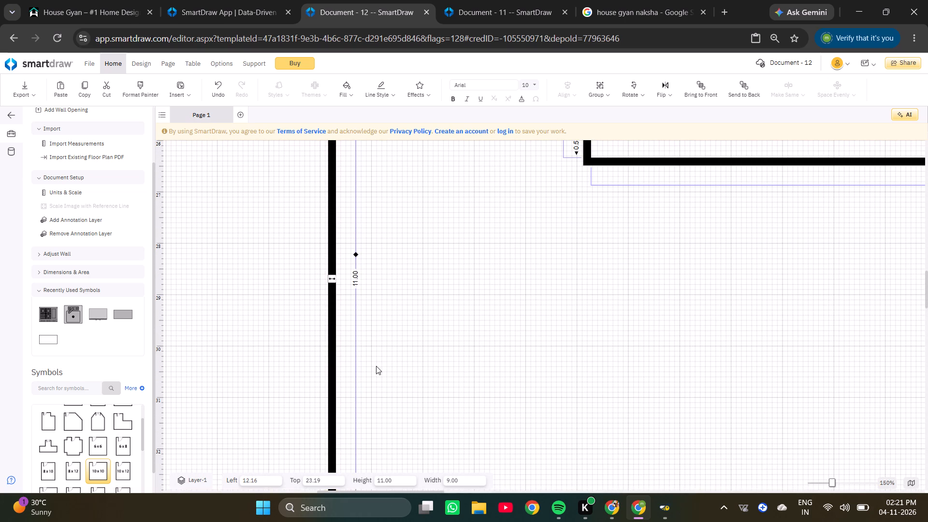
left_click(478, 383)
Set the left bedroom's width to 10 on its top wall dimension.
scroll(469, 377, "down", 8, "ctrl")
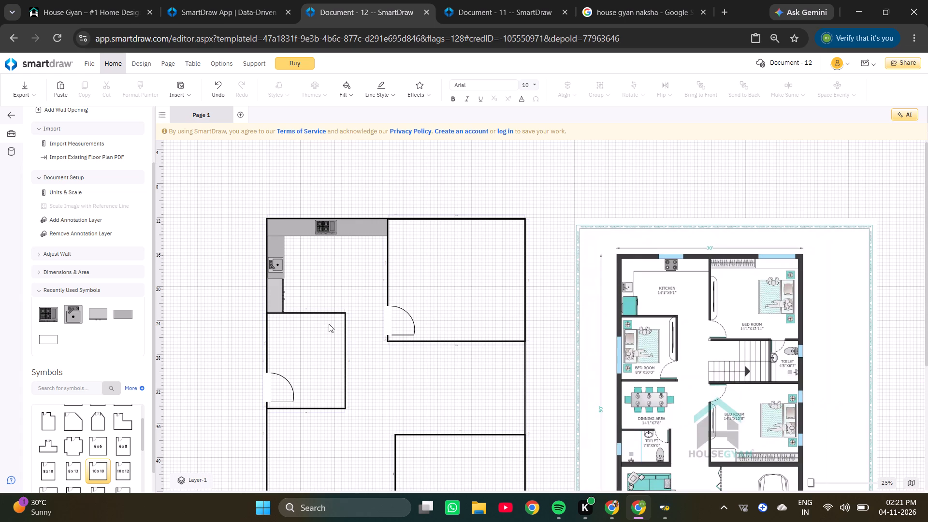
scroll(320, 315, "up", 3, "ctrl")
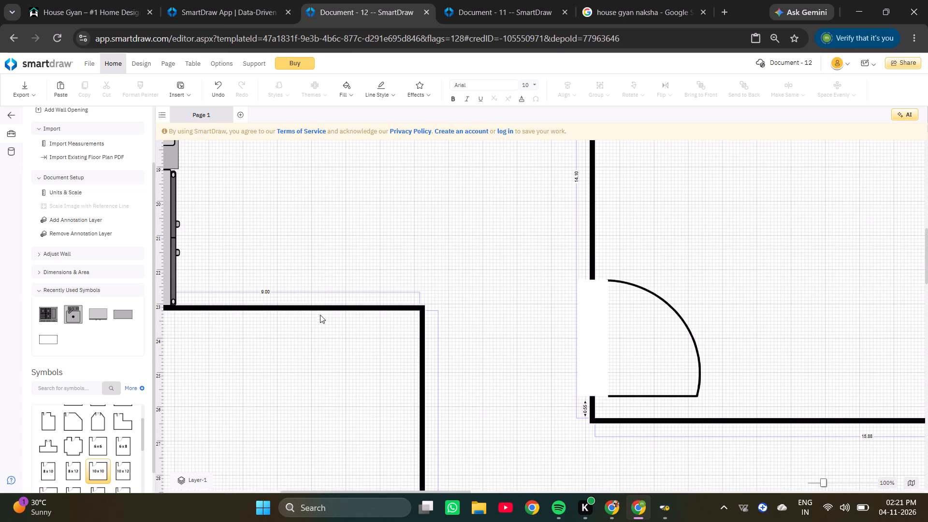
scroll(272, 306, "up", 3, "ctrl")
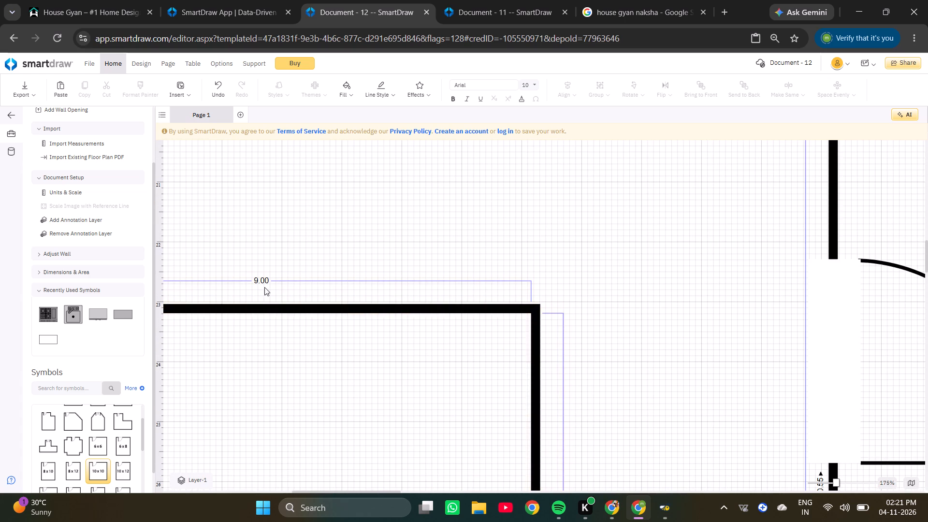
left_click(258, 283)
key("BackSpace")
type("100")
key("BackSpace")
key("Return")
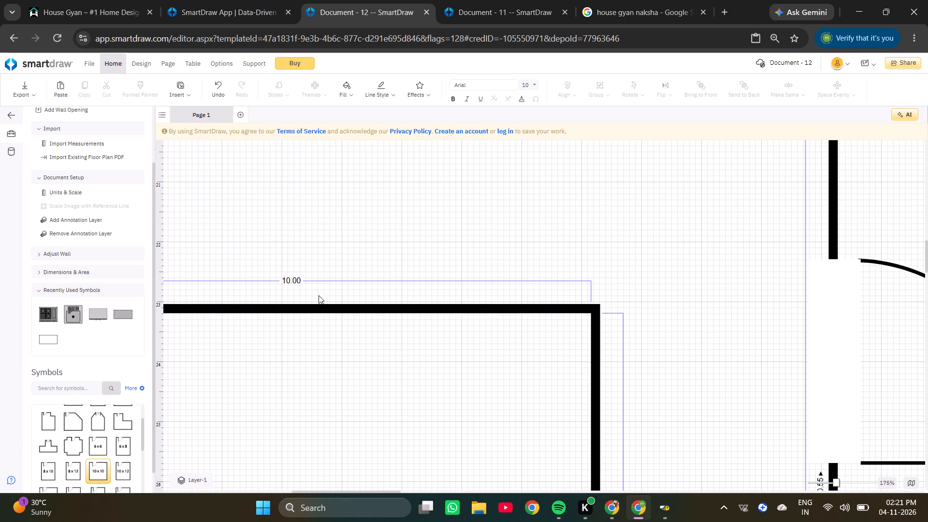
left_click(369, 284)
Set the left bedroom's right wall length to 12 on its wall dimension.
scroll(371, 284, "down", 8, "ctrl")
scroll(396, 336, "down", 1)
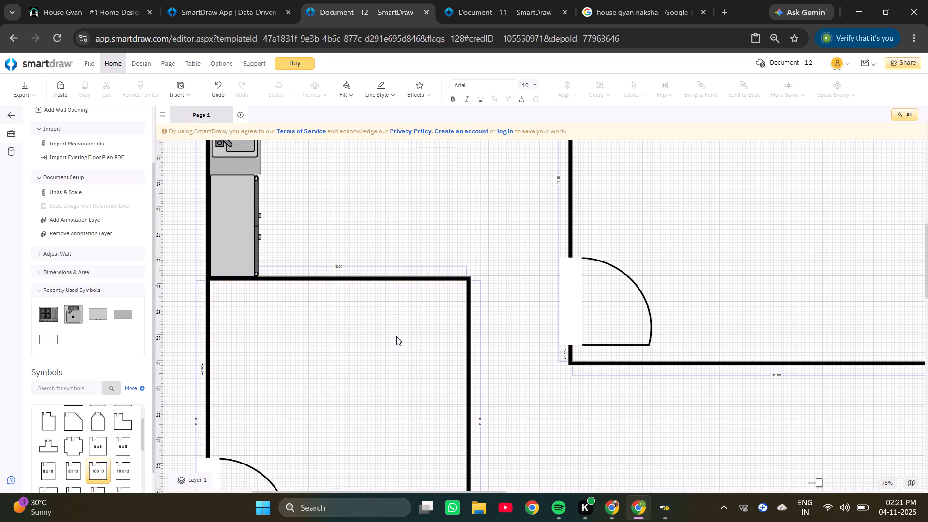
scroll(396, 336, "down", 1)
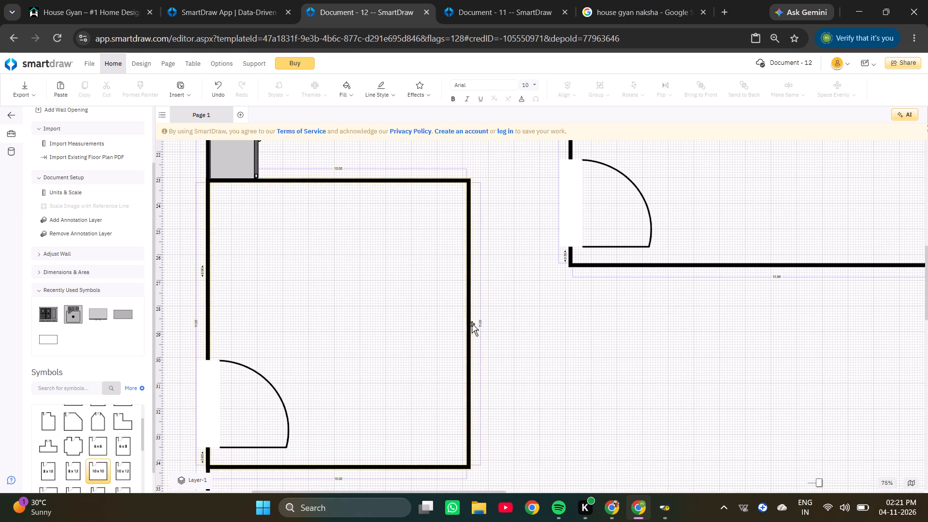
scroll(359, 148, "up", 4, "ctrl")
scroll(352, 199, "down", 5, "ctrl")
scroll(468, 340, "up", 3, "ctrl")
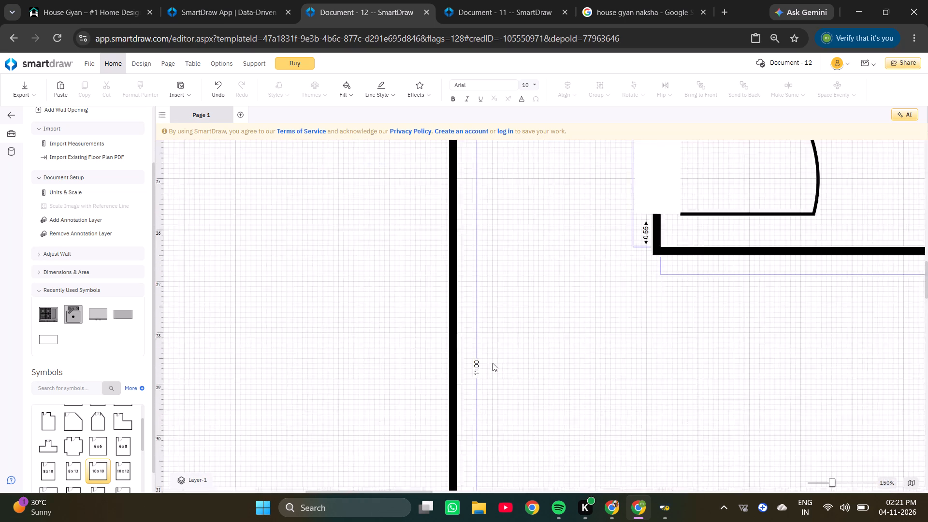
scroll(493, 363, "up", 2, "ctrl")
left_click(469, 370)
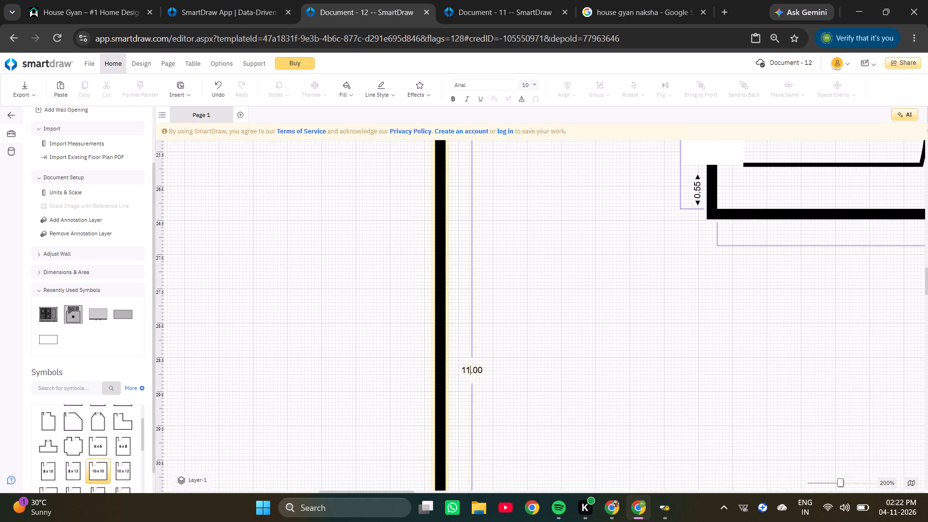
left_click_drag(471, 370, 473, 377)
left_click(467, 363)
left_click(467, 366)
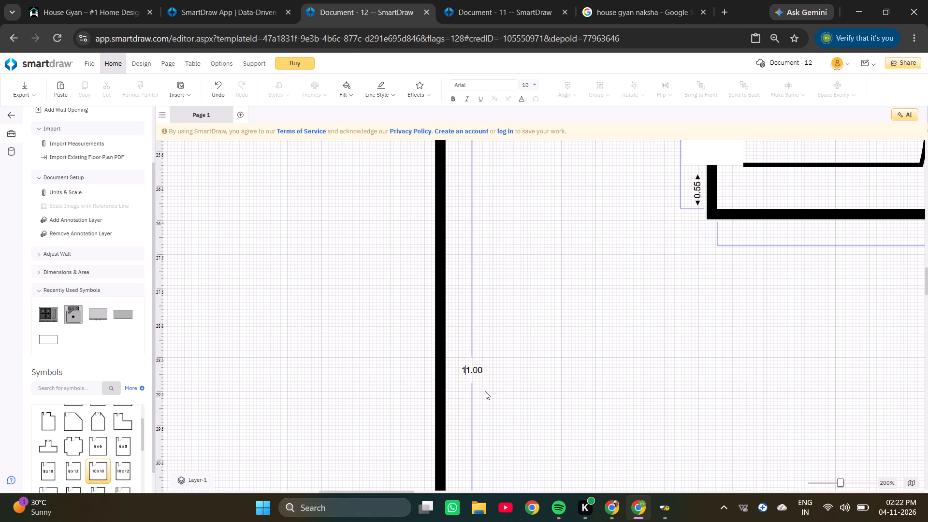
key("Right")
key("BackSpace")
key("4")
key("BackSpace")
key("2")
key("Return")
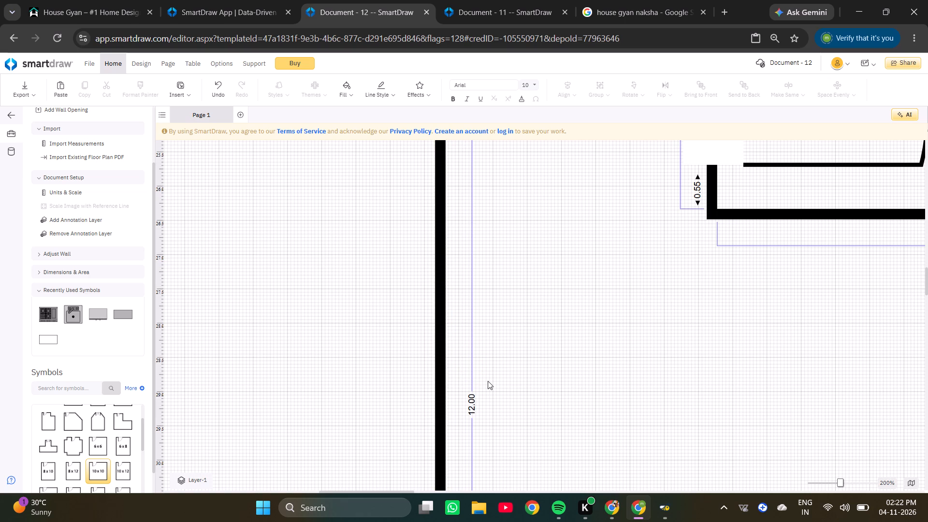
left_click(488, 381)
Examine the left bedroom and the upper-right bedroom, checking their sizes and positions against the reference plan.
scroll(488, 379, "down", 8, "ctrl")
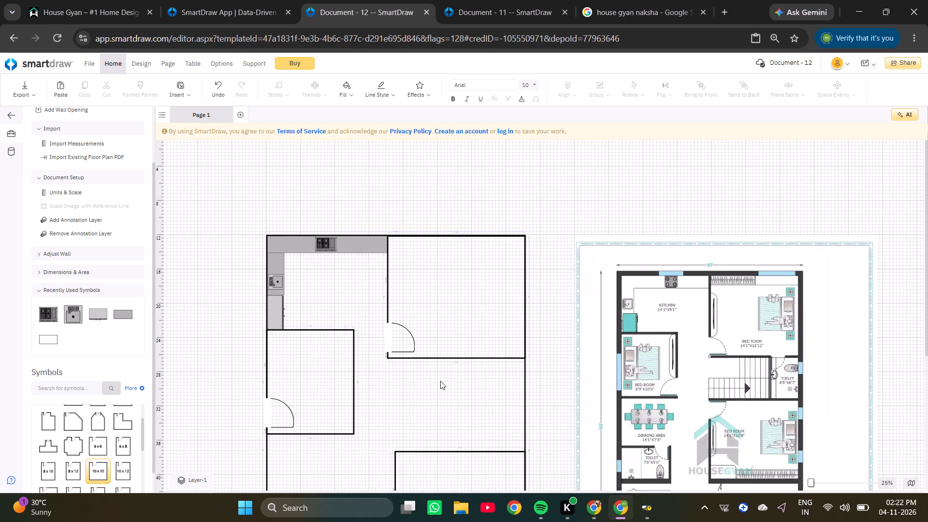
left_click(440, 381)
scroll(366, 329, "up", 4, "ctrl")
left_click(309, 370)
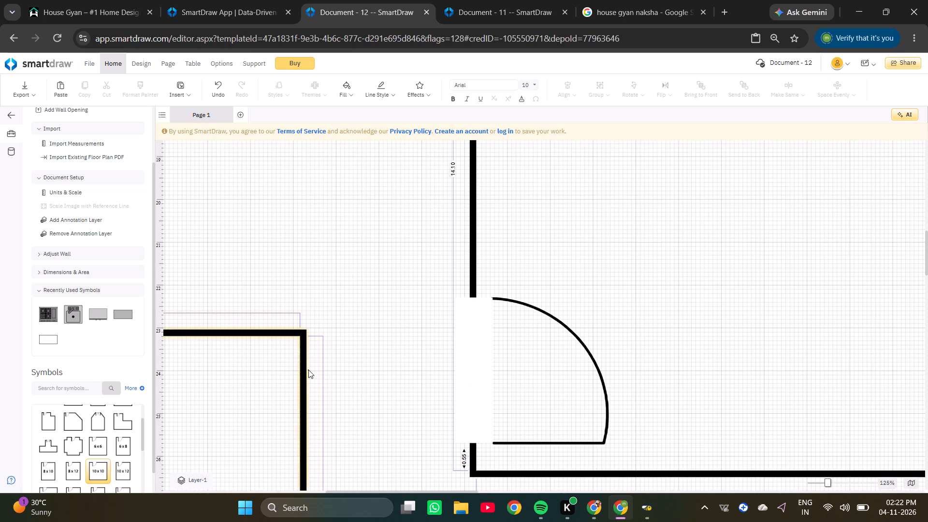
triple_click(305, 368)
scroll(307, 359, "down", 3, "ctrl")
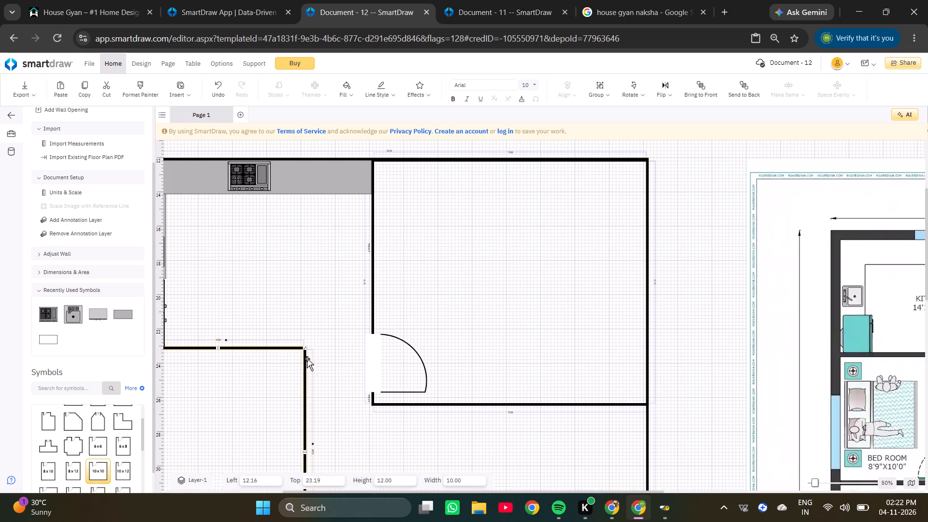
triple_click(443, 404)
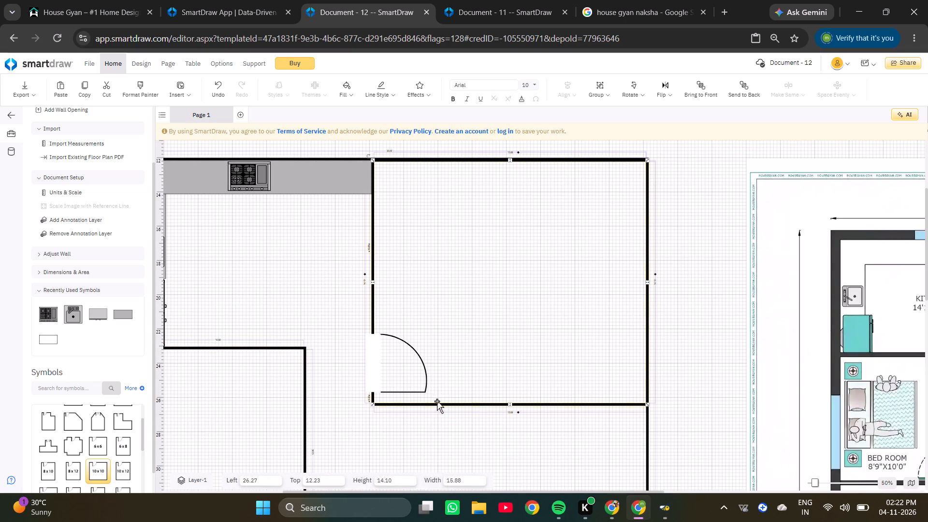
Move the left bedroom's door from its left wall to the lower end of its right wall and flip it horizontally to swing inward.
scroll(386, 378, "down", 2)
scroll(380, 375, "down", 6, "ctrl")
scroll(371, 377, "up", 1, "ctrl")
scroll(372, 375, "down", 3, "ctrl")
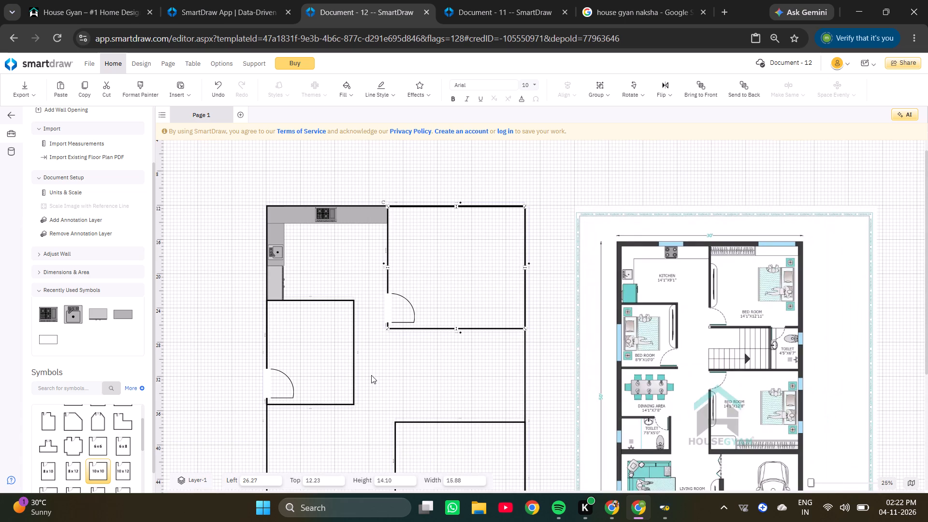
left_click_drag(286, 388, 362, 393)
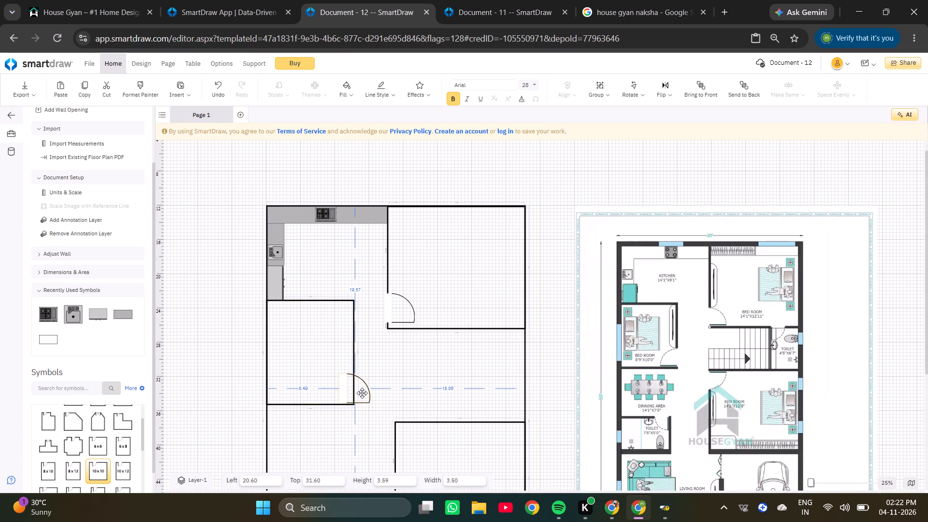
left_click_drag(362, 393, 373, 392)
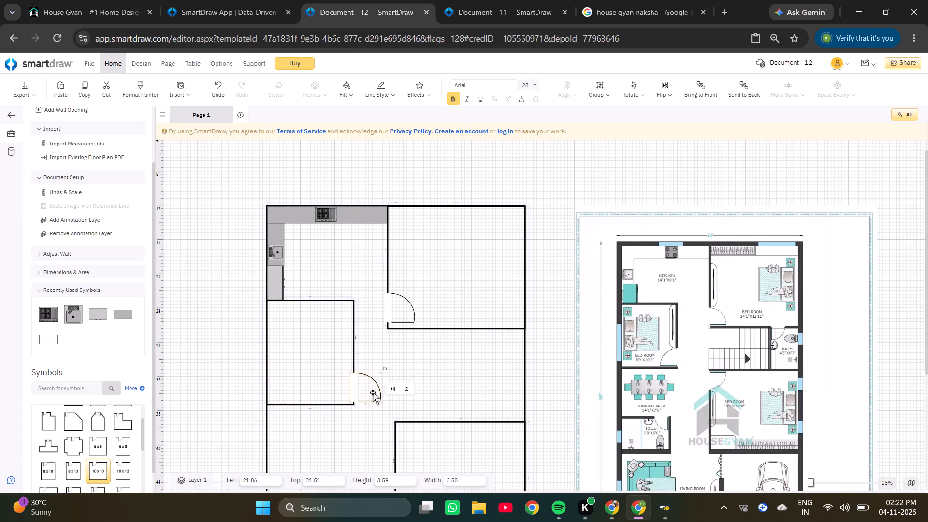
left_click(413, 386)
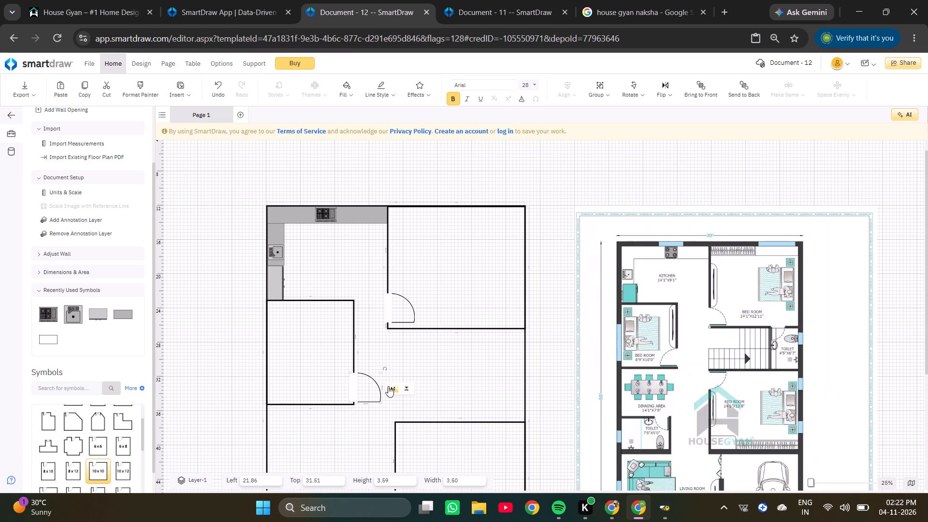
left_click(395, 388)
scroll(355, 389, "up", 5, "ctrl")
scroll(355, 389, "down", 6, "ctrl")
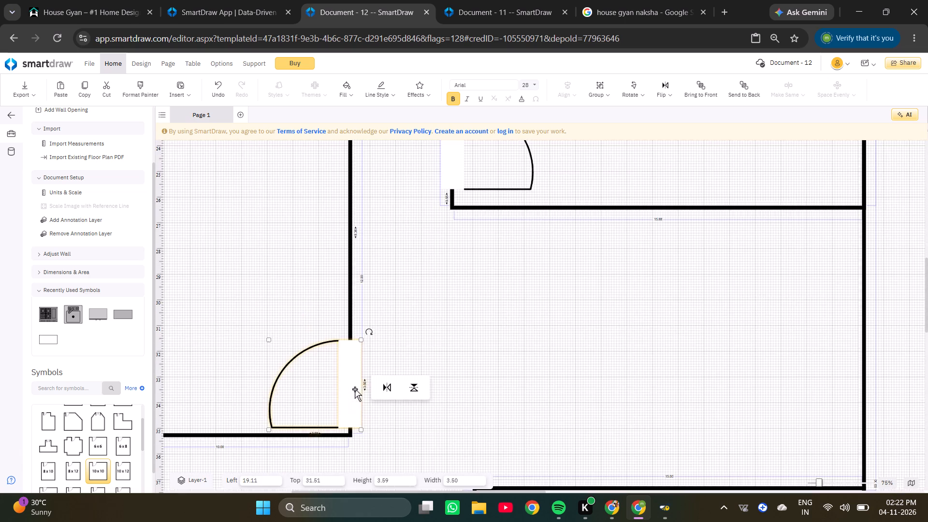
left_click(383, 376)
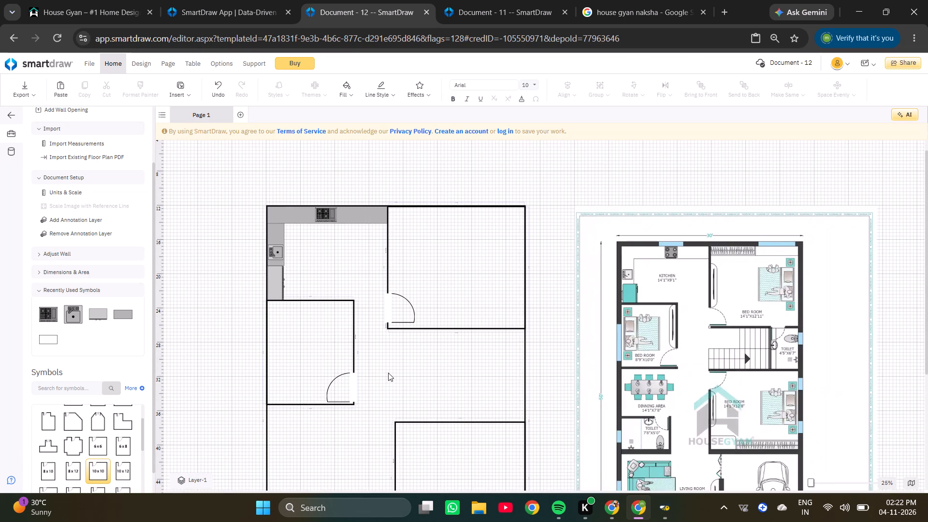
Search the symbol library for "stair".
left_click(70, 387)
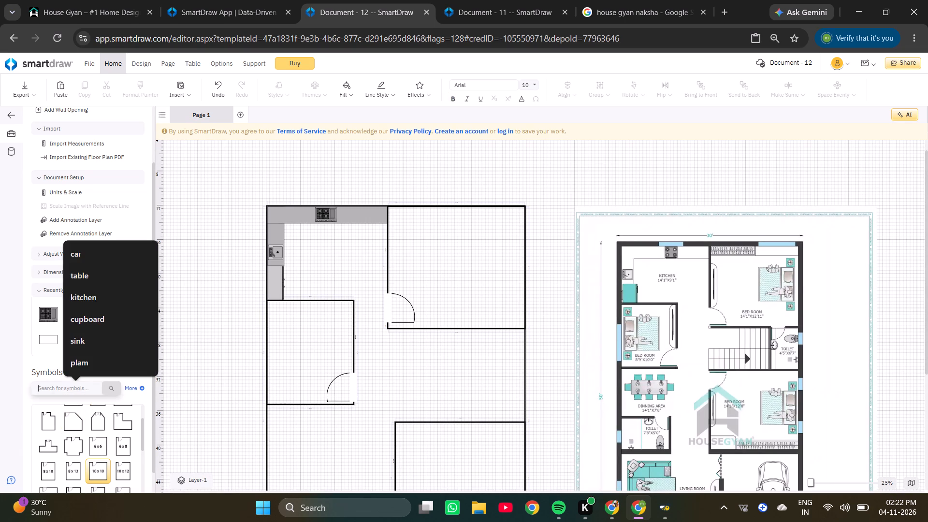
key("s")
key("t")
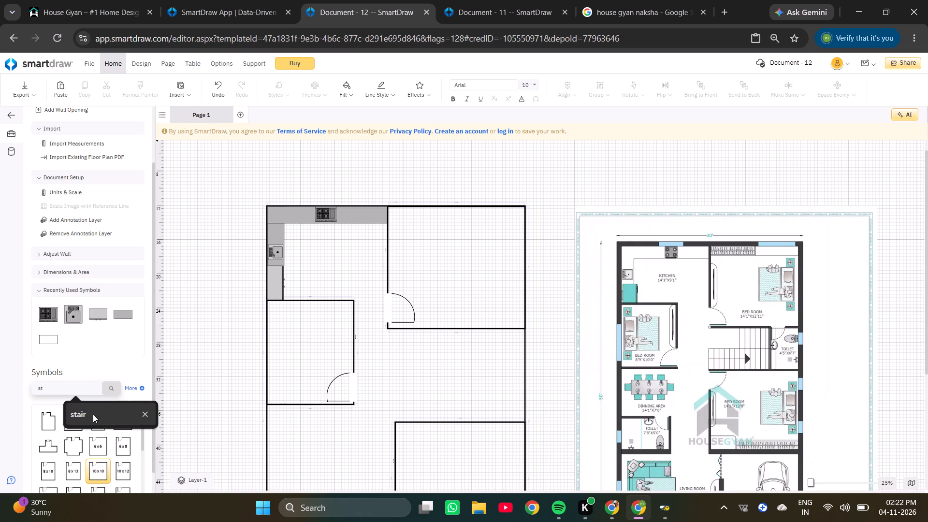
left_click(93, 414)
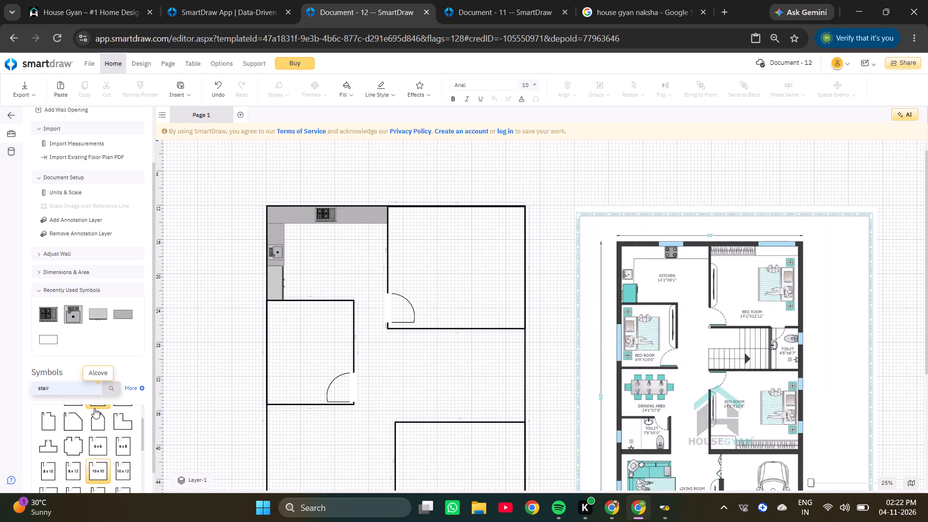
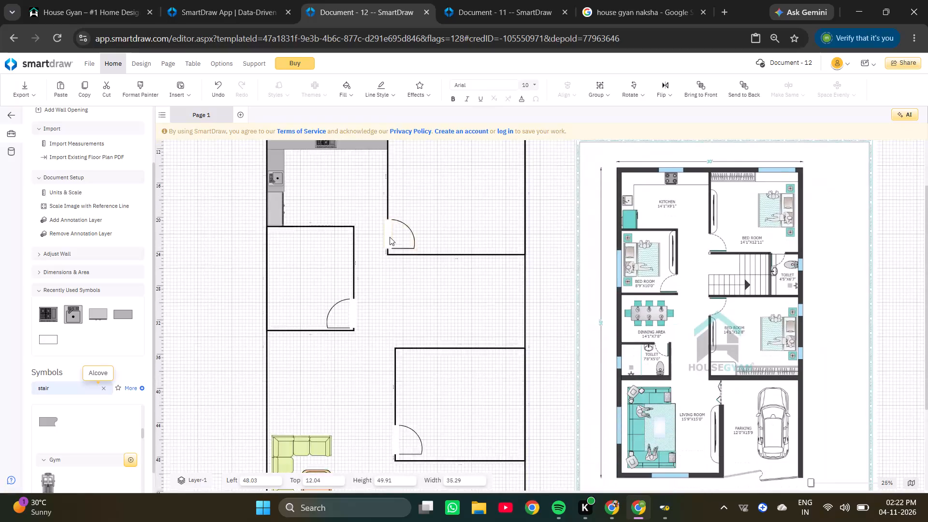
Insert the Winding Stairs symbol and place it just below the upper-right bedroom's bottom wall.
scroll(38, 380, "down", 2)
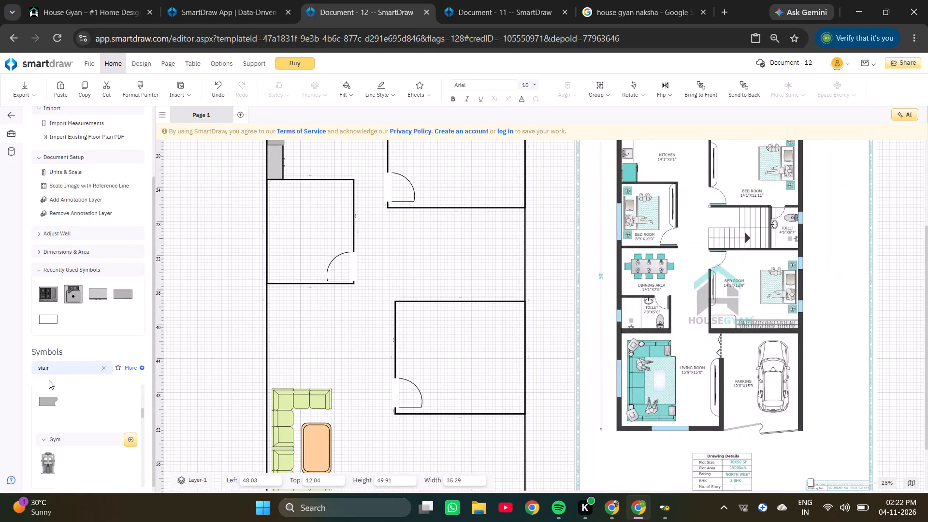
scroll(65, 355, "down", 3)
scroll(100, 438, "down", 3)
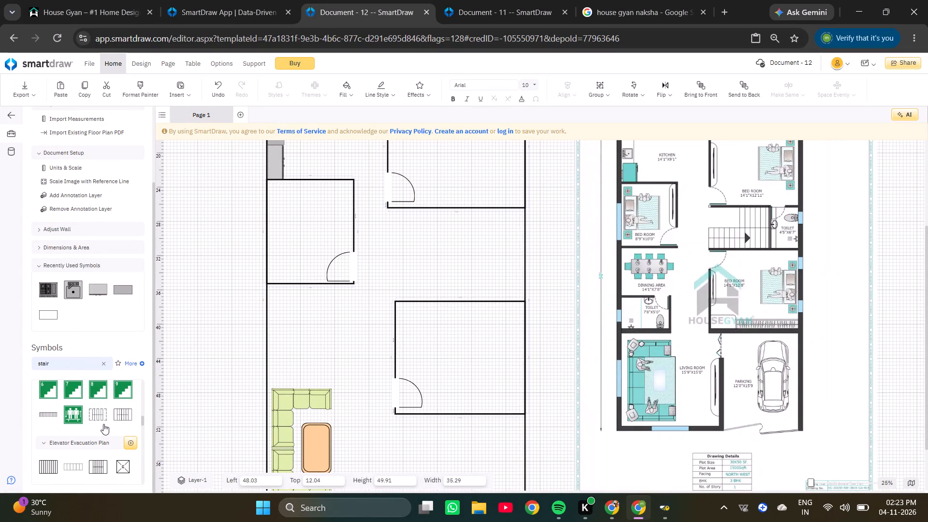
scroll(103, 424, "down", 2)
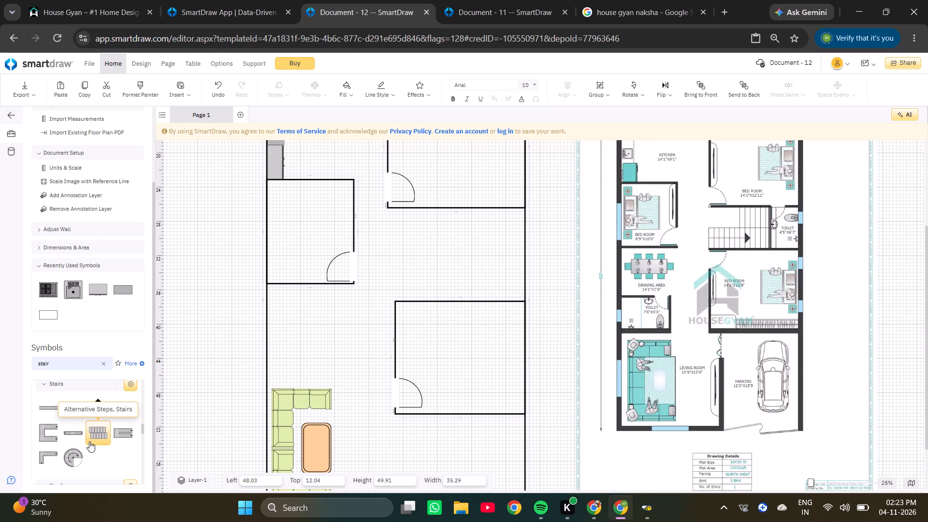
scroll(89, 441, "up", 1)
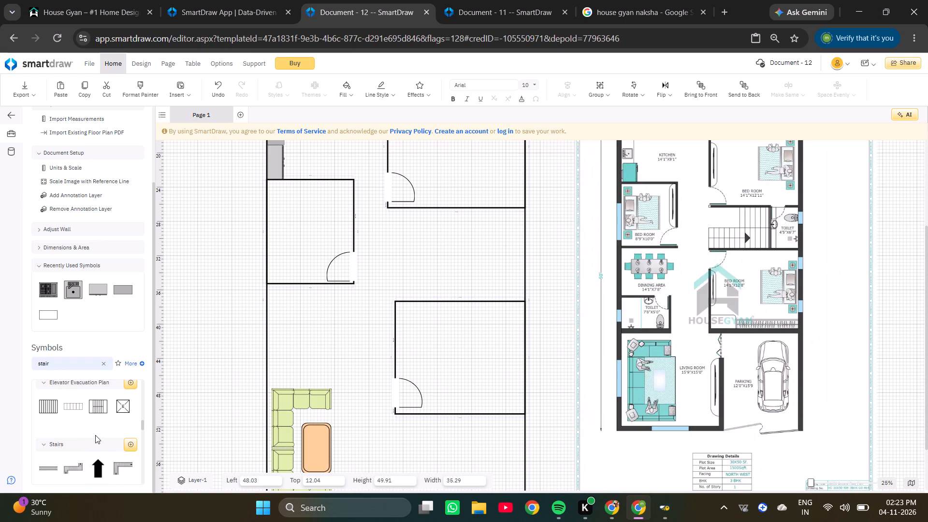
scroll(95, 435, "down", 1)
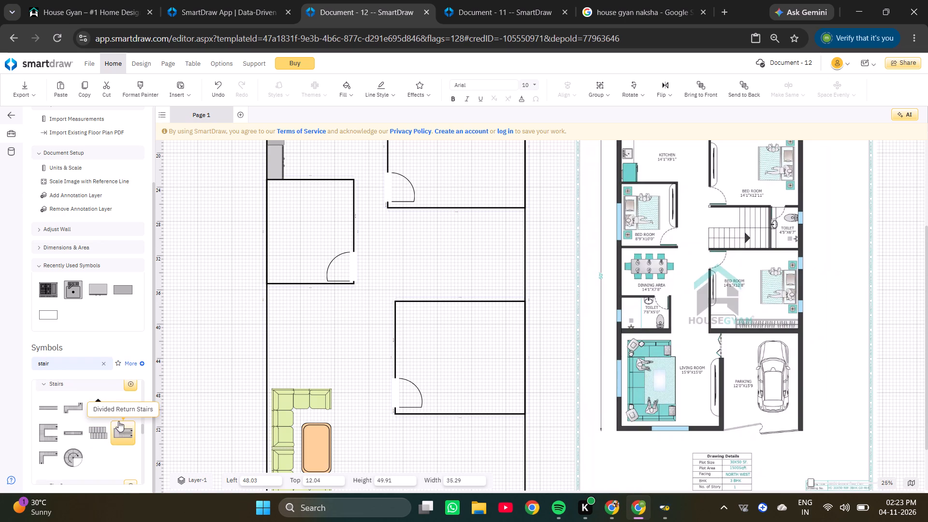
double_click(125, 408)
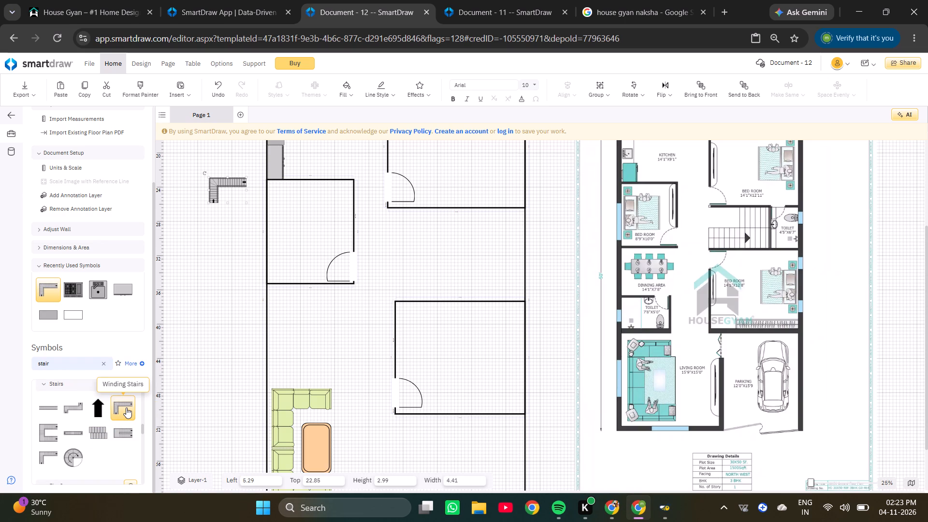
left_click_drag(236, 192, 400, 229)
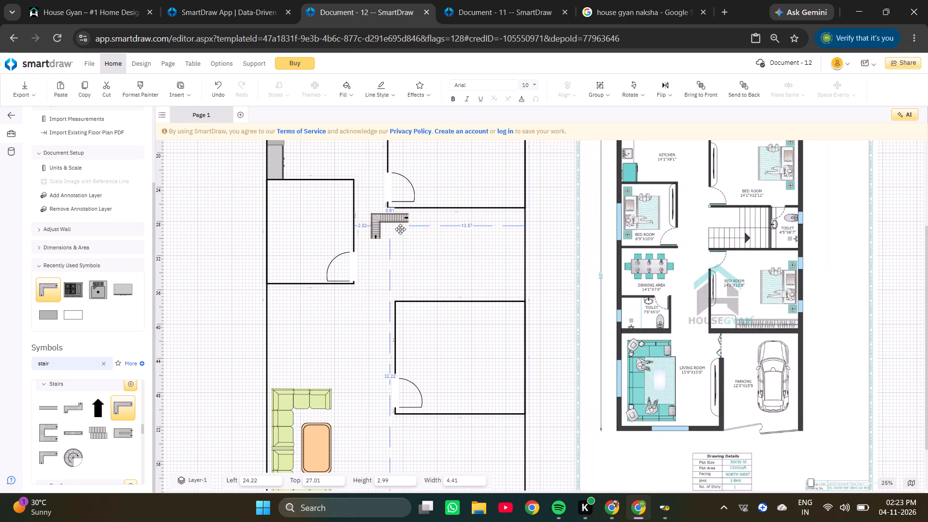
left_click_drag(400, 229, 401, 231)
Rotate the winding stairs by half a turn and move them above the lower-right bedroom's top wall.
left_click_drag(371, 214, 553, 242)
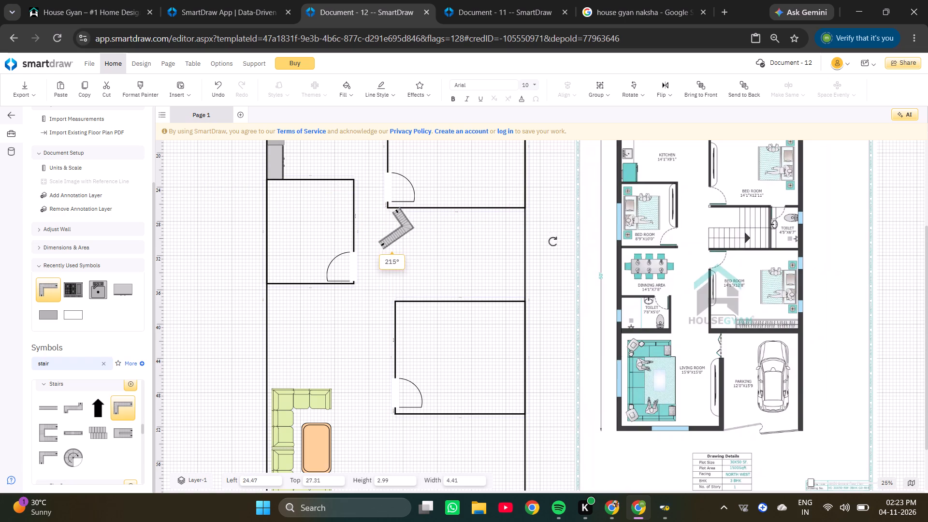
left_click_drag(553, 242, 529, 333)
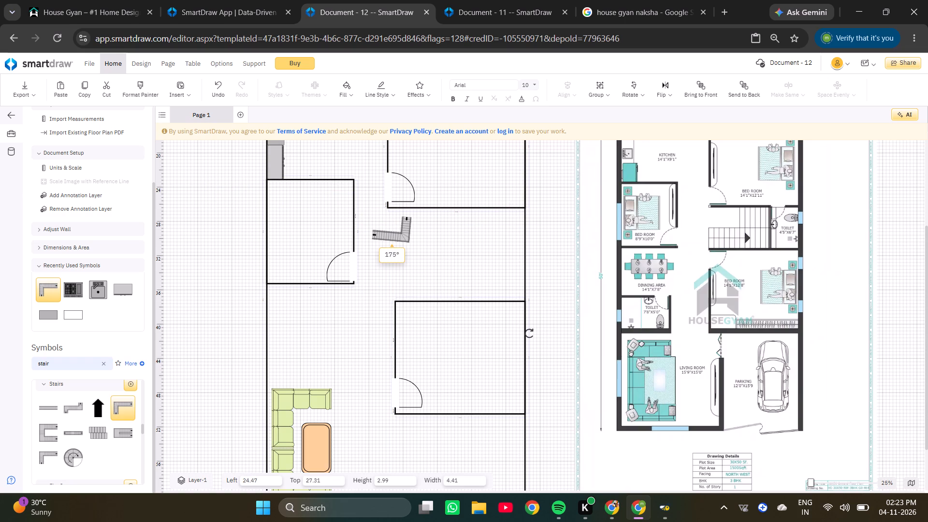
left_click_drag(529, 333, 527, 322)
left_click_drag(403, 233, 437, 287)
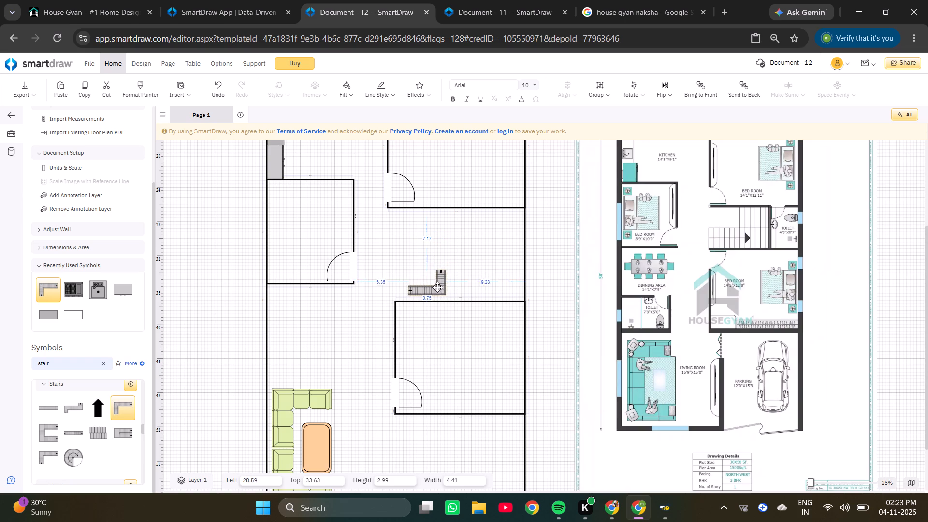
left_click_drag(437, 287, 421, 290)
scroll(380, 291, "up", 3)
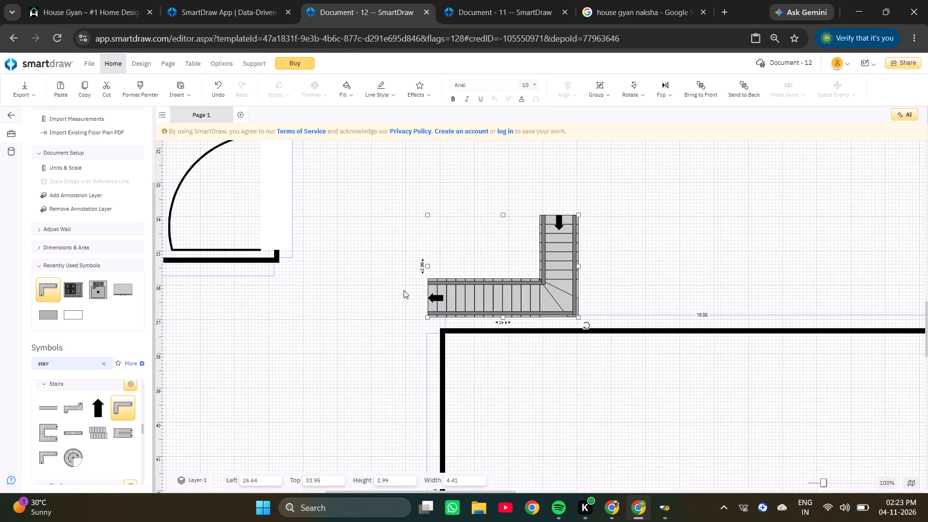
scroll(478, 290, "up", 2)
left_click_drag(522, 330, 505, 208)
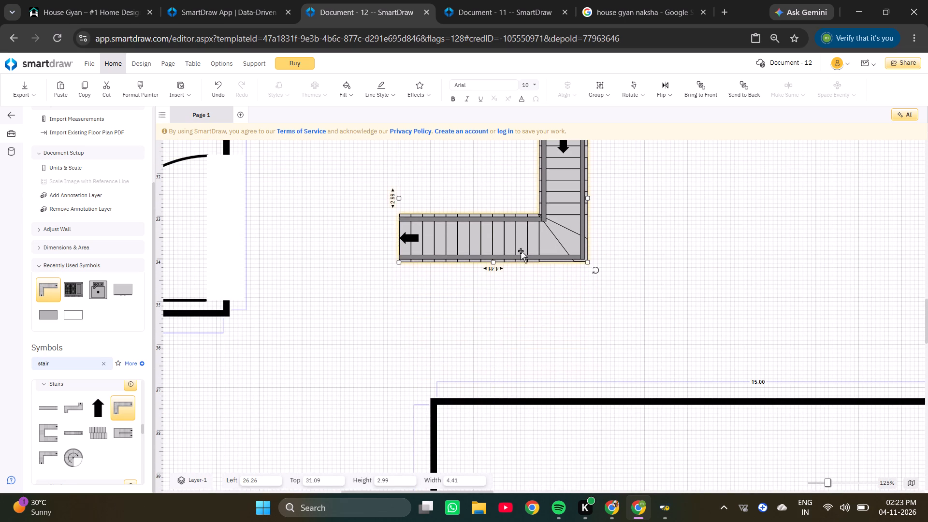
Enlarge the winding stairs to about 10.68 wide by 6.91 high.
left_click(521, 251)
left_click_drag(587, 261, 676, 316)
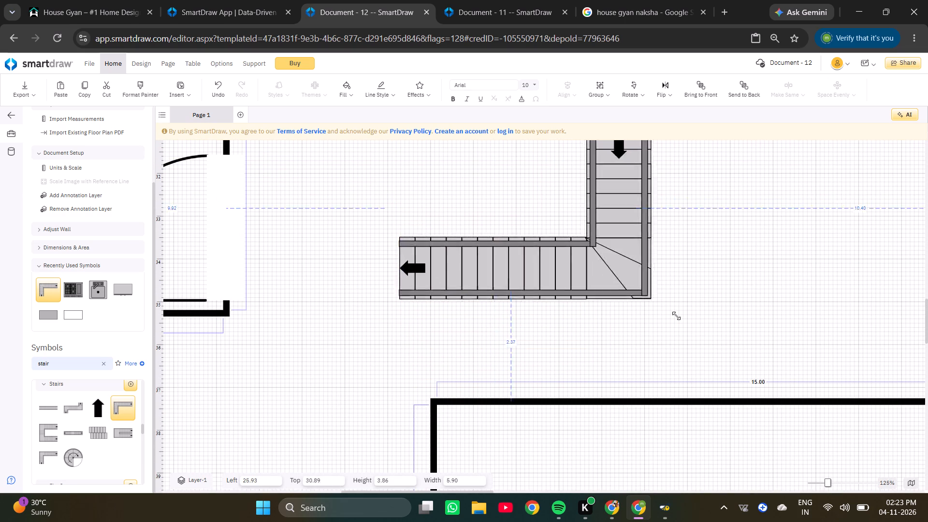
left_click_drag(676, 316, 856, 431)
Move the winding stairs so their lower-left corner meets the top-left corner of the lower-right bedroom.
scroll(696, 362, "down", 5, "ctrl")
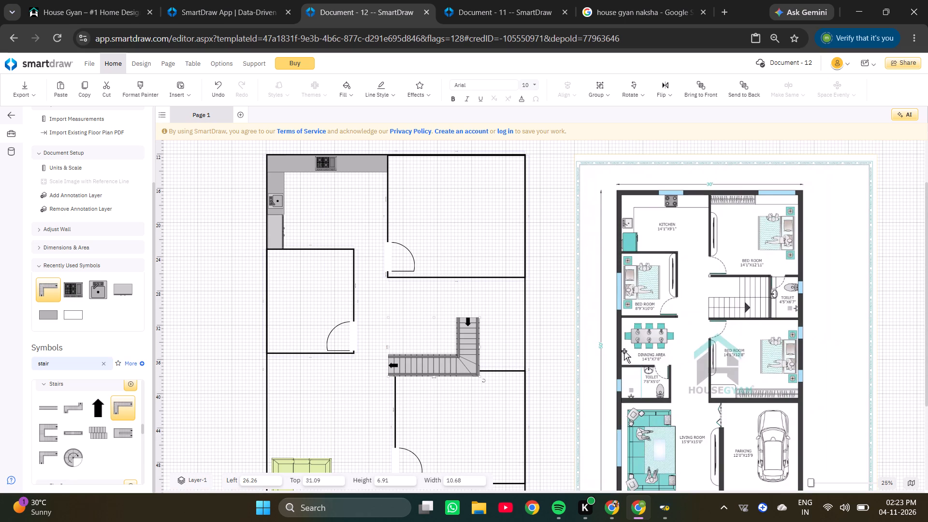
left_click_drag(461, 351, 469, 334)
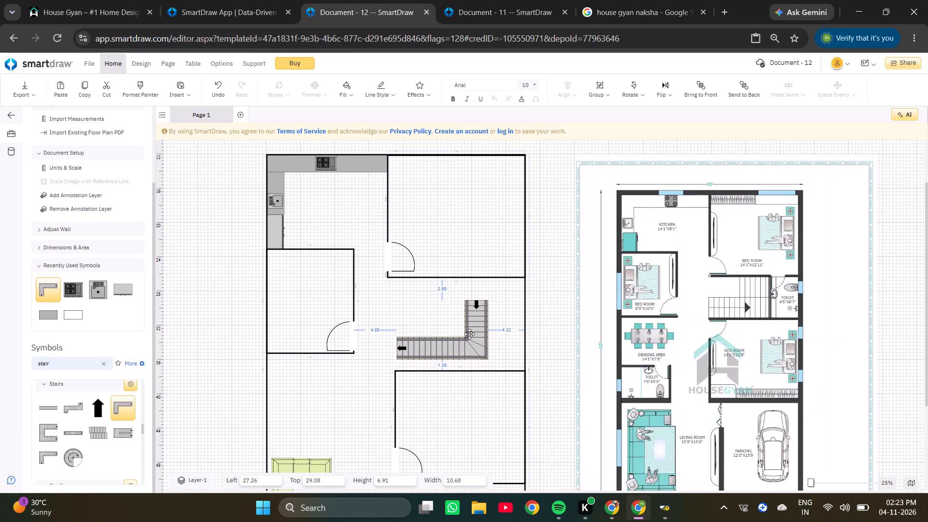
left_click_drag(469, 334, 469, 342)
scroll(443, 357, "up", 6, "ctrl")
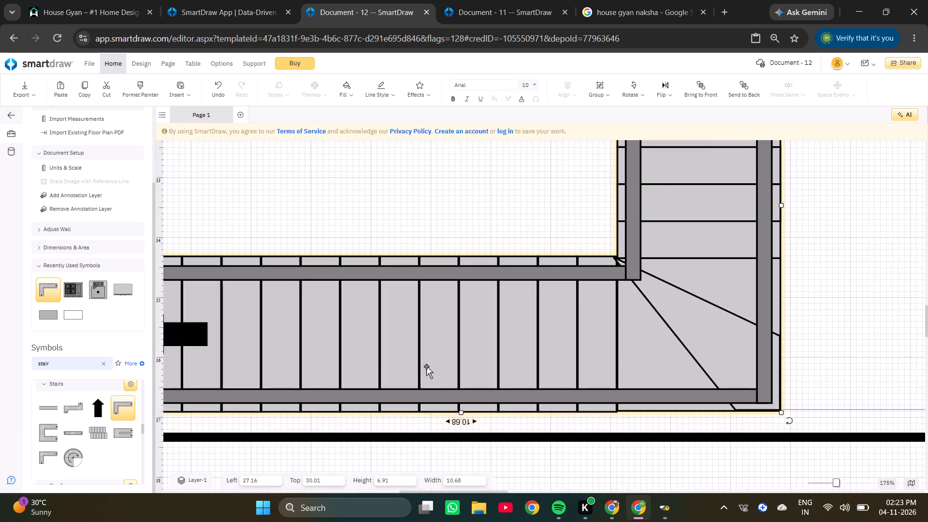
scroll(357, 367, "down", 3, "ctrl")
scroll(248, 369, "up", 2)
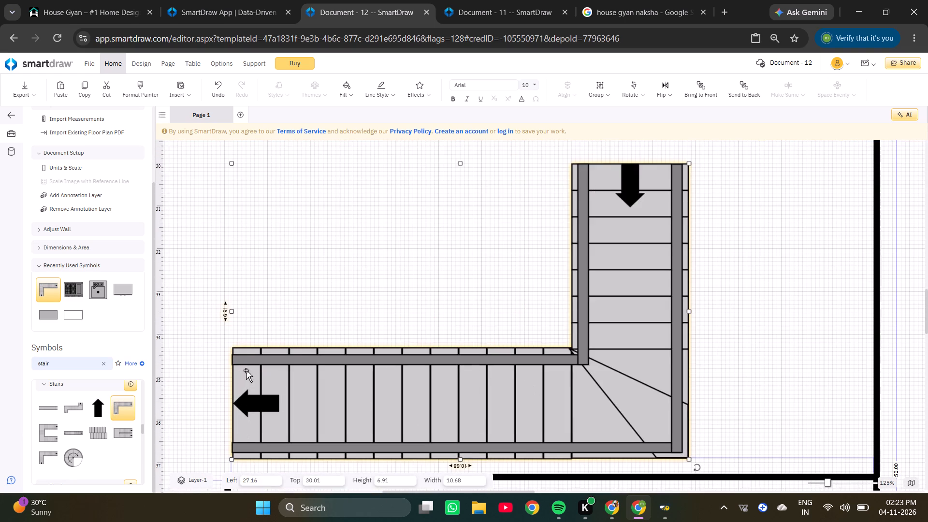
scroll(246, 370, "down", 2)
left_click_drag(301, 295, 294, 310)
scroll(186, 370, "up", 3, "ctrl")
scroll(192, 368, "down", 2)
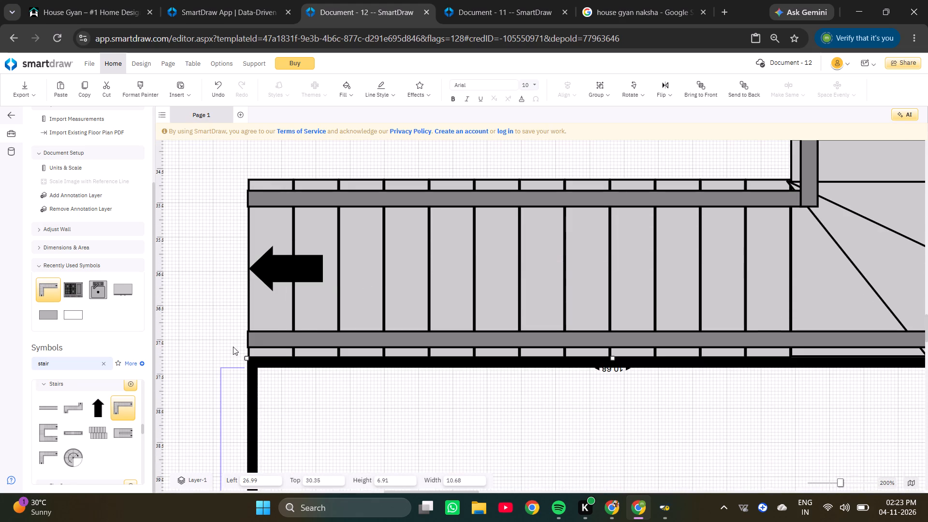
Nudge the stairs flush with the lower-right bedroom's top wall, at about Left 26.99 and Top 30.34.
left_click(306, 306)
key("Up")
key("Up")
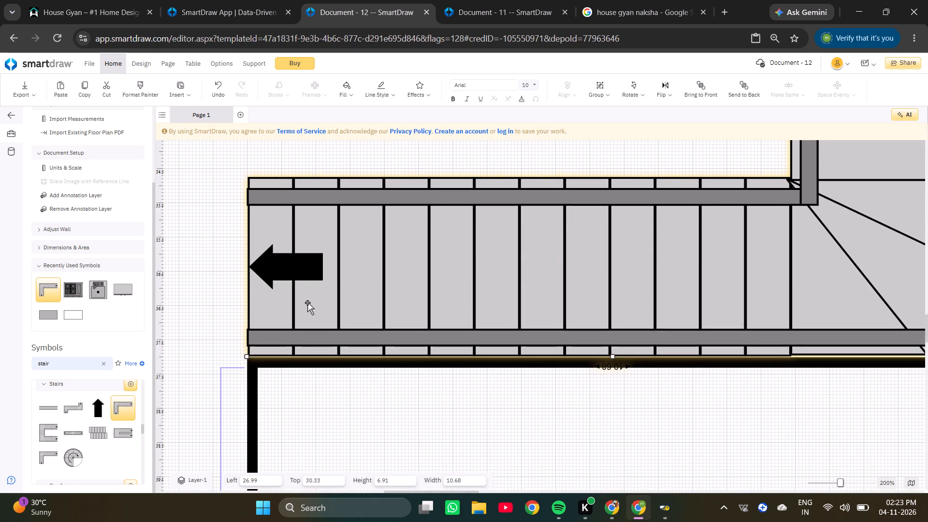
key("Up")
key("Left")
key("Down")
left_click(221, 306)
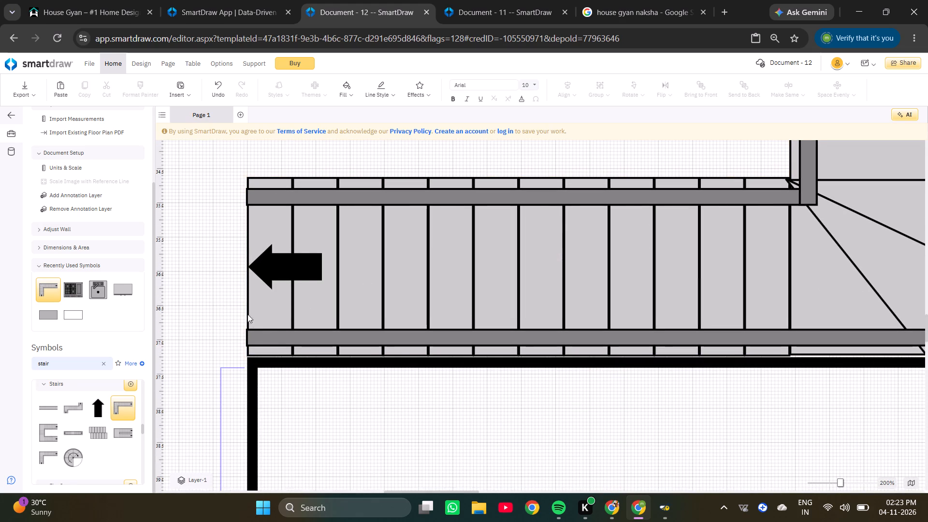
left_click(289, 322)
key("Down")
left_click(124, 333)
left_click(360, 321)
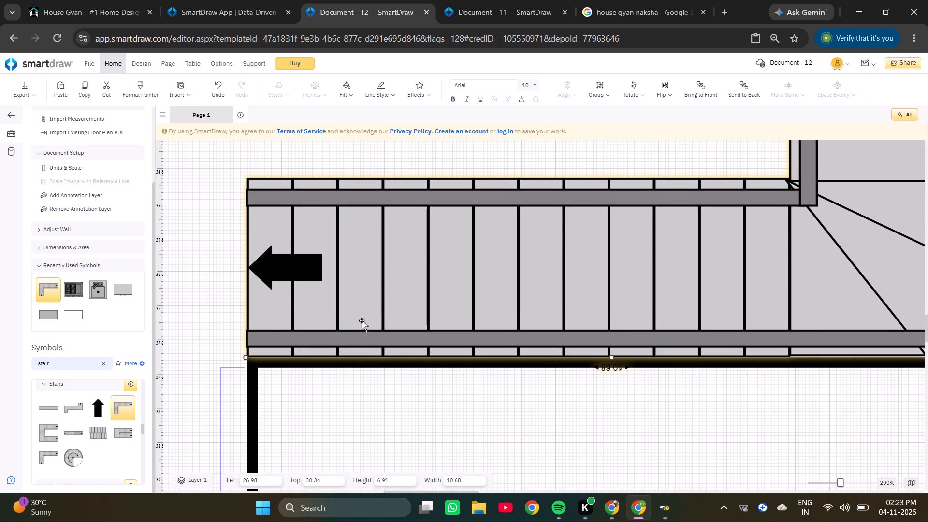
key("Right")
left_click(253, 333)
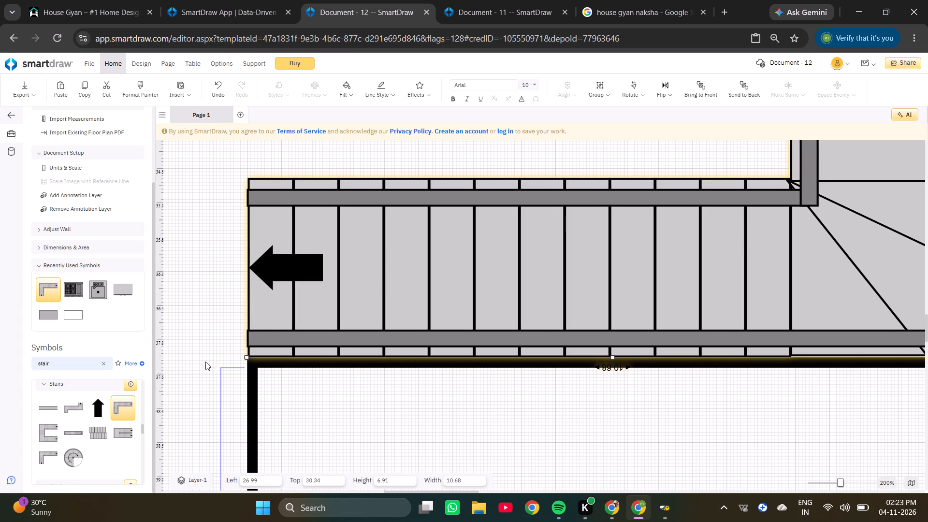
left_click(176, 363)
Resize the winding stairs from their upper-right corner to about 9.95 wide by 7.63 high.
scroll(233, 349, "down", 6, "ctrl")
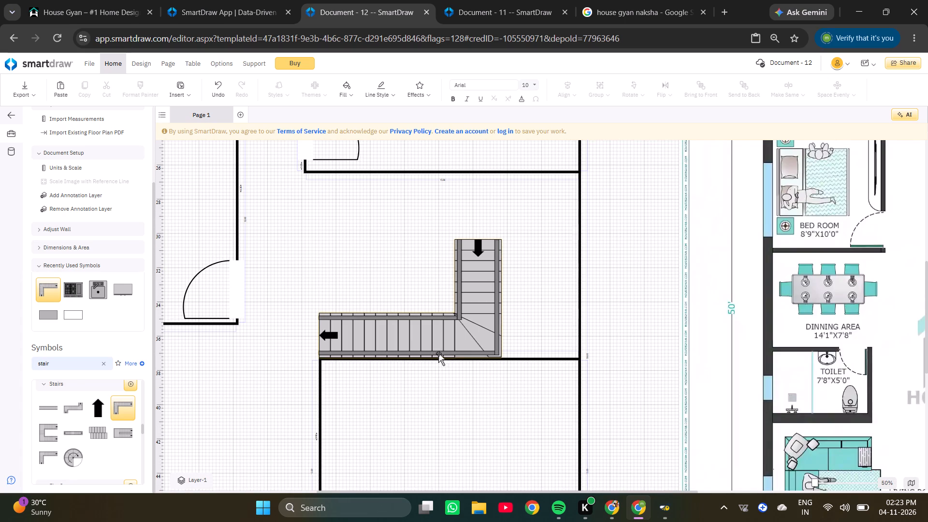
scroll(440, 352, "up", 1)
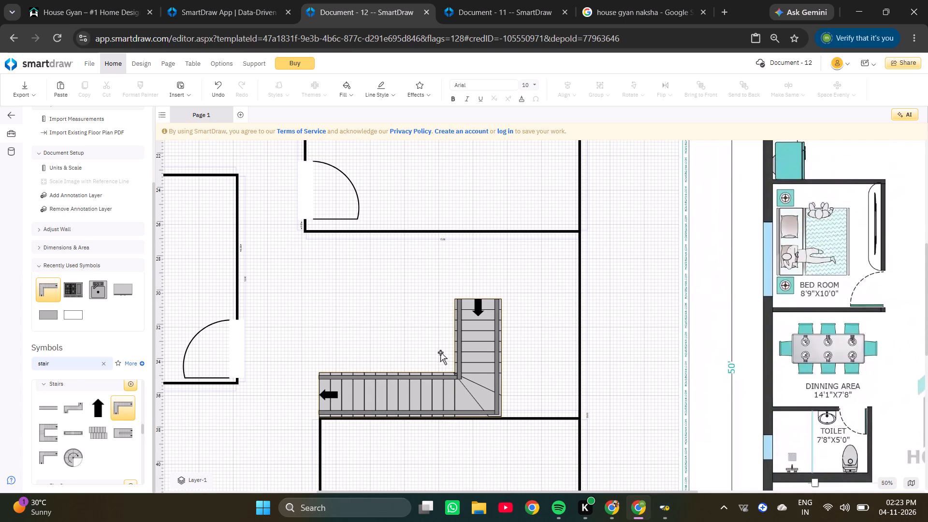
left_click(479, 374)
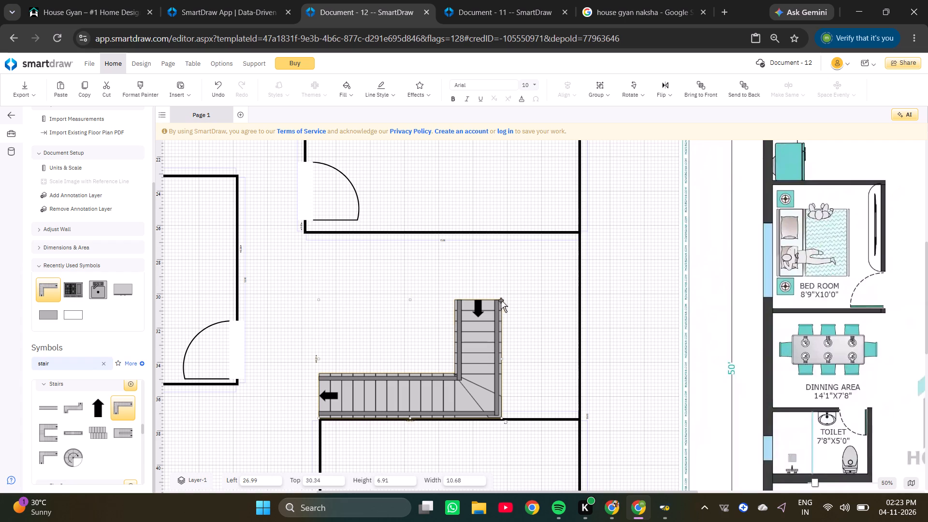
left_click_drag(502, 299, 502, 296)
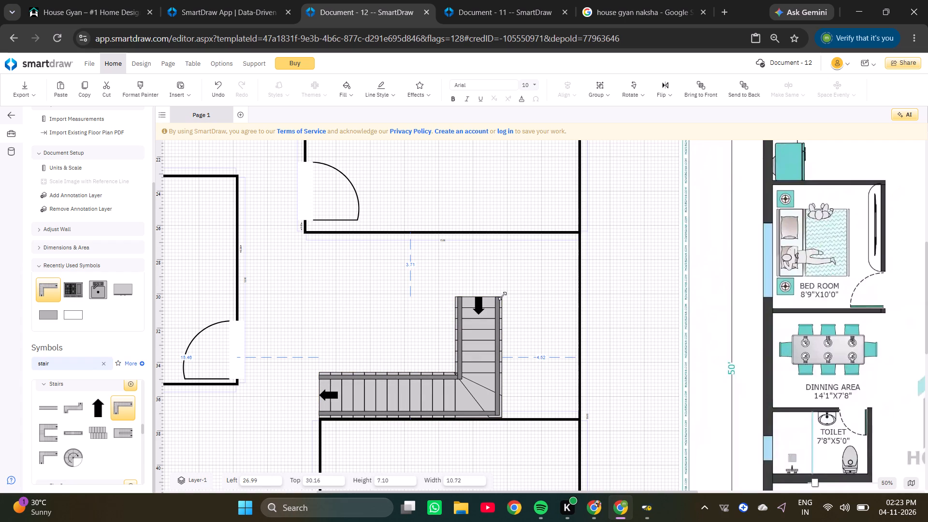
left_click_drag(502, 296, 506, 291)
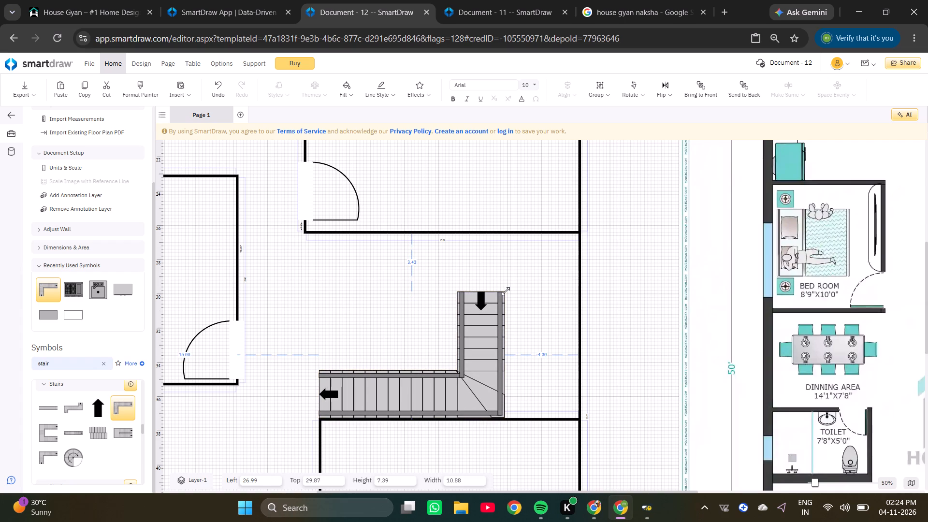
left_click_drag(506, 291, 501, 291)
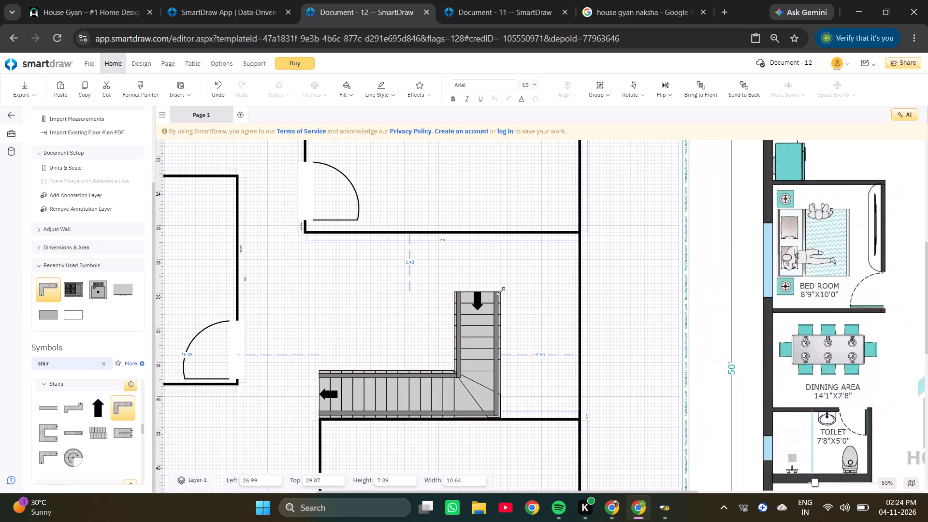
left_click_drag(501, 291, 499, 291)
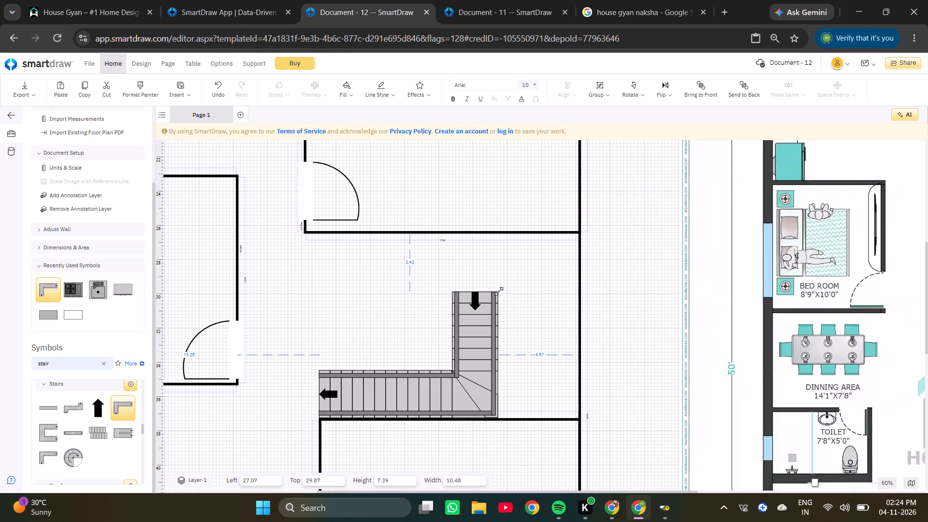
left_click_drag(499, 291, 493, 288)
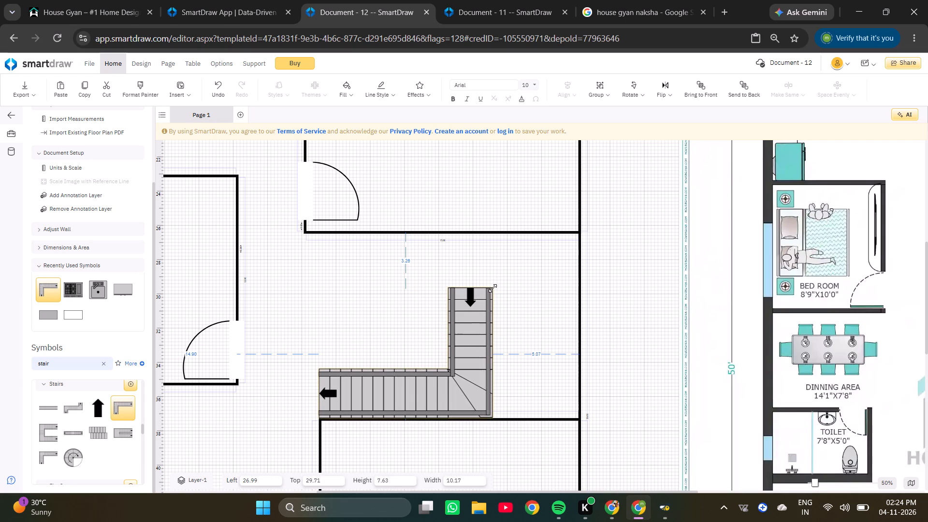
left_click_drag(493, 288, 495, 288)
right_click_drag(495, 288, 495, 288)
left_click_drag(495, 288, 495, 288)
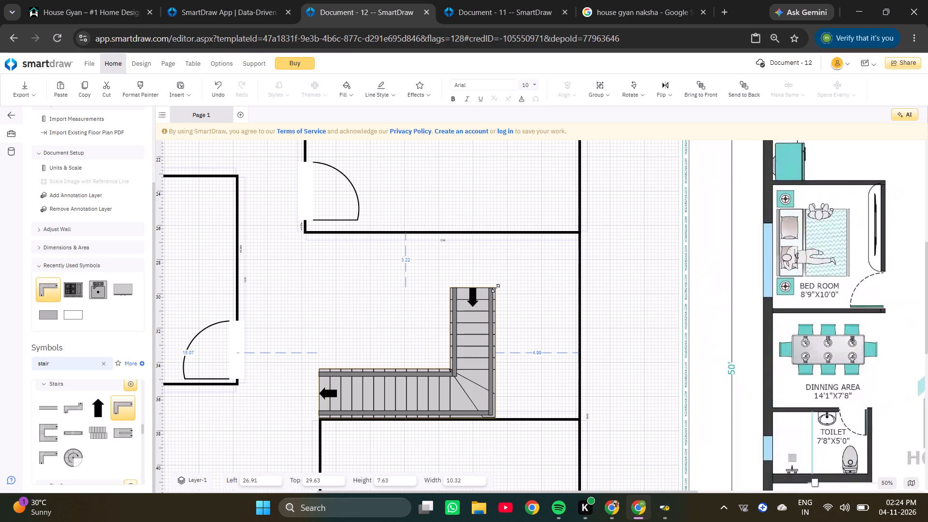
left_click_drag(495, 288, 497, 288)
right_click_drag(495, 288, 497, 288)
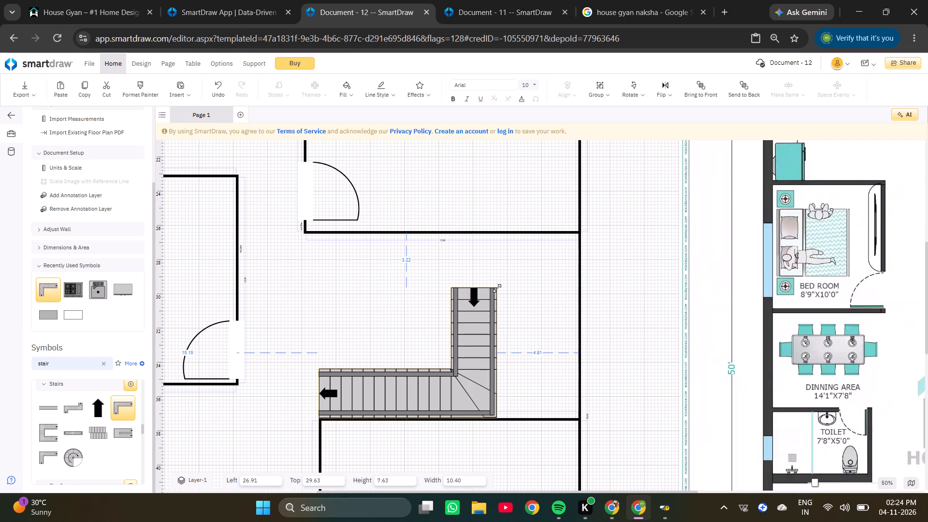
left_click_drag(497, 288, 495, 288)
right_click_drag(497, 288, 495, 288)
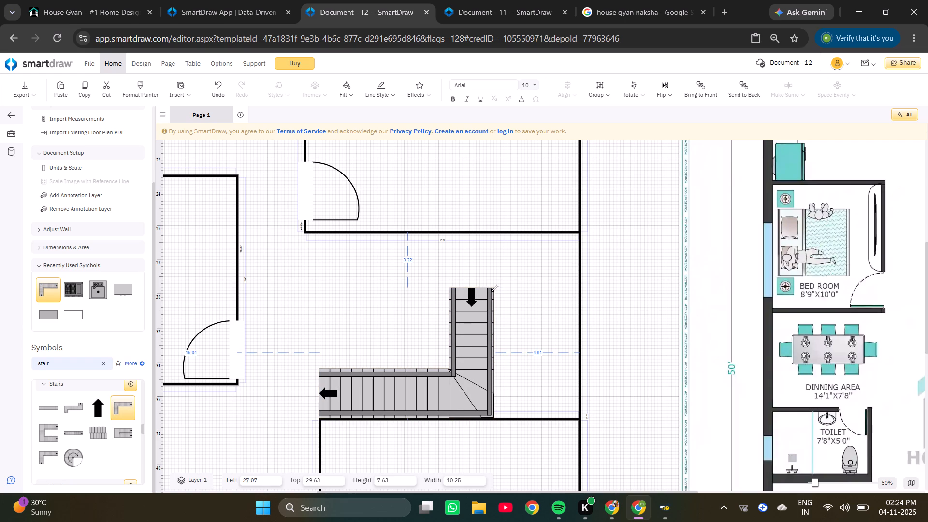
left_click_drag(495, 288, 499, 287)
right_click_drag(495, 288, 499, 287)
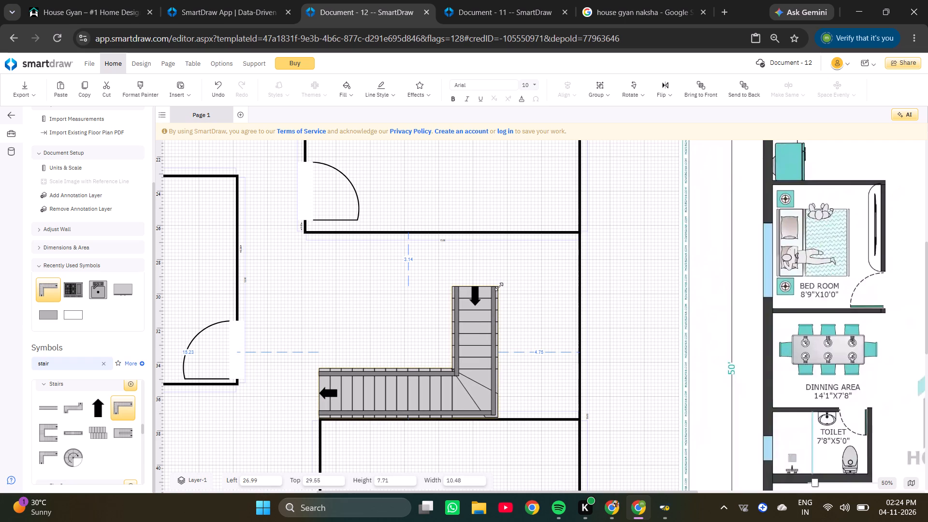
left_click_drag(499, 287, 495, 286)
right_click_drag(499, 287, 495, 286)
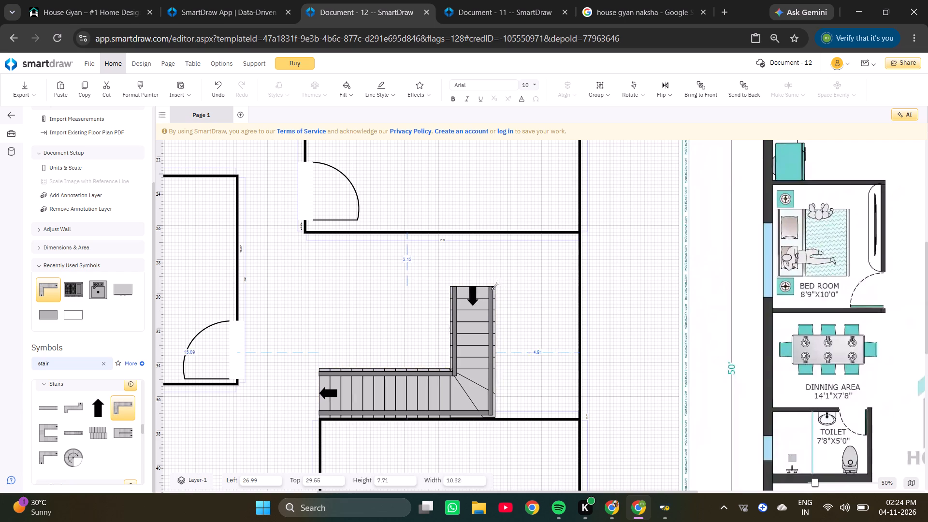
left_click_drag(495, 286, 492, 284)
right_click_drag(495, 286, 492, 284)
left_click(492, 284)
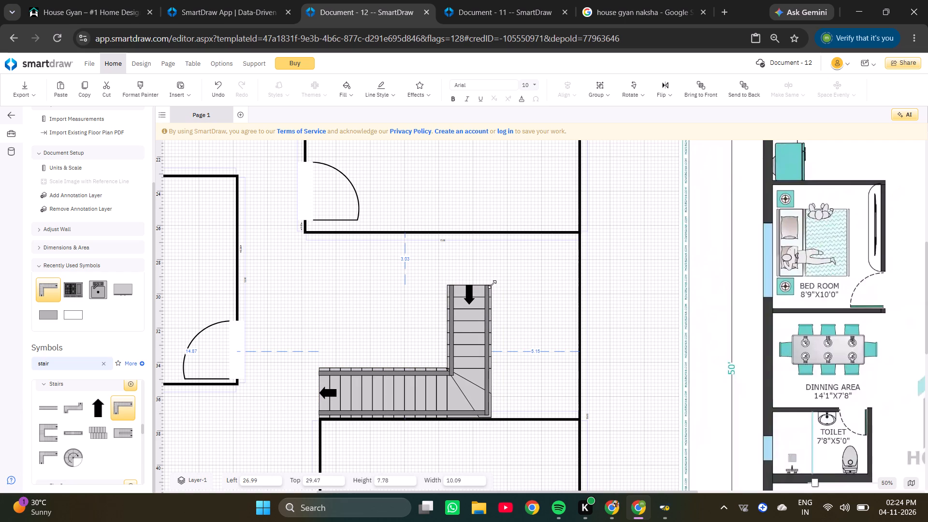
right_click_drag(492, 284, 490, 288)
Widen the winding stairs to about 10.25, leaving their lower-left corner at the lower-right bedroom's top-left corner.
scroll(534, 384, "up", 3, "ctrl")
left_click(379, 339)
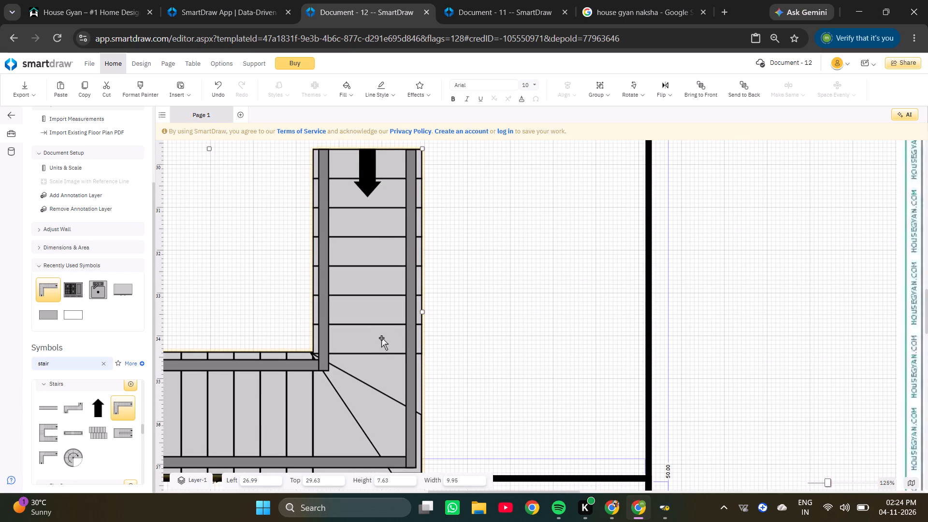
left_click(383, 337)
left_click(383, 337)
left_click_drag(423, 310, 419, 309)
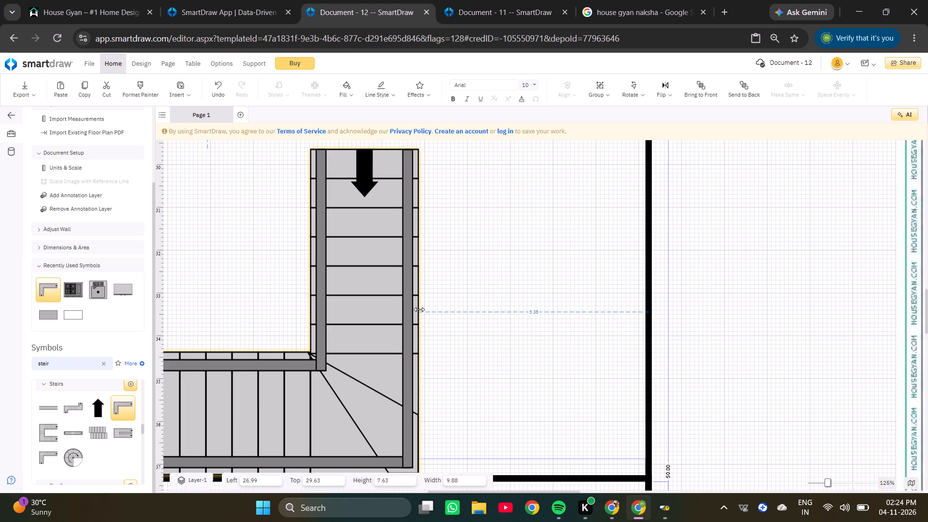
left_click_drag(419, 309, 429, 309)
right_click(428, 309)
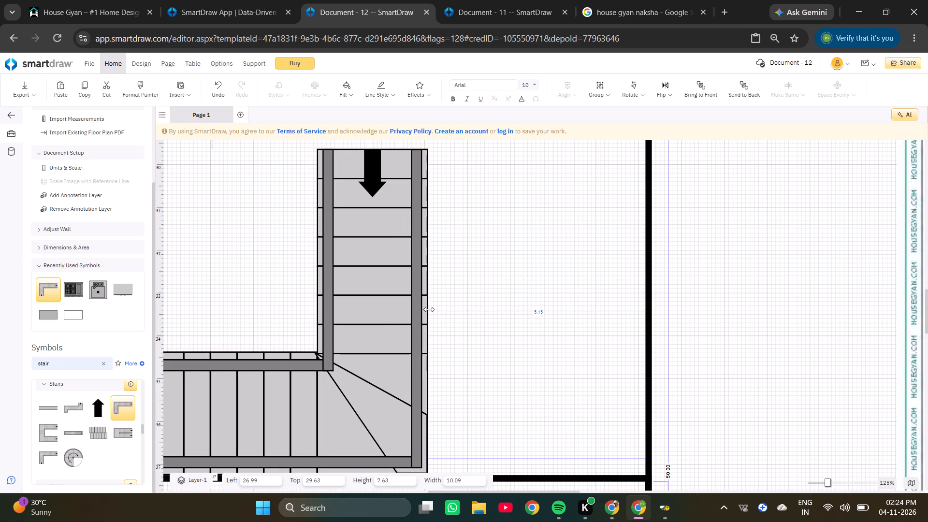
left_click_drag(429, 309, 435, 311)
scroll(435, 310, "down", 5, "ctrl")
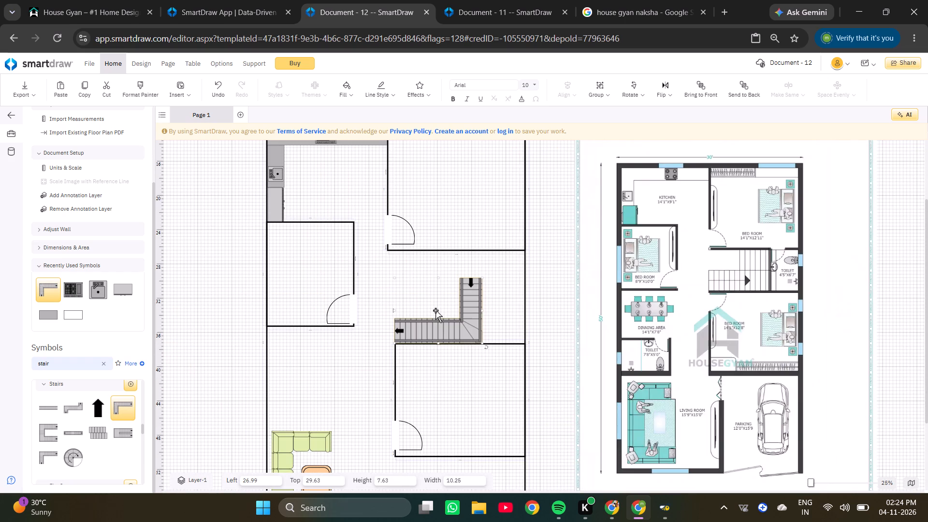
Compare the placement of the stairs and the lower-right bedroom with the reference floor plan.
left_click(435, 310)
left_click(443, 227)
scroll(445, 232, "up", 2)
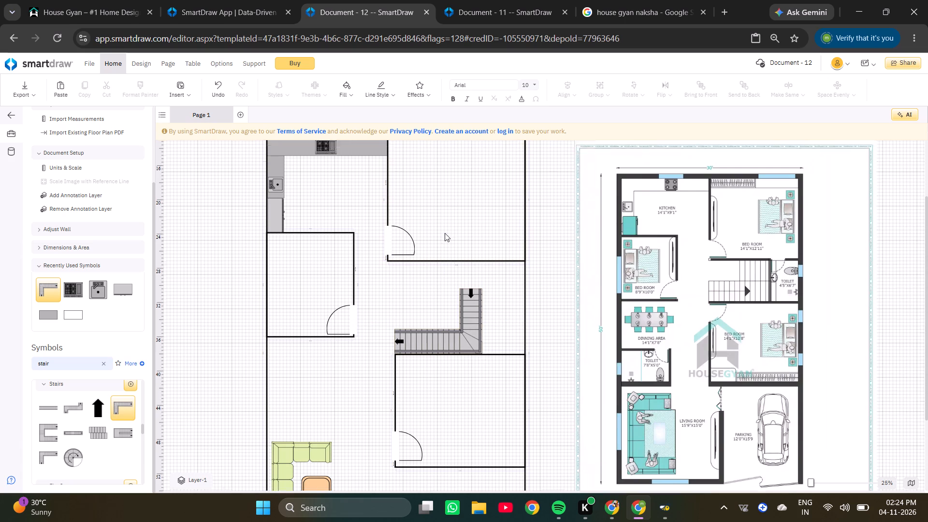
scroll(445, 233, "up", 1)
scroll(655, 368, "up", 3, "ctrl")
scroll(775, 393, "down", 5, "ctrl")
scroll(537, 444, "down", 2)
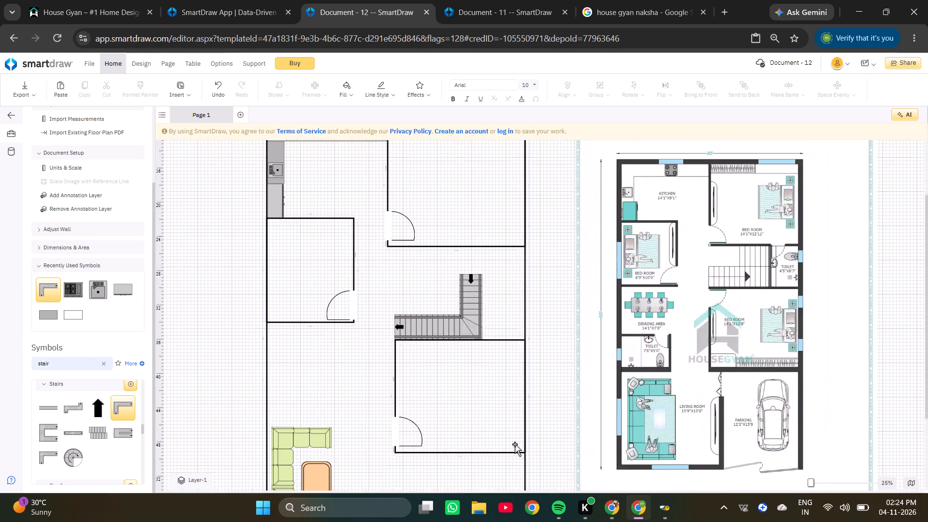
scroll(449, 344, "up", 1, "ctrl")
scroll(449, 344, "down", 2)
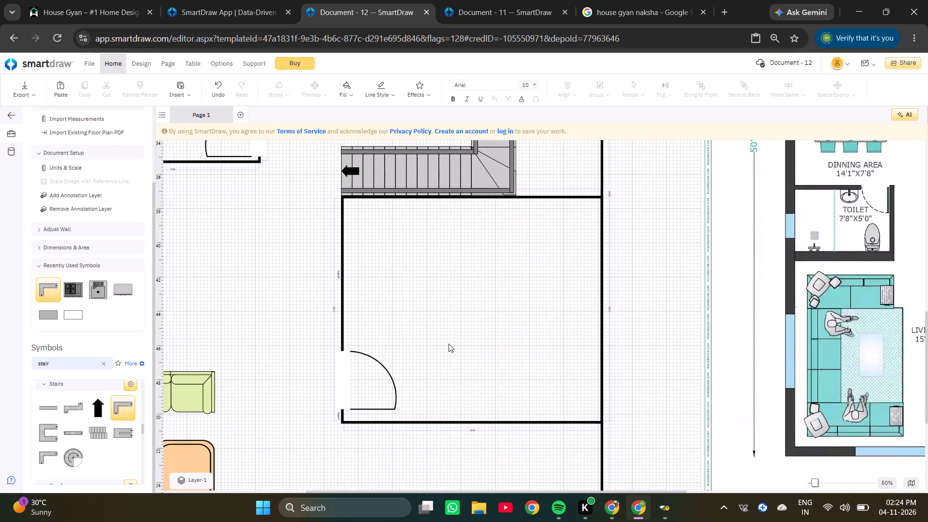
scroll(449, 344, "down", 2, "ctrl")
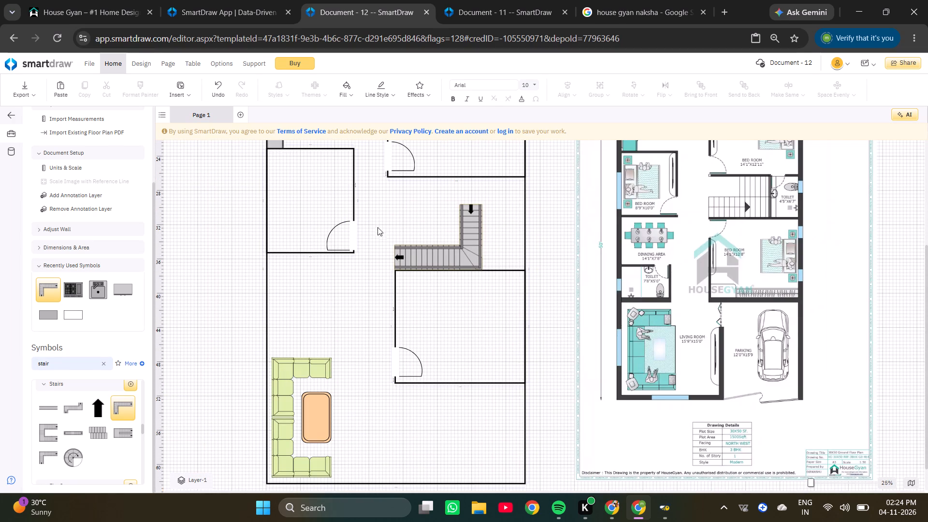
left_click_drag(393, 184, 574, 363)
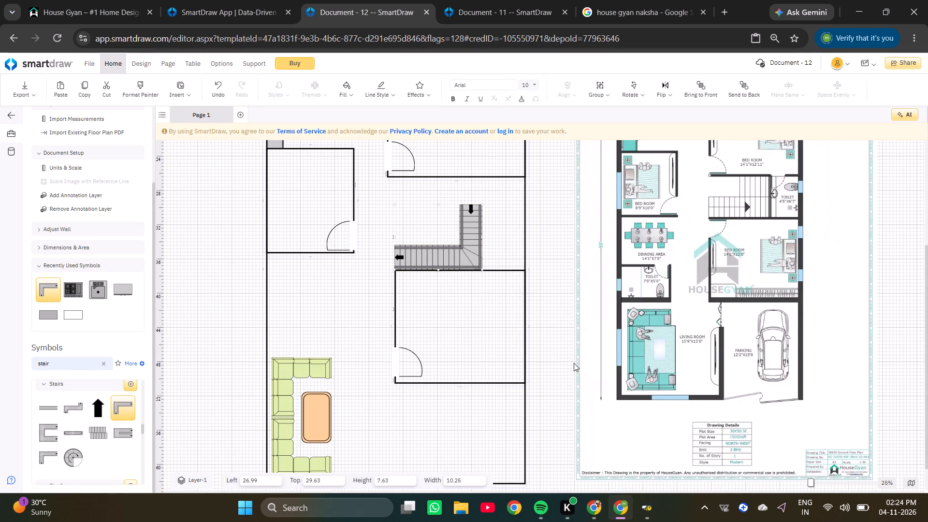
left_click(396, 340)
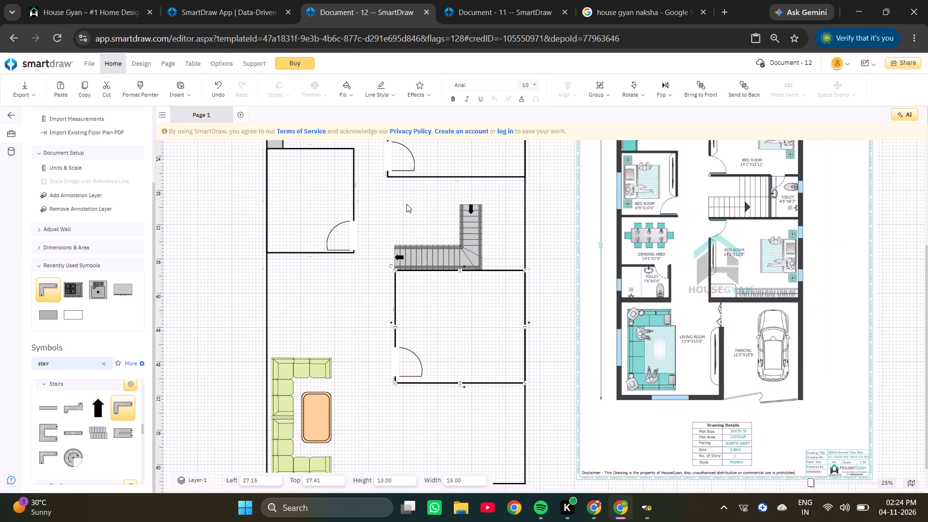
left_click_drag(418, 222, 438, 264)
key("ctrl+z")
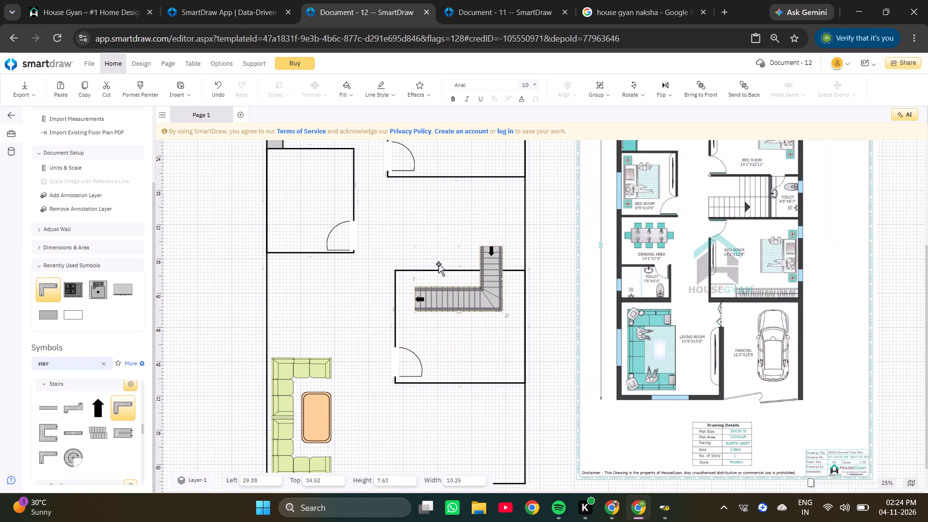
Select the stairs, the lower-right bedroom and its door together and nudge them up until the bedroom's Top is about 36.73.
left_click(376, 281)
left_click_drag(366, 190, 621, 475)
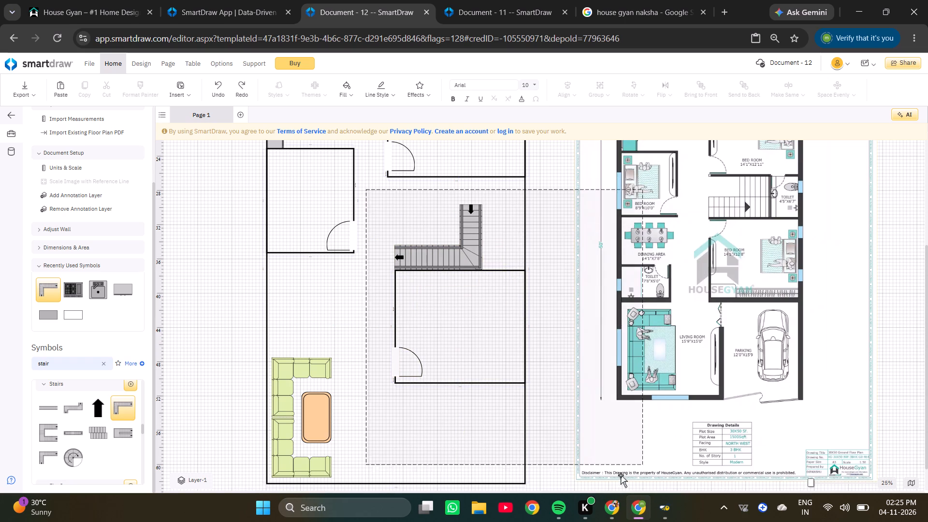
left_click_drag(621, 475, 551, 427)
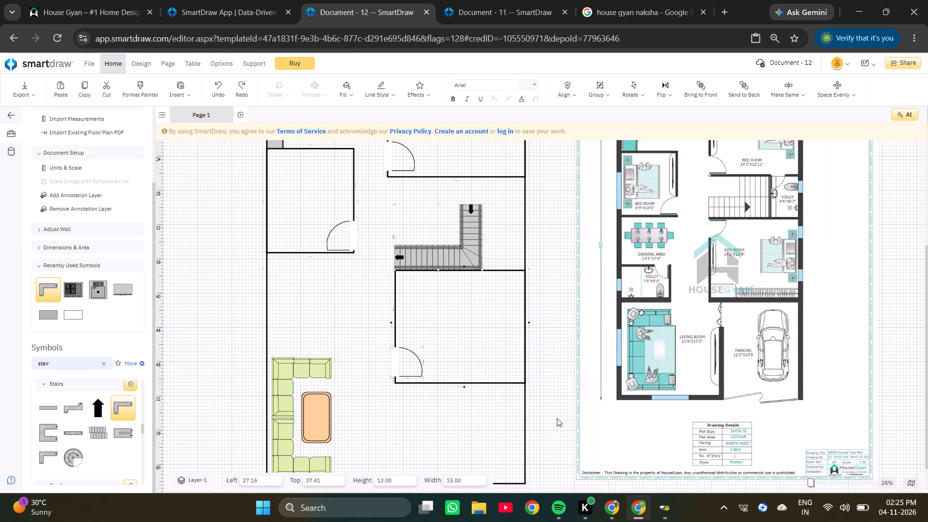
key("Up")
key("Up")
key("Up")
key("Up")
key("Up")
key("Up")
key("Up")
key("Up")
key("Up")
key("Up")
key("Up")
key("Up")
key("Up")
key("Up")
key("Up")
key("Up")
key("Up")
key("Up")
key("Up")
key("Up")
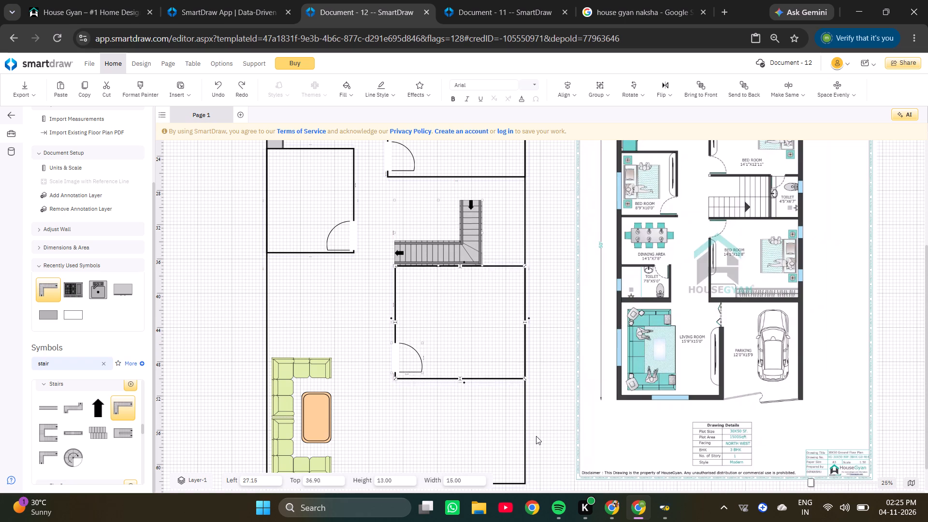
left_click(536, 436)
double_click(536, 435)
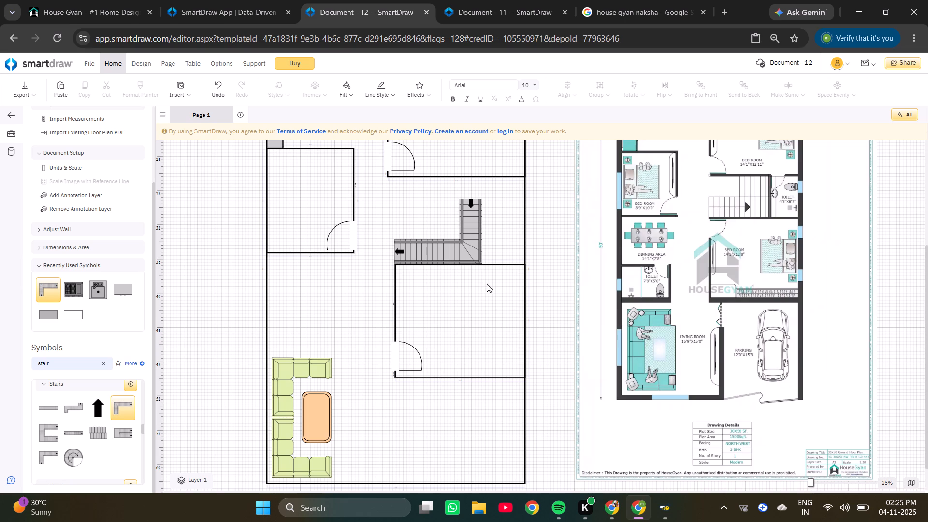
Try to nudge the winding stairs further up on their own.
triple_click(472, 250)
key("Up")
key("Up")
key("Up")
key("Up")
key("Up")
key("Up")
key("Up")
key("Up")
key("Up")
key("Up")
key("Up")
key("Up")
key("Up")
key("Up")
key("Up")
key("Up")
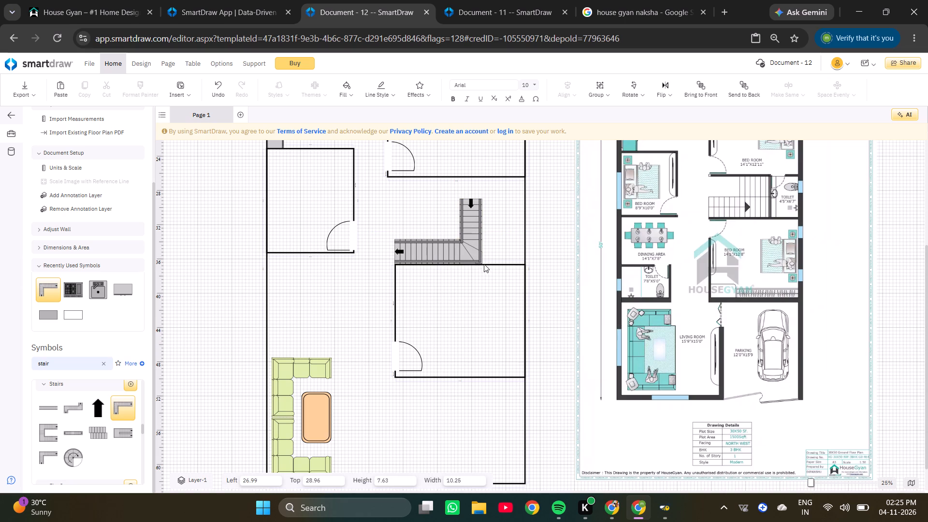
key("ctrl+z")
Select the stairs, the lower-right bedroom and its door again and nudge them up to a bedroom Top of about 35.43.
left_click(542, 400)
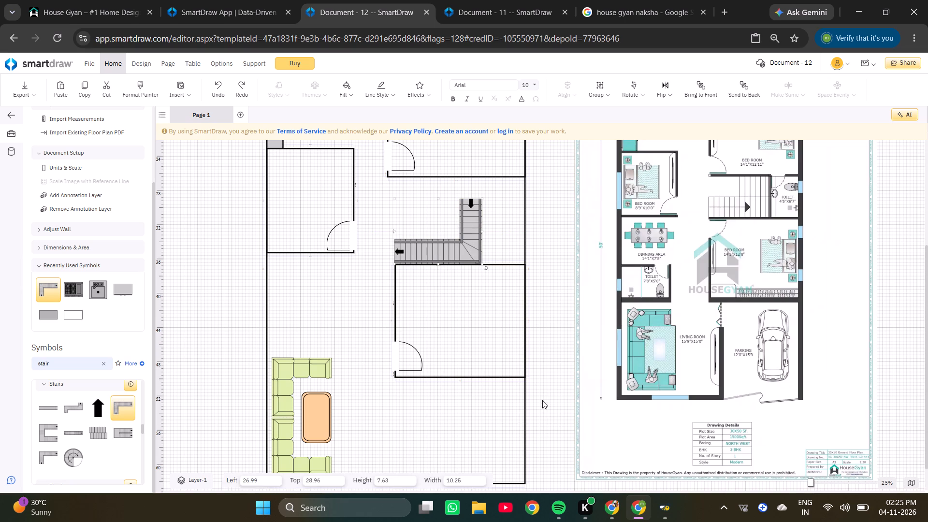
left_click_drag(562, 398, 379, 185)
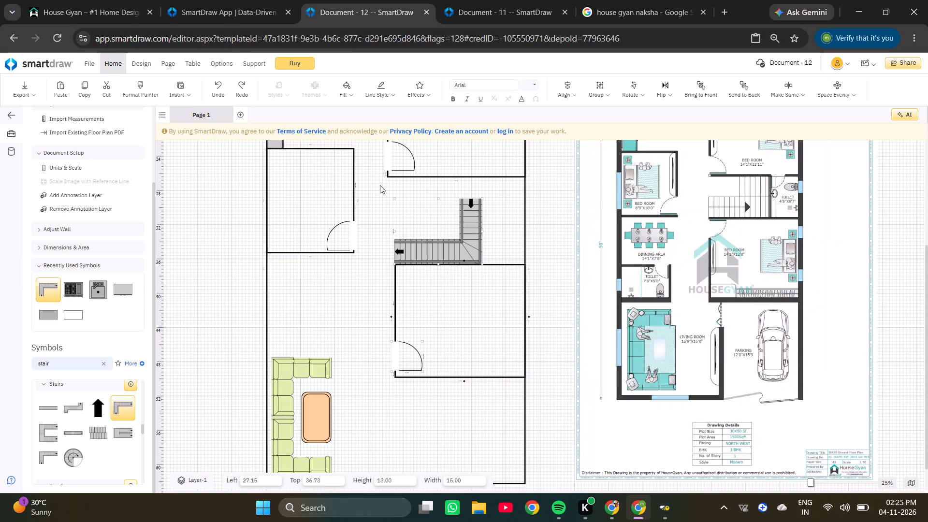
key("Up")
key("Up")
key("Up")
key("Up")
key("Up")
key("Up")
key("Up")
key("Up")
key("Up")
key("Up")
key("Up")
key("Up")
key("Up")
key("Up")
key("Up")
key("Up")
key("Up")
key("Up")
key("Up")
key("Up")
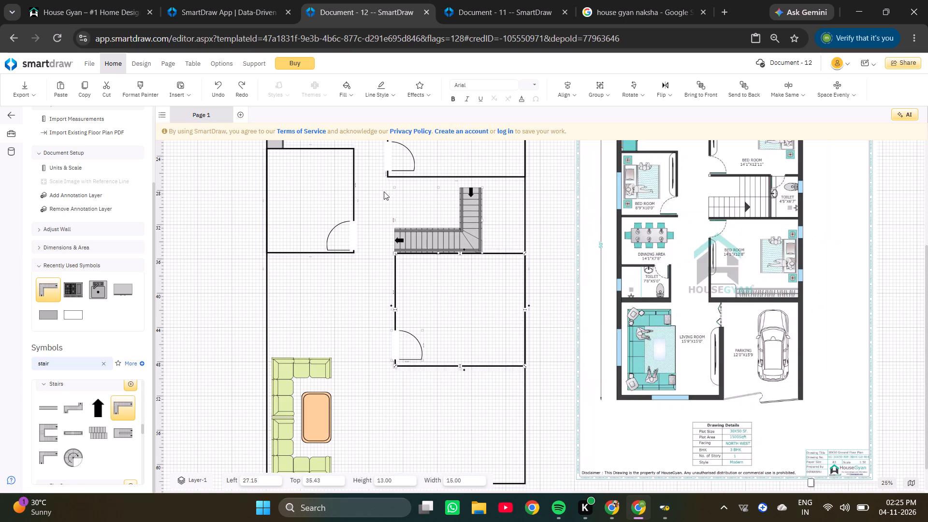
Nudge the selected stairs, lower-right bedroom and its door slightly further up.
key("Up")
double_click(384, 191)
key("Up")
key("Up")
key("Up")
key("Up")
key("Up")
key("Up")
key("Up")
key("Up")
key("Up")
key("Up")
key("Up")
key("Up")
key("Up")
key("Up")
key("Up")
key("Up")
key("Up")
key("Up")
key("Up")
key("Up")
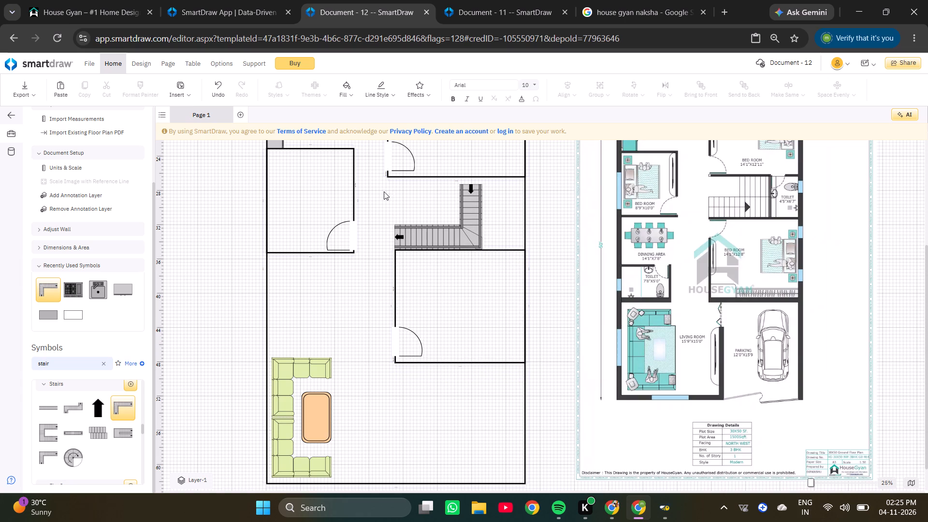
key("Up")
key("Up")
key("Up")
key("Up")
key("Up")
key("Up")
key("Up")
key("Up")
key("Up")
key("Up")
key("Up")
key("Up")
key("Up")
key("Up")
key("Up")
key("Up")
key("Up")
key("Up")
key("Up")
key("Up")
Select the stairs, the lower-right bedroom and its door together and nudge them up to a bedroom Top of about 34.14.
left_click_drag(564, 377, 381, 162)
key("Up")
key("Up")
key("Up")
key("Up")
key("Up")
key("Up")
key("Up")
key("Up")
key("Up")
key("Up")
key("Up")
key("Up")
key("Up")
key("Up")
key("Up")
key("Up")
key("Up")
key("Up")
key("Up")
key("Up")
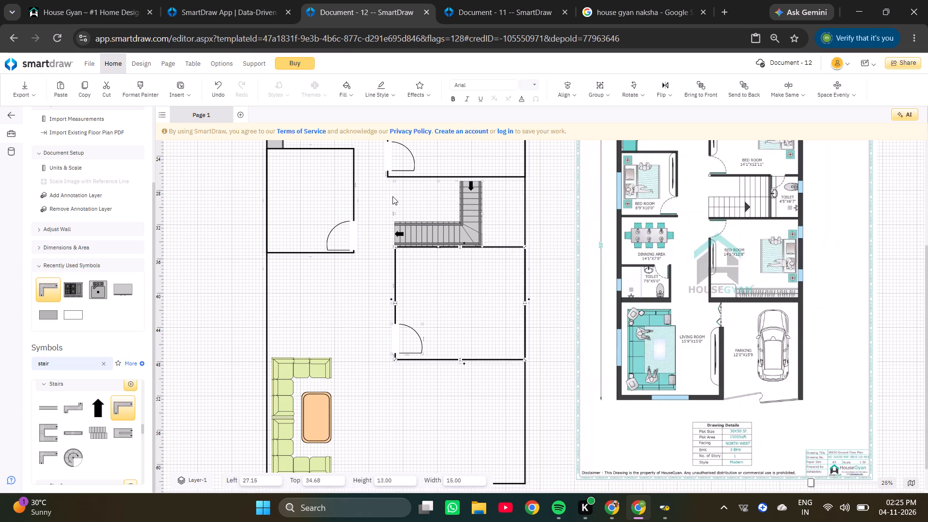
key("Down")
key("Up")
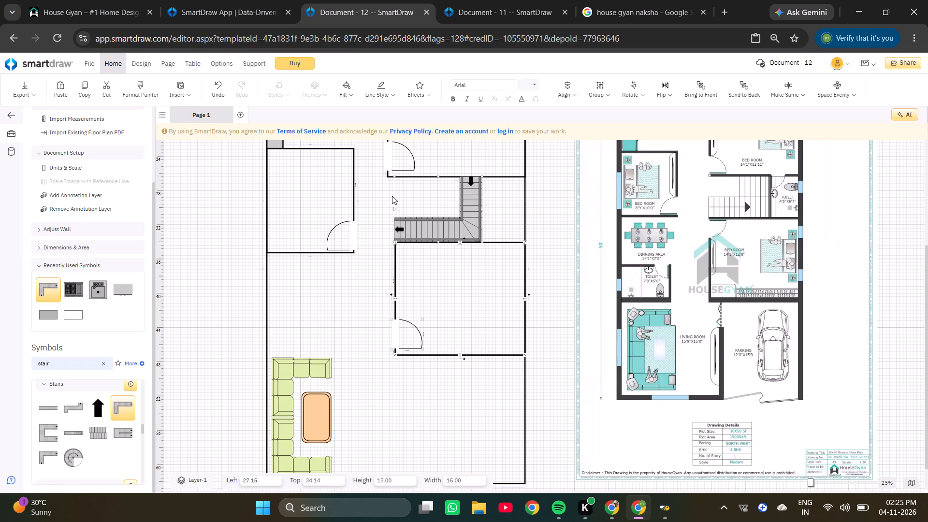
left_click(392, 196)
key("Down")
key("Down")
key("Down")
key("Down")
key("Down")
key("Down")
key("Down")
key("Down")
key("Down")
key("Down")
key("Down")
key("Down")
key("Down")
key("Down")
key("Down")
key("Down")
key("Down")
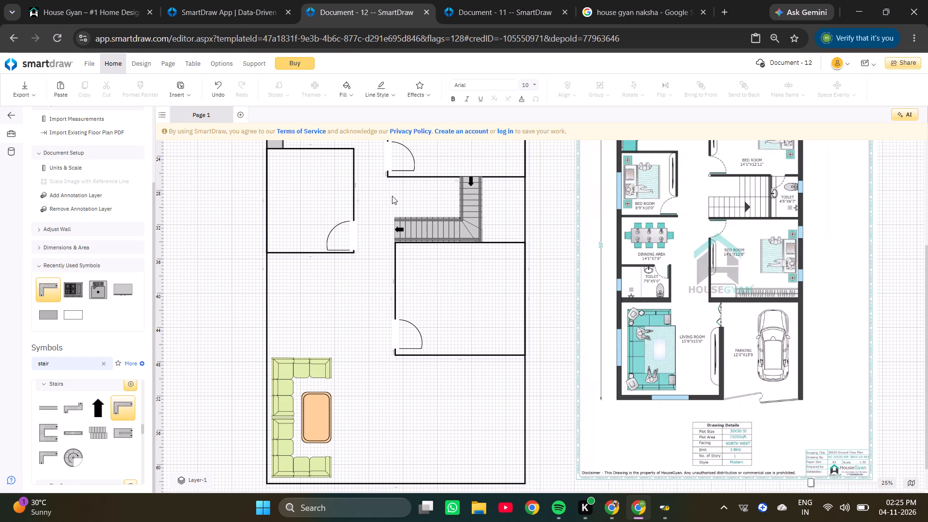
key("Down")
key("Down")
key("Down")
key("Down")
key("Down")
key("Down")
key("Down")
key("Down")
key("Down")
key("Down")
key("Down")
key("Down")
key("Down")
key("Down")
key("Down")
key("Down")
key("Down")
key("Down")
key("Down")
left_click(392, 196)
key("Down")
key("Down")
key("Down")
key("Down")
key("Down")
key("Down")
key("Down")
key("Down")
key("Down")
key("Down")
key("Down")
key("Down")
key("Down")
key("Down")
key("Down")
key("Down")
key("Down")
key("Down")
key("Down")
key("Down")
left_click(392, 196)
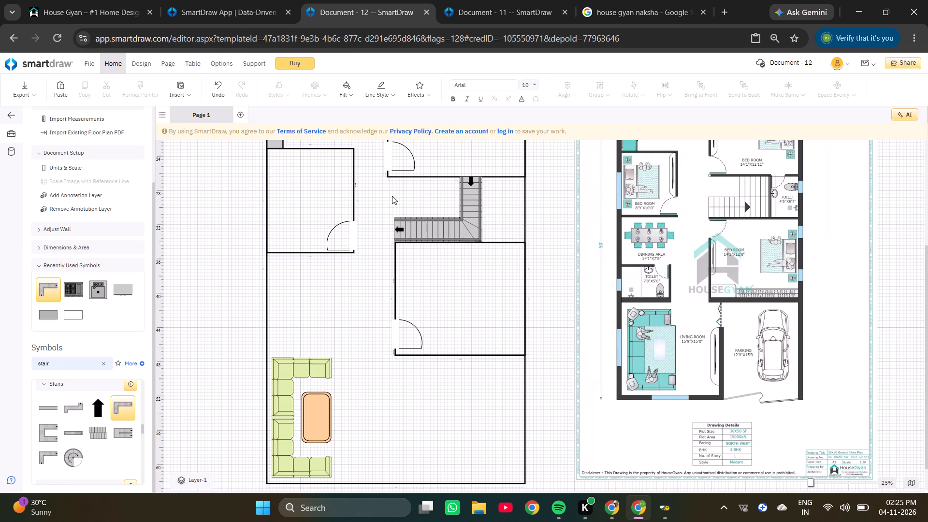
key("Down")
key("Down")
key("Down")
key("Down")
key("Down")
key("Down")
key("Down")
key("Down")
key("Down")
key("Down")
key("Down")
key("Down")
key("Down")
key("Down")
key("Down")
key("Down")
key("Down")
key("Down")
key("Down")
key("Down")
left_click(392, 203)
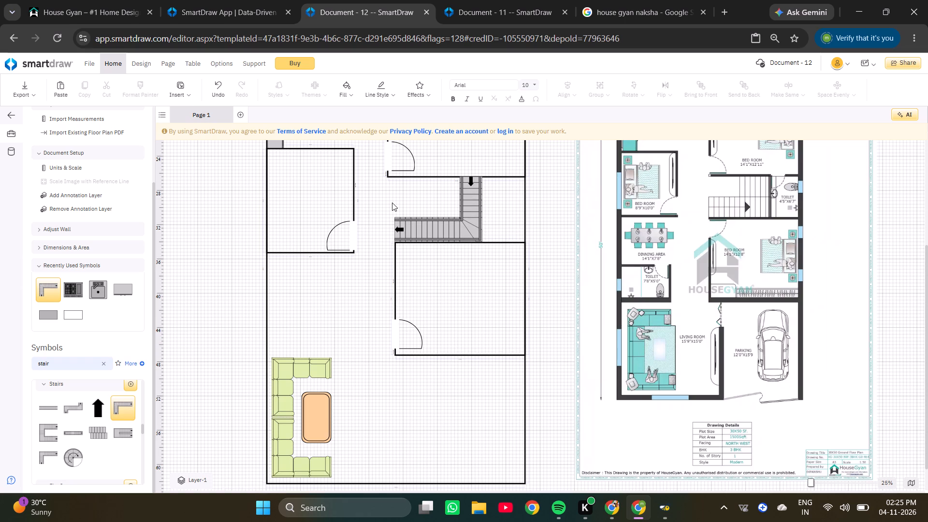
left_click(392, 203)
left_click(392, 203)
Move the reference floor plan image further away from the drawing, to about Left 55.79 and Top 19.06.
left_click_drag(662, 219, 734, 272)
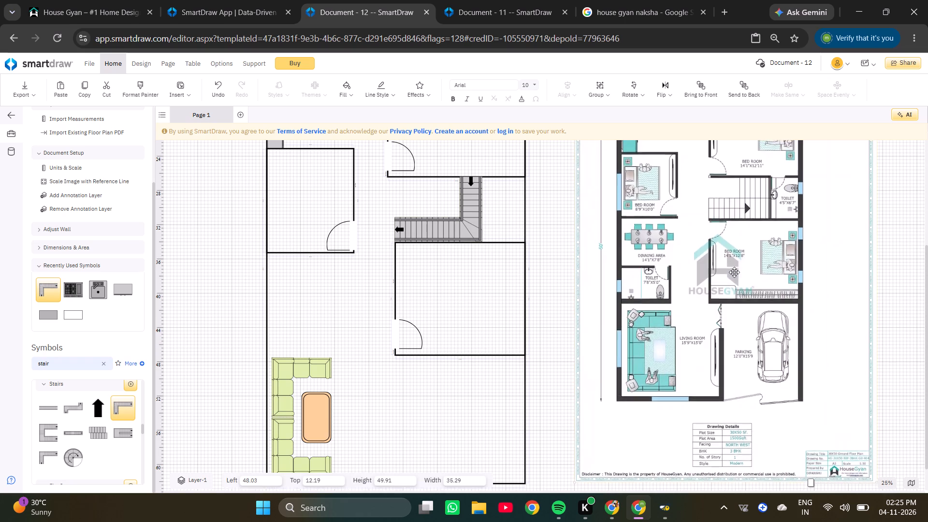
left_click_drag(734, 272, 728, 276)
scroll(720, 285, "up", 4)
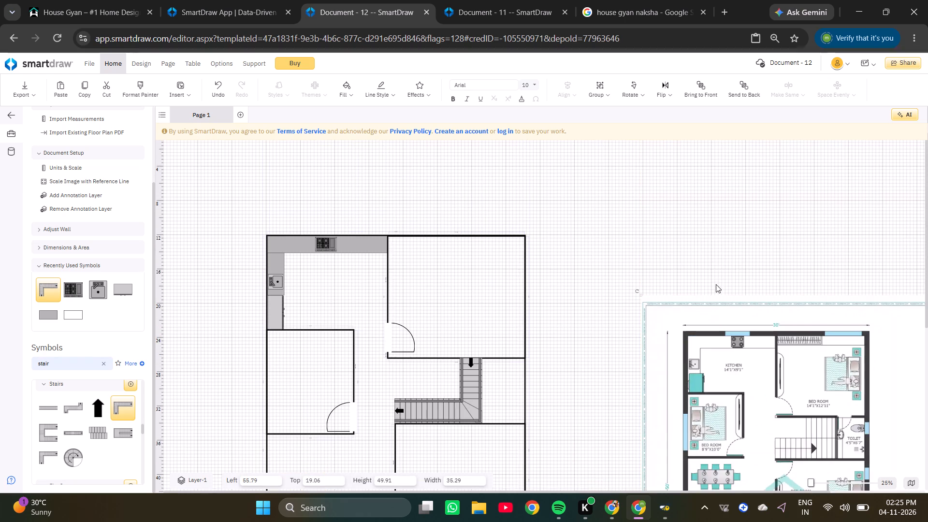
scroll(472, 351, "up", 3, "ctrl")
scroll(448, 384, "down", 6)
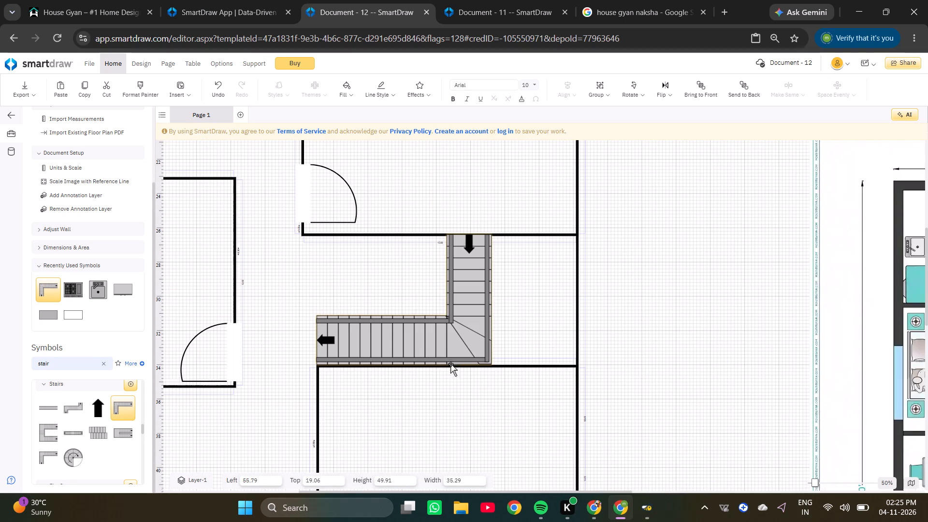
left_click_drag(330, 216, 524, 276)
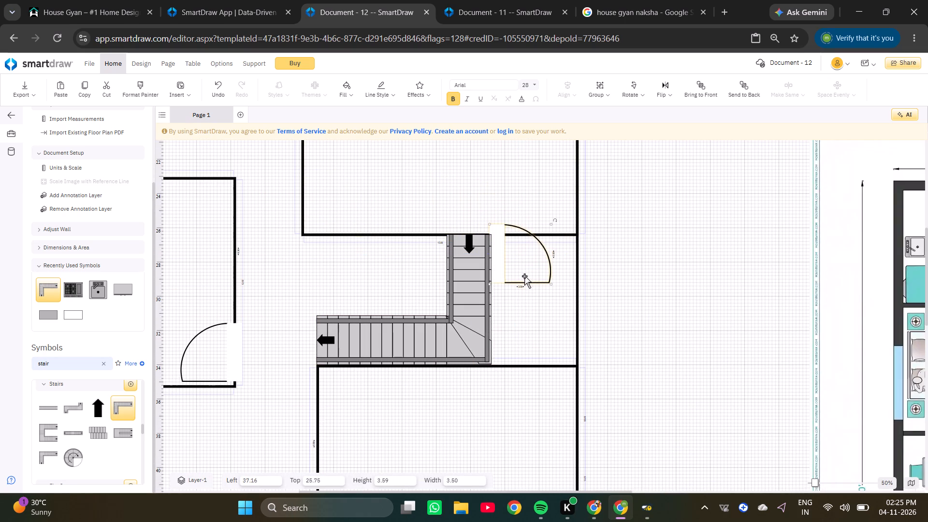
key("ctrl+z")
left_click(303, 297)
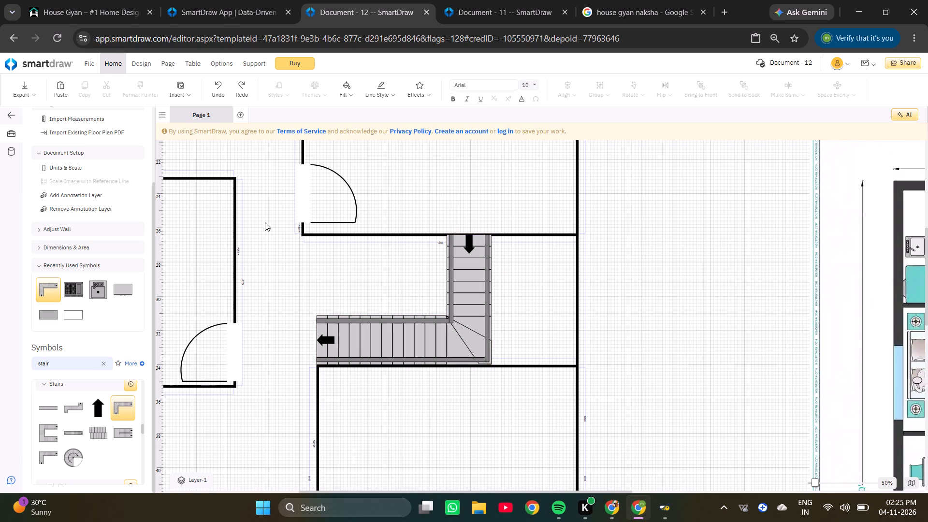
Select the stairs, the lower-right bedroom and its door together and nudge them down to a bedroom Top of about 34.31.
left_click_drag(272, 196, 586, 500)
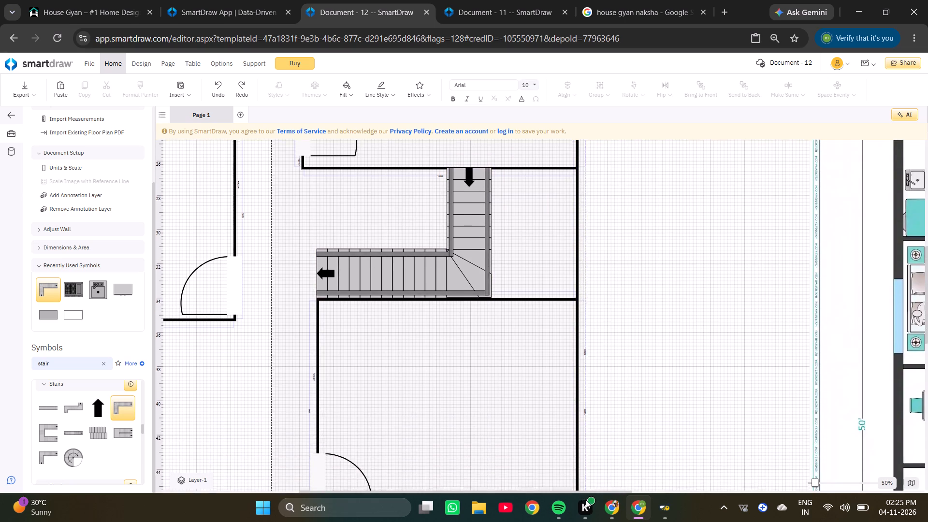
left_click_drag(586, 500, 591, 475)
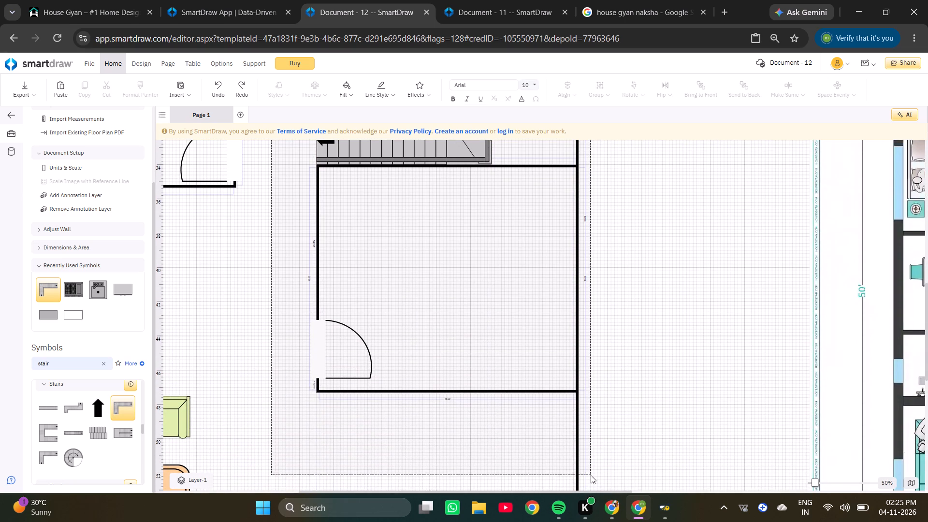
left_click_drag(591, 475, 598, 400)
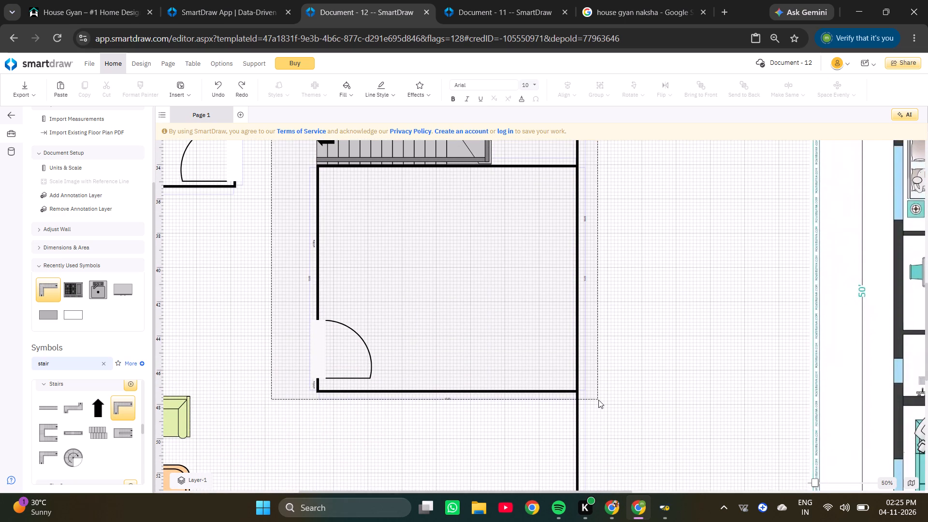
left_click_drag(598, 400, 599, 399)
scroll(599, 400, "up", 9)
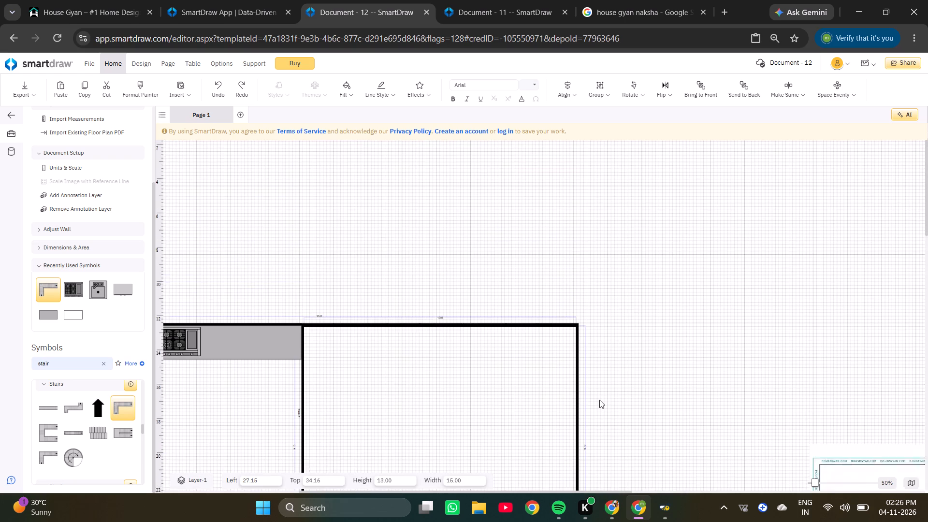
scroll(599, 400, "up", 2)
right_click(599, 400)
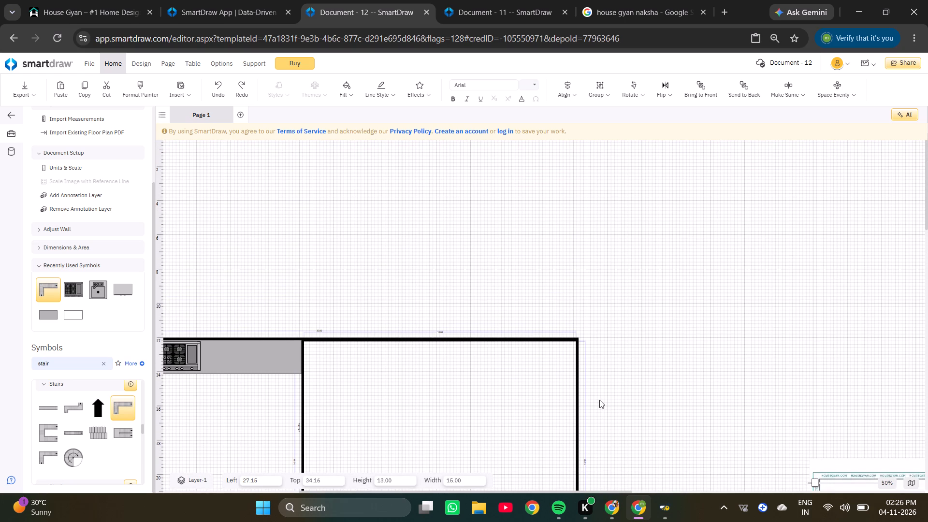
key("Down")
key("Up")
scroll(599, 400, "down", 5)
key("Up")
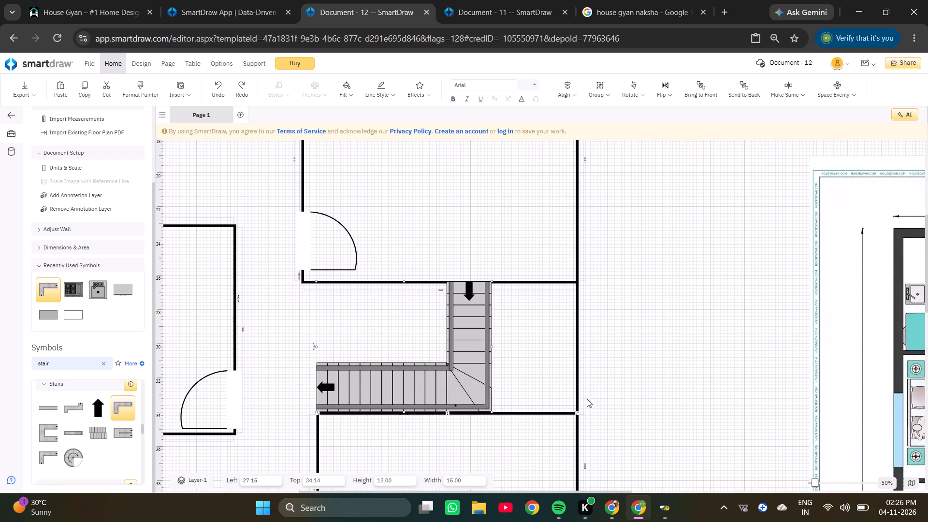
key("Down")
left_click(482, 347)
key("Down")
key("Down")
key("Down")
key("Down")
key("Down")
key("Down")
key("Down")
key("Down")
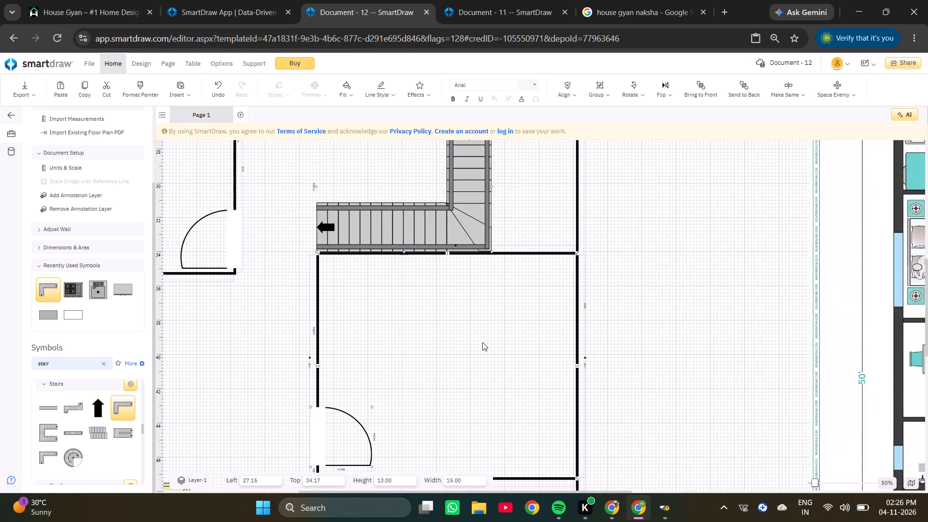
scroll(483, 342, "up", 5)
key("Down")
key("Down")
key("Down")
key("Down")
key("Down")
key("Down")
key("Down")
key("Down")
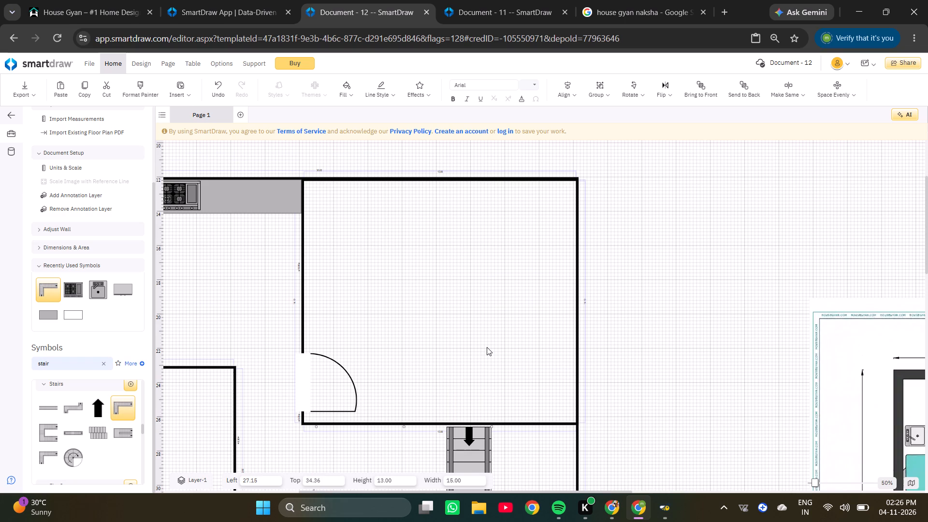
key("Up")
key("Up")
key("Up")
key("Up")
scroll(487, 347, "down", 1)
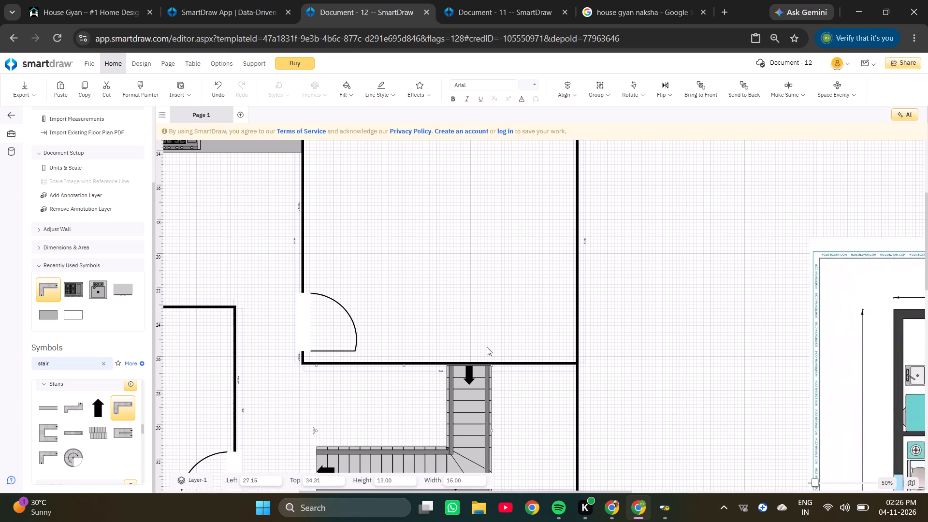
scroll(476, 374, "up", 4, "ctrl")
Nudge the selected stairs, bedroom and door slightly up so the stairs meet the upper bedroom's bottom wall, and clear the selection.
left_click(476, 374)
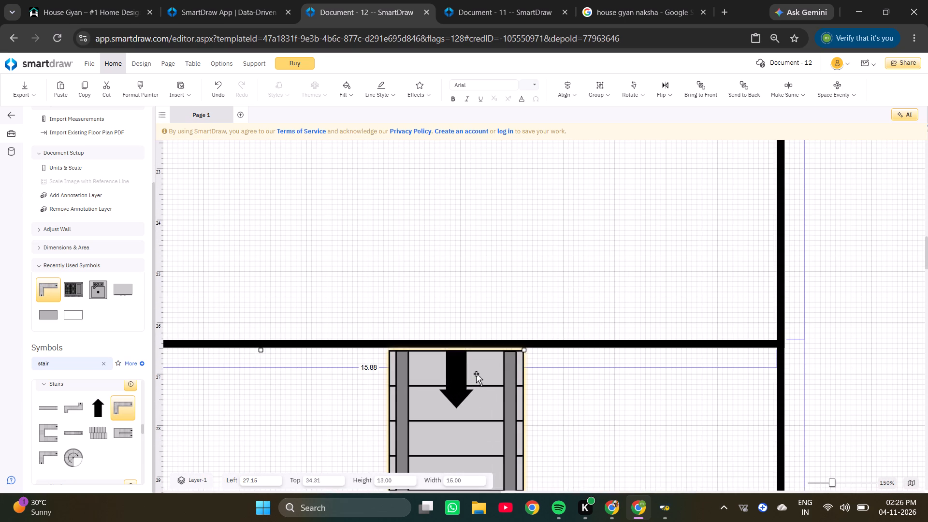
key("Up")
key("Up")
key("Up")
key("Up")
key("Up")
left_click(489, 311)
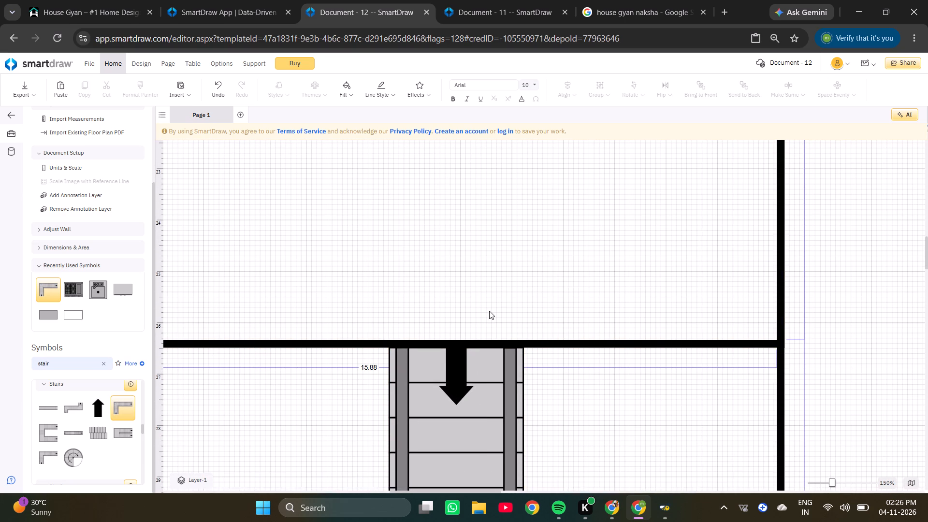
Select the lower-right bedroom and fine-tune its vertical position beneath the stairs to a Top of about 34.24.
scroll(488, 311, "down", 8)
scroll(488, 316, "down", 3, "ctrl")
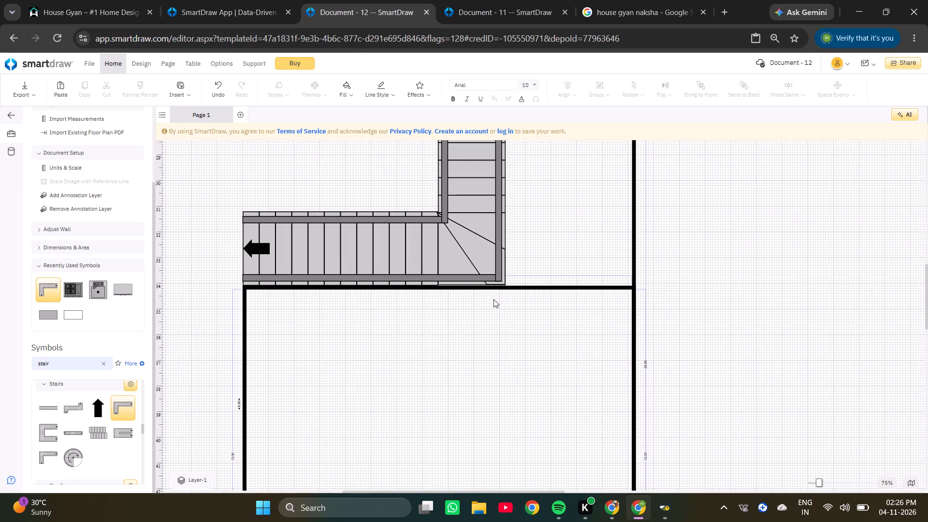
left_click(499, 286)
key("Down")
left_click(499, 286)
key("Down")
left_click(499, 286)
key("Down")
left_click(499, 286)
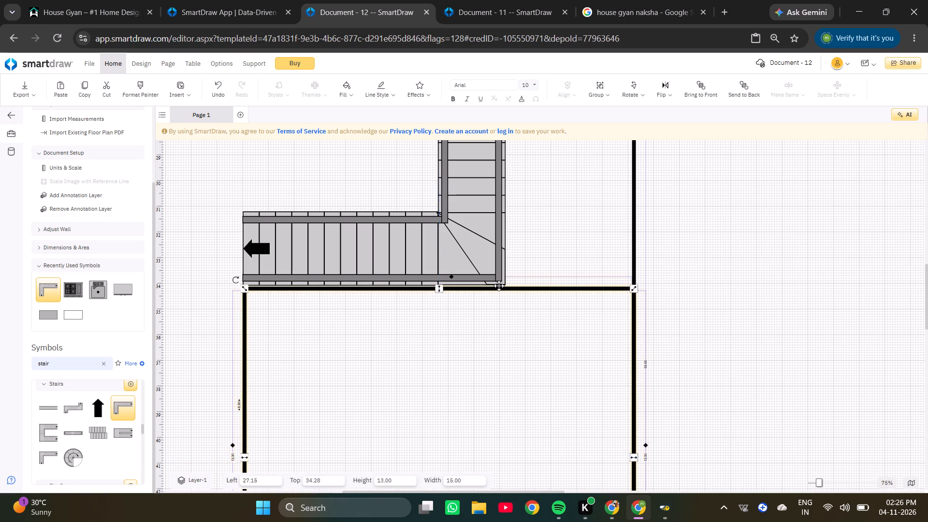
key("Up")
key("Down")
key("Up")
key("Up")
key("Up")
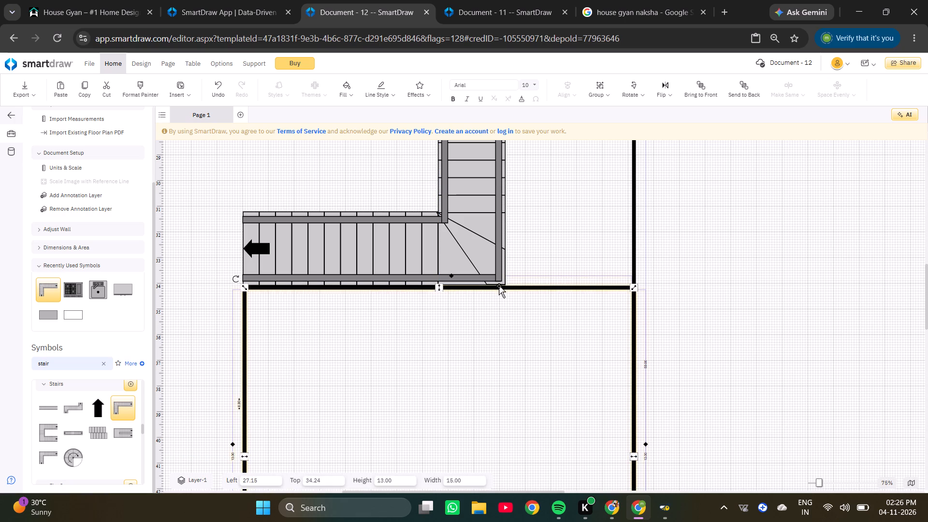
key("Up")
left_click(573, 247)
Compare the living room and parking area of the drawn plan with the reference floor plan image.
scroll(557, 298, "down", 6, "ctrl")
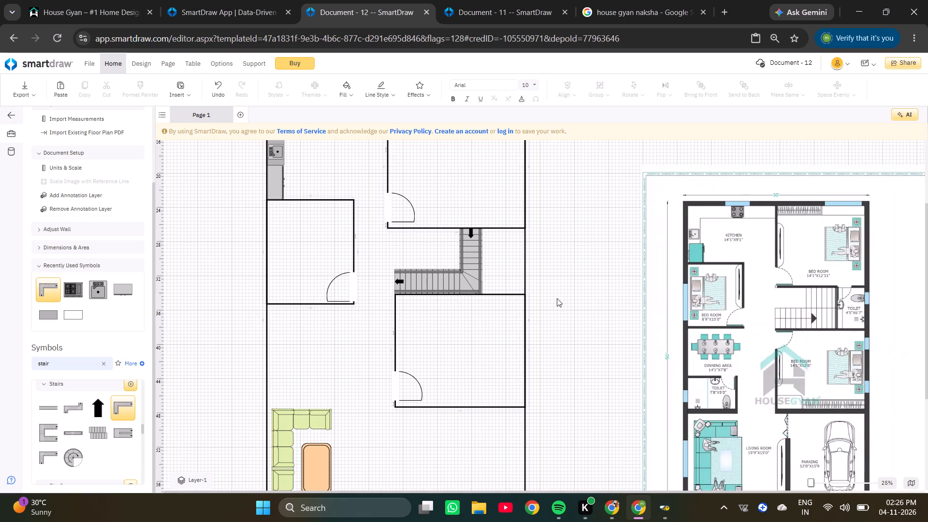
scroll(557, 298, "down", 5)
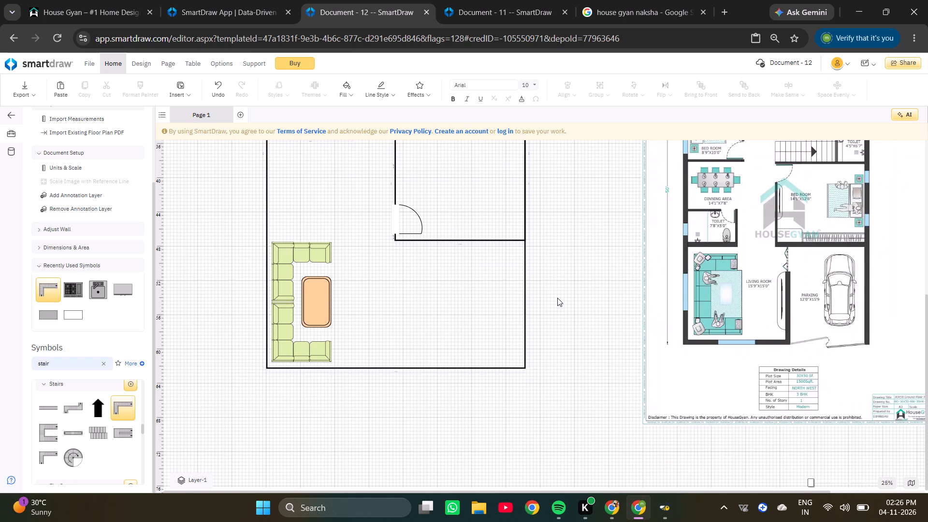
scroll(557, 298, "up", 3, "ctrl")
scroll(557, 298, "down", 3, "ctrl")
scroll(557, 298, "up", 2, "ctrl")
scroll(557, 298, "down", 3, "ctrl")
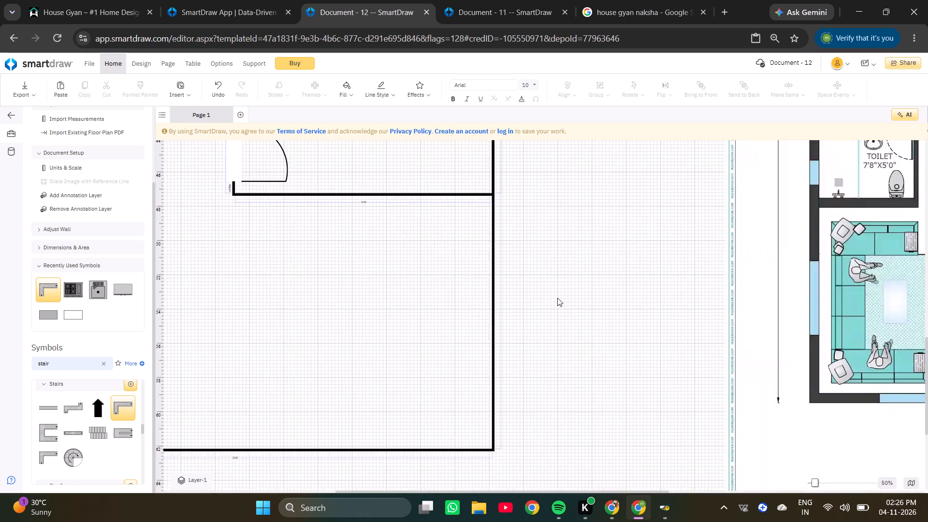
scroll(557, 298, "up", 2, "ctrl")
scroll(557, 298, "down", 4, "ctrl")
scroll(557, 298, "up", 1, "ctrl")
scroll(557, 298, "down", 6, "ctrl")
left_click(586, 497)
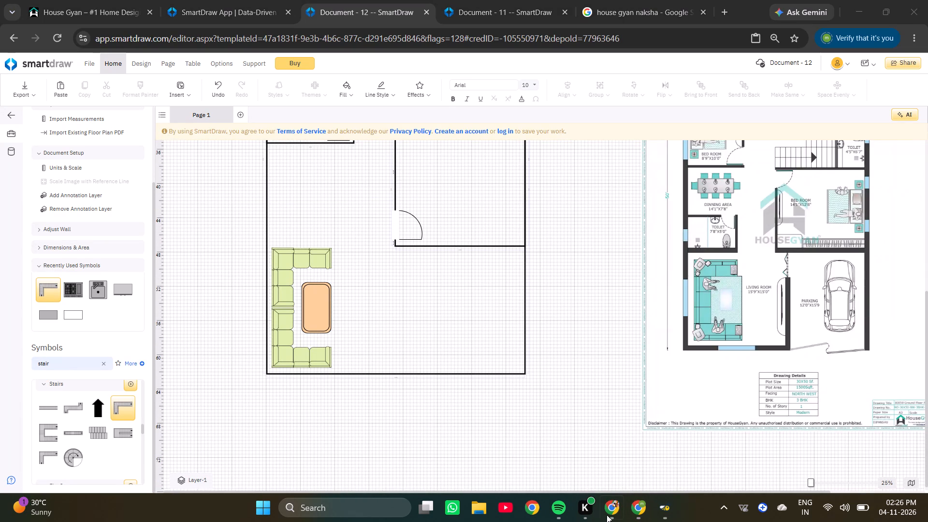
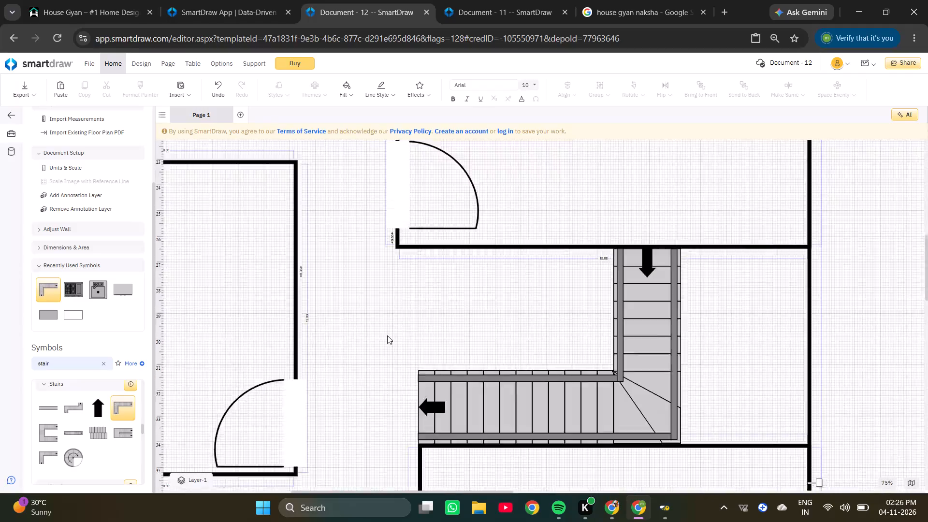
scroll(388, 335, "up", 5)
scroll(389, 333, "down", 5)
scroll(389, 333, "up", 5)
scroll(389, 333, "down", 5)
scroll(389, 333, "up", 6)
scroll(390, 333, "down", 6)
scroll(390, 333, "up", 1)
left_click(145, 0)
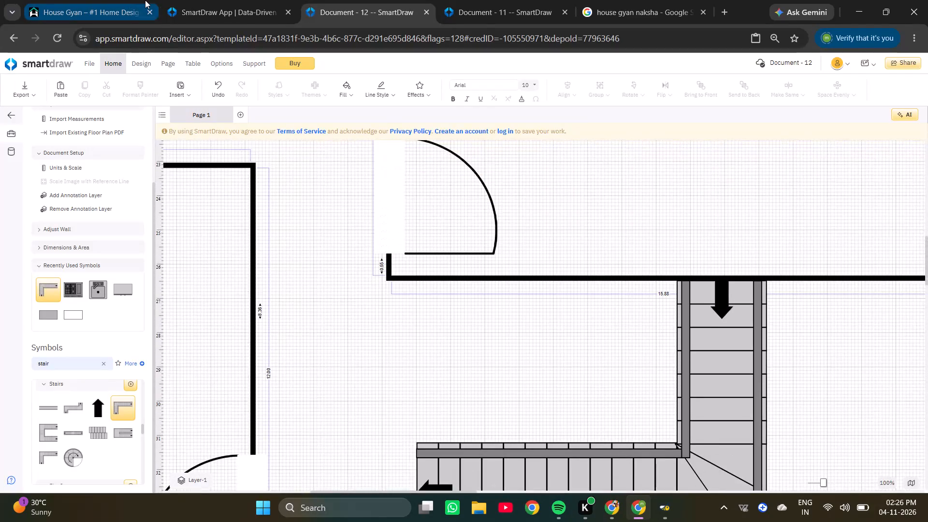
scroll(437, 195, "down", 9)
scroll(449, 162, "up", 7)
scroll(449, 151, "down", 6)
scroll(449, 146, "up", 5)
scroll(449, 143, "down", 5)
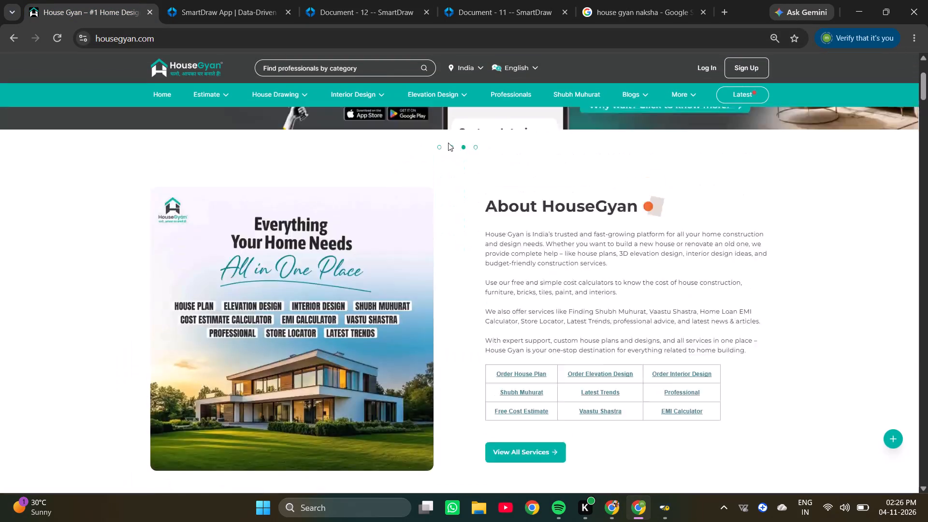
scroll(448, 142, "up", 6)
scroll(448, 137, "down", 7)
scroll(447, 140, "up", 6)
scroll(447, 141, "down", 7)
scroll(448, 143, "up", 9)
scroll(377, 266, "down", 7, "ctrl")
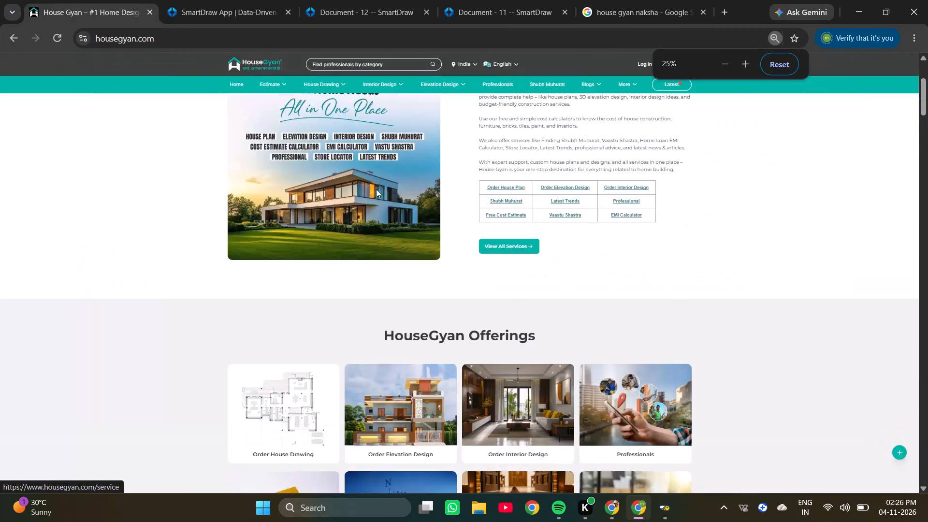
Review the drawn kitchen, bedrooms, stairs and living area in Document - 12 against the reference floor plan image.
left_click(398, 0)
scroll(480, 243, "down", 5, "ctrl")
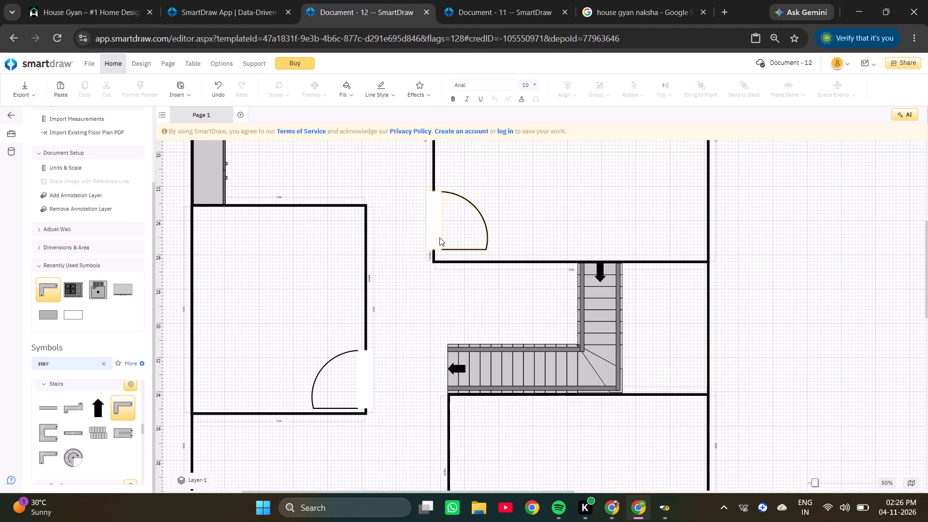
scroll(437, 232, "down", 3)
scroll(436, 230, "up", 3)
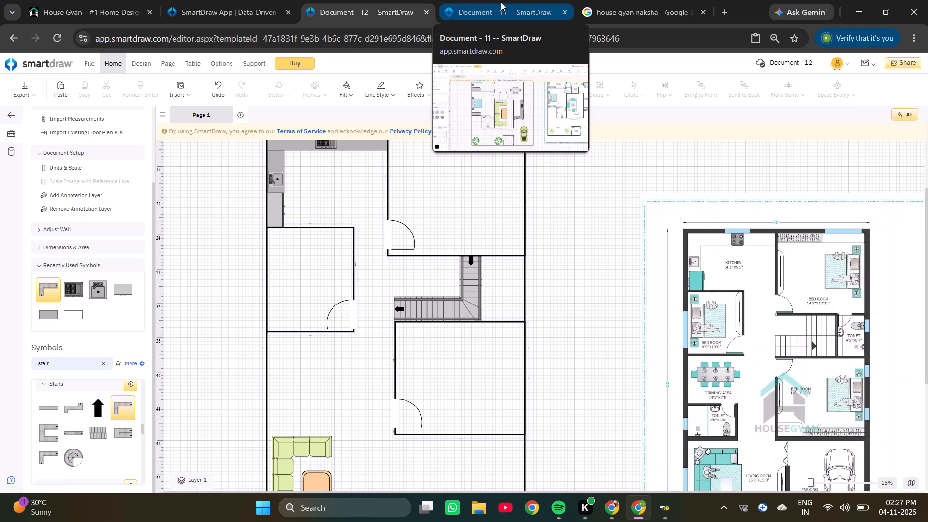
scroll(501, 2, "up", 3, "ctrl")
scroll(501, 3, "down", 5, "ctrl")
scroll(501, 6, "up", 5, "ctrl")
scroll(501, 6, "down", 3)
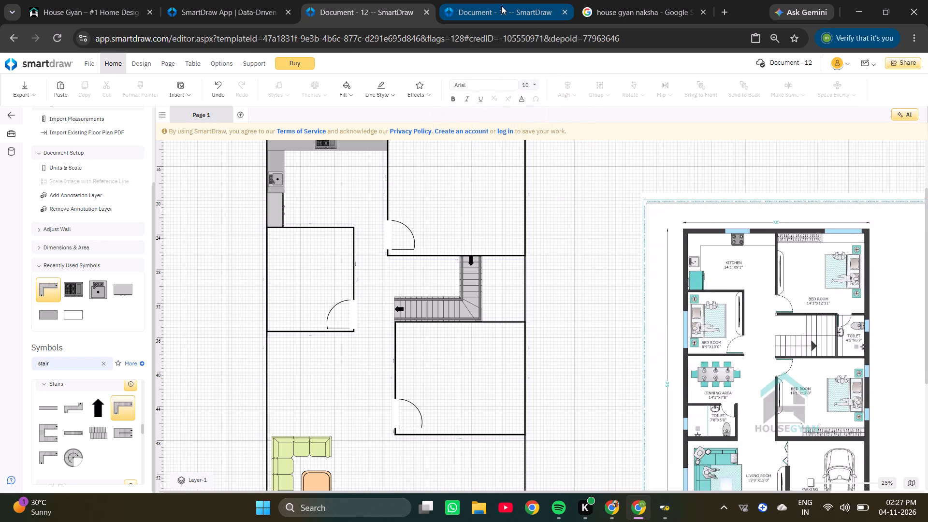
scroll(501, 6, "up", 1)
scroll(497, 17, "down", 5)
scroll(494, 33, "up", 3)
scroll(495, 37, "down", 4)
scroll(495, 157, "up", 10)
scroll(496, 280, "down", 8)
scroll(495, 273, "up", 1)
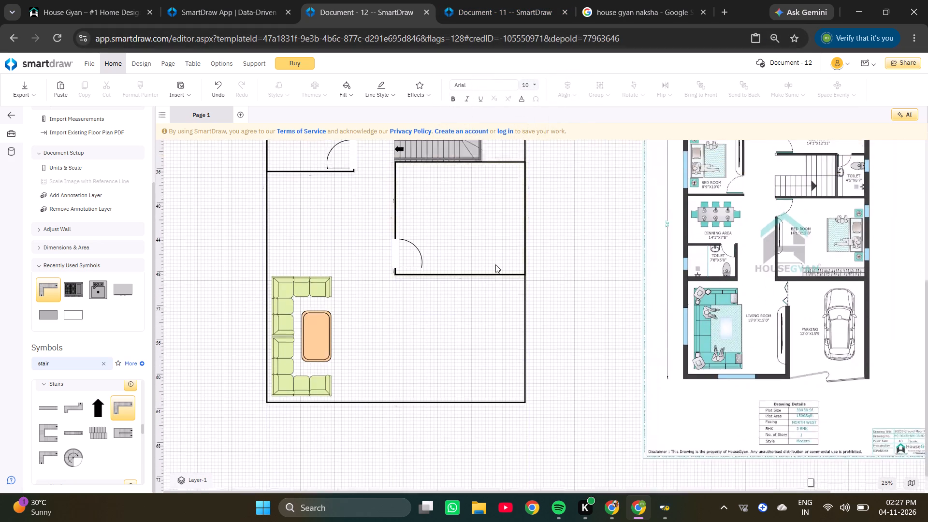
scroll(495, 264, "down", 4)
scroll(495, 263, "up", 3)
scroll(495, 257, "down", 4)
scroll(495, 257, "up", 5)
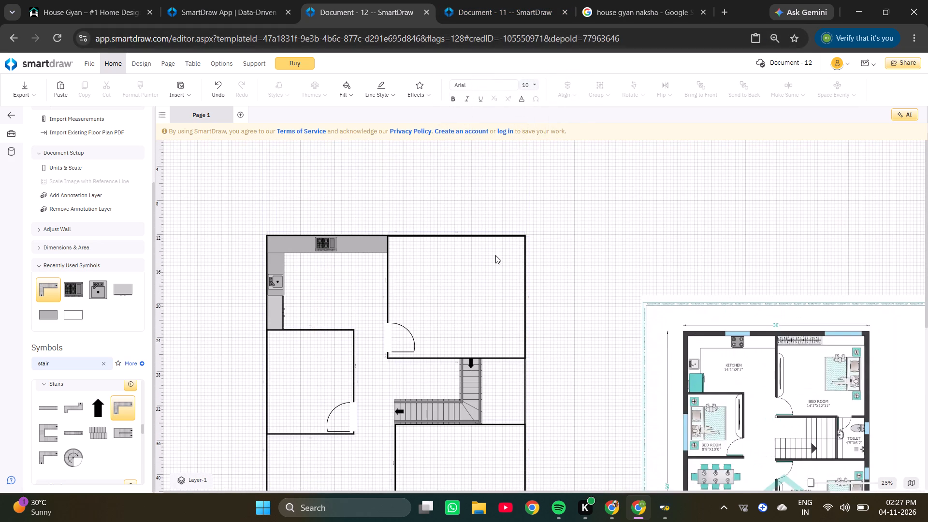
right_click(495, 253)
scroll(495, 251, "down", 6)
scroll(495, 251, "up", 6)
scroll(495, 251, "down", 5)
scroll(495, 251, "up", 4)
scroll(495, 251, "down", 4)
scroll(495, 251, "up", 2)
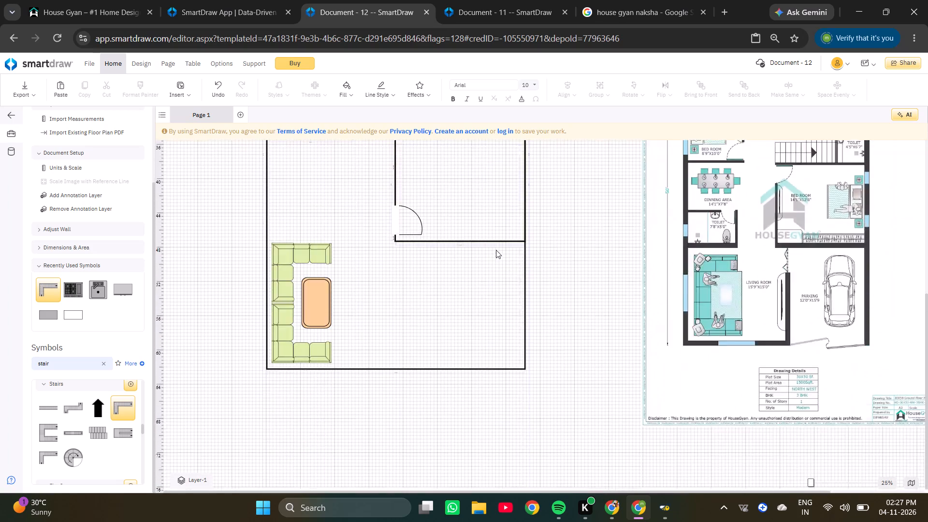
scroll(496, 250, "up", 3)
scroll(496, 249, "down", 1)
scroll(496, 246, "up", 1)
scroll(496, 246, "down", 5)
scroll(496, 246, "up", 4)
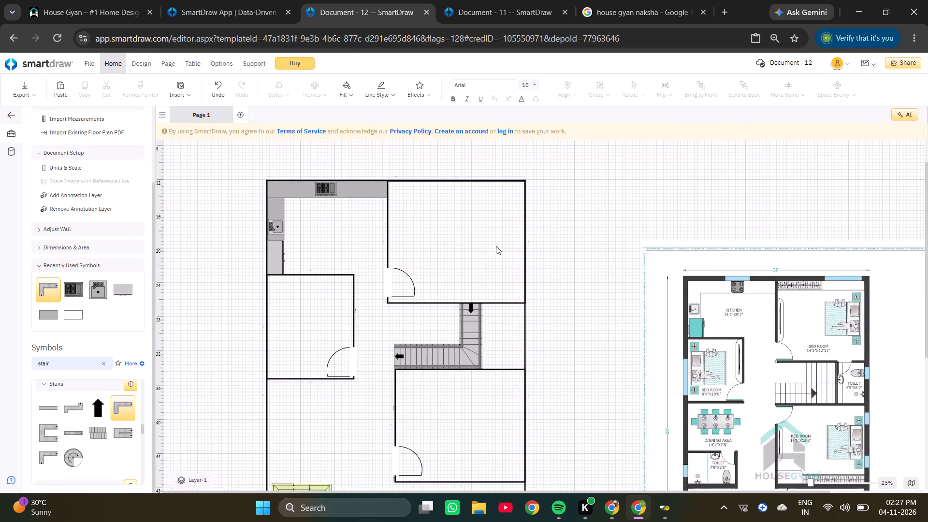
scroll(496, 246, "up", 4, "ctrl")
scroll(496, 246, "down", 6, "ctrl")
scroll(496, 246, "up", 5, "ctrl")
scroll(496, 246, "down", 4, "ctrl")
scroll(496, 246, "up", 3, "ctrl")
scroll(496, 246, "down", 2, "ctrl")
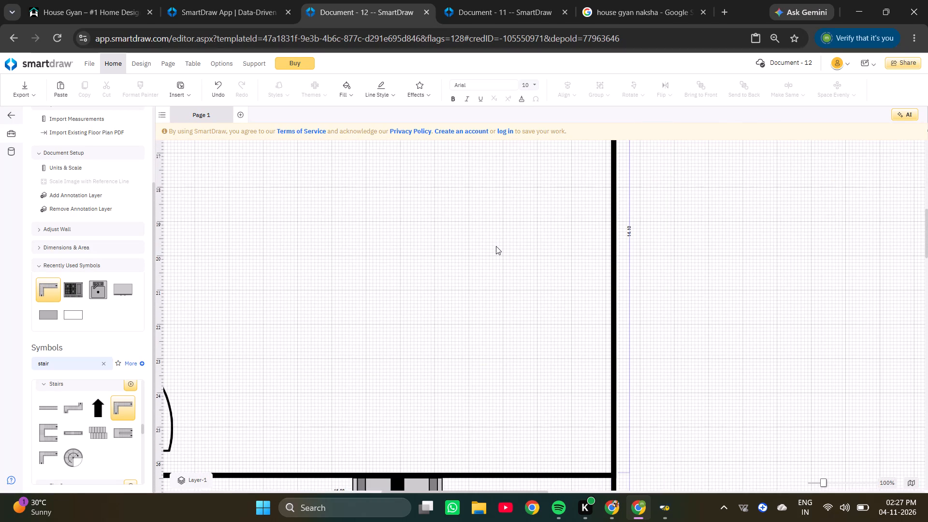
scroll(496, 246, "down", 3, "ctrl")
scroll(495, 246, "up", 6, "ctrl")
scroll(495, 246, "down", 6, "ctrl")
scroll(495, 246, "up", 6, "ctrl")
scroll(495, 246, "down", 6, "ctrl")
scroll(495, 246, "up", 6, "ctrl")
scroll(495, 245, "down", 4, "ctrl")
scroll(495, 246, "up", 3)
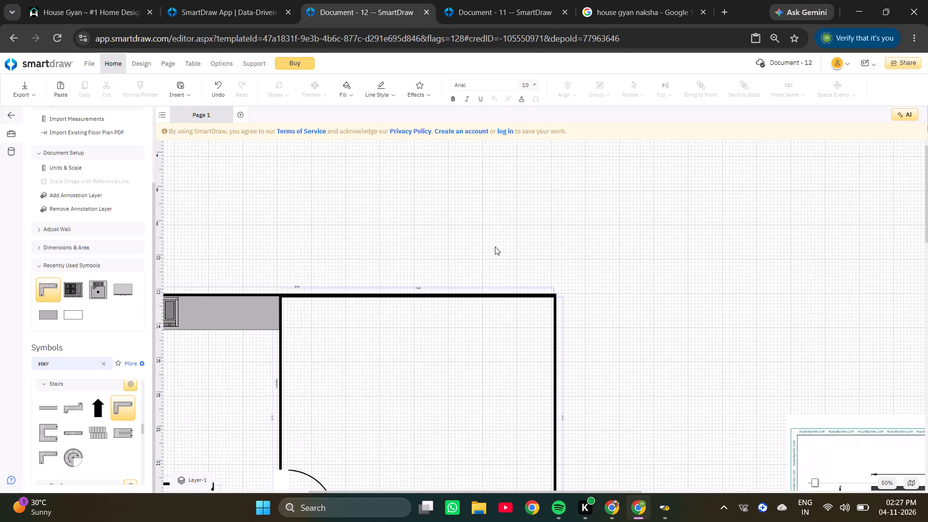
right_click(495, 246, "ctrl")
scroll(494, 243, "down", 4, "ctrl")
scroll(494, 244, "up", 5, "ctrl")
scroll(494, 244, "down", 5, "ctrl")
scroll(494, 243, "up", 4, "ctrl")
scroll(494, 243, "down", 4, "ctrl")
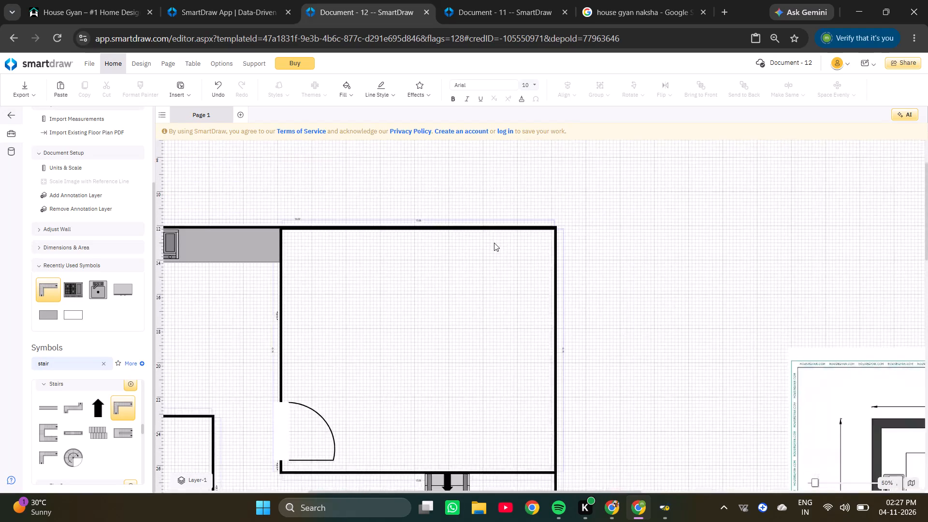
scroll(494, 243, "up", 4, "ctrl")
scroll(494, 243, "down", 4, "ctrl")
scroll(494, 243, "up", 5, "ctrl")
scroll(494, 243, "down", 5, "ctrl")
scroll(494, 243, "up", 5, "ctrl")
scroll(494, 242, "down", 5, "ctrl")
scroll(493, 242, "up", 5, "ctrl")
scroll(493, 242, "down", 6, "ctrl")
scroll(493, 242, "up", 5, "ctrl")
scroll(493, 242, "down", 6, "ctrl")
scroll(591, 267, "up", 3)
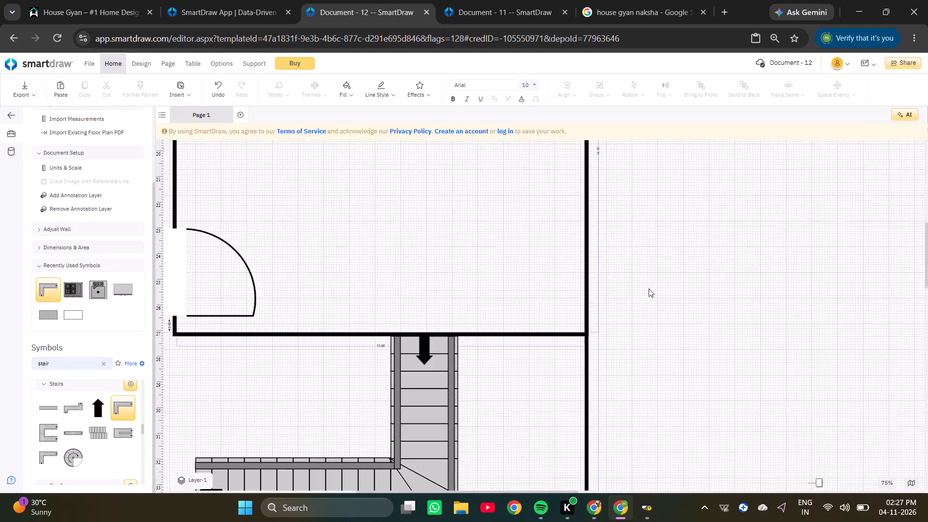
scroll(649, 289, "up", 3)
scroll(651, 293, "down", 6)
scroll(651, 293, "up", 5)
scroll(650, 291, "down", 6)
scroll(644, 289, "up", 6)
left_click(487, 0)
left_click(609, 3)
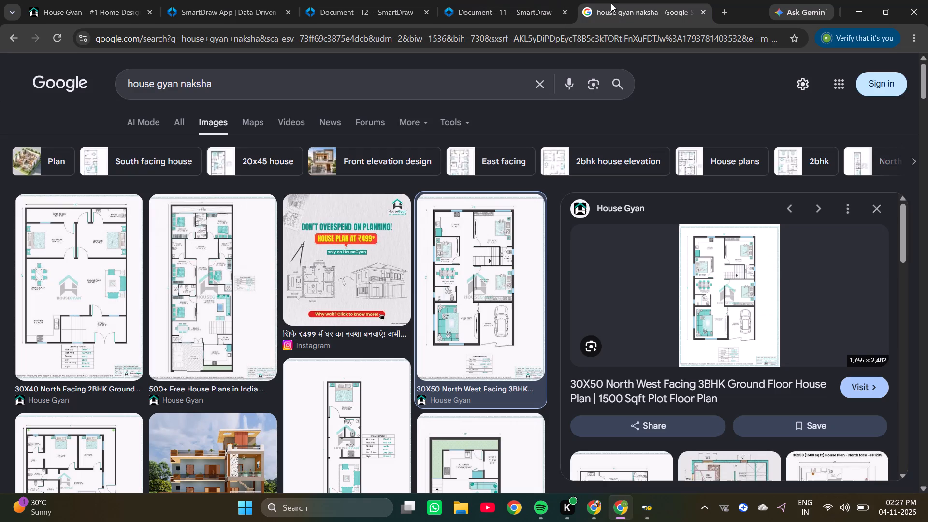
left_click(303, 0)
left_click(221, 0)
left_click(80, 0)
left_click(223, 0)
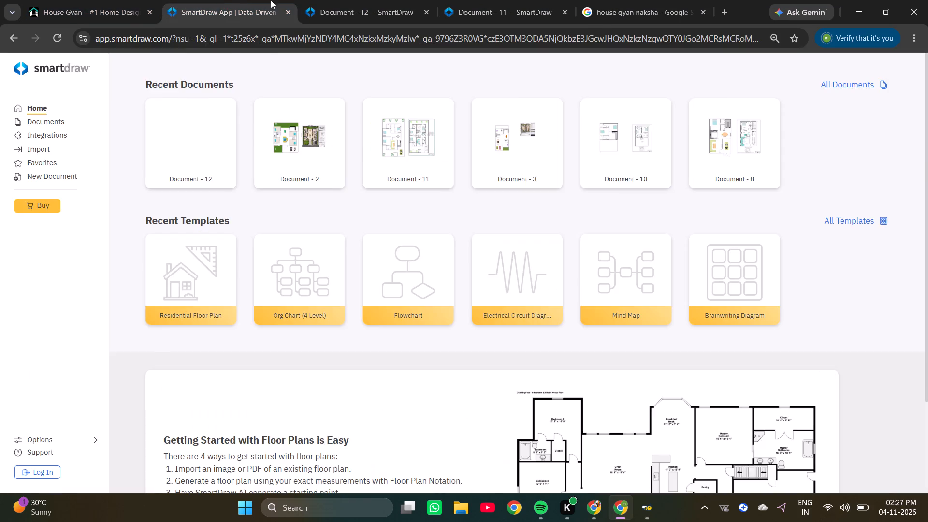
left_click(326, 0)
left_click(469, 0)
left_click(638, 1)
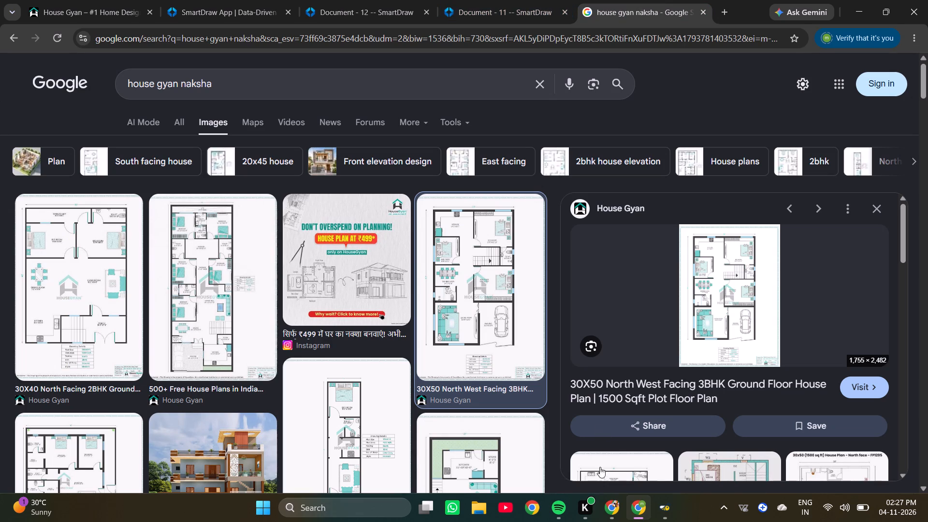
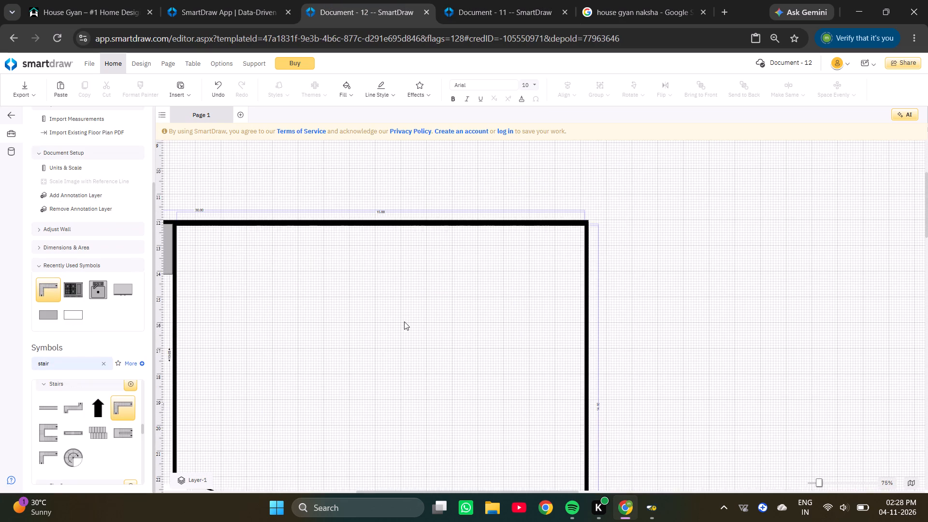
scroll(403, 325, "down", 6)
scroll(343, 292, "down", 5, "ctrl")
scroll(333, 327, "down", 2)
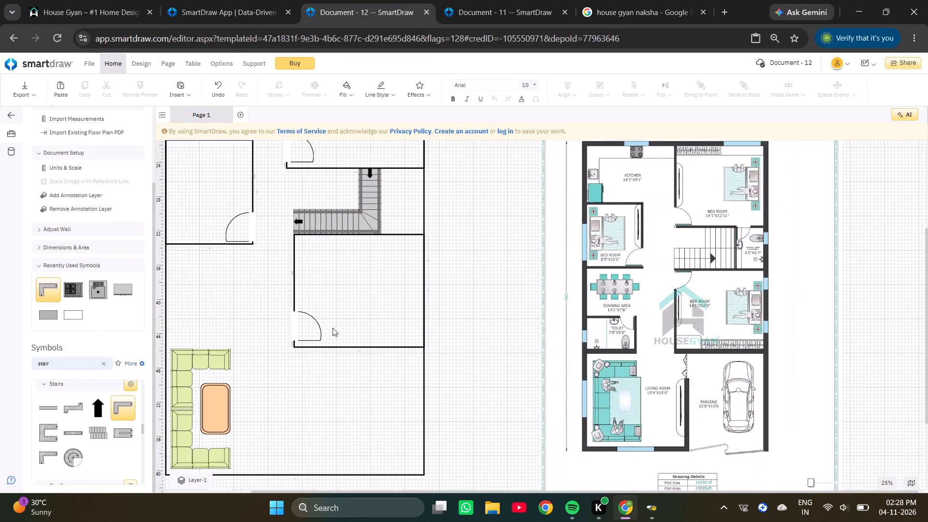
left_click(470, 0)
left_click(490, 312)
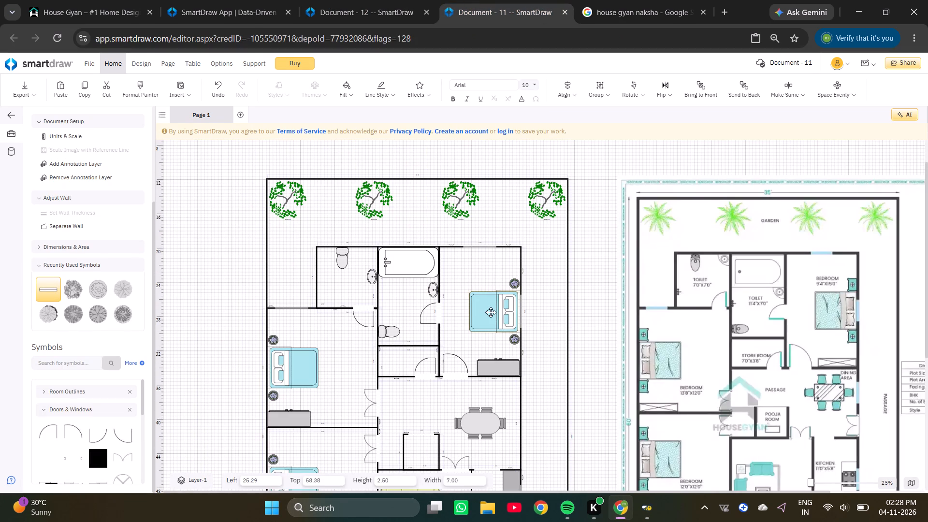
left_click_drag(452, 256, 555, 349)
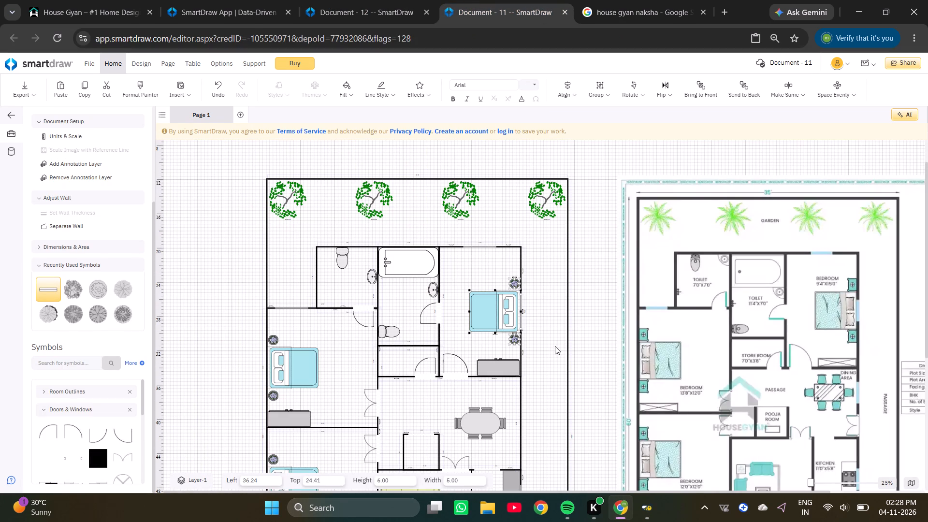
key("ctrl+c")
Paste the bed set into Document - 12's bedroom beside the kitchen, headboard towards the outer wall, at about Left 36.29, Top 16.09.
left_click(391, 0)
scroll(383, 286, "up", 3)
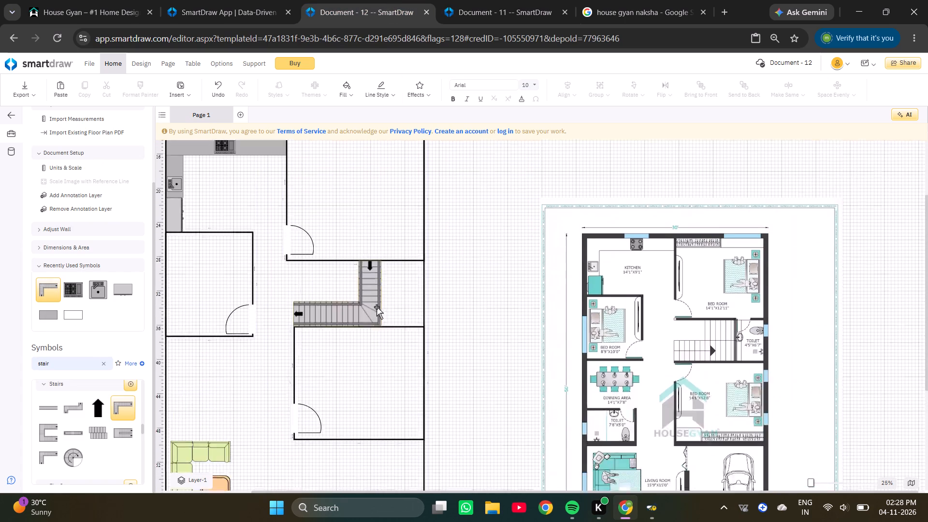
right_click(353, 233)
left_click(380, 249)
left_click_drag(374, 256, 378, 256)
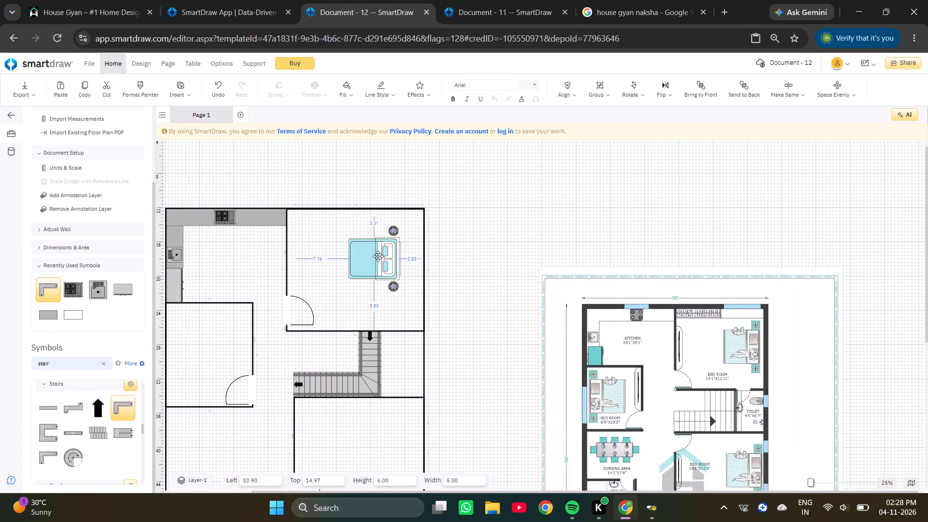
left_click_drag(378, 256, 395, 266)
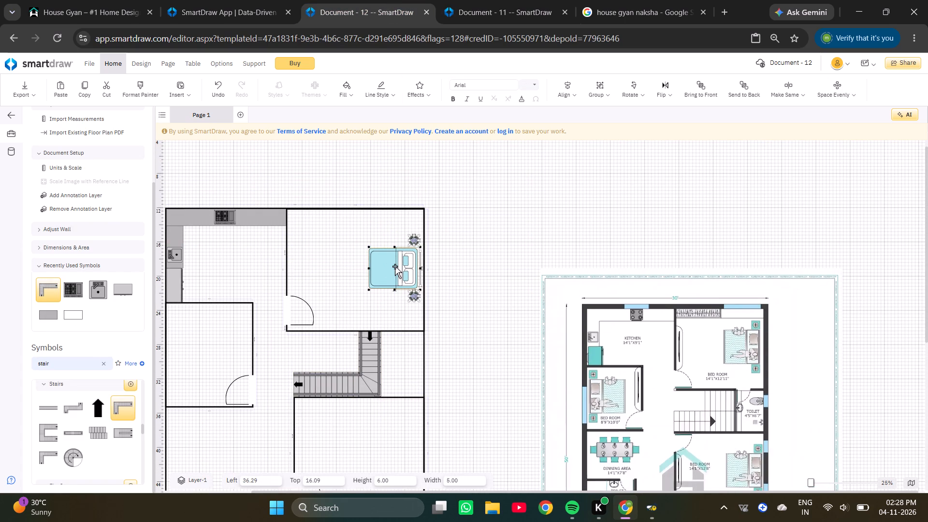
Nudge the bed set vertically until it is centred between the bedroom's upper and lower walls, at Top 16.28.
left_click(395, 266)
left_click(395, 266)
left_click(395, 266)
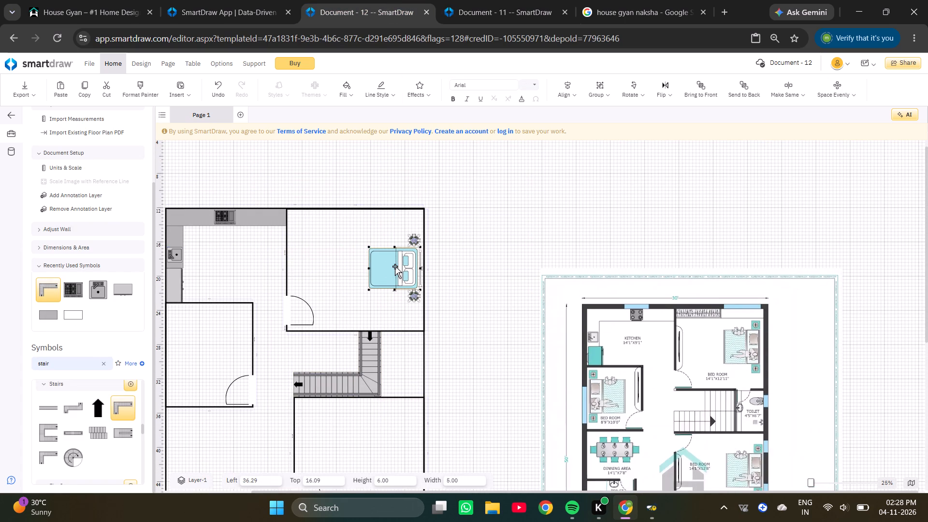
key("Down")
key("Down")
key("Down")
key("Down")
left_click(394, 266)
key("Down")
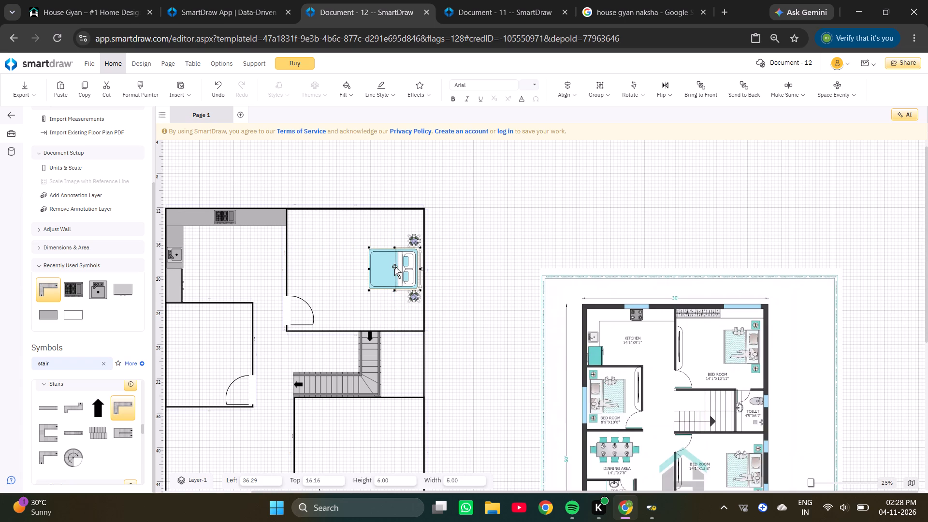
key("Down")
key("Down")
left_click(394, 266)
key("Down")
key("Down")
key("Down")
key("Down")
key("Down")
key("Down")
key("Down")
key("Down")
key("Down")
key("Down")
key("Down")
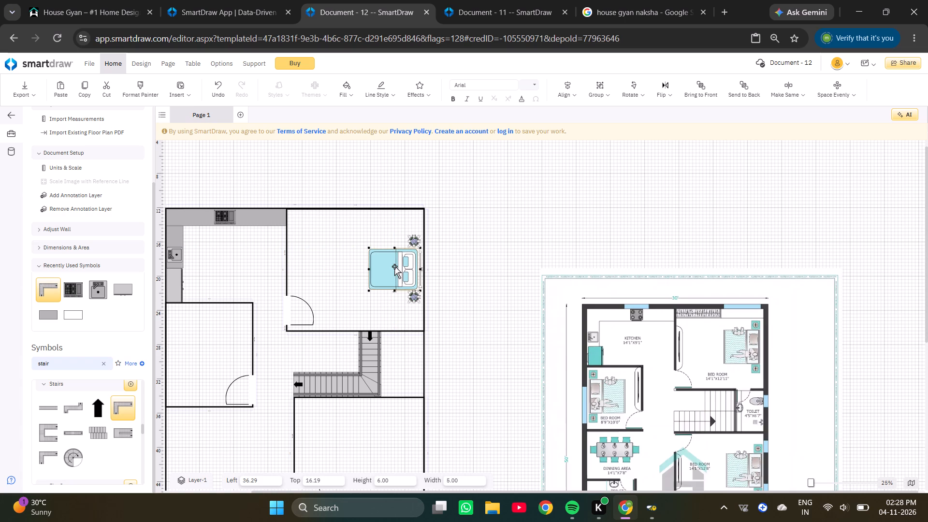
left_click(395, 266)
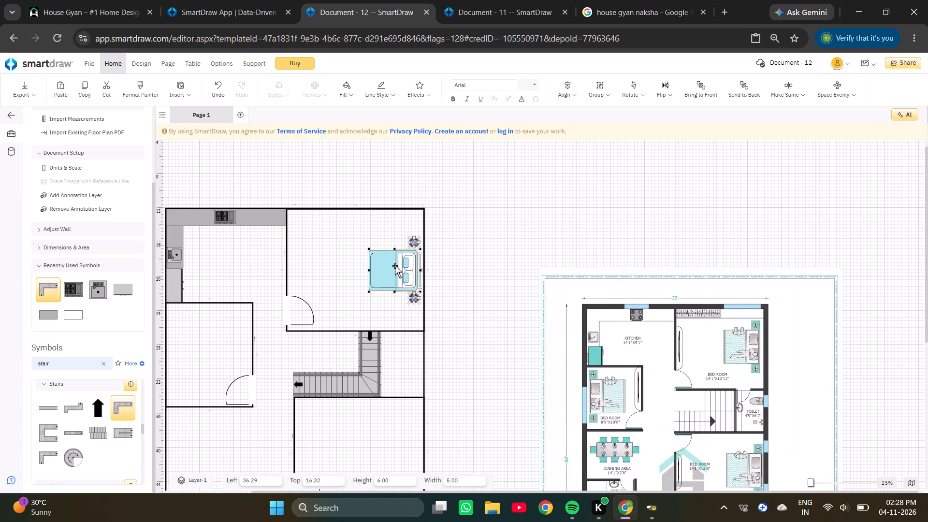
left_click(395, 266)
key("Up")
key("Up")
key("Up")
key("Up")
left_click(395, 265)
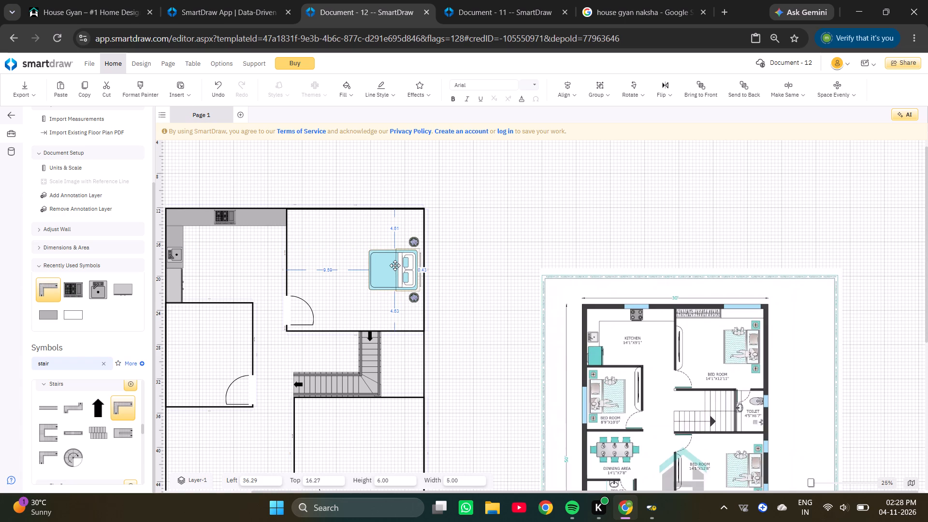
key("Up")
left_click(395, 265)
key("Down")
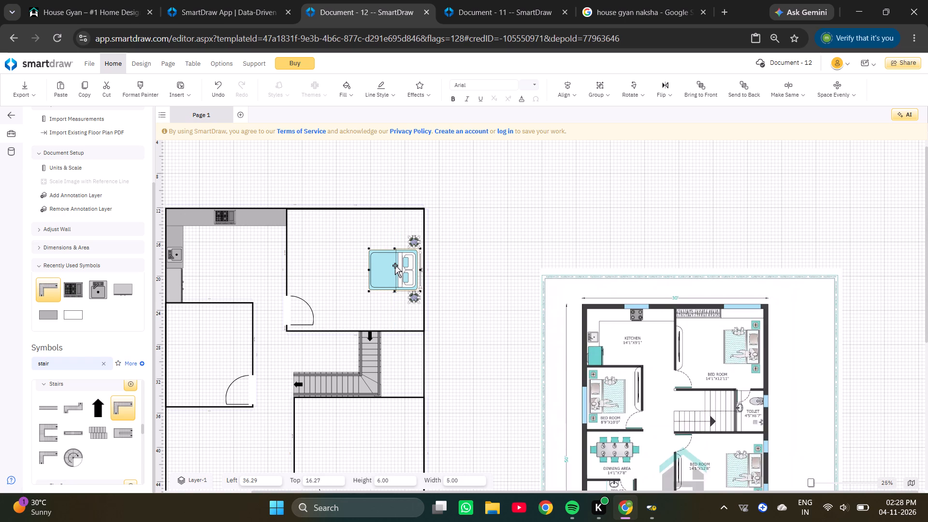
key("Down")
left_click(395, 265)
Paste another bed set into the bedroom below the staircase, headboard towards the outer wall, at about Left 35.49, Top 37.51.
left_click(337, 327)
scroll(342, 282, "down", 2)
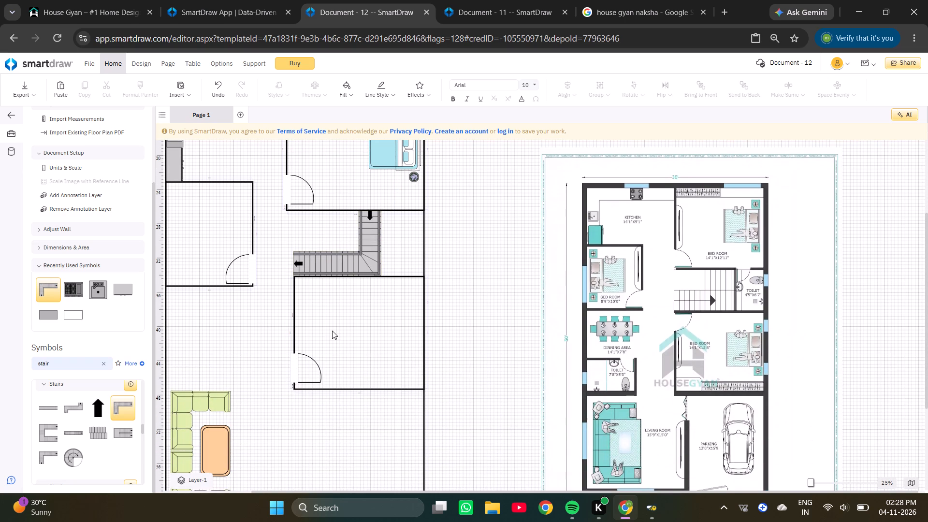
right_click(331, 331)
left_click(361, 343)
left_click_drag(355, 350, 374, 331)
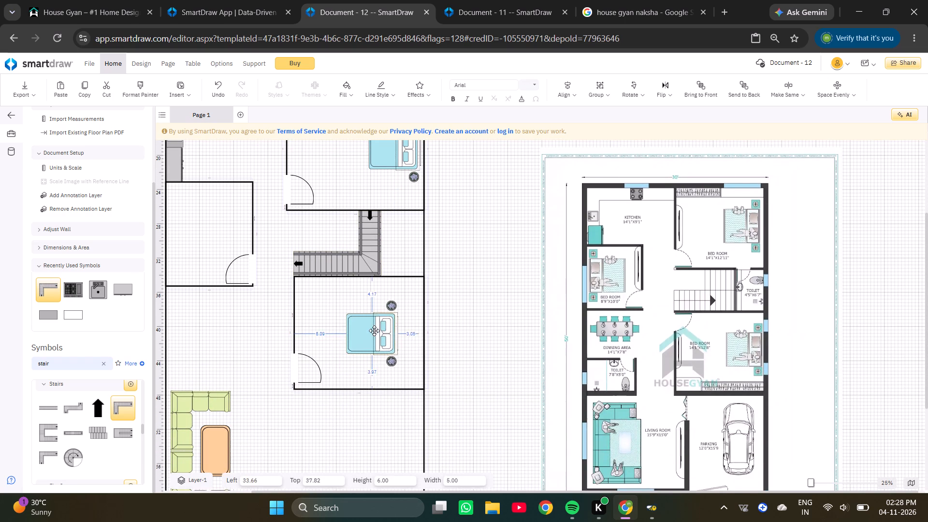
left_click_drag(374, 331, 395, 329)
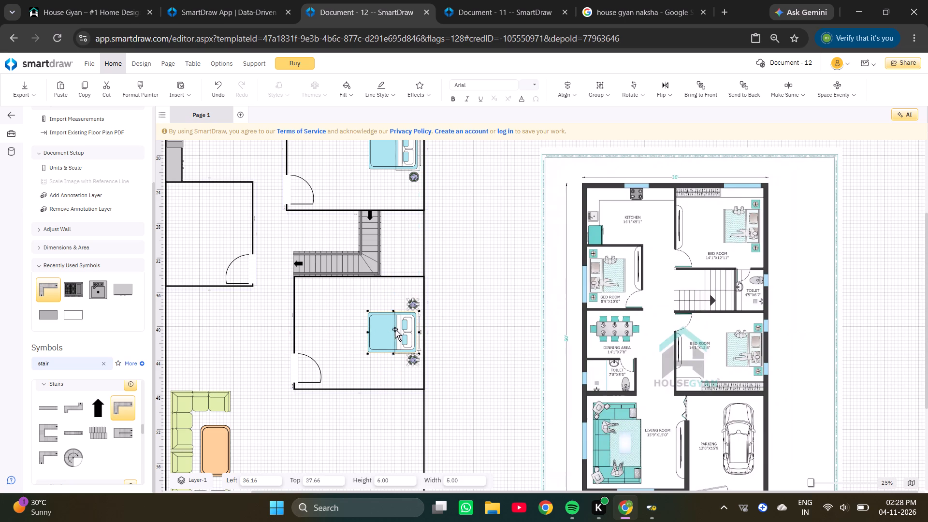
left_click(395, 329)
left_click(395, 329)
triple_click(396, 329)
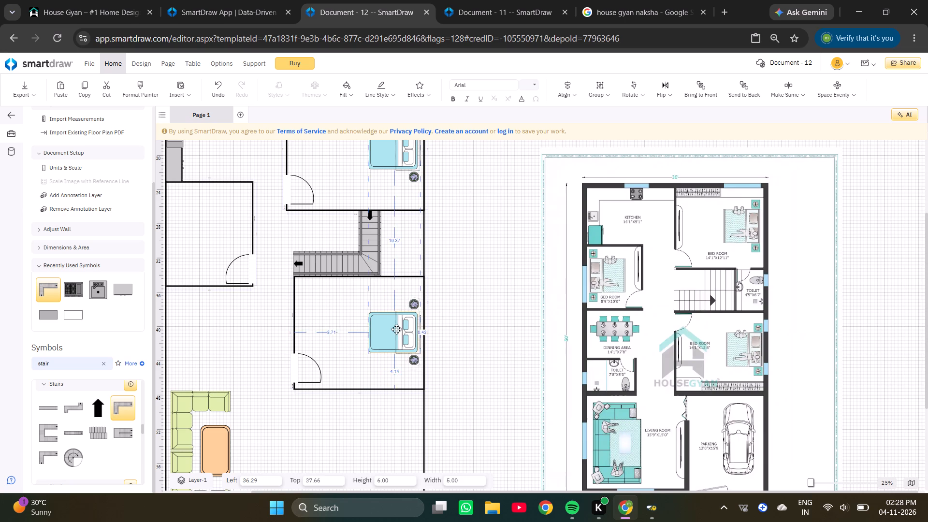
left_click_drag(396, 329, 390, 328)
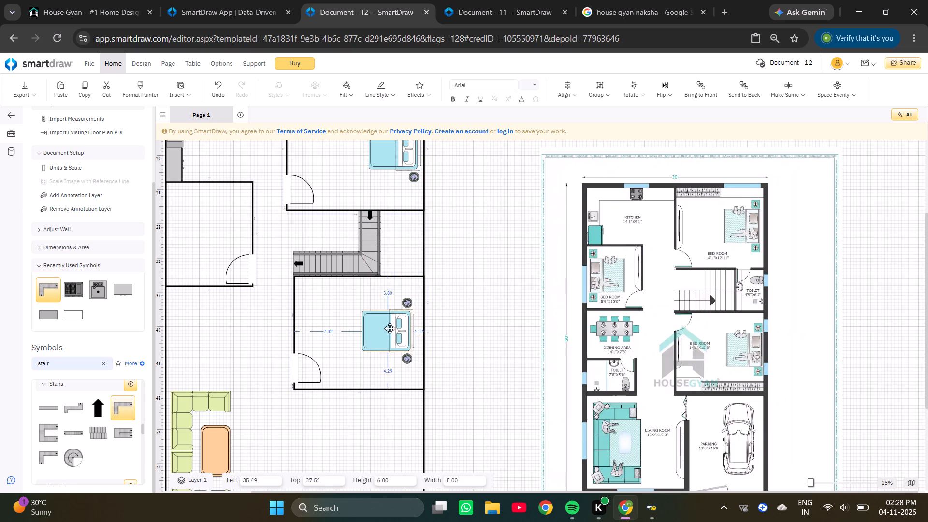
left_click_drag(390, 328, 390, 328)
Nudge the bed set below the staircase down until it is vertically centred in its bedroom, at Top 37.73.
left_click(390, 328)
left_click(391, 327)
left_click(391, 327)
key("Down")
key("Down")
key("Down")
key("Down")
key("Down")
key("Down")
key("Down")
key("Down")
key("Down")
key("Down")
key("Down")
key("Down")
key("Down")
key("Down")
key("Down")
key("Down")
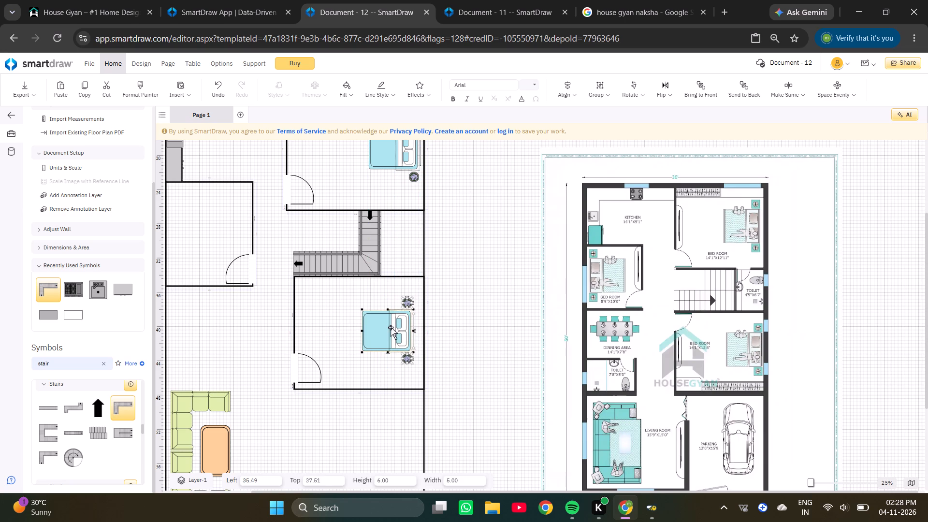
left_click(391, 327)
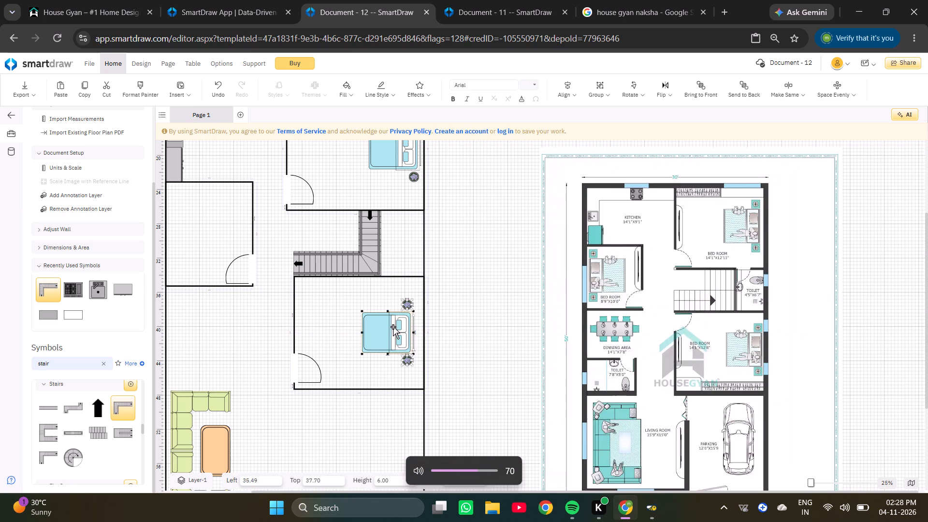
scroll(383, 332, "up", 6, "ctrl")
scroll(382, 331, "down", 4, "ctrl")
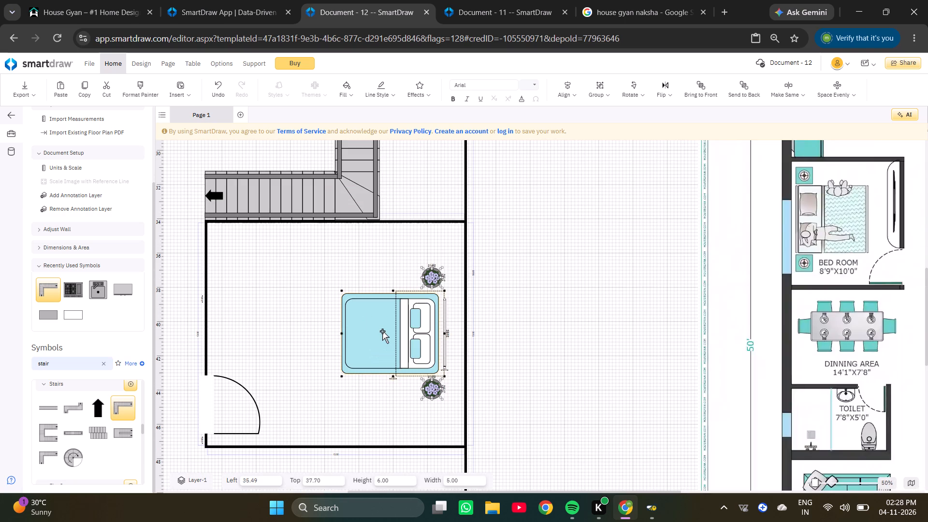
triple_click(383, 330)
left_click(383, 330)
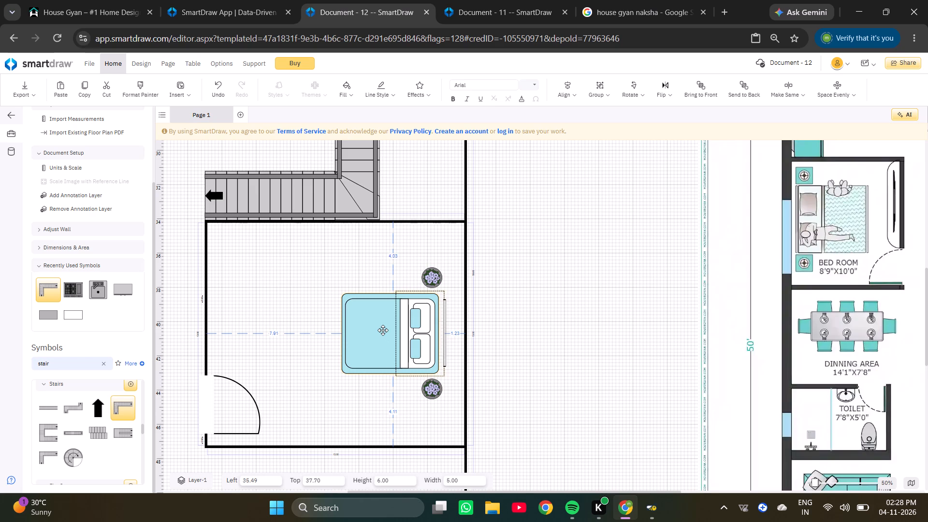
double_click(383, 330)
key("Down")
key("Down")
key("Down")
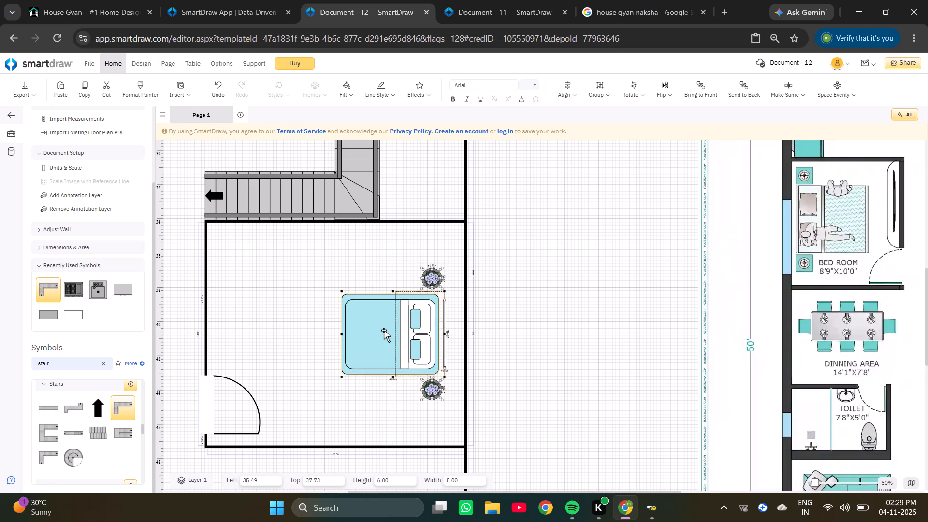
key("Down")
left_click(384, 330)
left_click(384, 330)
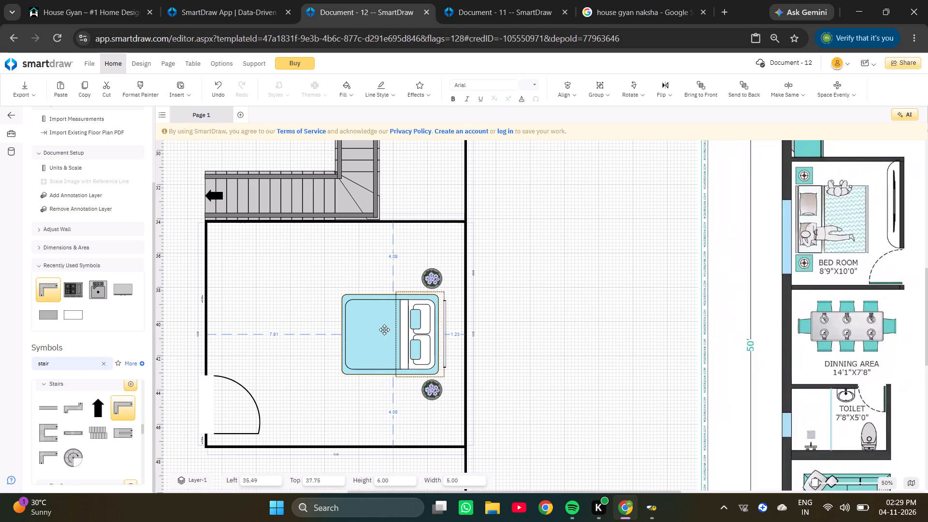
key("Up")
left_click(384, 330)
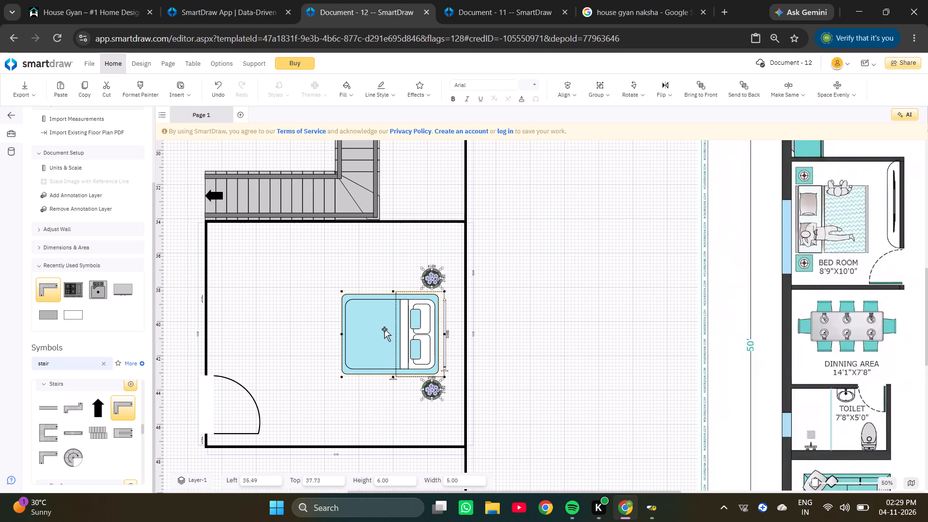
Nudge the bed set below the staircase sideways until its window meets the outer wall, at about Left 36.70.
key("Right")
key("Right")
key("Right")
key("Right")
key("Right")
key("Right")
key("Right")
key("Right")
key("Right")
key("Right")
key("Right")
key("Right")
key("Right")
key("Right")
key("Right")
key("Right")
key("Right")
key("Right")
key("Right")
key("Right")
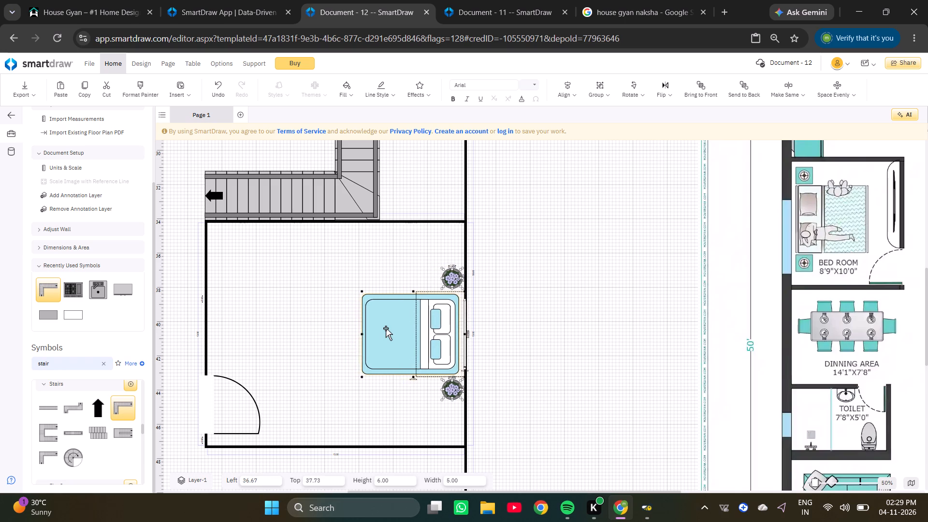
key("Right")
key("Right")
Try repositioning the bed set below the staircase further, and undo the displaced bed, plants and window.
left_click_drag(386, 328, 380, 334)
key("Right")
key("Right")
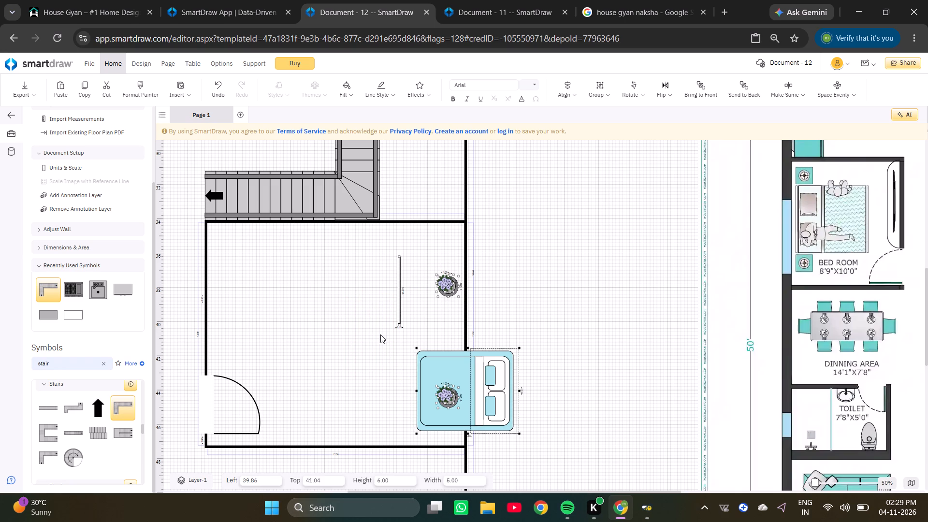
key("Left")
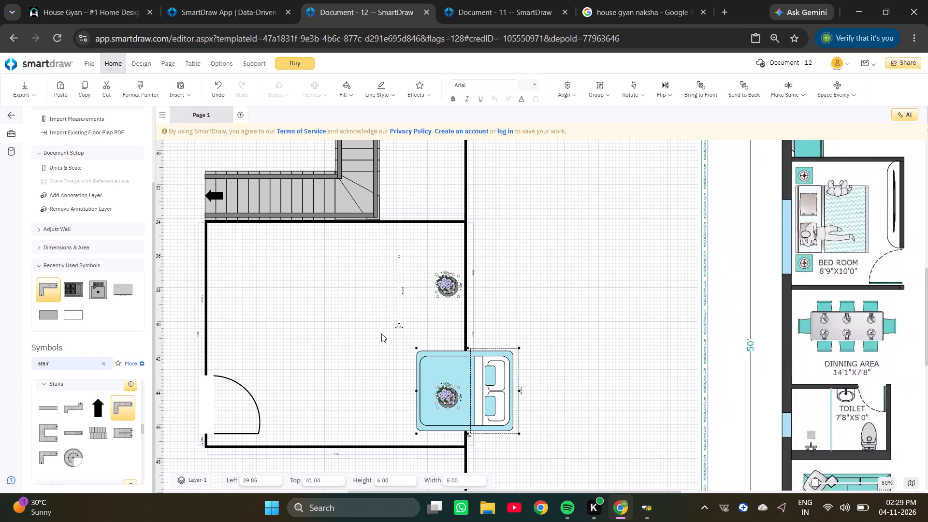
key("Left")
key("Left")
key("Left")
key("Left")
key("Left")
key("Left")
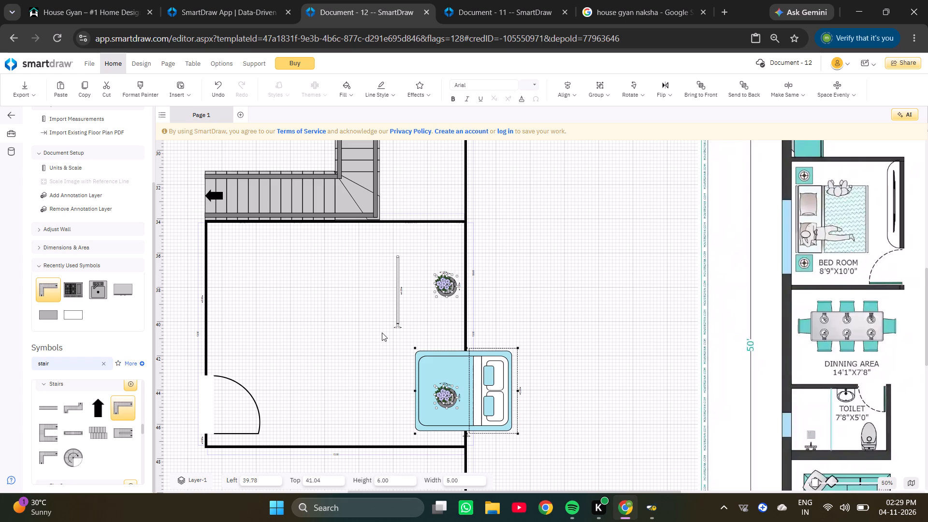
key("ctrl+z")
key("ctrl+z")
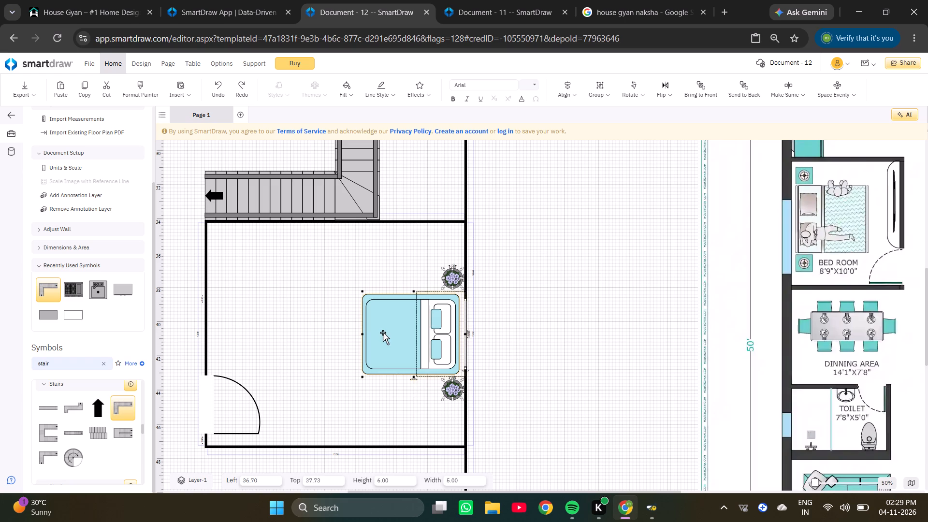
Move the window beside the lower bedroom's bed out of the outer wall, to about Left 44.48, Top 39.89.
scroll(454, 306, "up", 4, "ctrl")
left_click(655, 326)
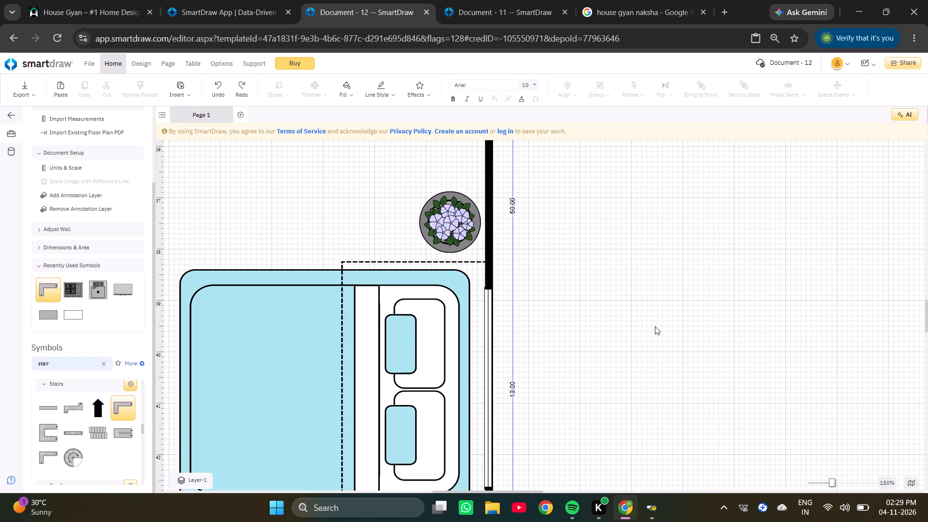
left_click_drag(487, 353, 708, 314)
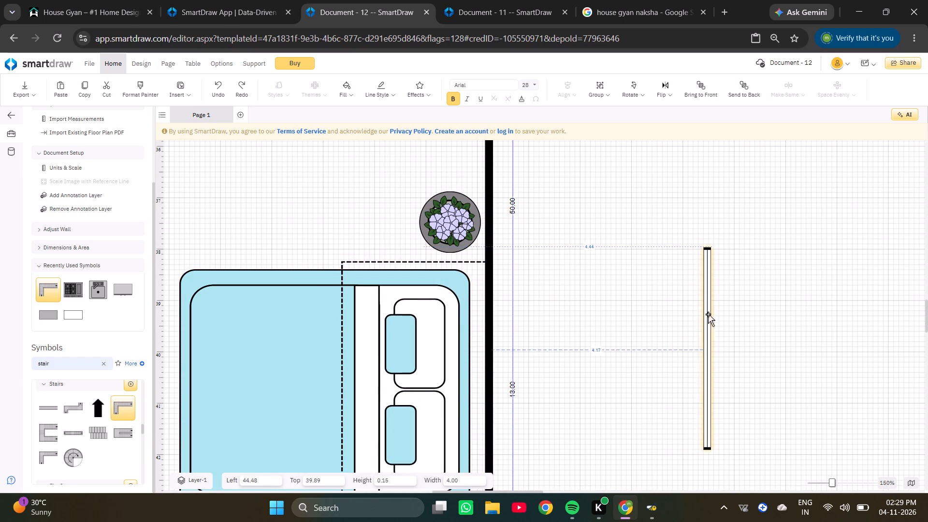
Nudge the bed in the bedroom below the staircase against the outer wall, at Left 36.73.
double_click(402, 369)
left_click(402, 368)
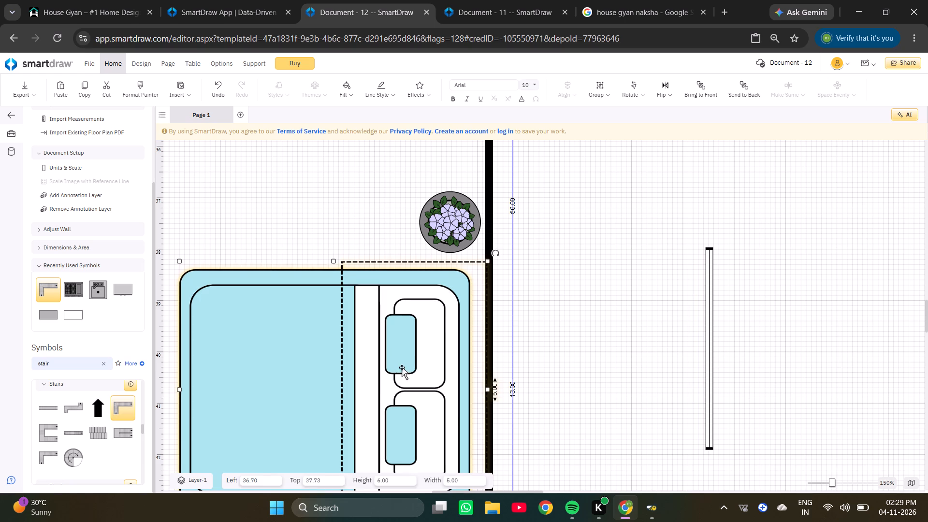
key("Right")
key("Right")
left_click(402, 364)
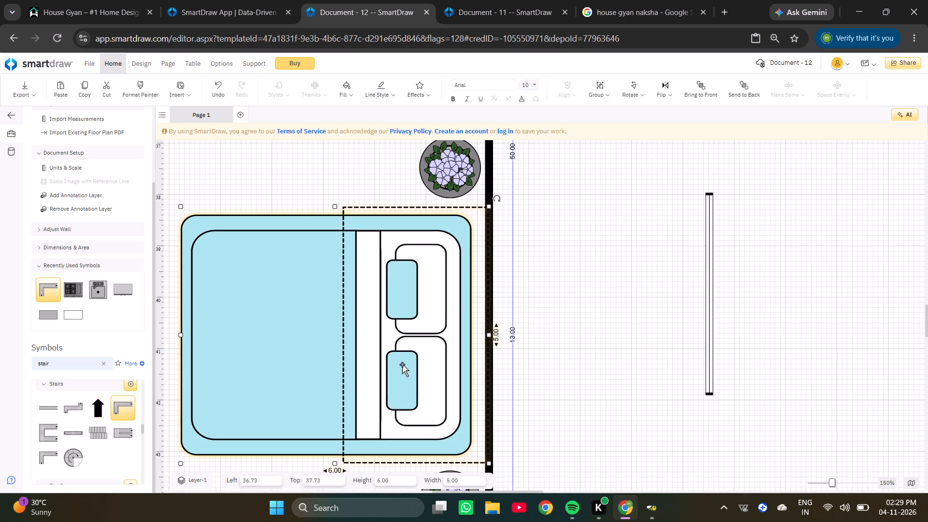
left_click(402, 364)
left_click(402, 364)
key("Left")
left_click(403, 363)
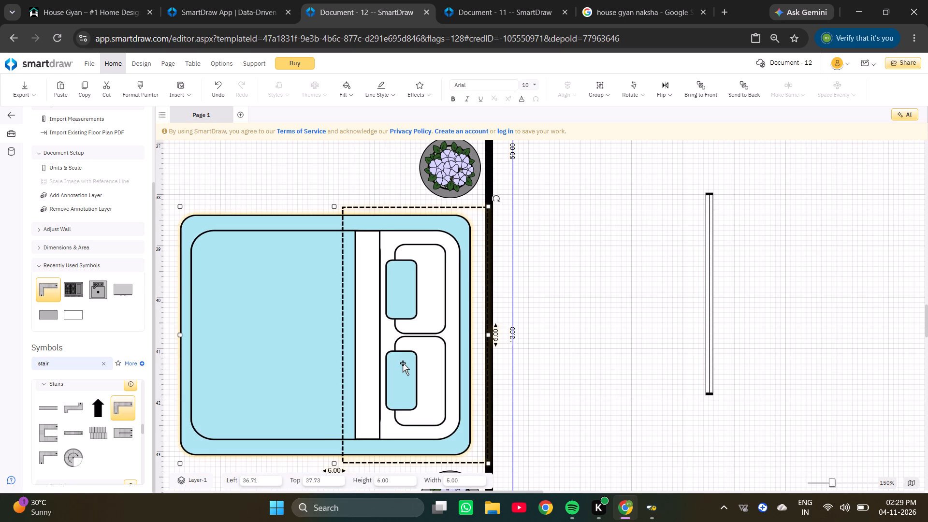
key("Right")
left_click(403, 363)
Put the window back into the outer wall, centred behind the lower bedroom's headboard, at Left 40.23, Top 40.66.
left_click_drag(710, 279, 643, 307)
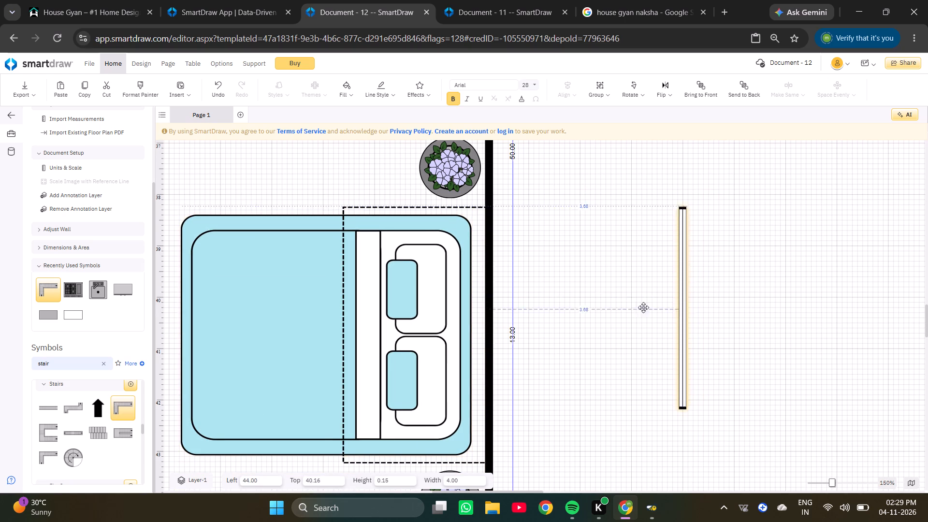
left_click_drag(643, 307, 490, 318)
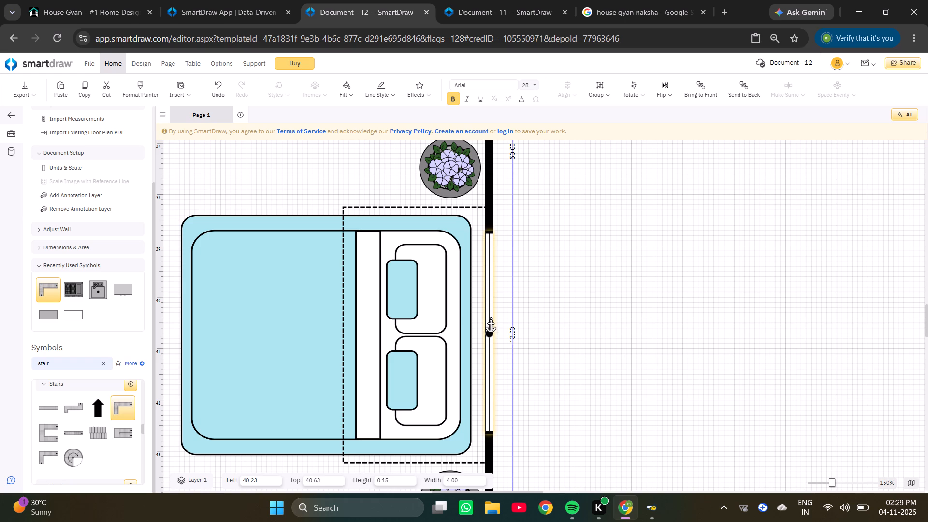
left_click_drag(490, 318, 490, 315)
left_click(490, 315)
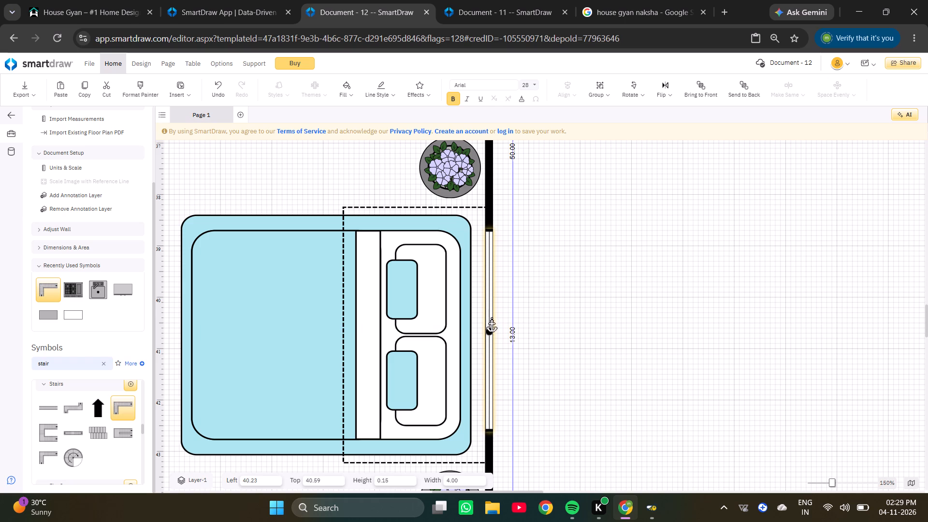
left_click(491, 318)
left_click(491, 318)
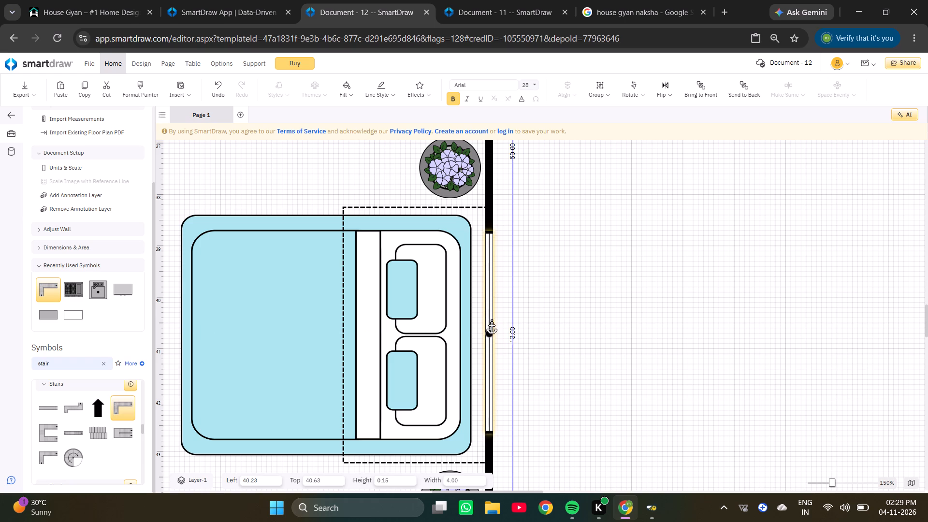
left_click(491, 319)
key("Down")
key("Down")
left_click(491, 318)
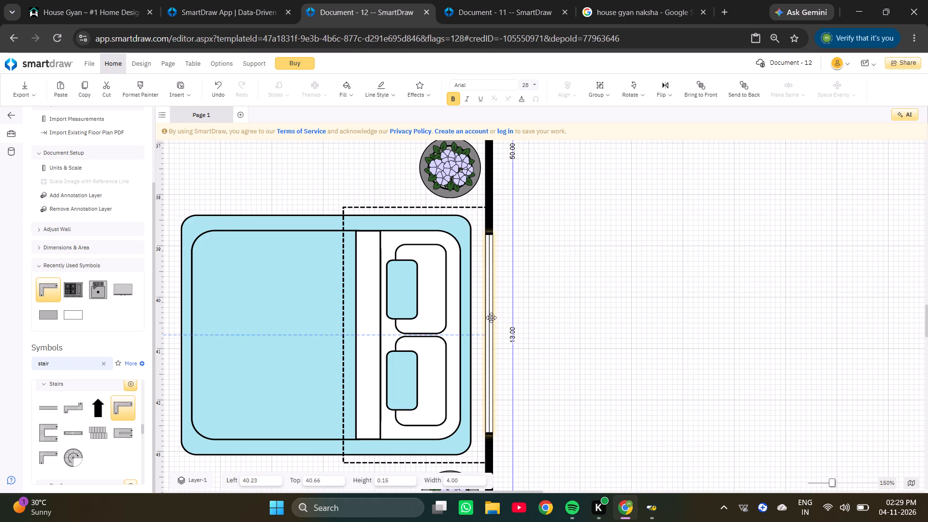
Move the window beside the upper bedroom's bed outside the outer wall, to about Left 42.28, Top 19.43.
scroll(597, 313, "up", 5)
scroll(597, 313, "down", 7, "ctrl")
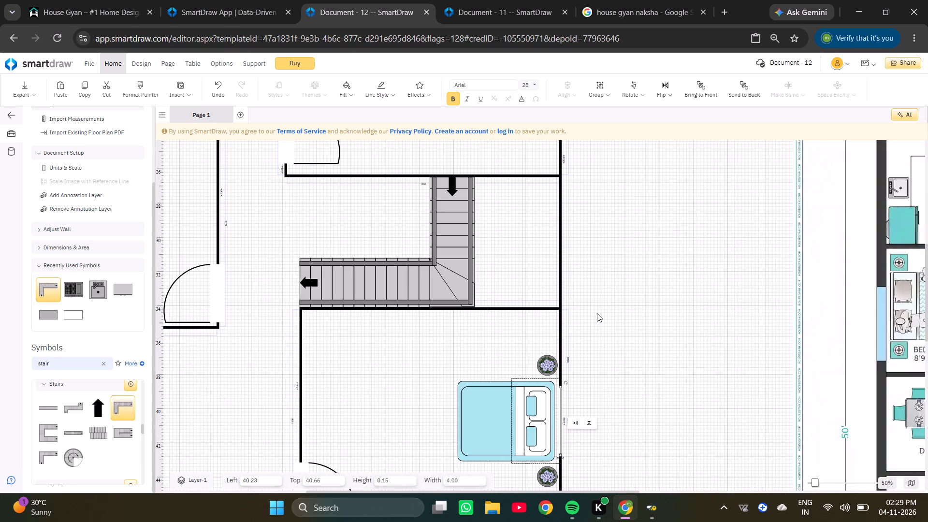
left_click(597, 313)
scroll(529, 184, "up", 5, "ctrl")
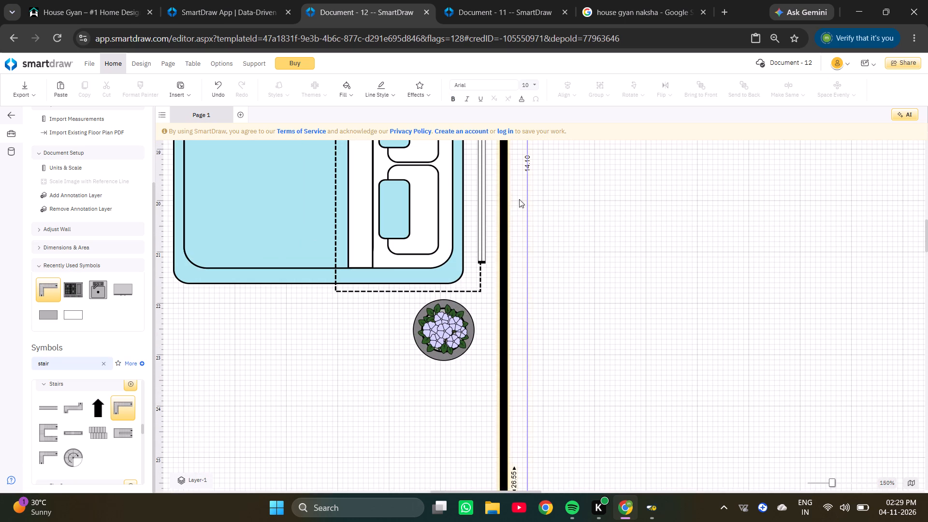
left_click_drag(482, 208, 609, 219)
Nudge the upper bedroom's bed and both plants together against the outer wall until the bed is at Left 36.73.
scroll(563, 271, "up", 3)
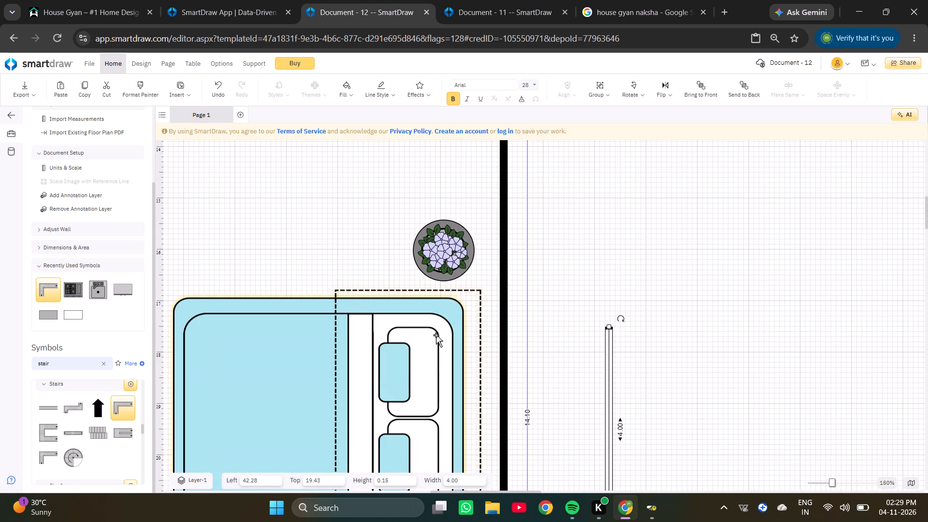
scroll(426, 290, "down", 3)
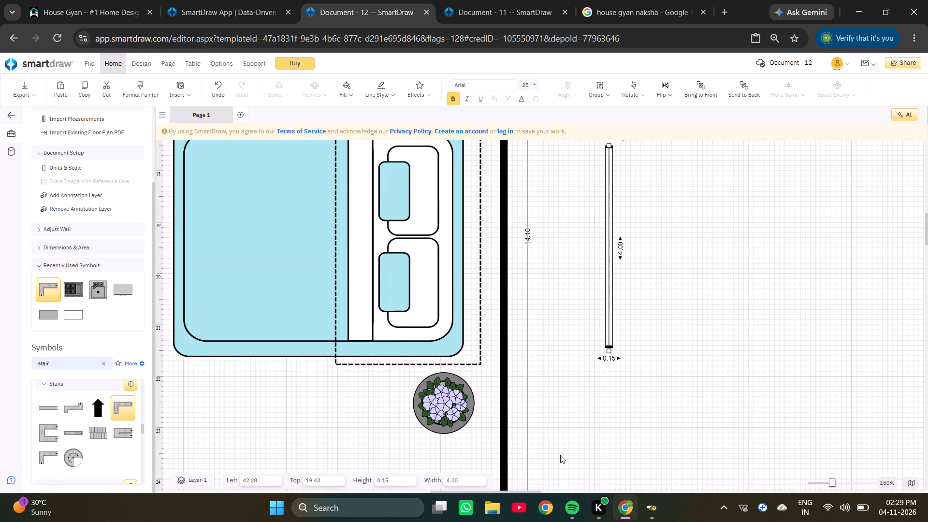
left_click_drag(560, 459, 196, 36)
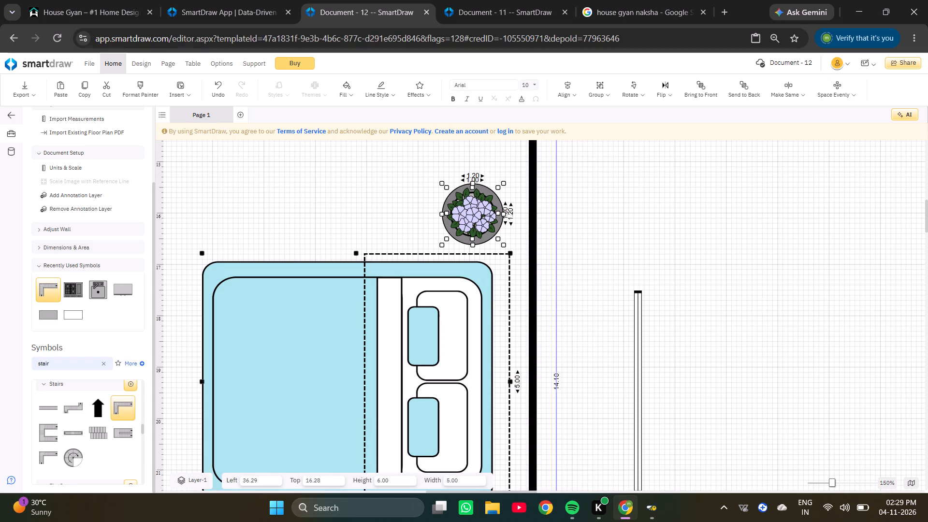
scroll(278, 180, "down", 1)
key("Right")
key("Right")
key("Right")
key("Right")
key("Right")
key("Right")
key("Right")
key("Right")
key("Right")
key("Right")
key("Right")
key("Right")
key("Right")
key("Right")
key("Right")
key("Right")
key("Right")
key("Right")
key("Right")
key("Right")
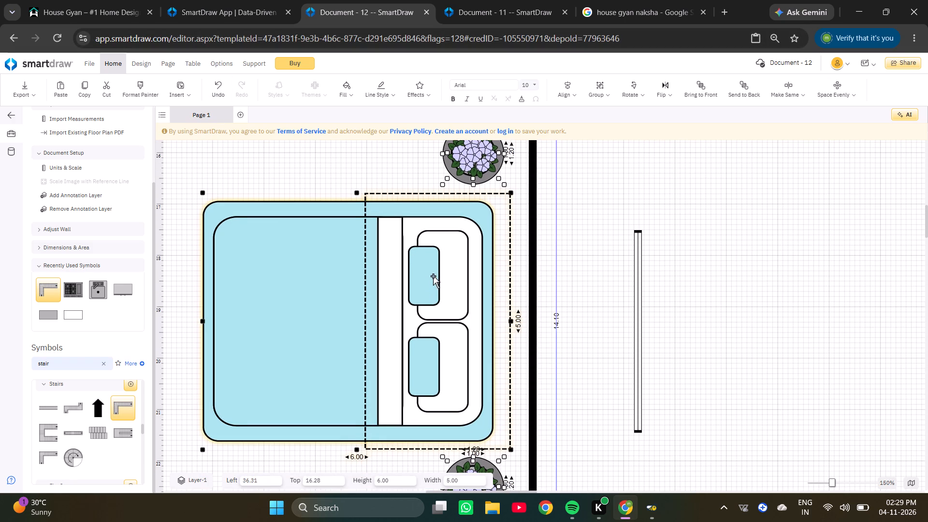
double_click(434, 272)
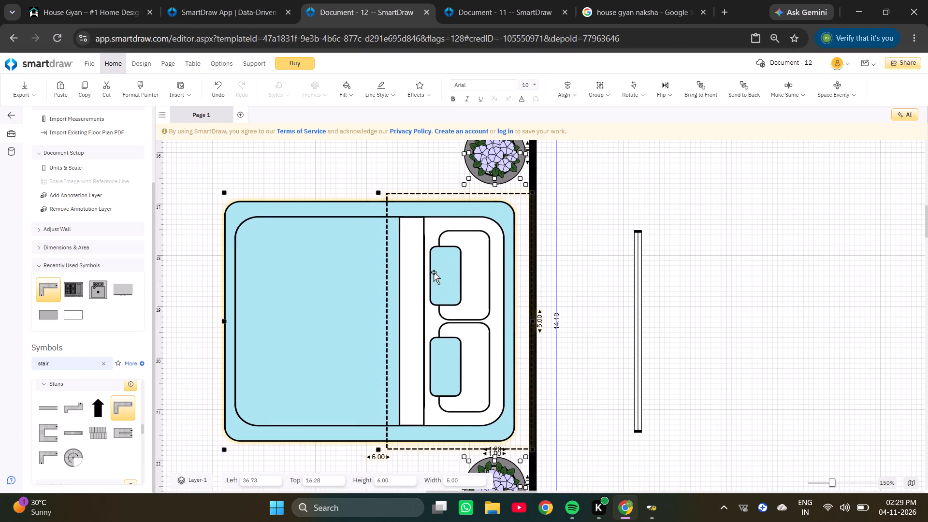
key("Left")
left_click(434, 271)
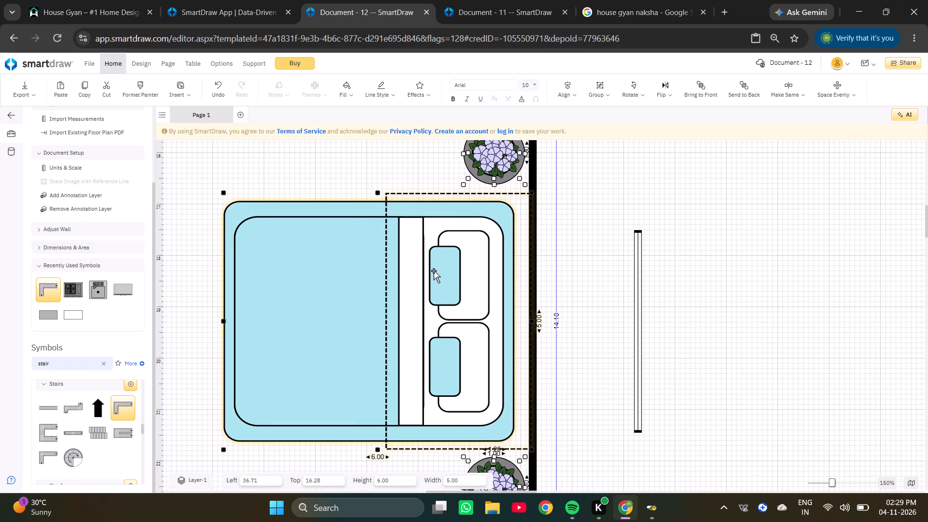
key("Right")
left_click(780, 262)
Insert the window into the outer wall, centred behind the upper bedroom's headboard, at Left 40.23, Top 19.20.
left_click_drag(639, 326, 625, 326)
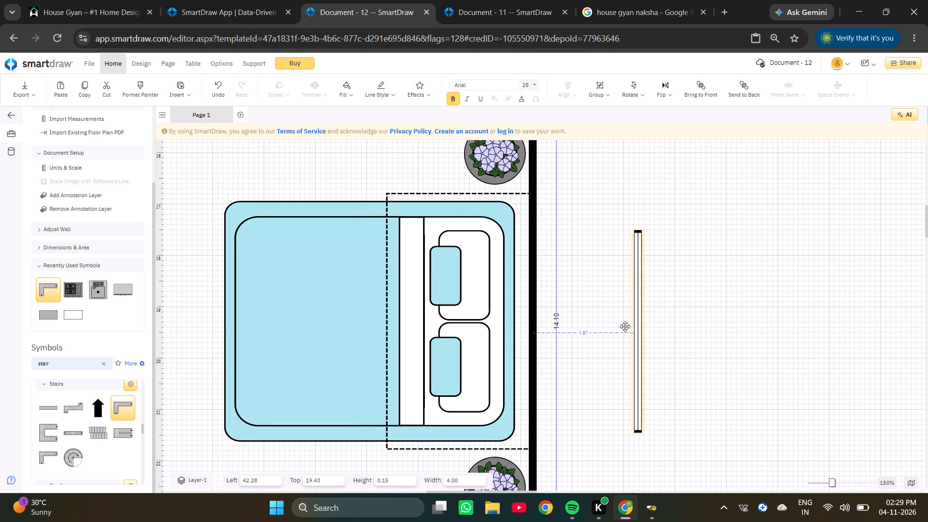
left_click_drag(625, 326, 520, 313)
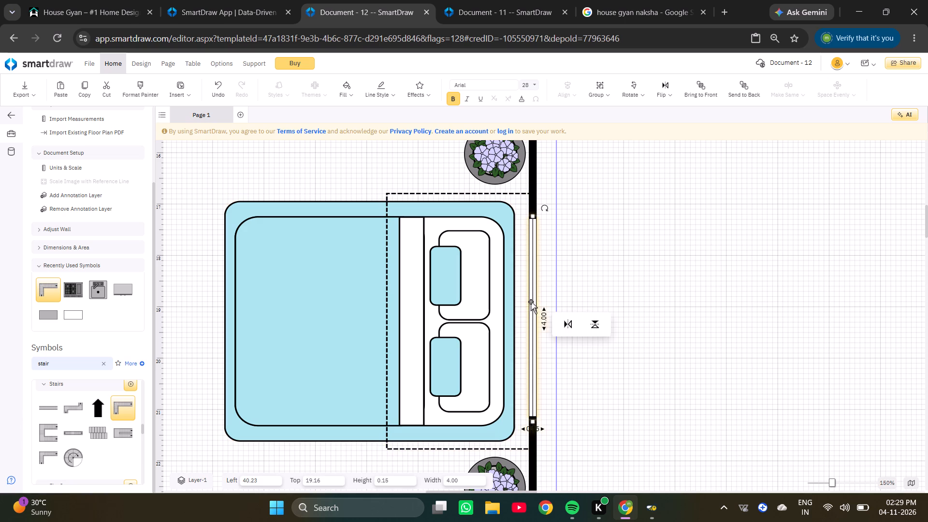
left_click(531, 302)
left_click(530, 304)
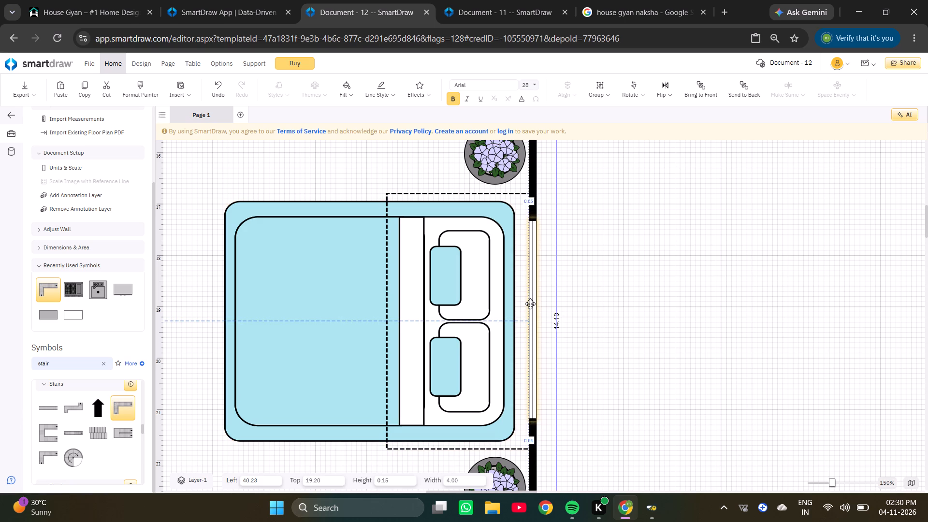
left_click(666, 290)
Copy the bed, both plants and window from the bedroom below the staircase.
scroll(666, 290, "down", 4, "ctrl")
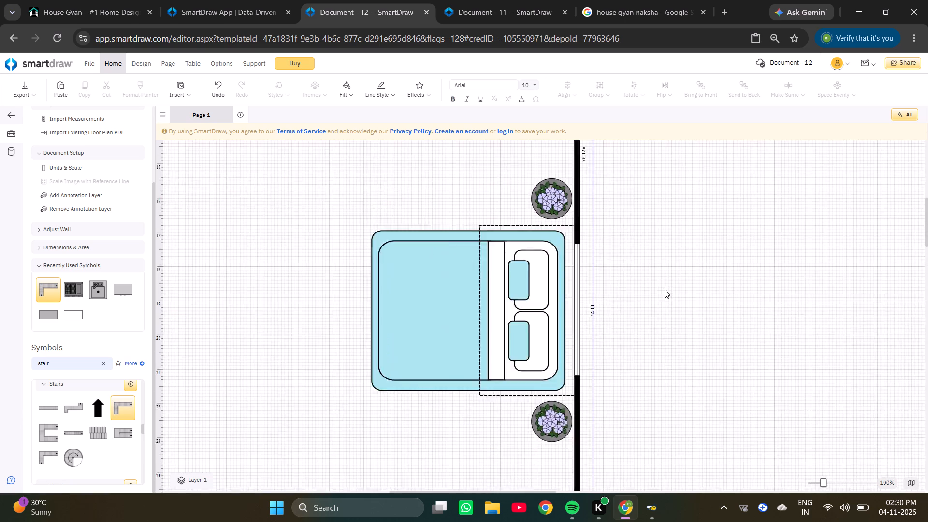
scroll(665, 290, "down", 4, "ctrl")
left_click(618, 295)
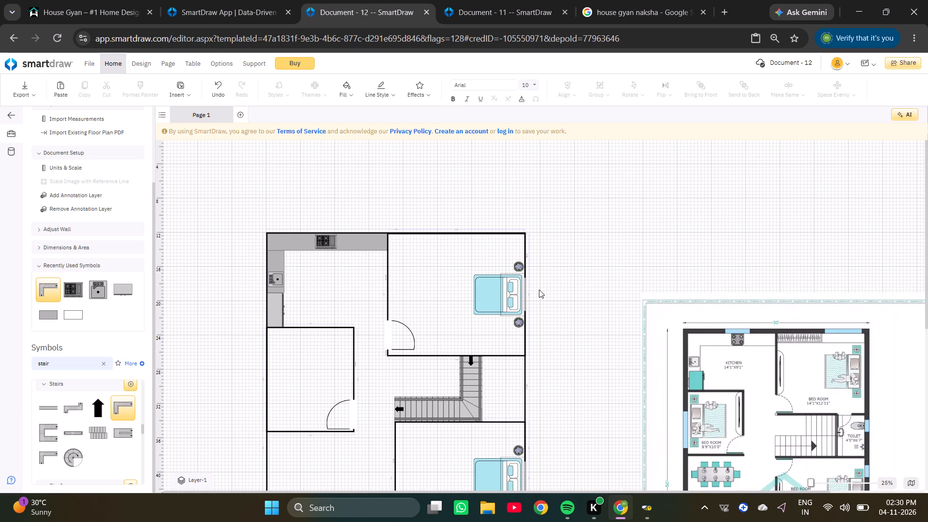
scroll(538, 287, "down", 2)
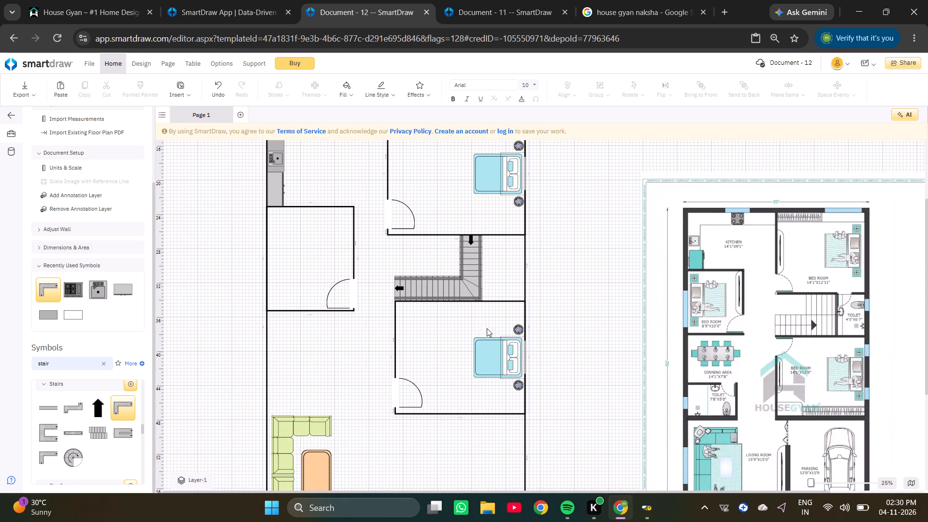
left_click_drag(455, 314, 552, 396)
key("ctrl+c")
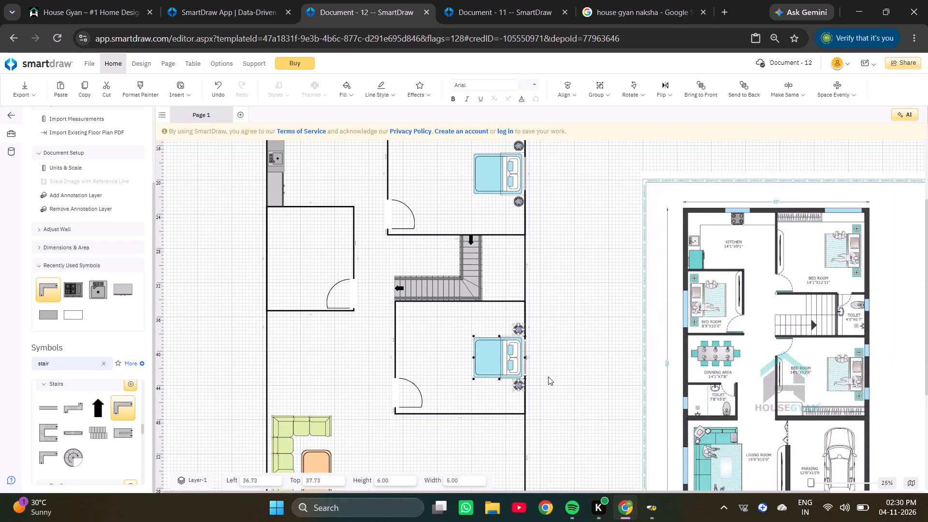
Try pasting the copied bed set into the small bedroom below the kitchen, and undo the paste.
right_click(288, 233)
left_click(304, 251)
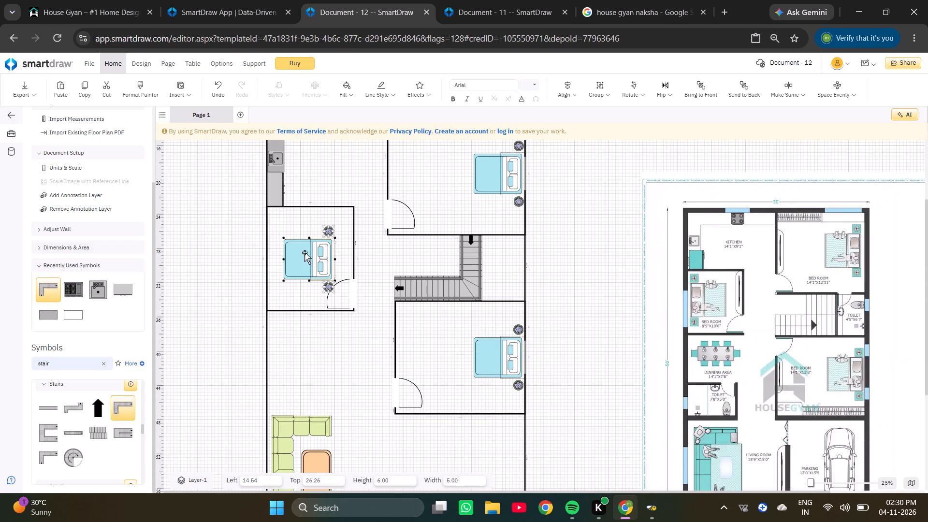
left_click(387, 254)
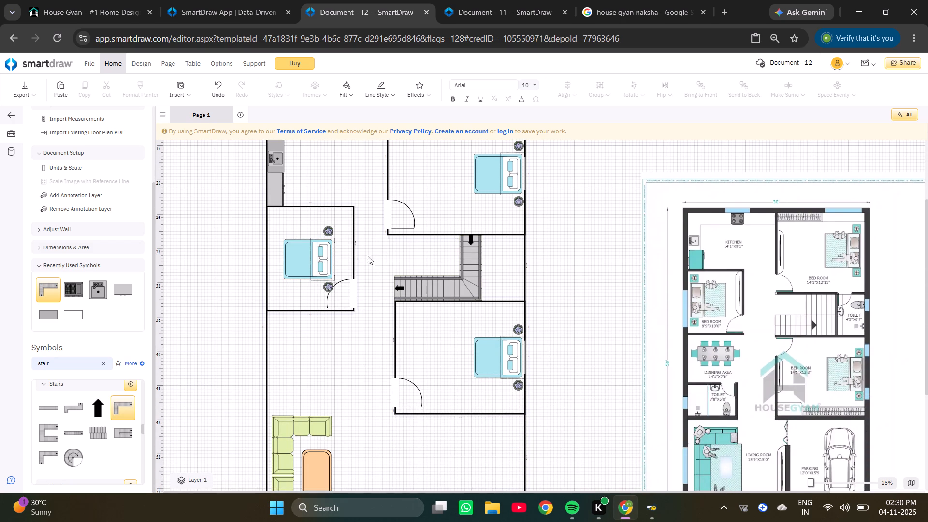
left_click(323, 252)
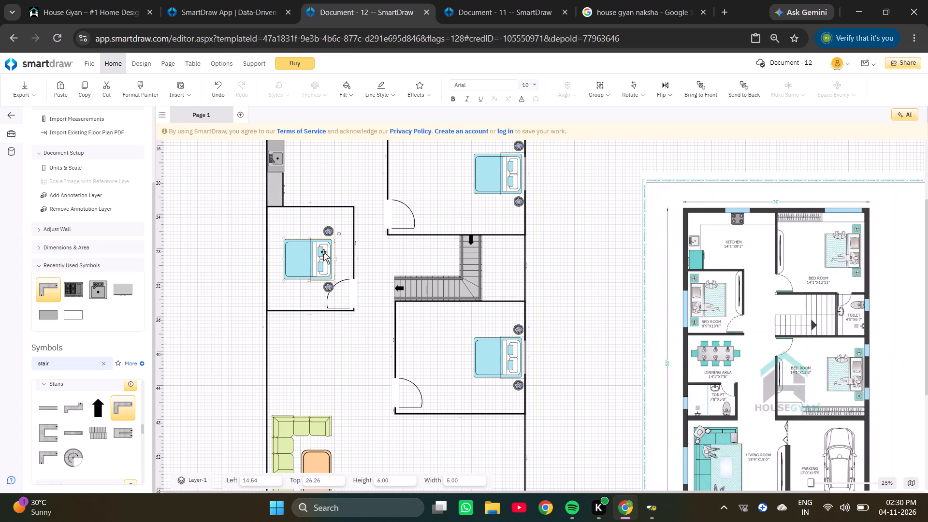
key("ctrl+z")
Paste the copied bed set into the small bedroom below the kitchen, at about Left 14.20, Top 26.54.
right_click(285, 236)
left_click(311, 255)
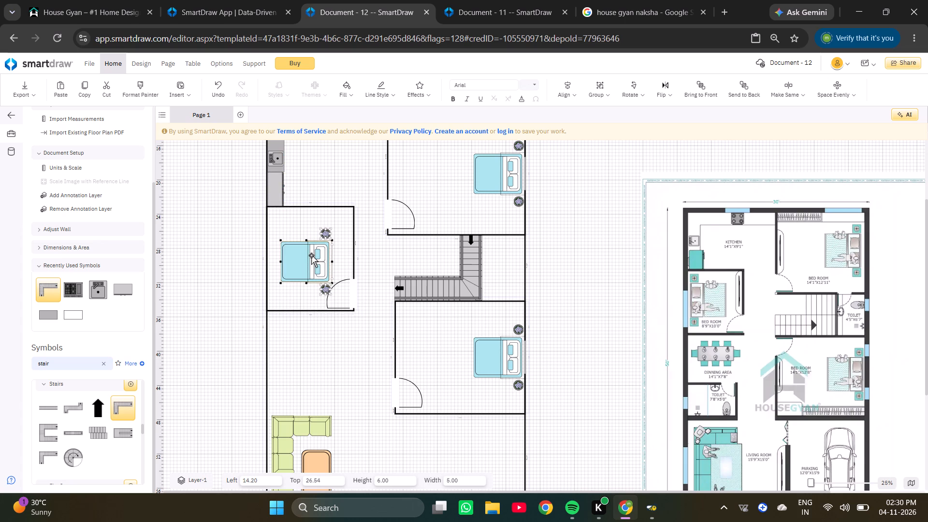
Nudge the pasted bed set towards the outer wall until the plants sit just inside it, with the bed at Left 8.09.
key("Left")
key("Left")
key("Left")
key("Left")
key("Left")
key("Left")
key("Left")
key("Left")
key("Left")
key("Left")
key("Left")
key("Left")
key("Left")
key("Left")
key("Left")
key("Left")
key("Left")
key("Left")
key("Left")
key("Left")
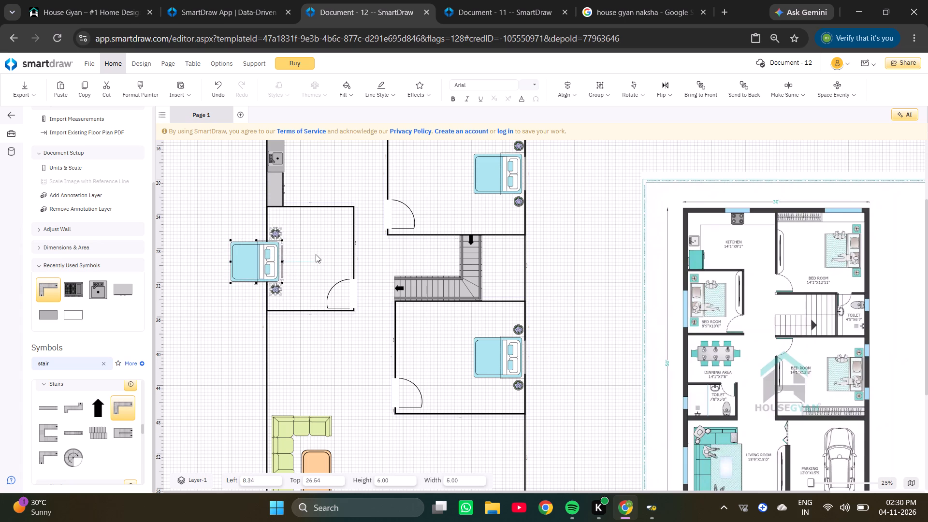
scroll(270, 246, "up", 4, "ctrl")
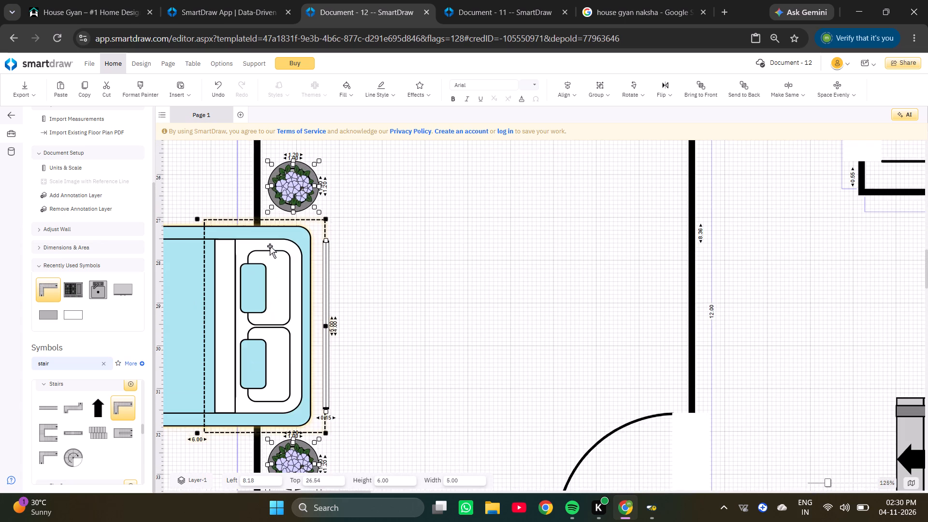
scroll(270, 246, "down", 1, "ctrl")
key("Left")
key("Left")
key("Left")
key("Left")
key("Left")
key("Left")
key("Left")
key("Left")
key("Left")
key("Left")
key("Left")
key("Left")
key("Left")
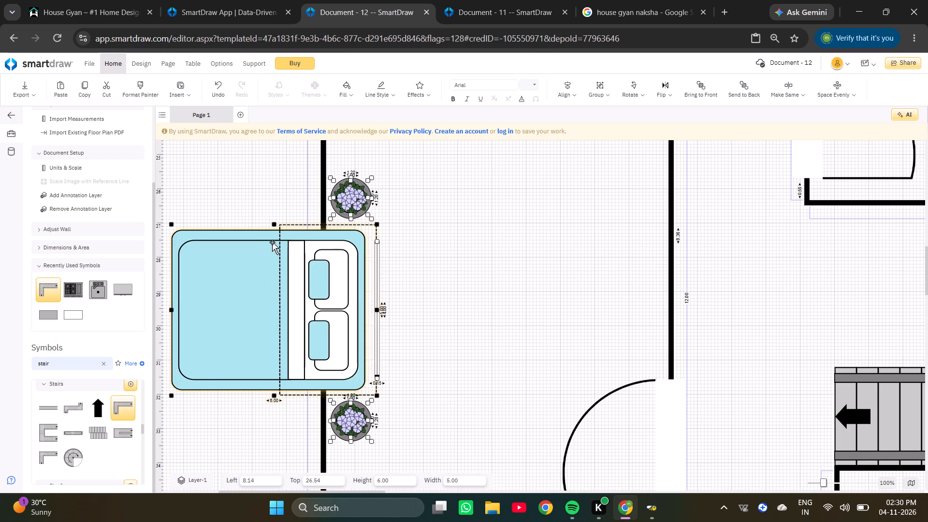
key("Right")
key("Right")
key("Right")
key("Right")
key("Right")
key("Right")
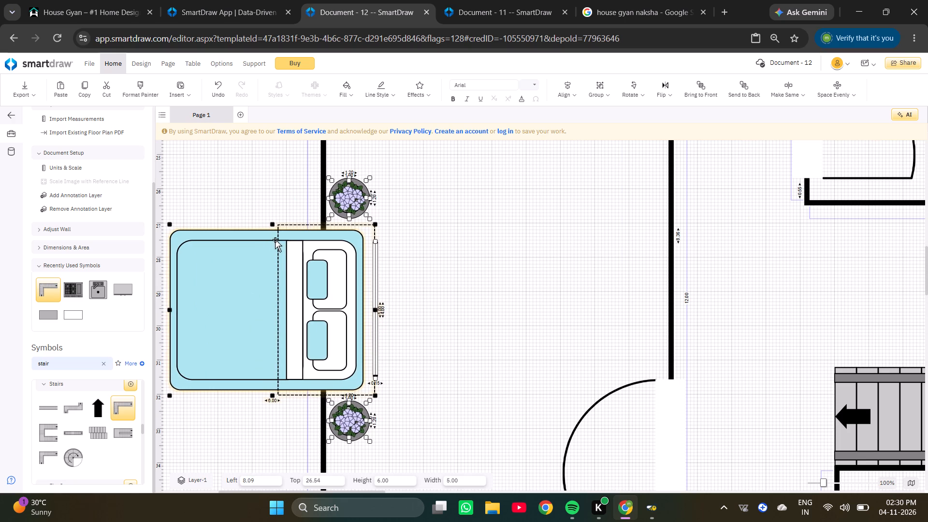
left_click(424, 243)
Rotate the bed in the small bedroom below the kitchen a half turn so its pillows face the outer wall.
left_click(345, 304)
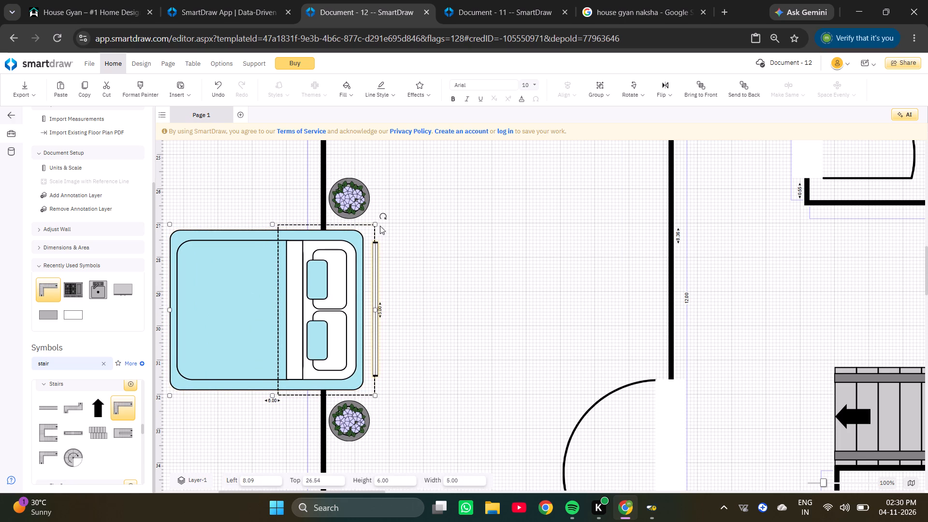
left_click_drag(384, 220, 189, 385)
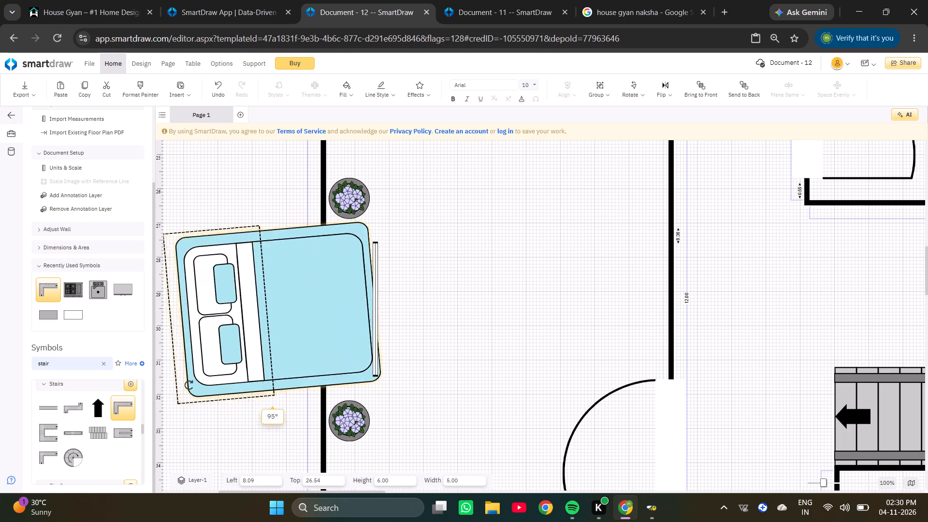
left_click_drag(189, 385, 180, 385)
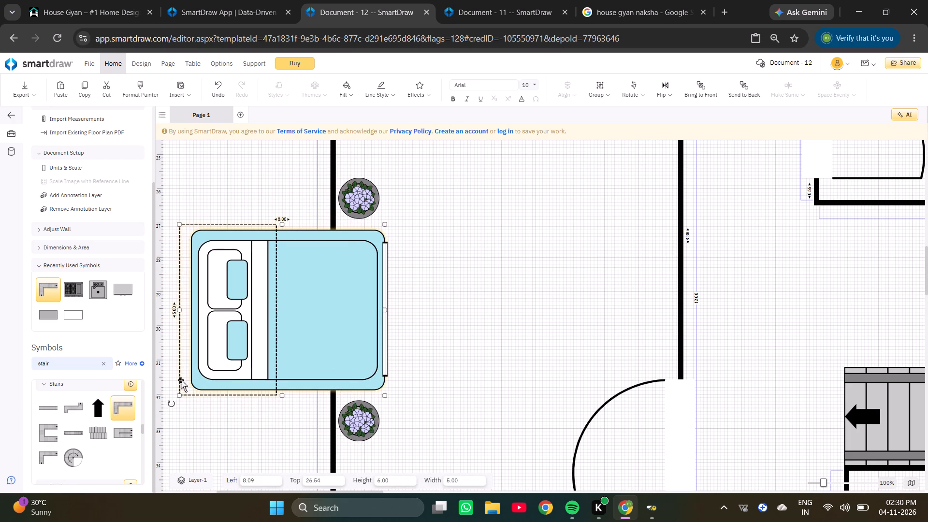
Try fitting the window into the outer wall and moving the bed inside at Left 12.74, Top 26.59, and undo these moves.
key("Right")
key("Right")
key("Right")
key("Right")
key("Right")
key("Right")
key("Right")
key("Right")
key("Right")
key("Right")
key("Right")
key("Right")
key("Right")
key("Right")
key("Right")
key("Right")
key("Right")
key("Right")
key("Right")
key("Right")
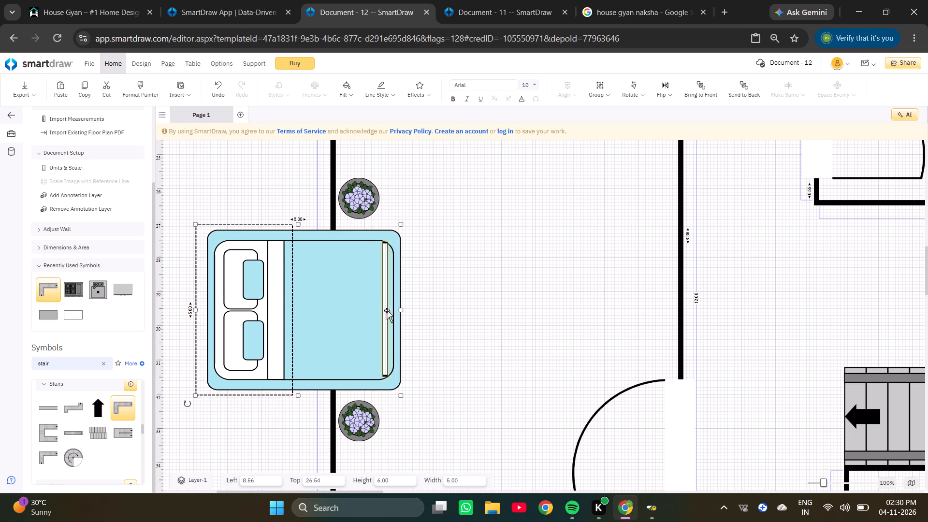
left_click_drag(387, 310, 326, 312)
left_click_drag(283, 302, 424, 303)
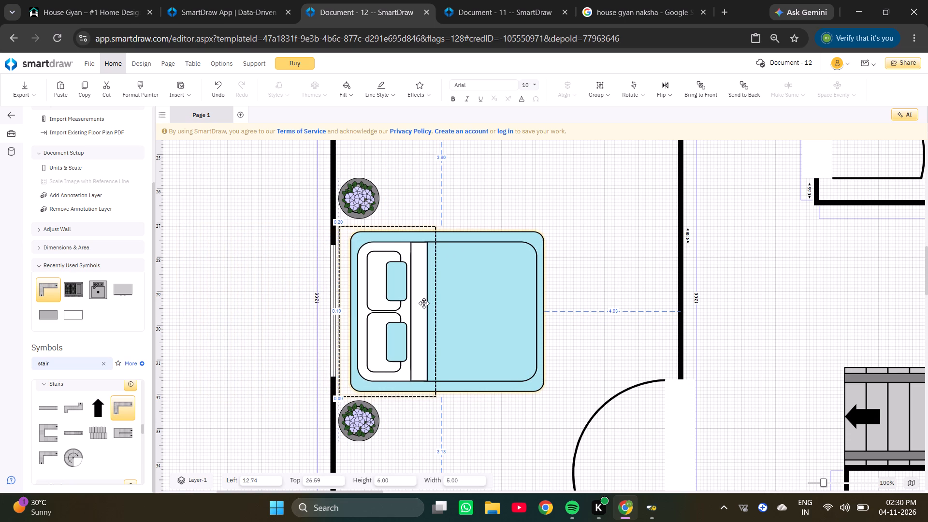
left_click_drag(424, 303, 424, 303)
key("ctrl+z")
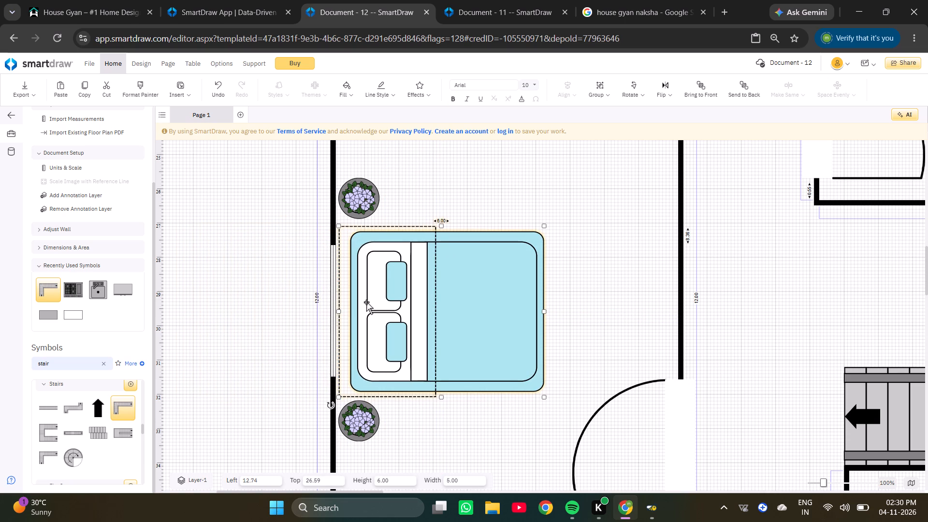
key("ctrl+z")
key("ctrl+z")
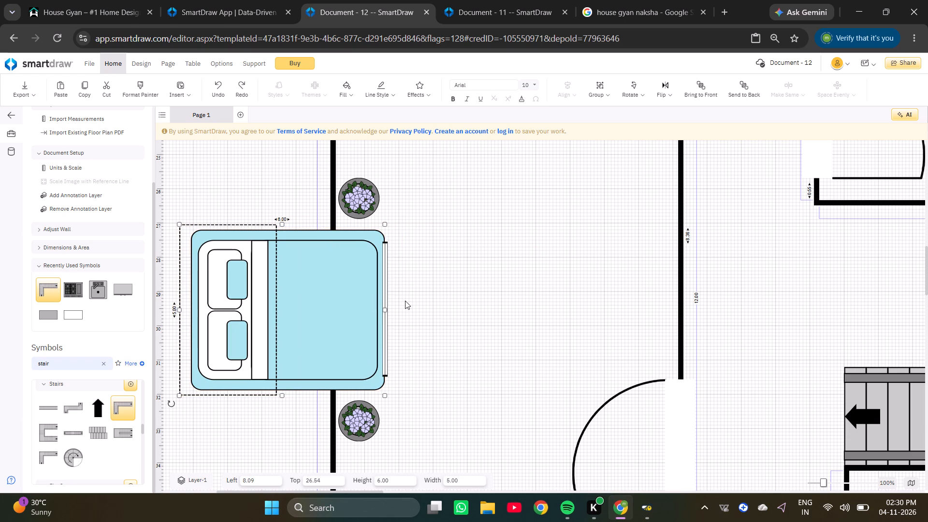
Move the window clear of the bed into the room, and nudge the bed inwards to Left 11.94.
left_click_drag(388, 296, 529, 284)
left_click(358, 289)
key("Right")
key("Right")
key("Right")
key("Right")
key("Right")
key("Right")
key("Right")
key("Right")
key("Right")
key("Right")
key("Right")
key("Right")
key("Right")
key("Right")
key("Right")
key("Right")
key("Right")
key("Right")
key("Right")
key("Right")
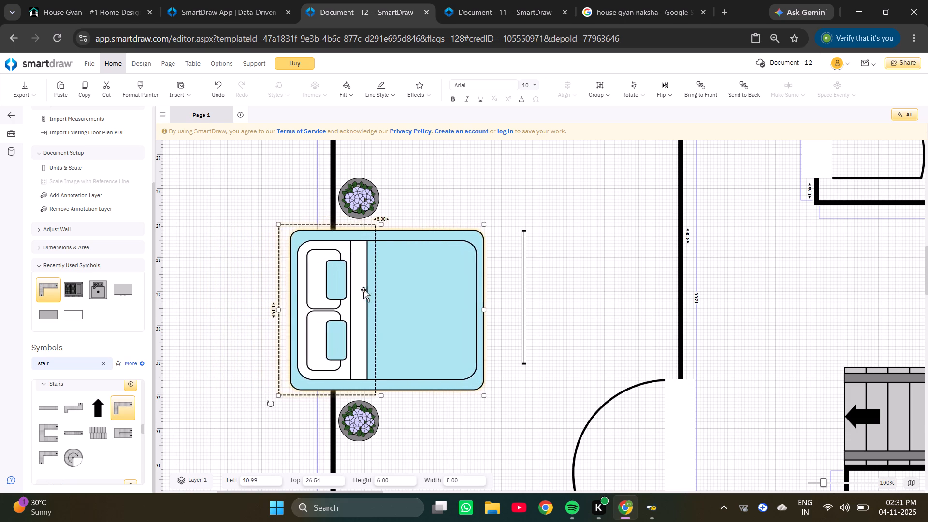
scroll(475, 262, "up", 4)
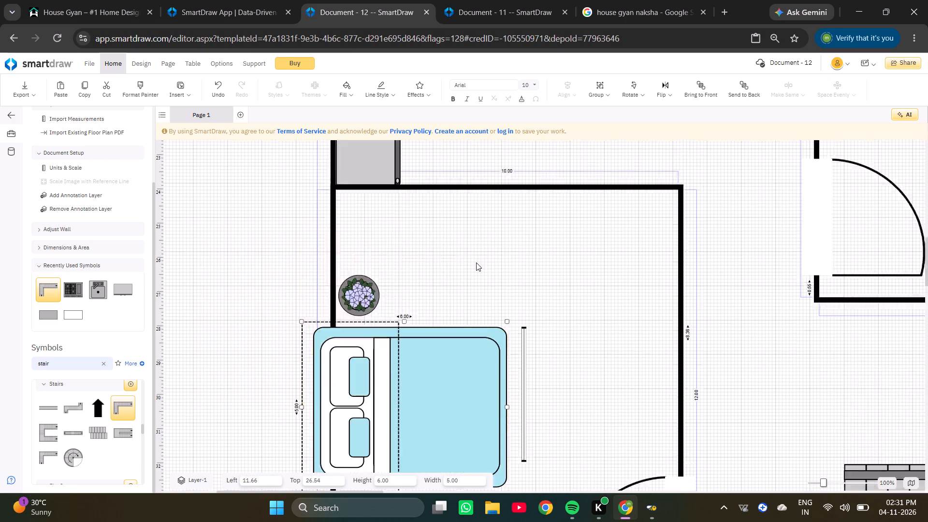
scroll(476, 262, "up", 1)
scroll(476, 262, "down", 4)
key("Right")
key("Right")
key("Right")
key("Right")
key("Right")
key("Right")
key("Right")
key("Right")
key("Right")
key("Right")
key("Right")
key("Right")
key("Right")
key("Right")
key("Right")
key("Right")
key("Right")
key("Right")
key("Right")
key("Right")
scroll(476, 263, "down", 2)
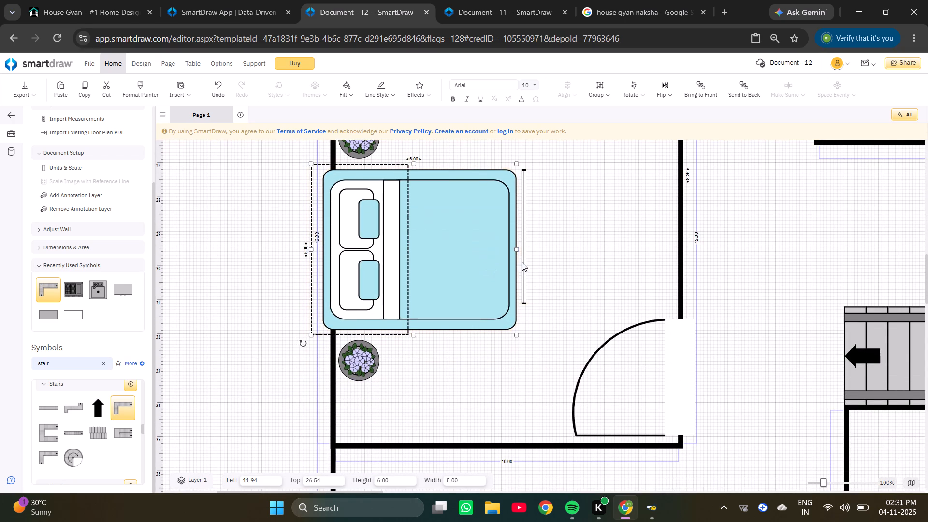
Move the window farther from the bed, and nudge the bed against the outer wall's inner face at Left 12.59, Top 26.54.
left_click_drag(522, 262, 566, 268)
left_click_drag(522, 274, 578, 271)
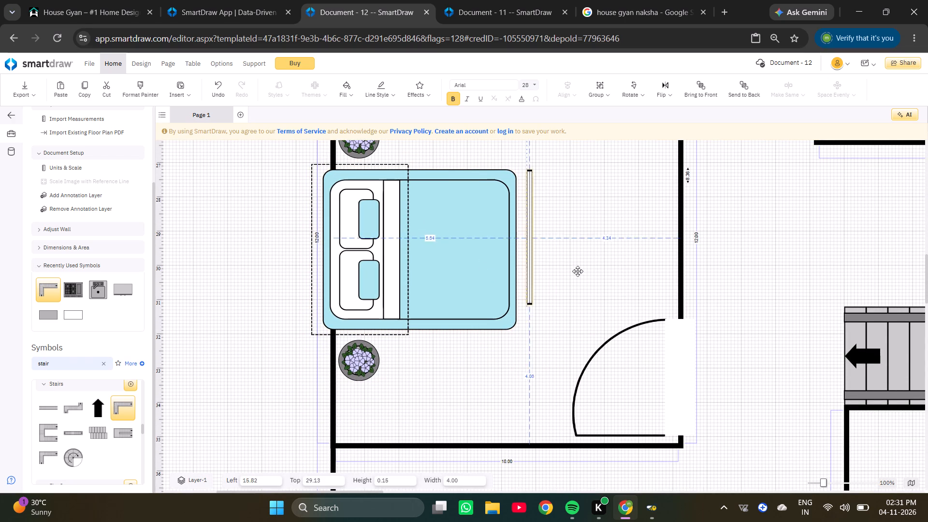
left_click_drag(578, 271, 616, 271)
left_click(483, 272)
key("Right")
key("Right")
key("Right")
key("Right")
key("Right")
key("Right")
key("Right")
key("Right")
key("Right")
key("Right")
key("Right")
key("Right")
key("Right")
key("Right")
key("Right")
key("Right")
key("Right")
key("Right")
key("Right")
key("Right")
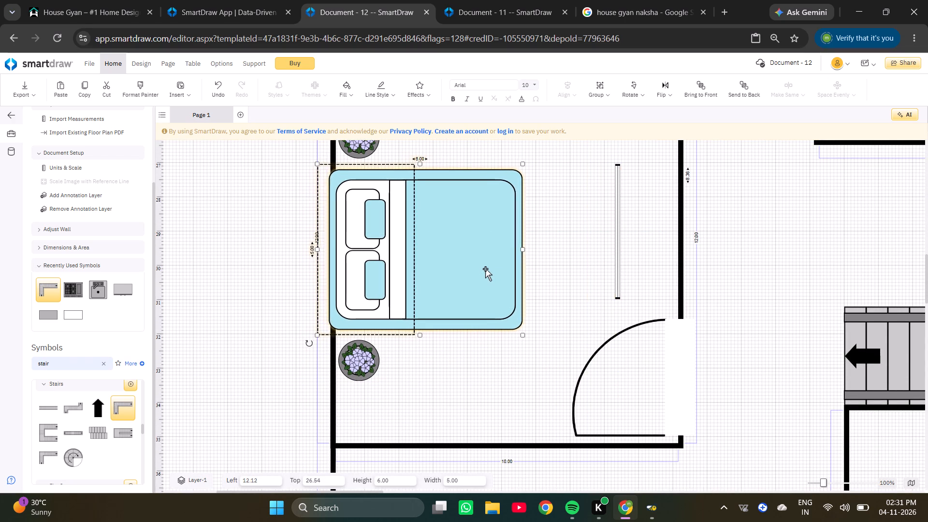
key("Right")
key("Right")
key("Right")
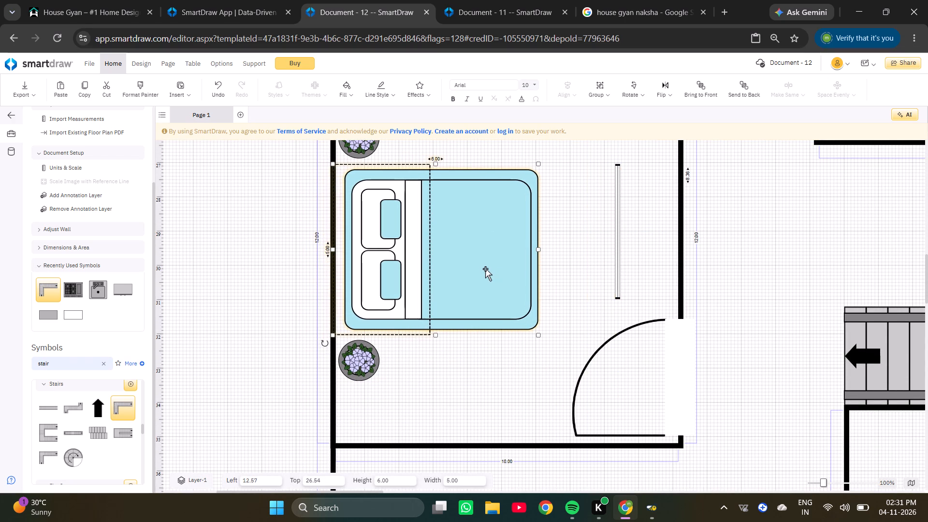
key("Right")
key("Right")
double_click(485, 269)
key("Left")
key("Left")
left_click(485, 269)
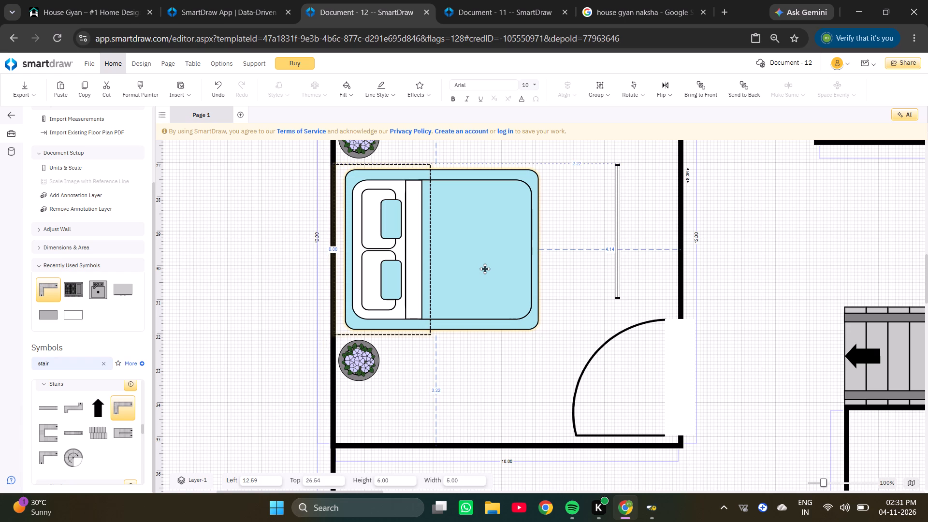
Fit the window into the outer wall, centred behind the bed's headboard, at Left 10.08, Top 29.46.
left_click_drag(620, 250, 335, 258)
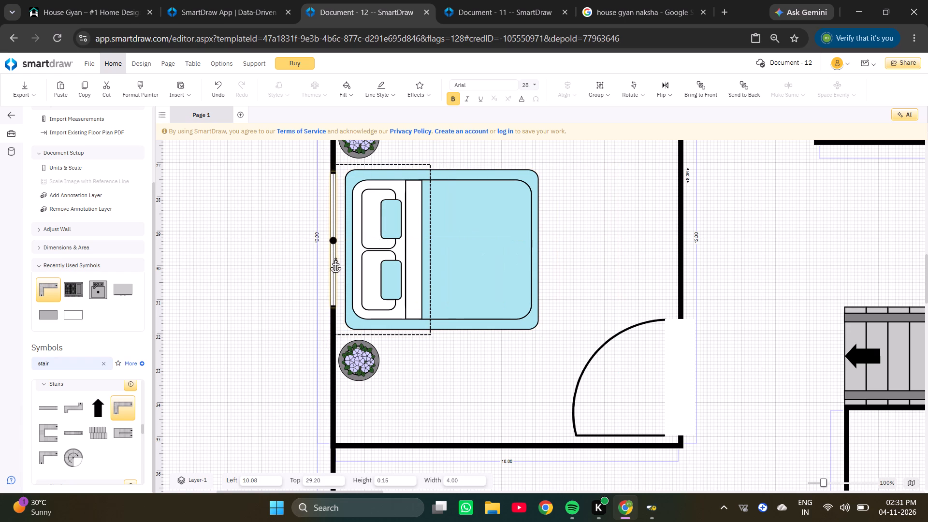
left_click_drag(335, 258, 335, 263)
left_click(334, 263)
left_click_drag(334, 263, 334, 264)
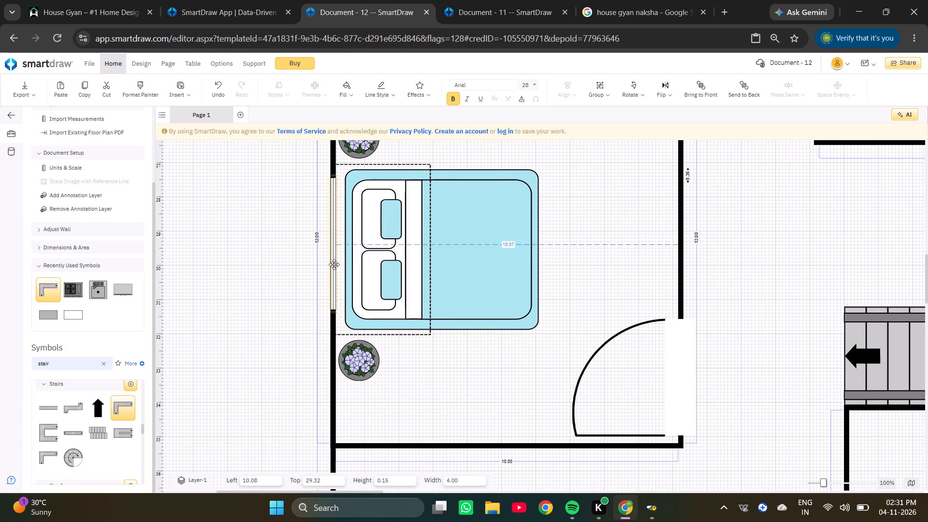
left_click_drag(334, 264, 331, 270)
left_click(331, 268)
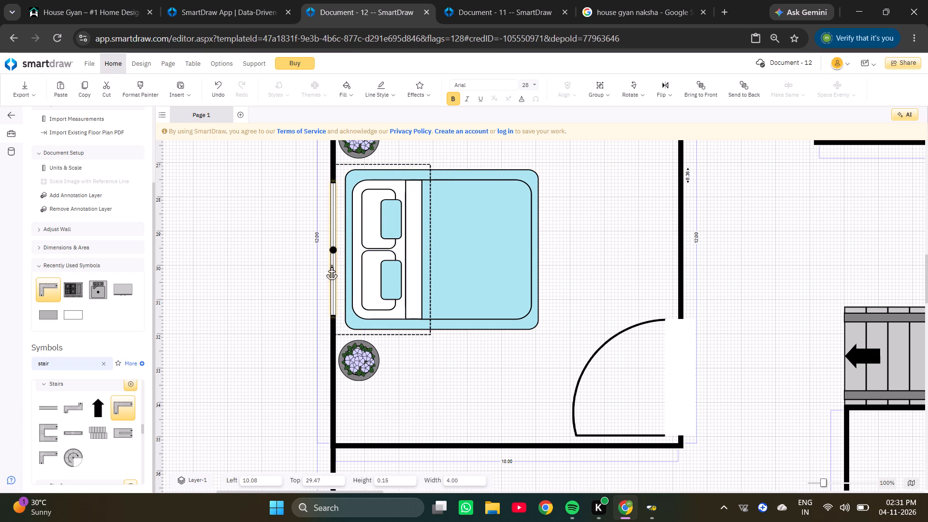
left_click(331, 264)
left_click(598, 237)
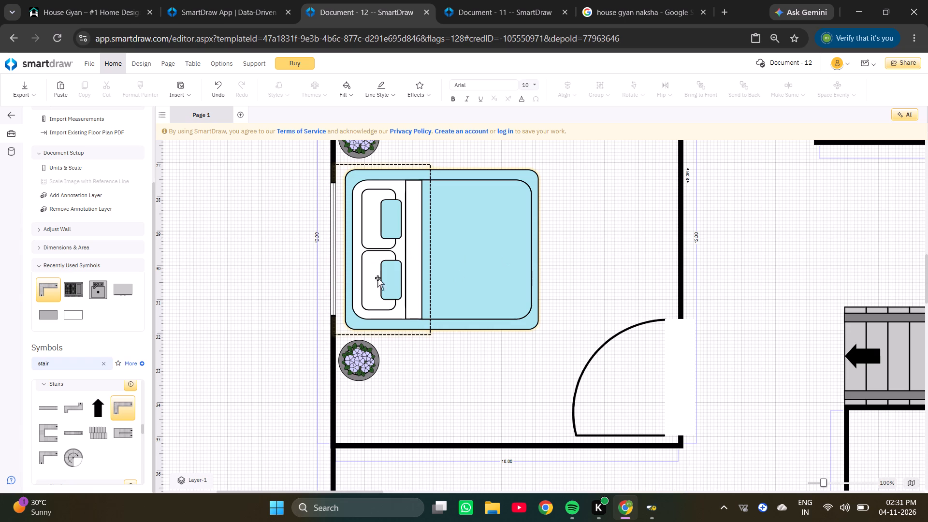
left_click(330, 274)
left_click(330, 272)
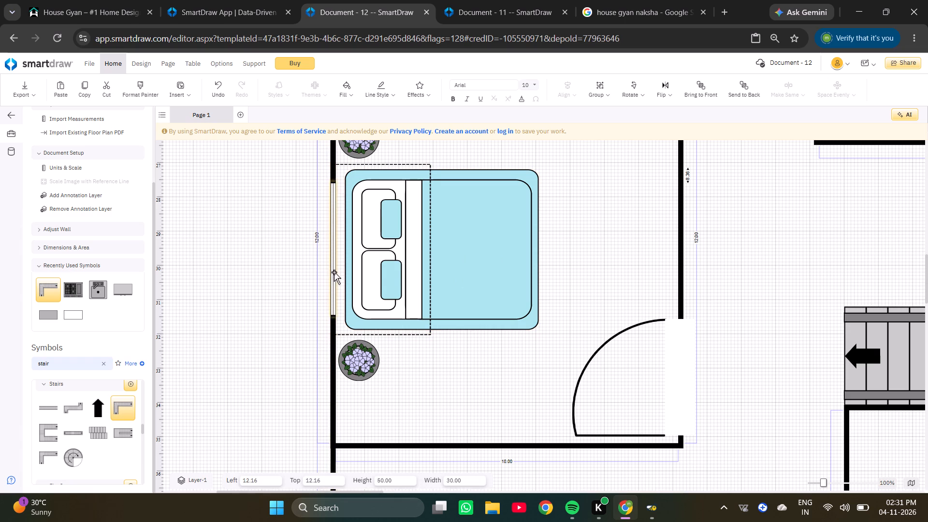
left_click(334, 272)
key("Up")
left_click(617, 257)
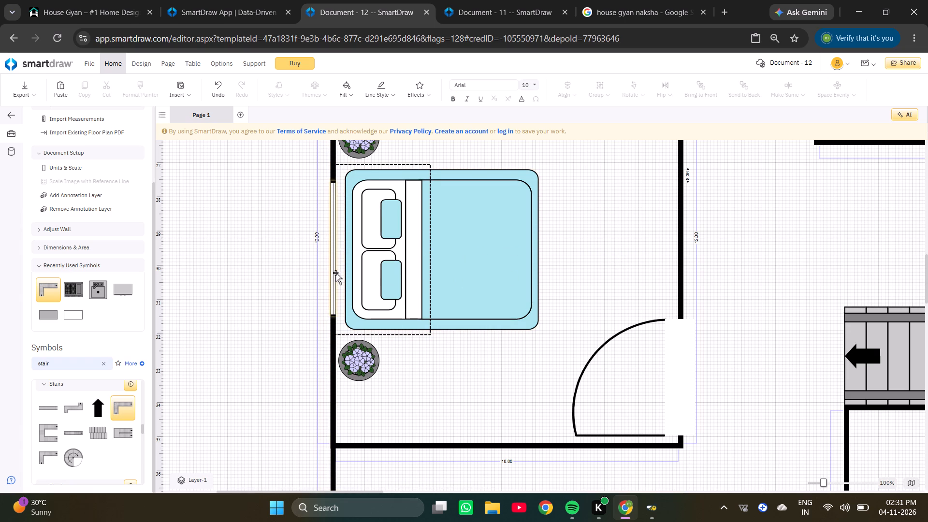
triple_click(334, 272)
left_click(334, 272)
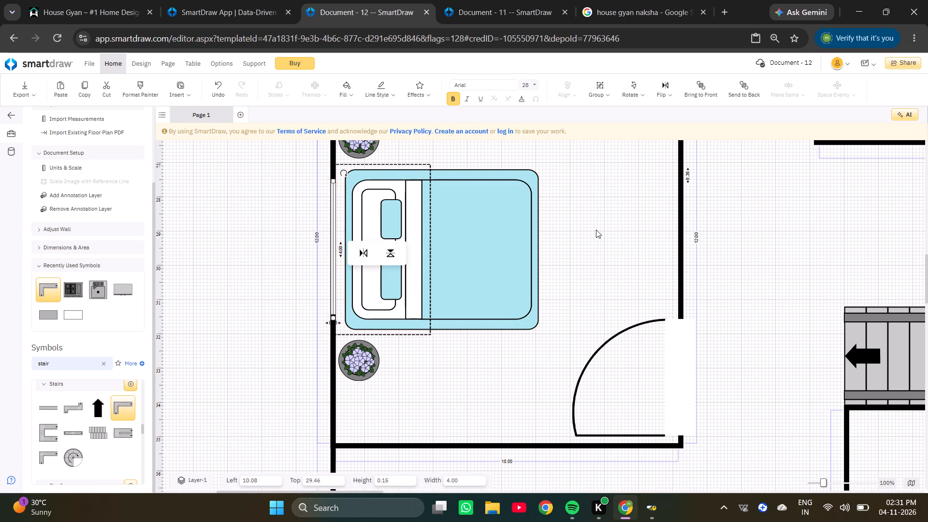
left_click(597, 230)
Select the small bedroom's bed, both plants and window, and shift them together towards the kitchen, with the bed at about Left 12.66, Top 26.22.
scroll(557, 278, "up", 2)
scroll(246, 205, "down", 1)
left_click_drag(272, 149, 394, 148)
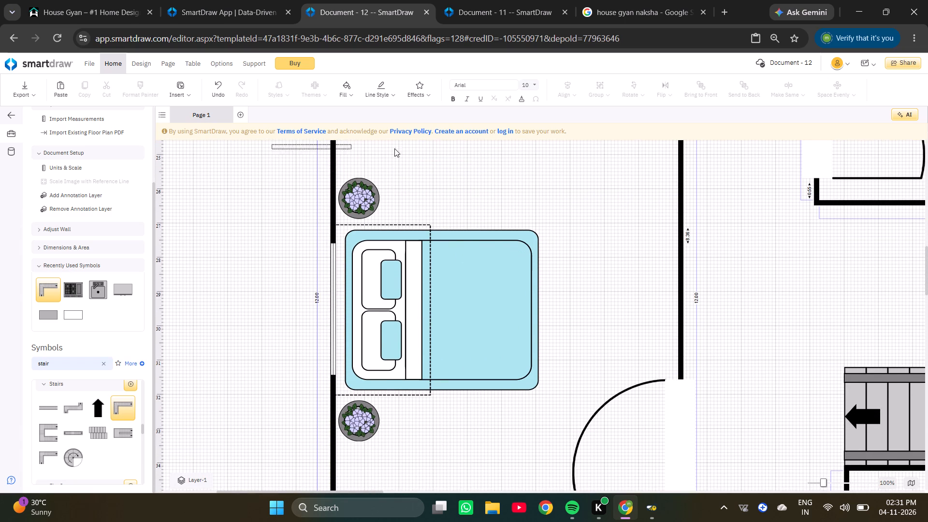
left_click_drag(394, 148, 438, 451)
scroll(483, 418, "up", 1)
scroll(493, 413, "down", 2)
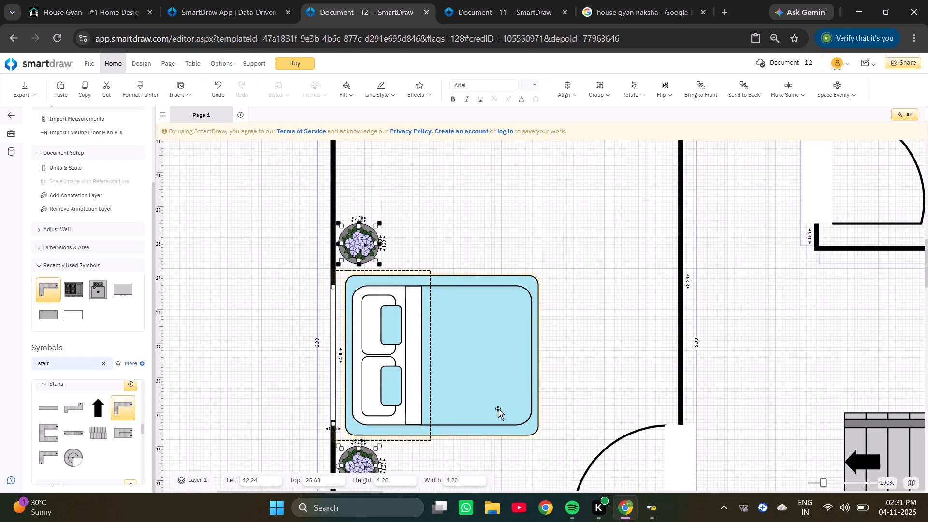
scroll(498, 408, "down", 4)
left_click_drag(341, 173, 522, 394)
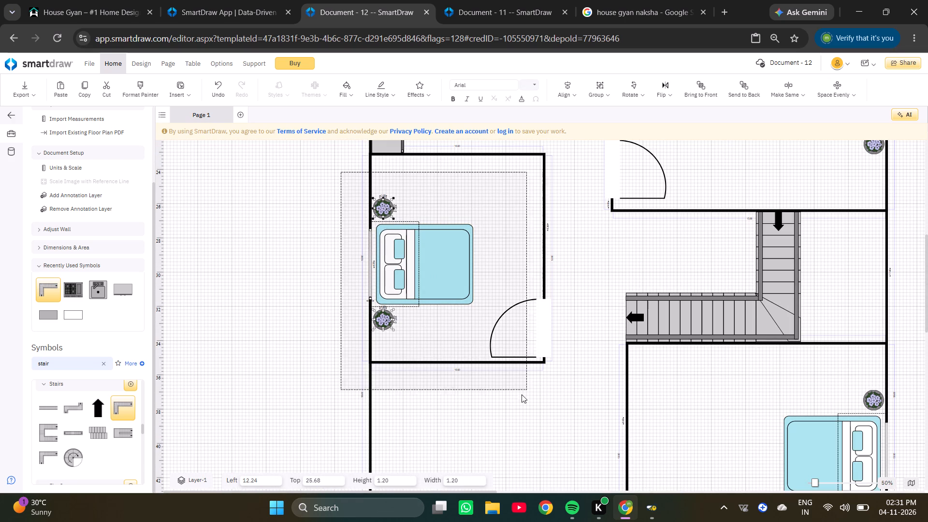
left_click_drag(522, 394, 481, 353)
double_click(441, 246)
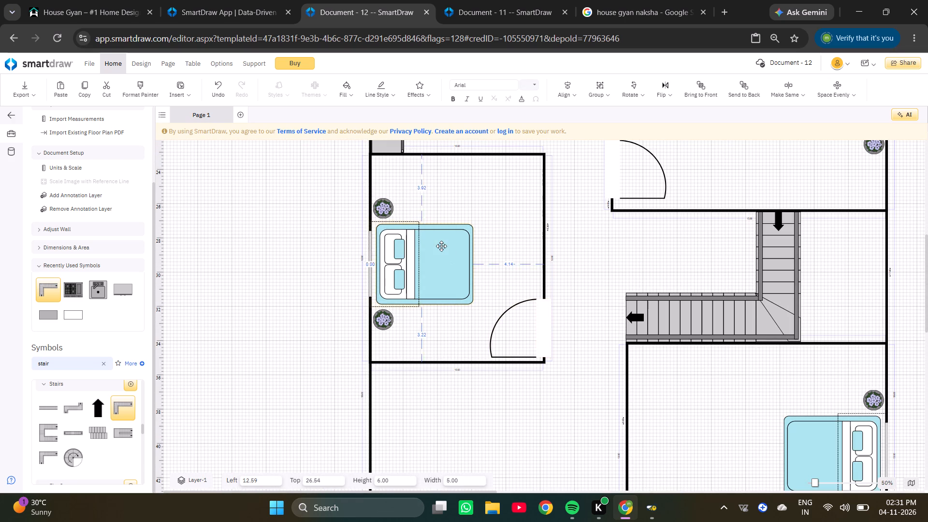
left_click(441, 246)
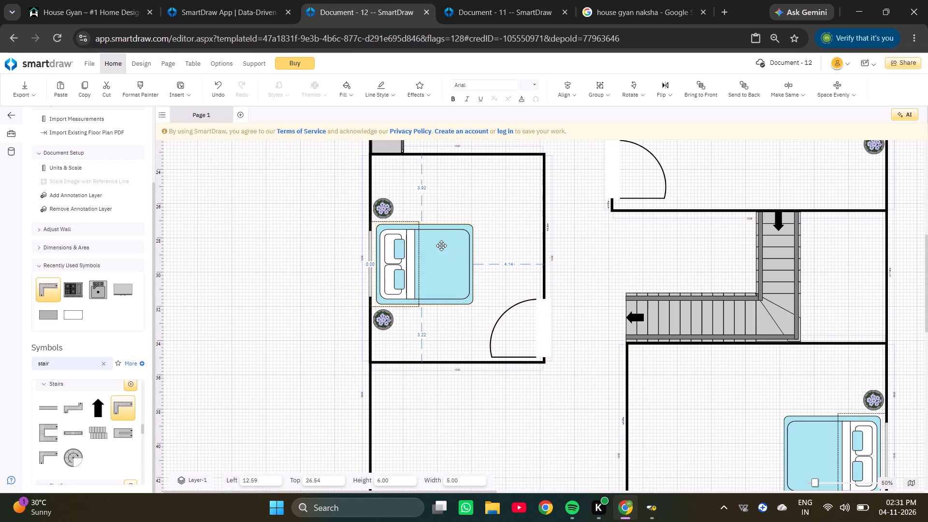
key("Up")
key("Up")
key("Up")
key("Up")
key("Up")
key("Up")
key("Up")
key("Up")
key("Up")
key("Up")
key("Up")
key("Up")
key("Up")
key("Up")
key("Up")
key("Up")
key("Up")
key("Up")
key("Up")
key("Up")
left_click(441, 245)
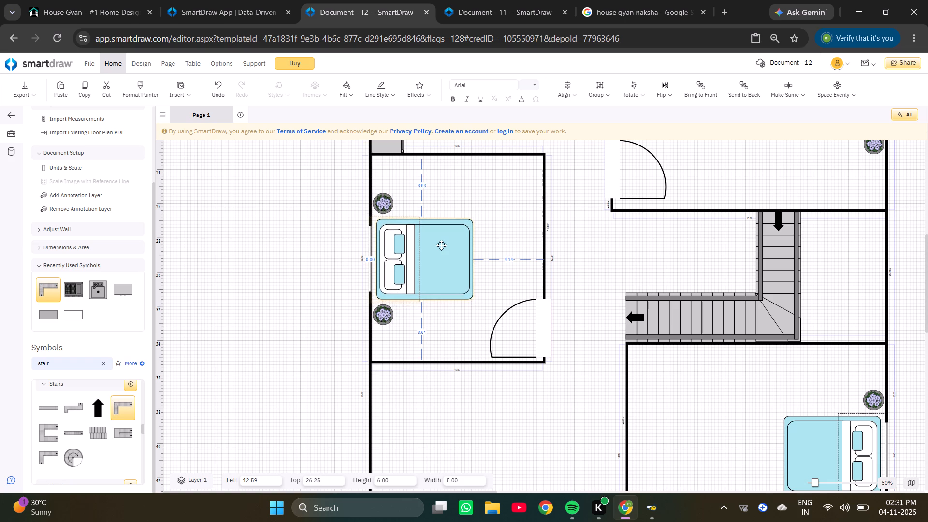
left_click(435, 252)
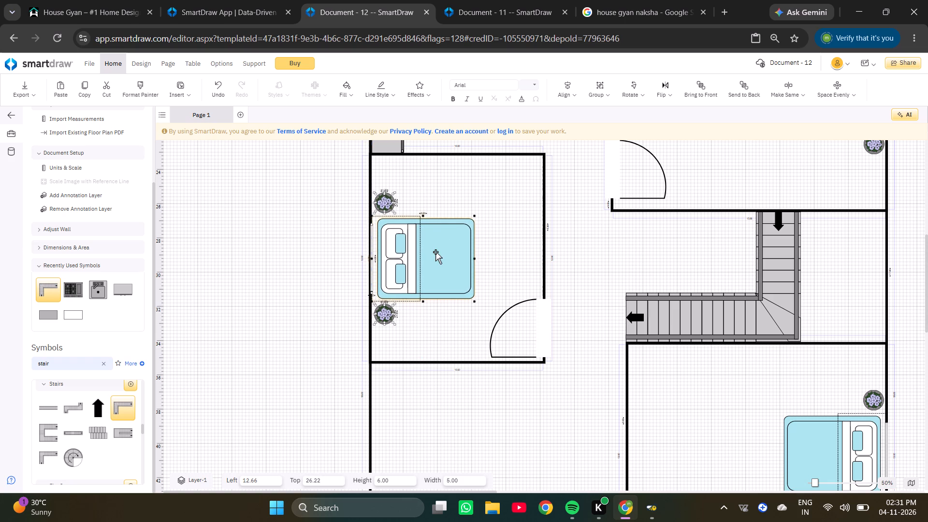
Nudge the small bedroom's bed, plants and window together to centre them between the room's upper and lower walls, with the bed at Top 26.20.
key("Up")
key("Up")
key("Up")
key("Up")
key("Up")
key("Up")
key("Up")
left_click(435, 252)
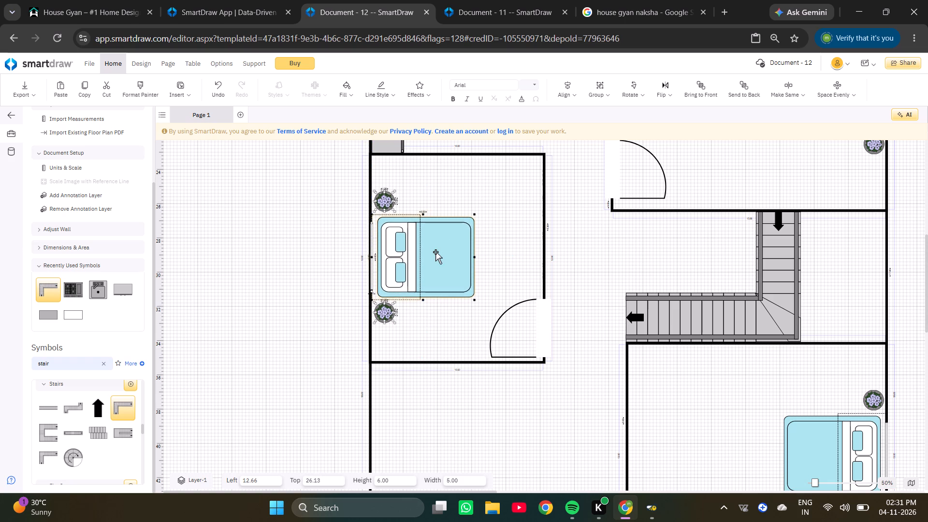
key("Down")
key("Down")
key("Down")
key("Down")
key("Down")
key("Down")
left_click(435, 252)
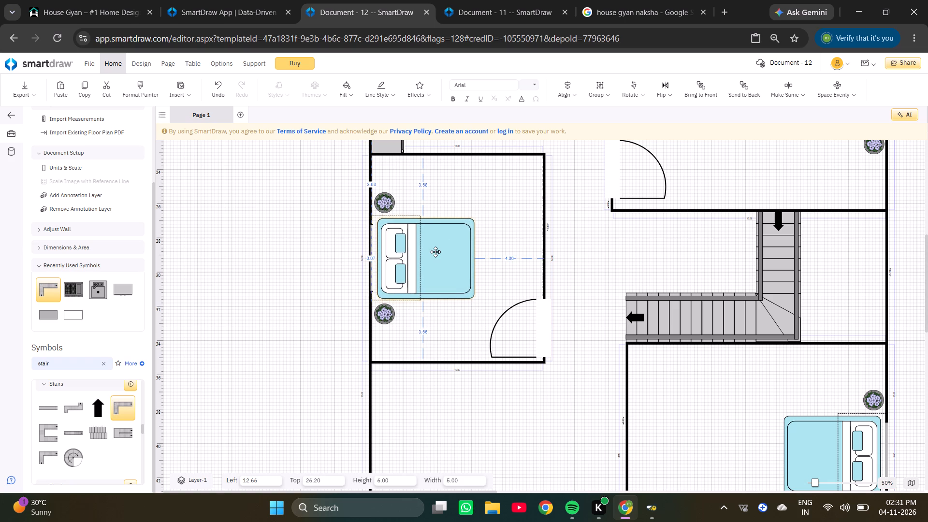
left_click(435, 252)
key("Down")
left_click(435, 252)
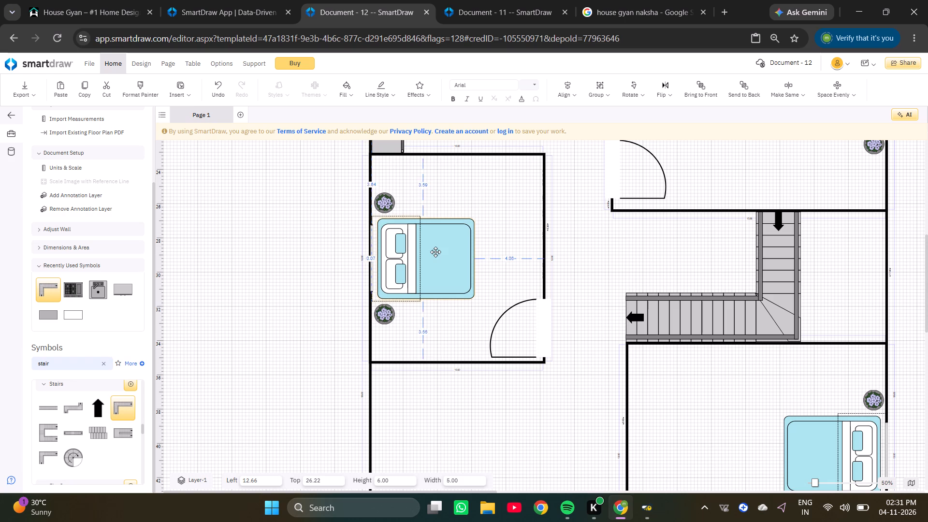
left_click(435, 252)
key("Up")
double_click(435, 252)
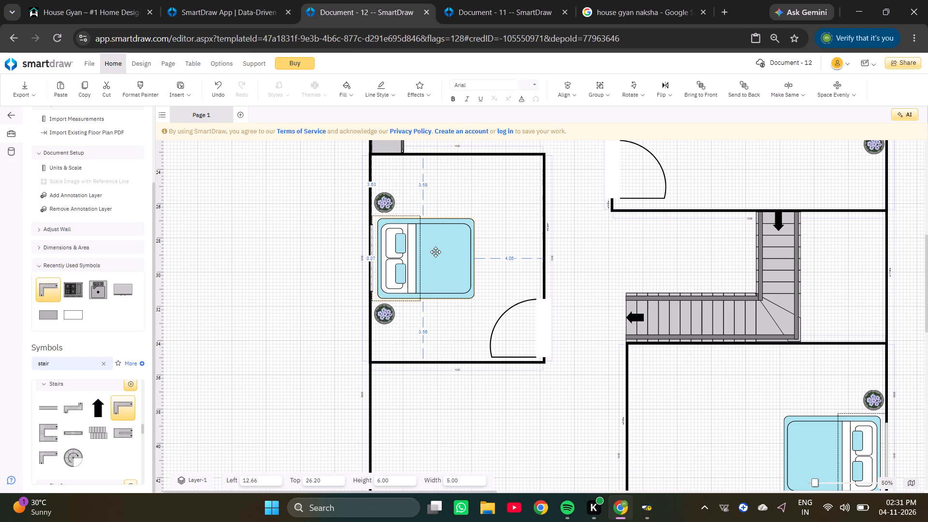
scroll(435, 252, "up", 1, "ctrl")
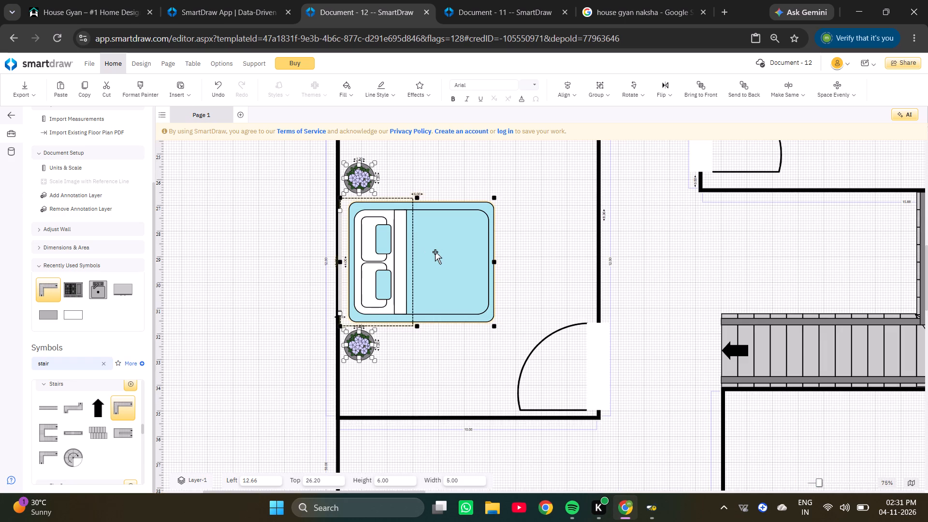
scroll(435, 252, "up", 1)
left_click(425, 285)
left_click(425, 285)
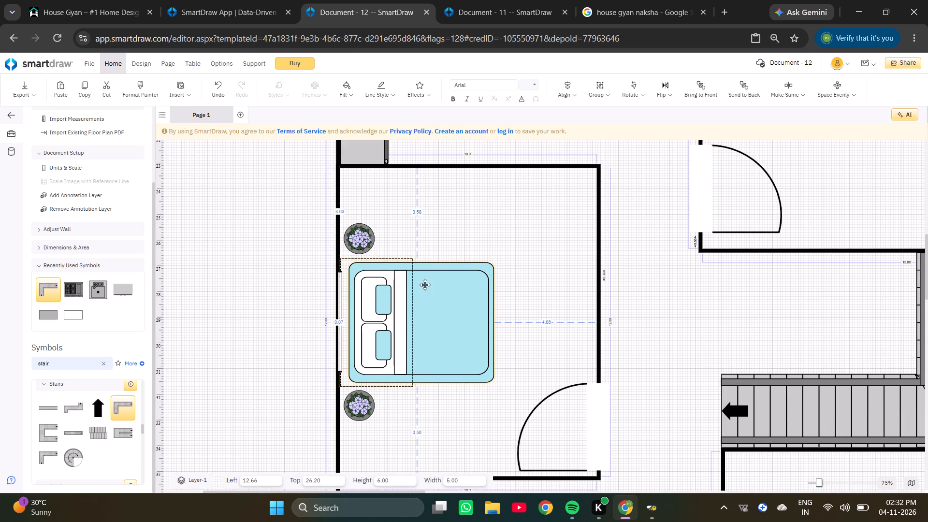
left_click(425, 284)
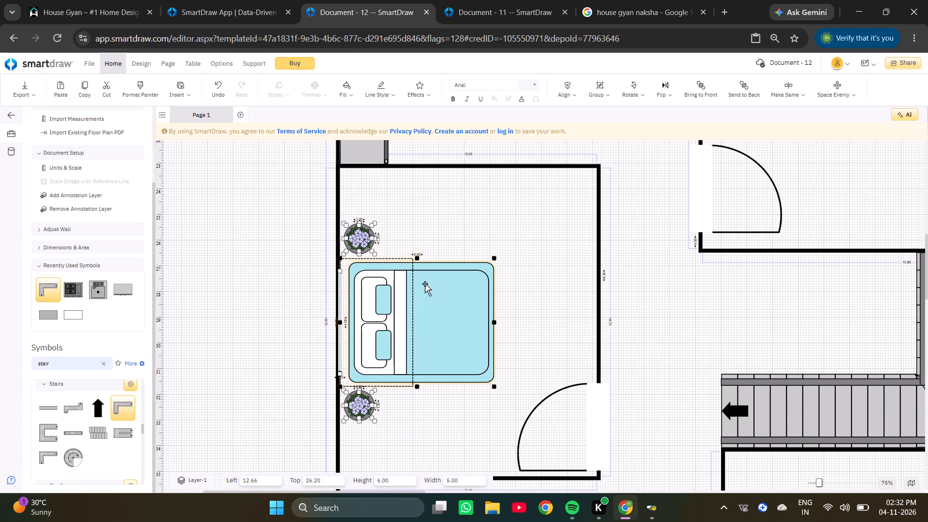
left_click(527, 266)
Switch to Document - 11 and copy its oval six-chair dining table.
scroll(530, 268, "down", 6, "ctrl")
left_click(388, 281)
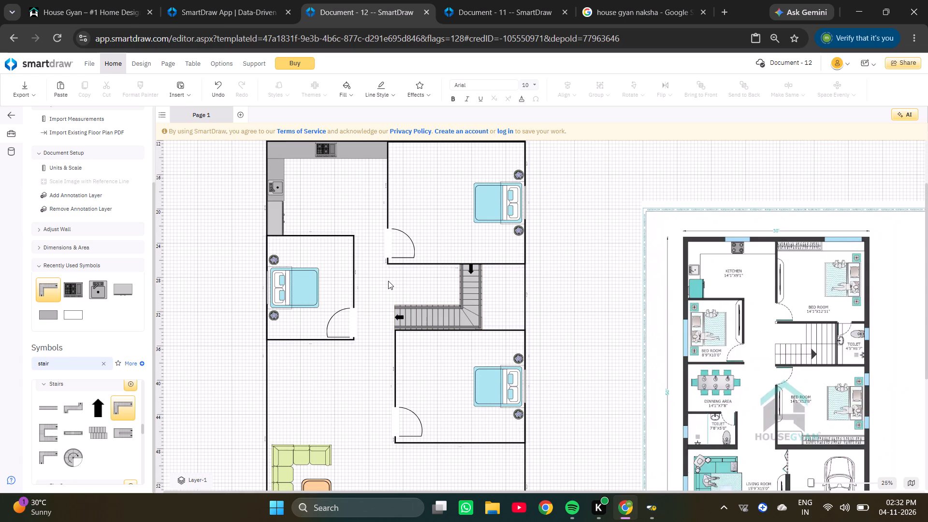
scroll(388, 280, "down", 2)
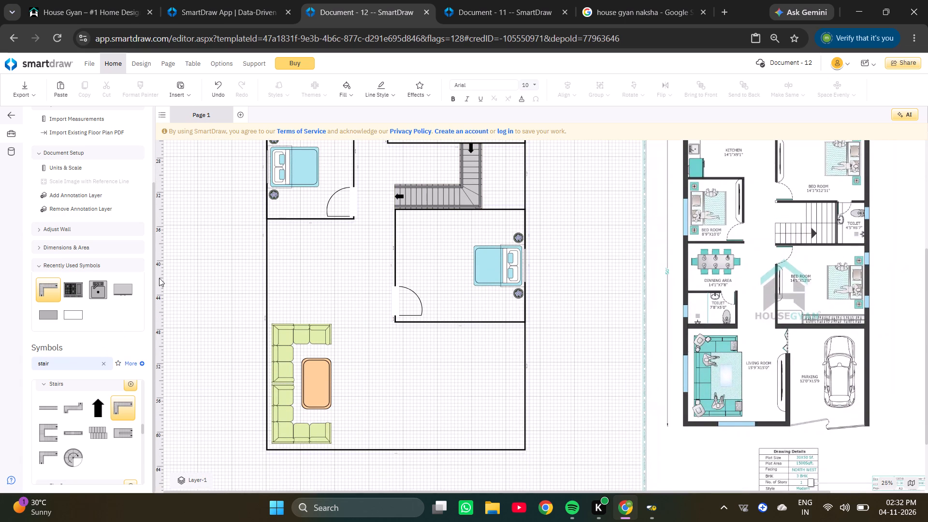
left_click(470, 4)
scroll(473, 354, "down", 1)
left_click(483, 368)
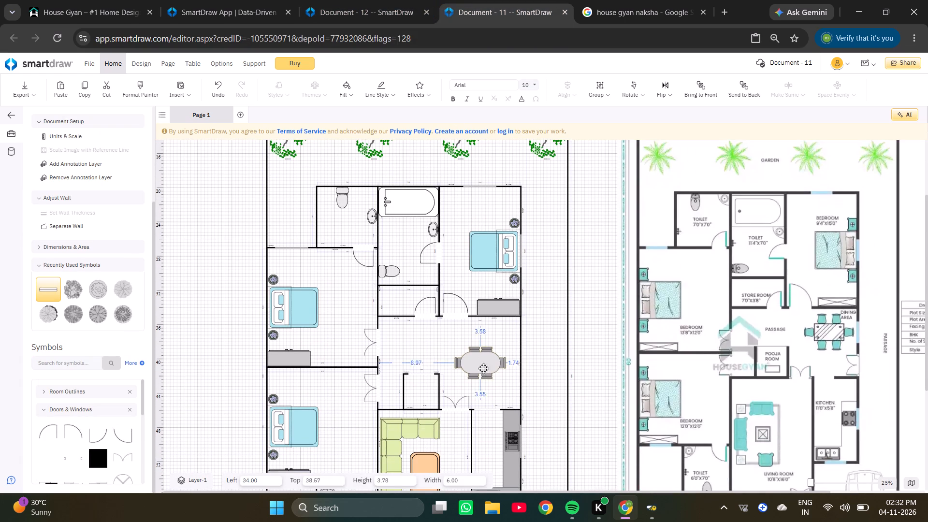
key("ctrl+c")
Paste the dining table into Document - 12 and place it just below the small bedroom, at about Left 14.12, Top 36.38.
left_click(346, 9)
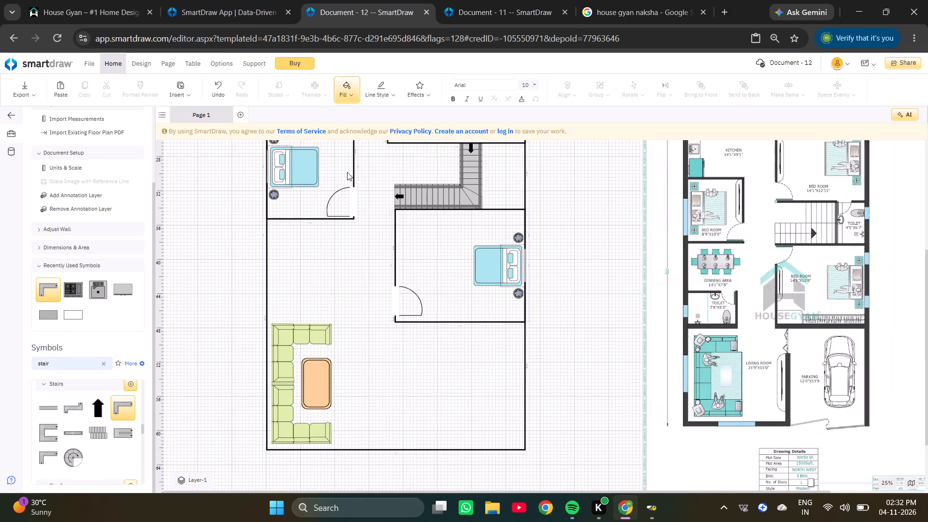
scroll(347, 187, "down", 2)
scroll(290, 167, "up", 2)
right_click(301, 285)
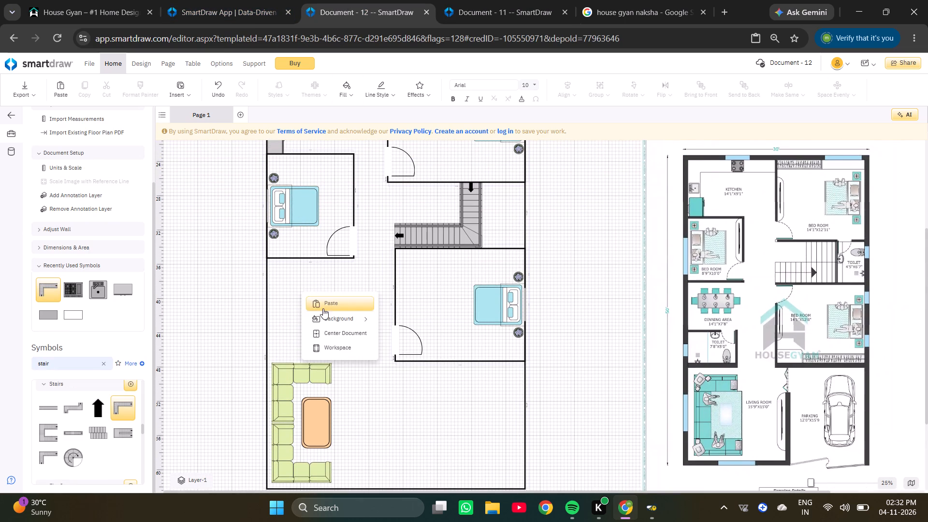
left_click(326, 310)
right_click(324, 278)
left_click(344, 302)
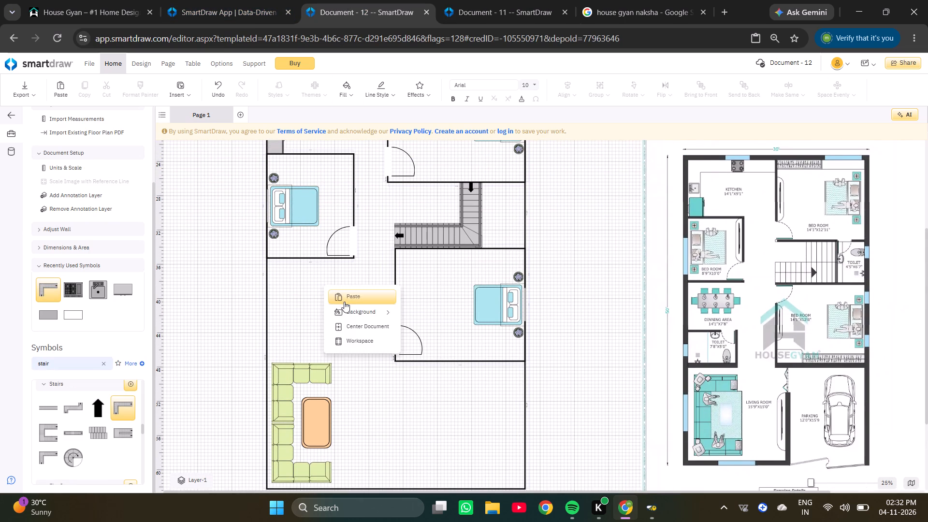
left_click_drag(349, 292, 309, 282)
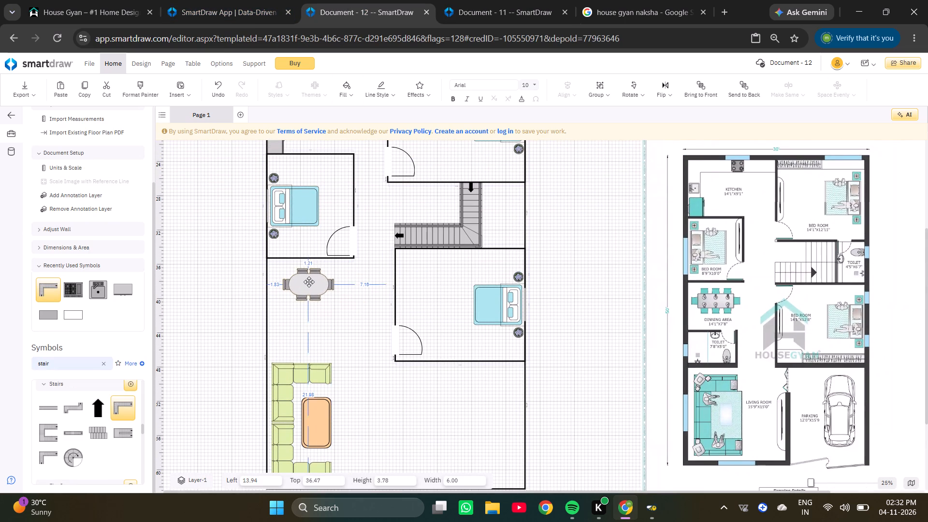
left_click_drag(309, 282, 310, 282)
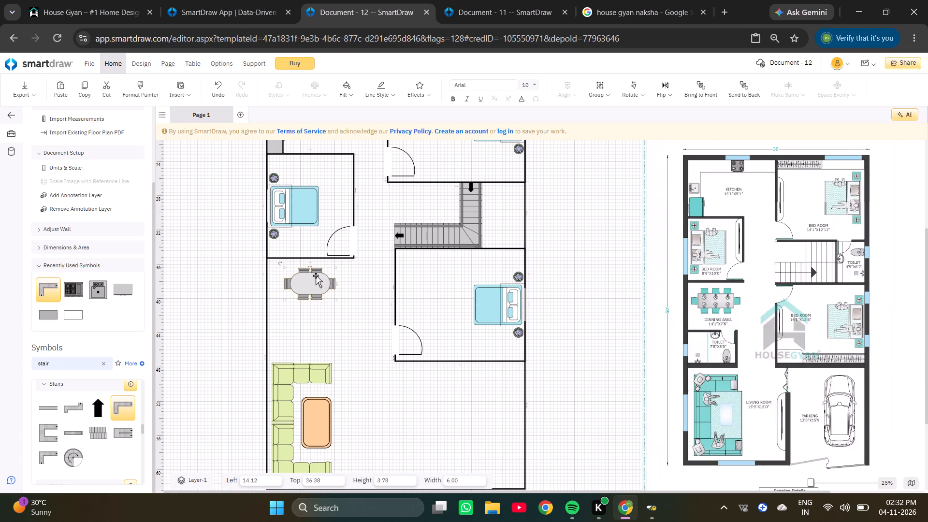
Look through the toilets and other furnished rooms in Document - 11's plan, and return to Document - 12.
scroll(329, 249, "up", 2)
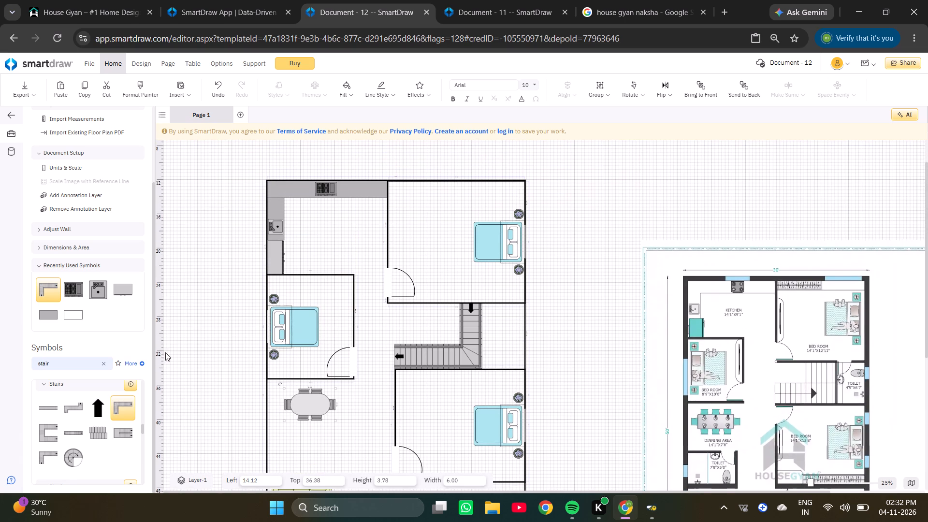
left_click(507, 14)
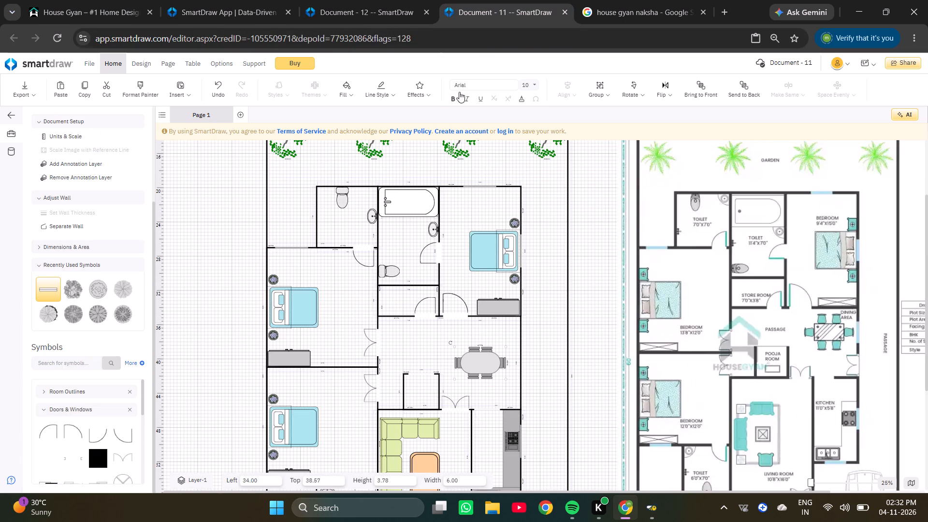
scroll(373, 173, "down", 1)
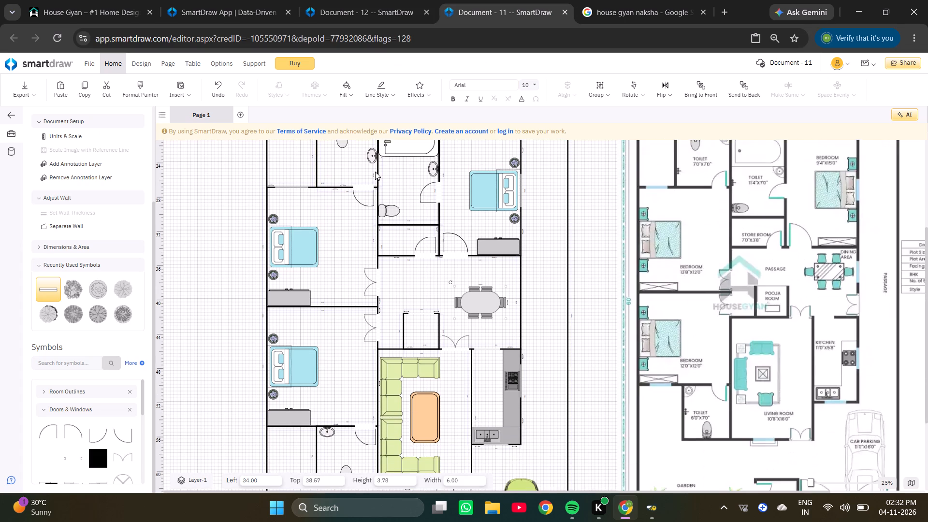
scroll(375, 172, "down", 2)
scroll(376, 172, "up", 1)
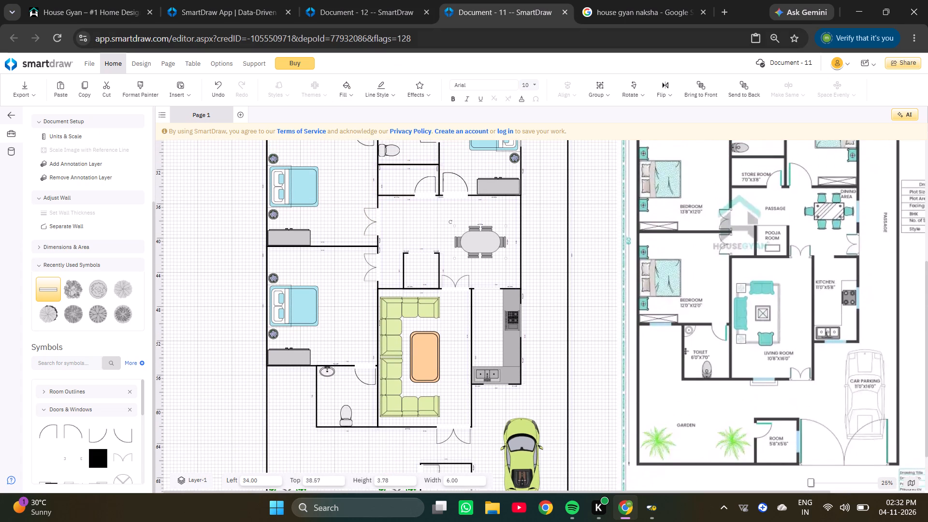
left_click(266, 0)
left_click(414, 0)
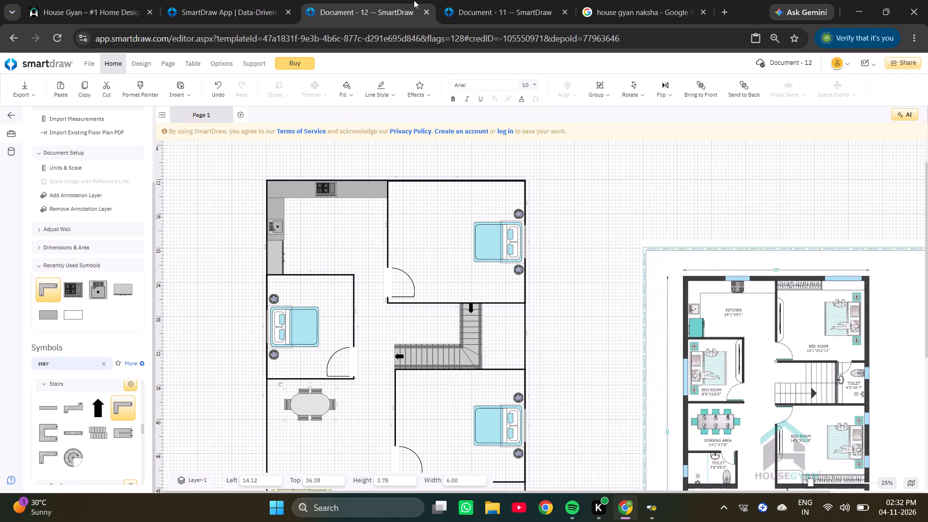
Clear the "stair" search from the symbol library to bring back the standard symbol categories.
scroll(441, 17, "down", 2)
scroll(388, 246, "down", 2)
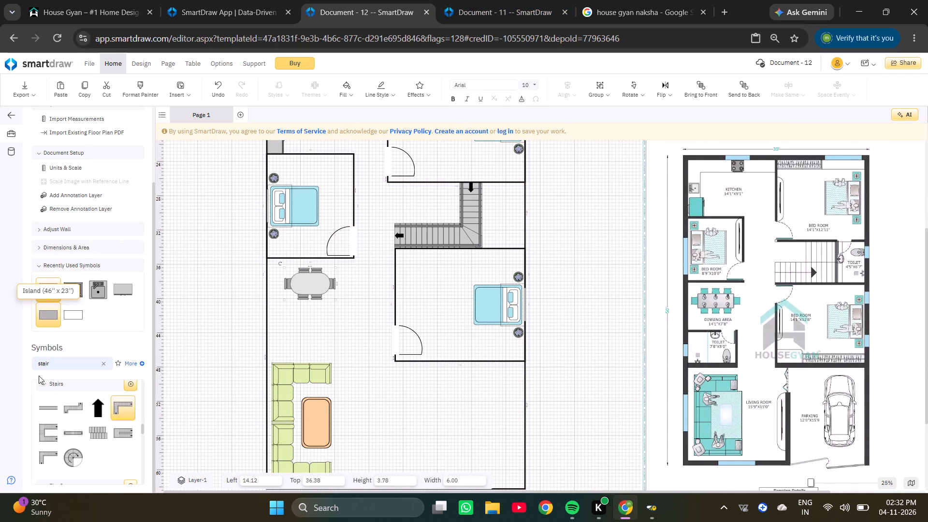
left_click(99, 365)
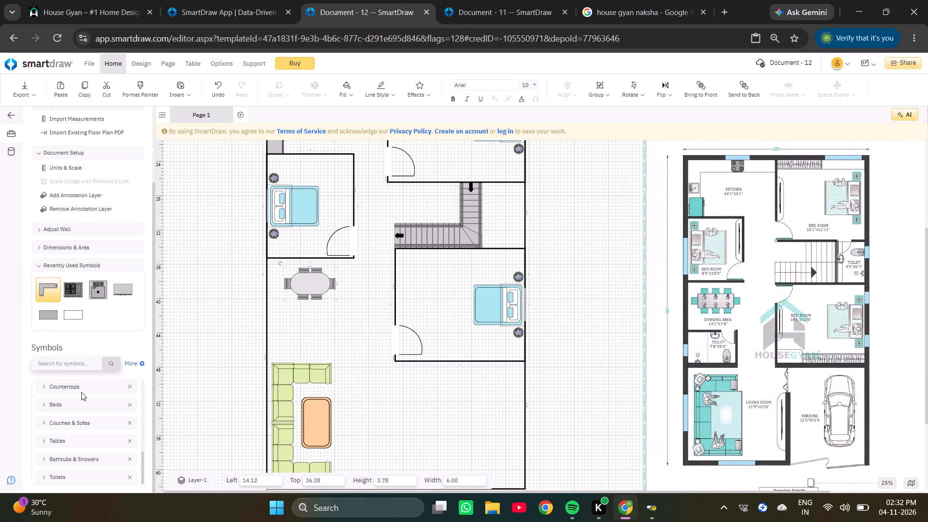
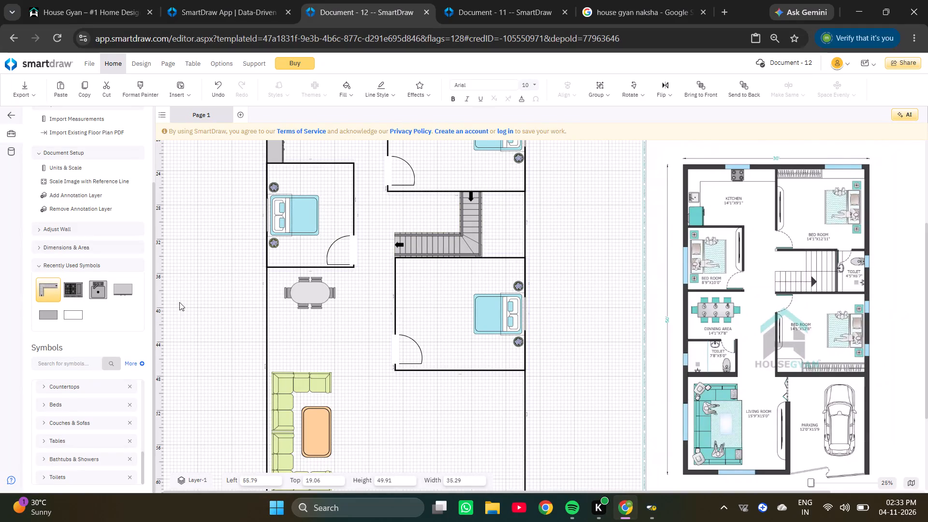
Add the 20 x 25 room symbol and place it just below the dining table along the outer wall, at about Left 12.06, Top 39.98.
left_click(44, 385)
scroll(50, 401, "up", 2)
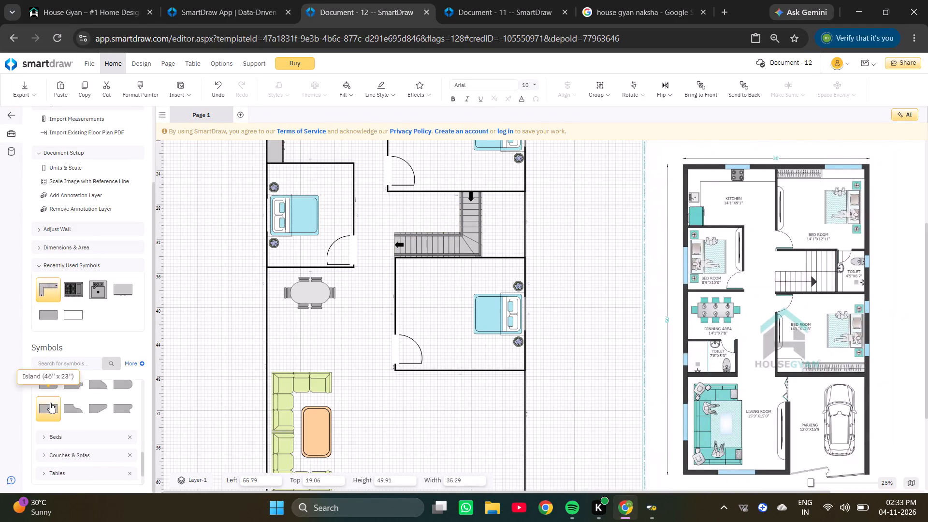
left_click(55, 395)
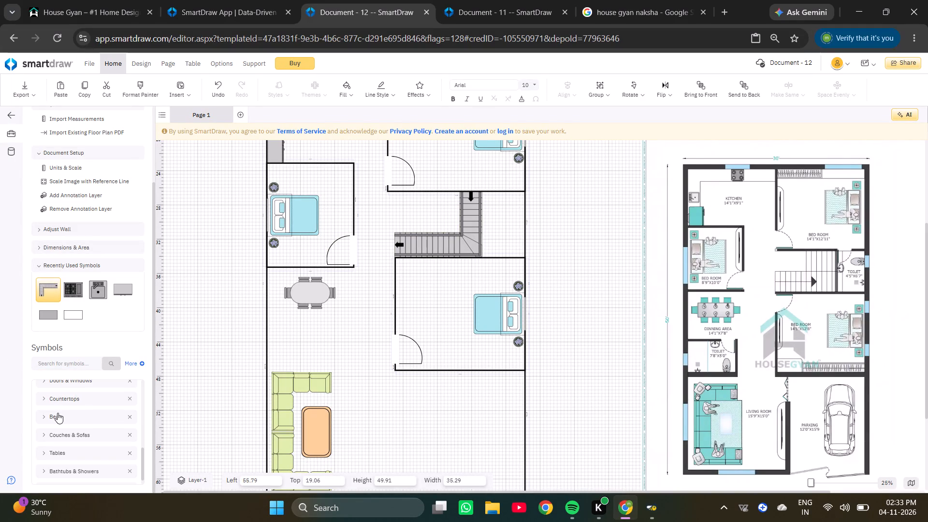
scroll(58, 413, "up", 2)
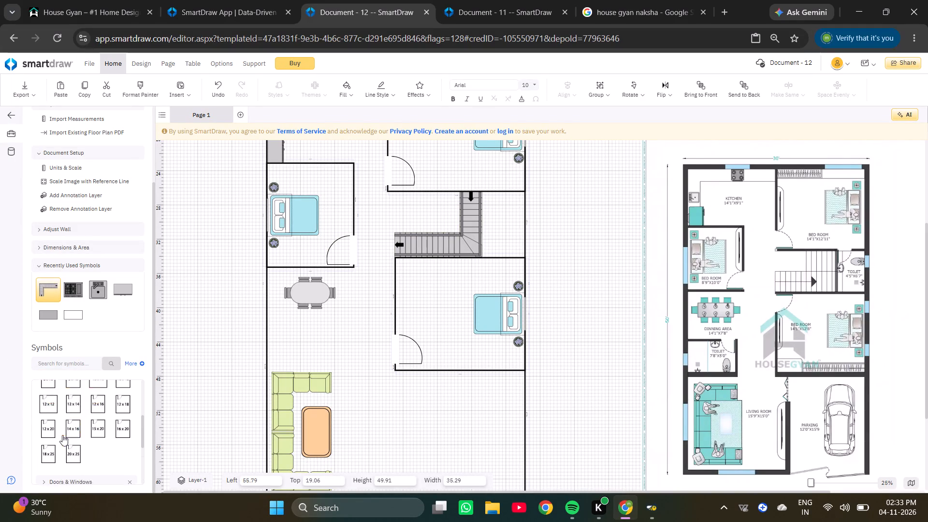
double_click(71, 478)
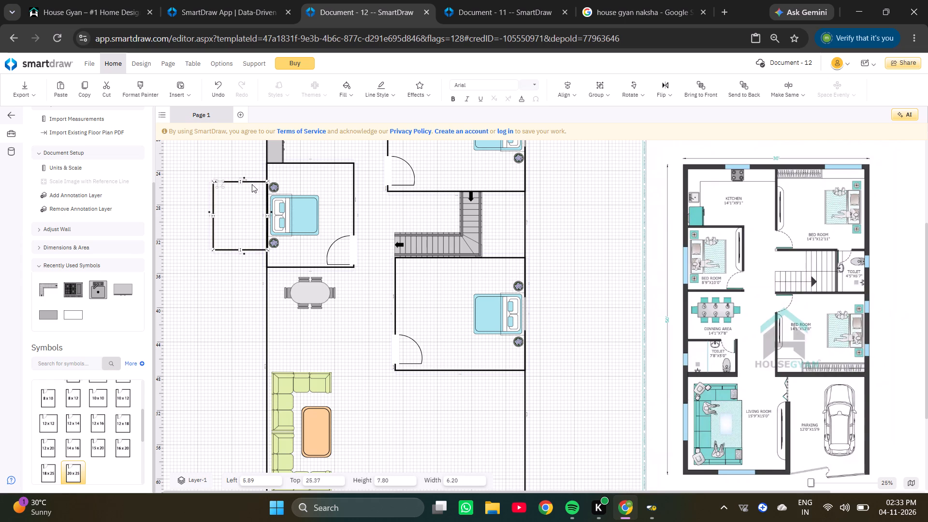
left_click_drag(248, 181, 301, 305)
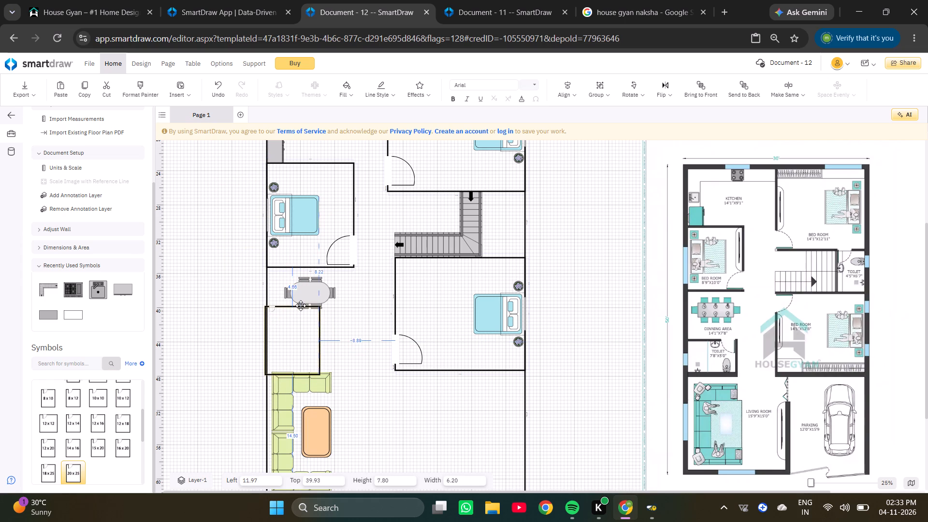
left_click_drag(301, 305, 301, 306)
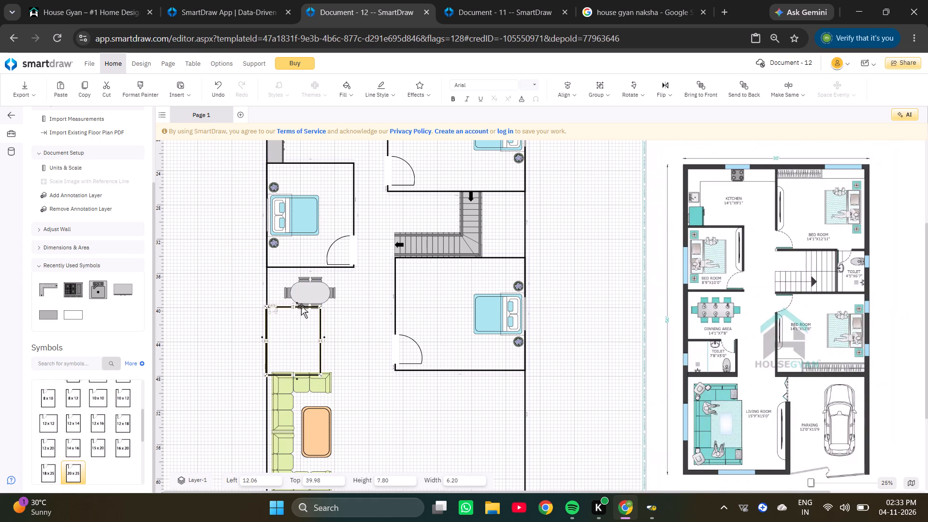
Move the new room into the open area beside the sofa set and rotate it to 270°, so its door faces the passage.
scroll(753, 362, "up", 3, "ctrl")
scroll(618, 344, "down", 3, "ctrl")
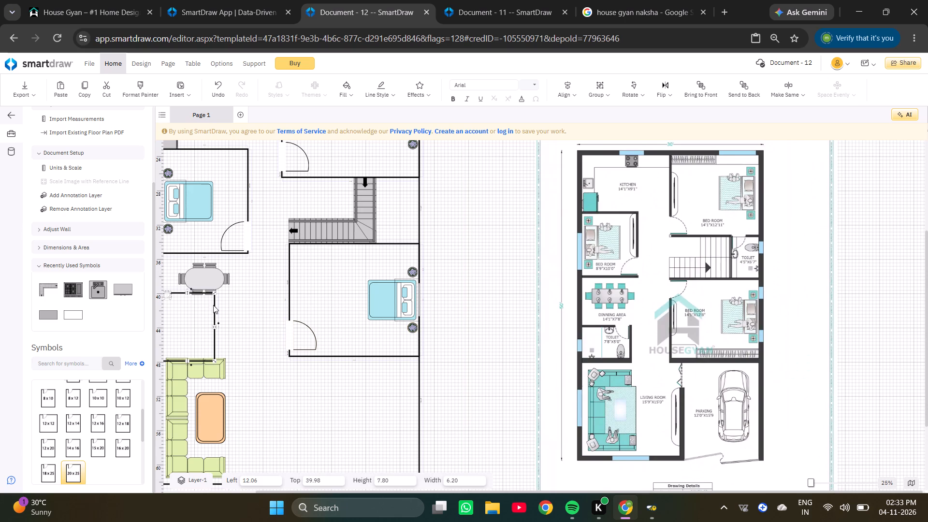
left_click_drag(214, 300, 280, 329)
scroll(229, 330, "up", 1, "ctrl")
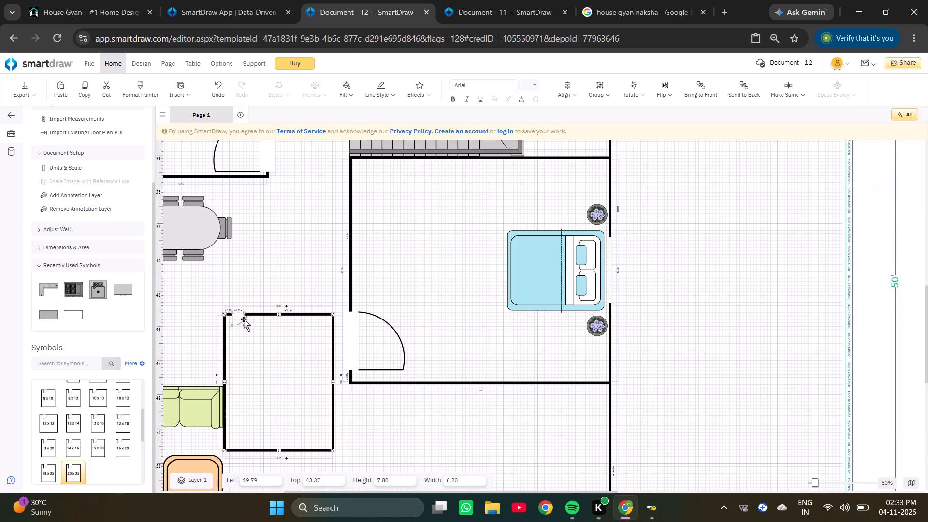
scroll(244, 319, "up", 2, "ctrl")
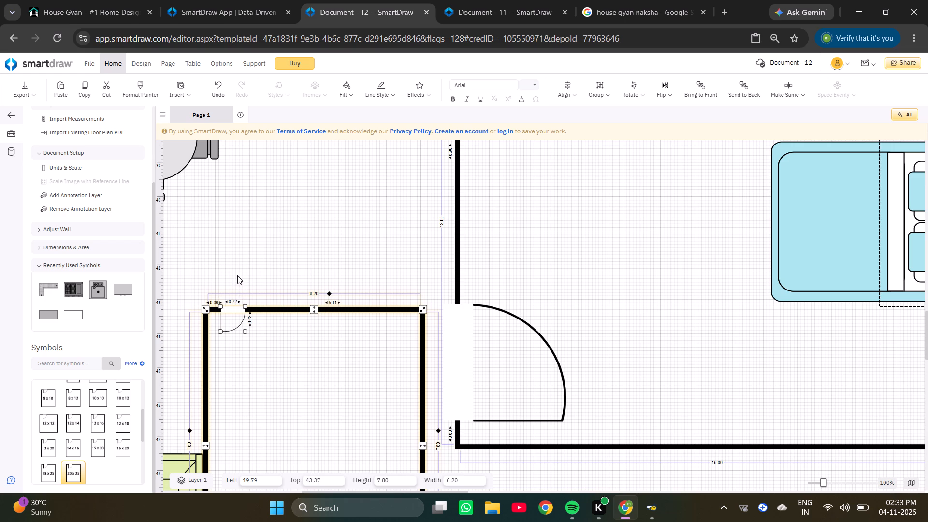
scroll(212, 291, "down", 2)
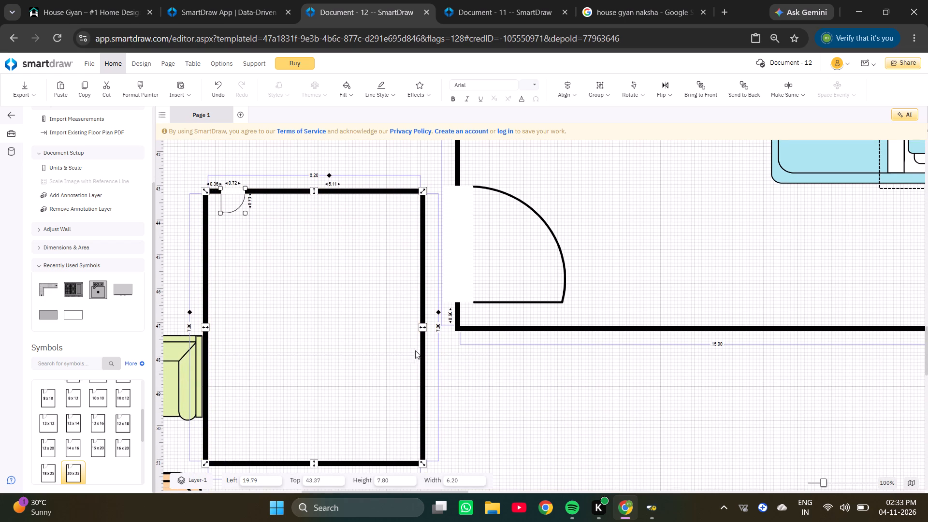
left_click_drag(420, 374, 643, 484)
scroll(662, 410, "down", 2)
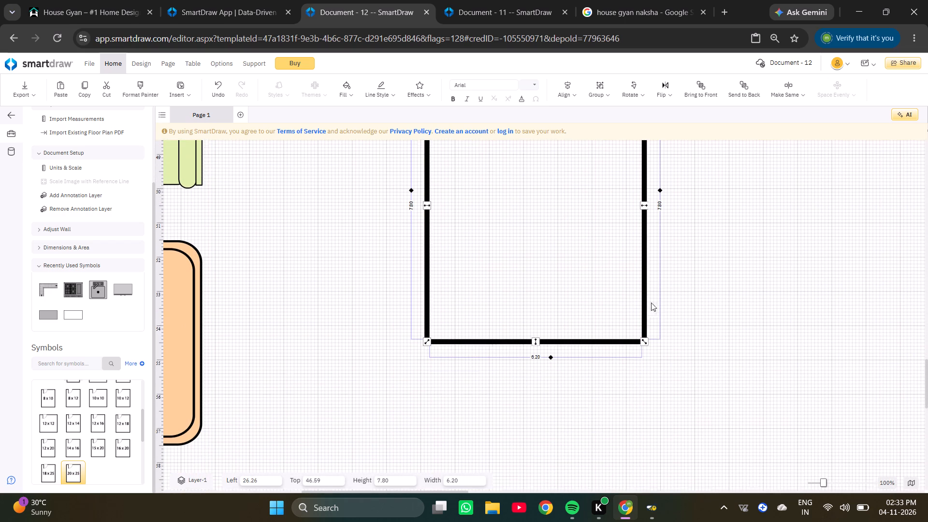
left_click_drag(639, 274, 648, 385)
left_click_drag(645, 288, 638, 376)
left_click_drag(407, 147, 611, 225)
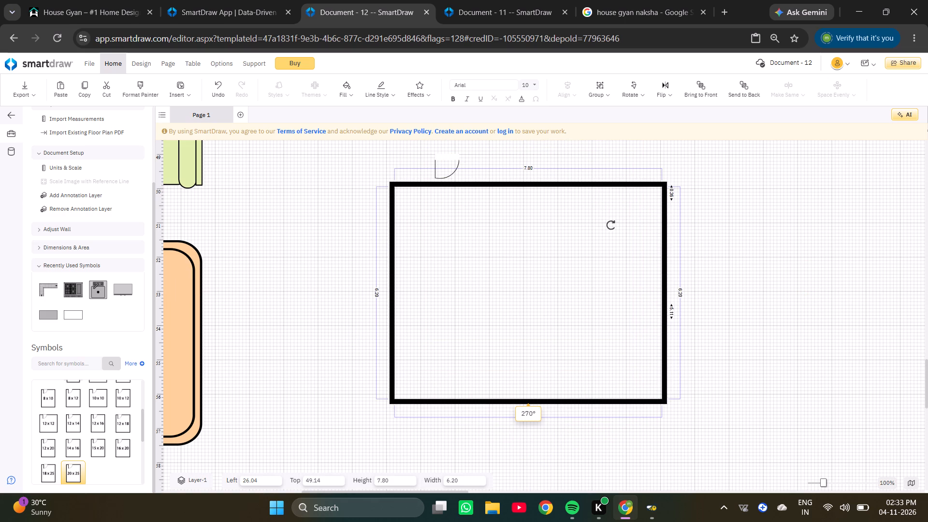
left_click_drag(611, 225, 609, 223)
Place the rotated room between the dining table and the sofa set, against the outer wall, at about Left 12.15, Top 40.87.
scroll(559, 235, "down", 4, "ctrl")
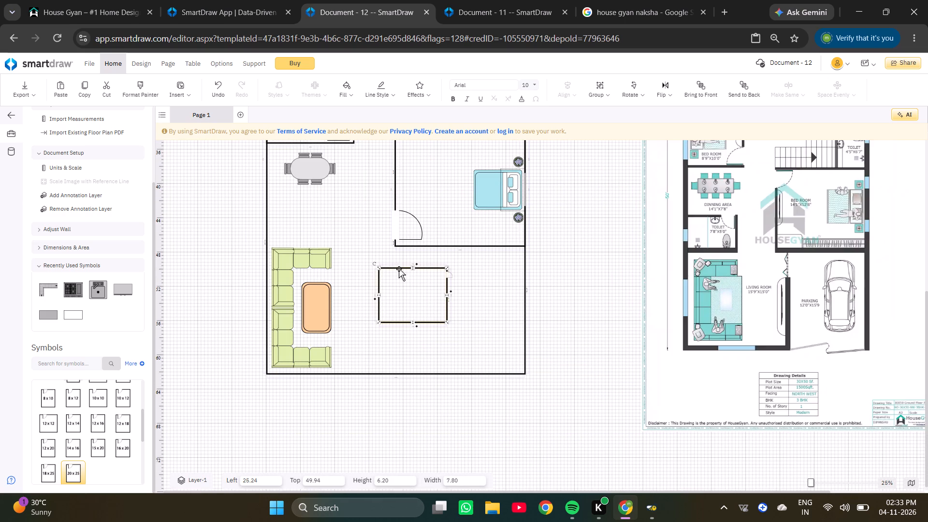
left_click_drag(399, 269, 286, 191)
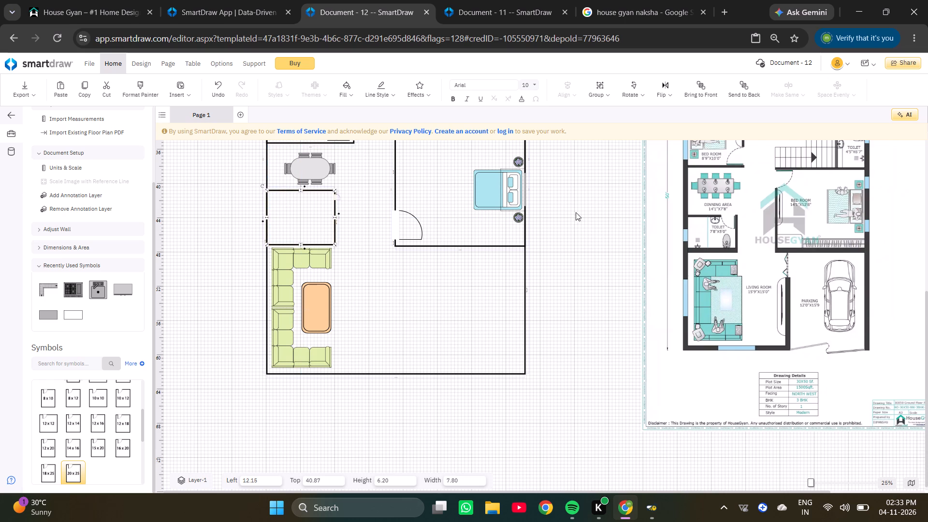
Check the toilet in the reference plan and set the new room's door-side wall to 5.
scroll(653, 212, "up", 2, "ctrl")
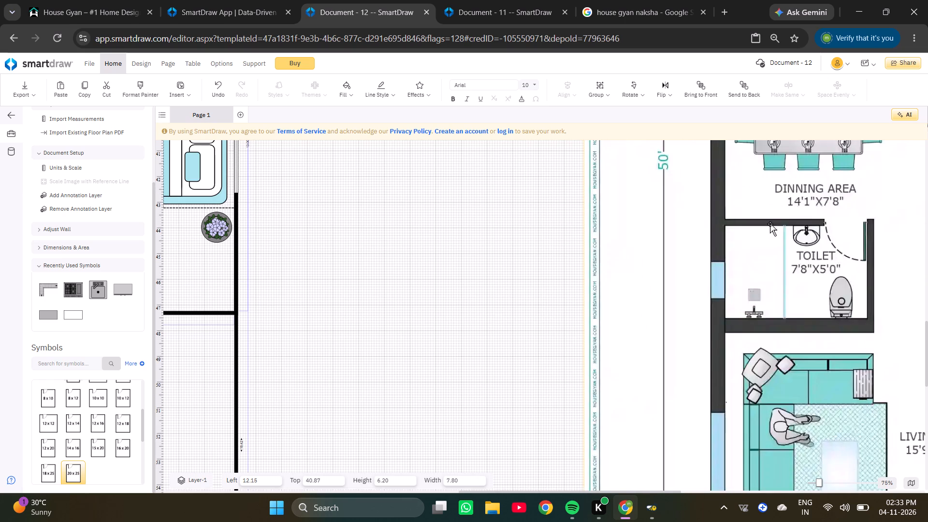
scroll(770, 224, "down", 4, "ctrl")
scroll(294, 185, "up", 4, "ctrl")
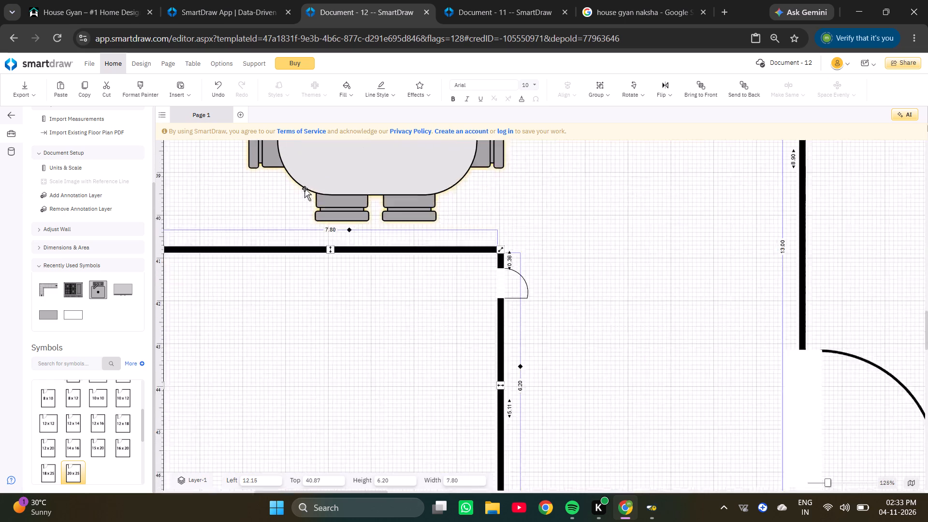
scroll(304, 188, "up", 2, "ctrl")
scroll(359, 243, "down", 6, "ctrl")
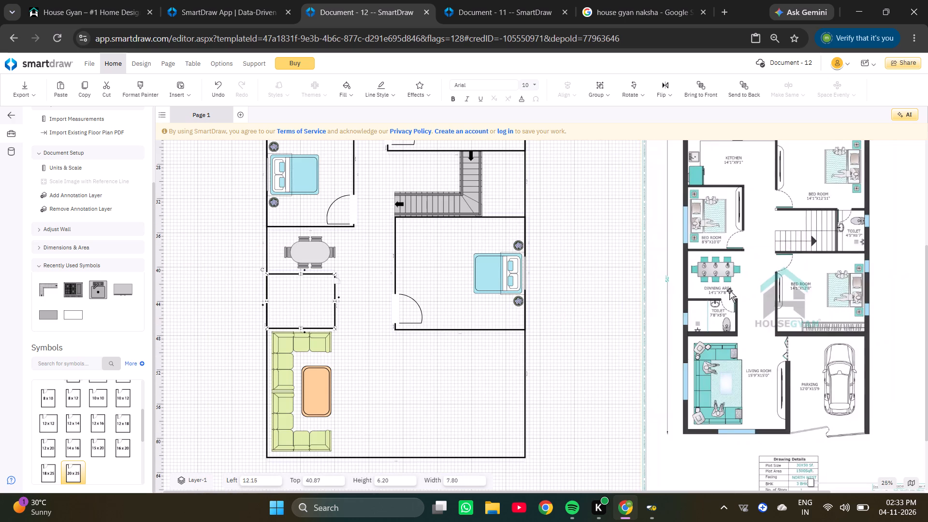
scroll(701, 293, "up", 3, "ctrl")
scroll(767, 374, "down", 5, "ctrl")
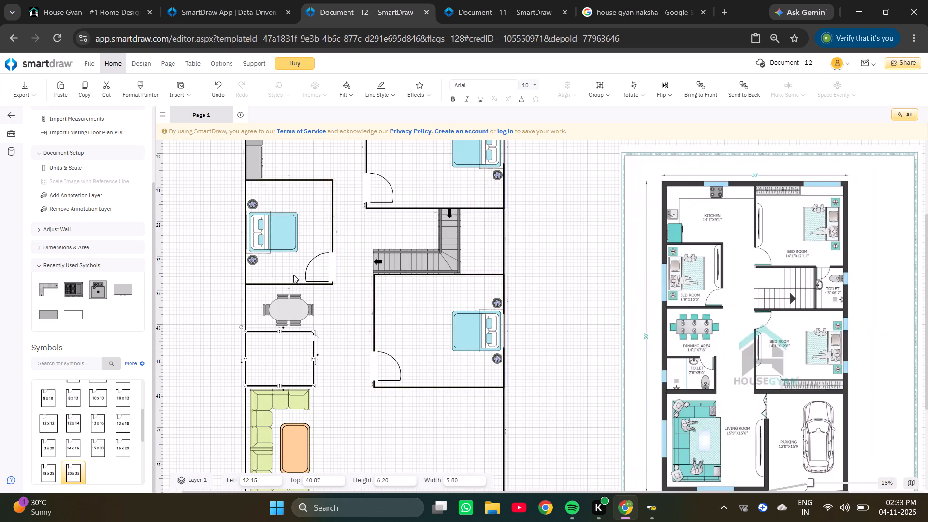
scroll(292, 289, "up", 5, "ctrl")
scroll(400, 381, "down", 4)
left_click(419, 302)
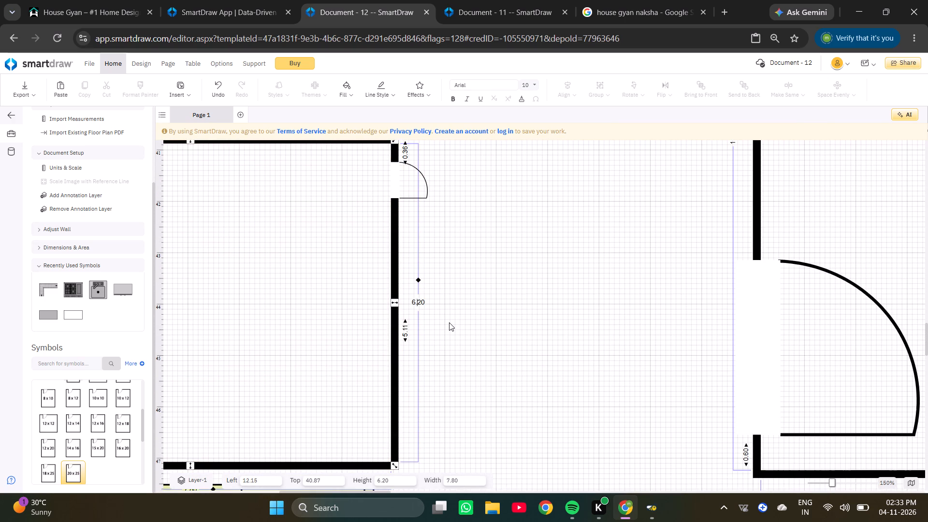
key("Right")
key("Right")
key("BackSpace")
key("BackSpace")
key("BackSpace")
key("BackSpace")
key("BackSpace")
key("BackSpace")
key("BackSpace")
key("BackSpace")
key("BackSpace")
key("BackSpace")
key("BackSpace")
key("5")
key("Return")
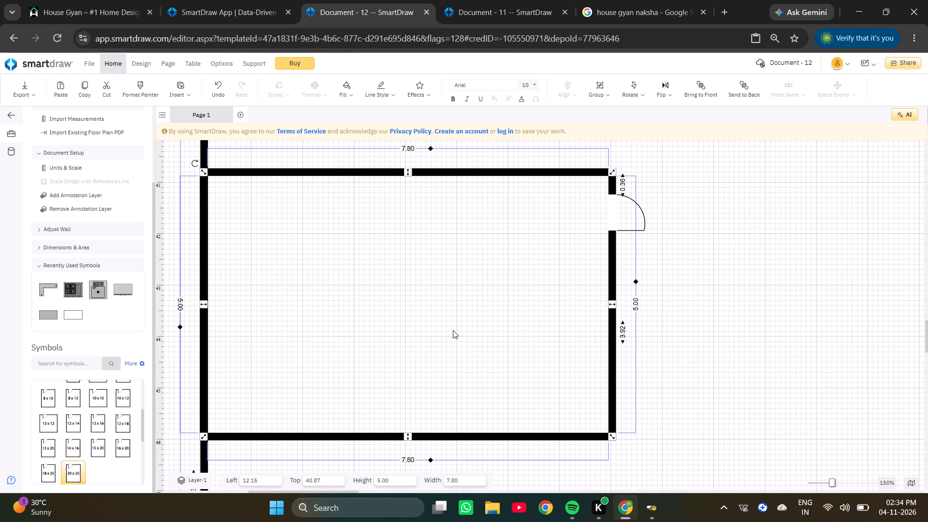
Move the toilet room down to just above the sofa set and align it with the outer wall, at about Left 12.16, Top 42.02.
scroll(449, 330, "down", 5, "ctrl")
scroll(439, 326, "down", 5)
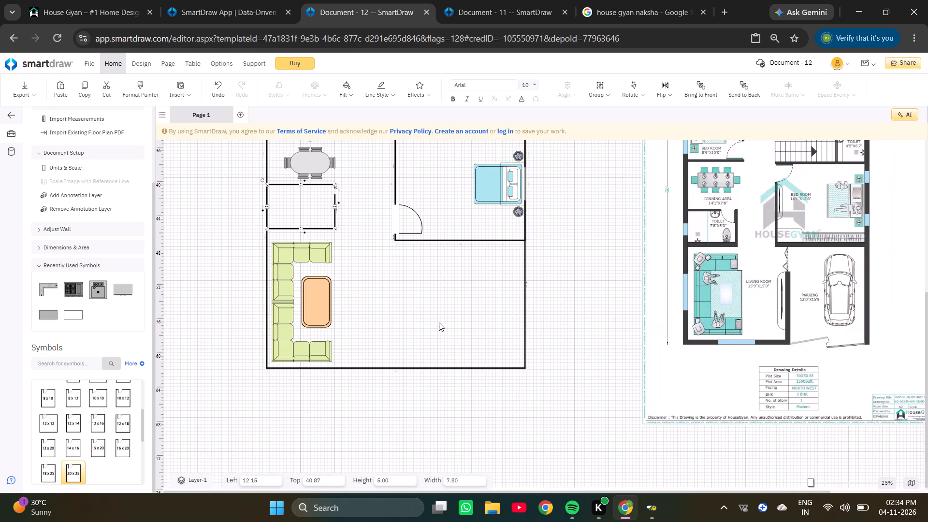
scroll(374, 326, "up", 2)
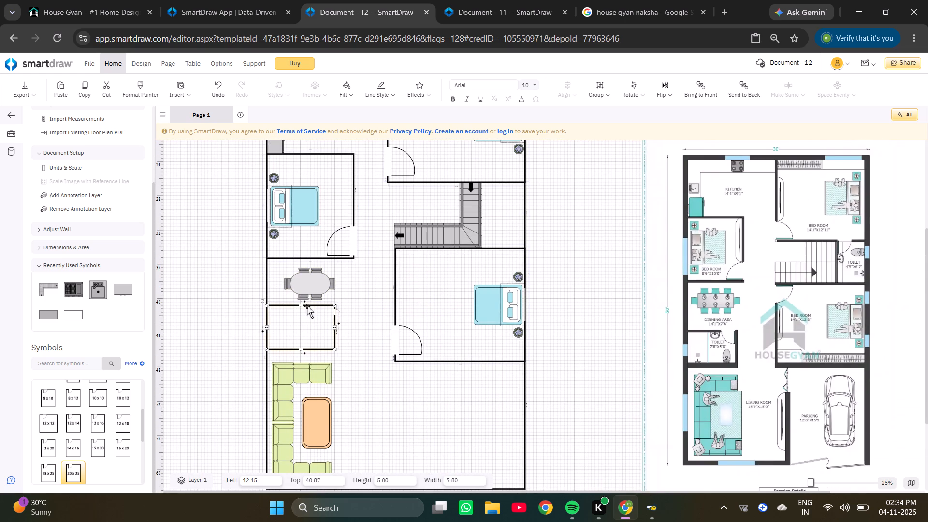
left_click_drag(307, 306, 308, 316)
scroll(756, 357, "up", 2, "ctrl")
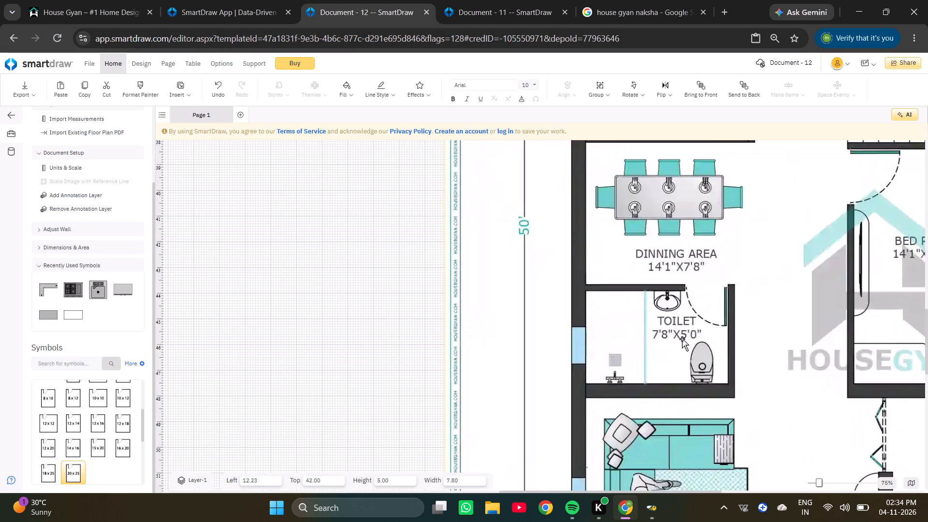
scroll(628, 350, "down", 3, "ctrl")
scroll(204, 306, "up", 2, "ctrl")
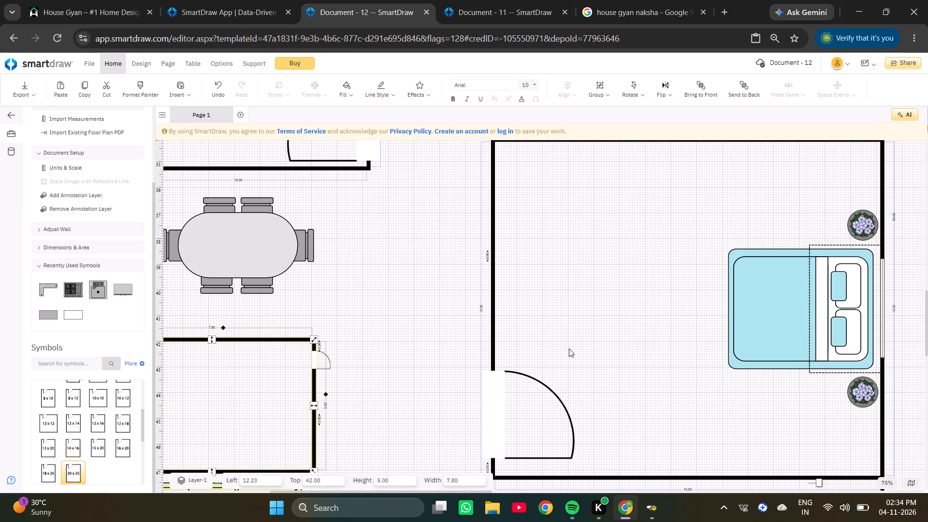
scroll(712, 351, "down", 2, "ctrl")
scroll(723, 366, "up", 2, "ctrl")
scroll(660, 398, "down", 4, "ctrl")
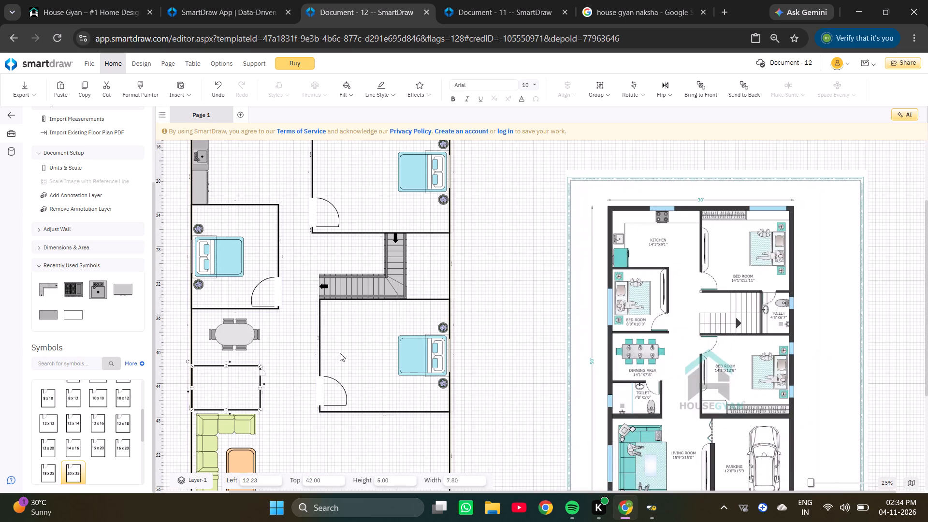
scroll(209, 368, "up", 1, "ctrl")
scroll(216, 351, "down", 2)
scroll(194, 337, "up", 2, "ctrl")
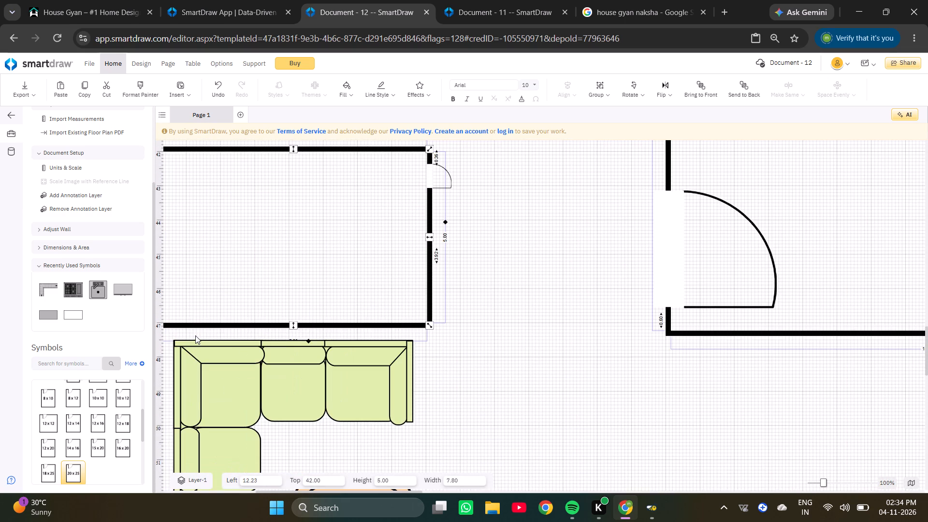
scroll(197, 333, "down", 1, "ctrl")
double_click(192, 328)
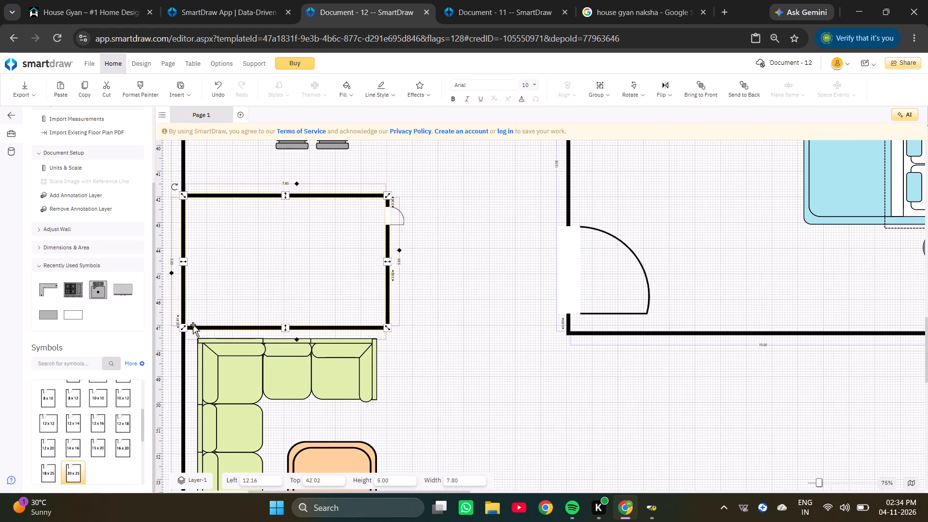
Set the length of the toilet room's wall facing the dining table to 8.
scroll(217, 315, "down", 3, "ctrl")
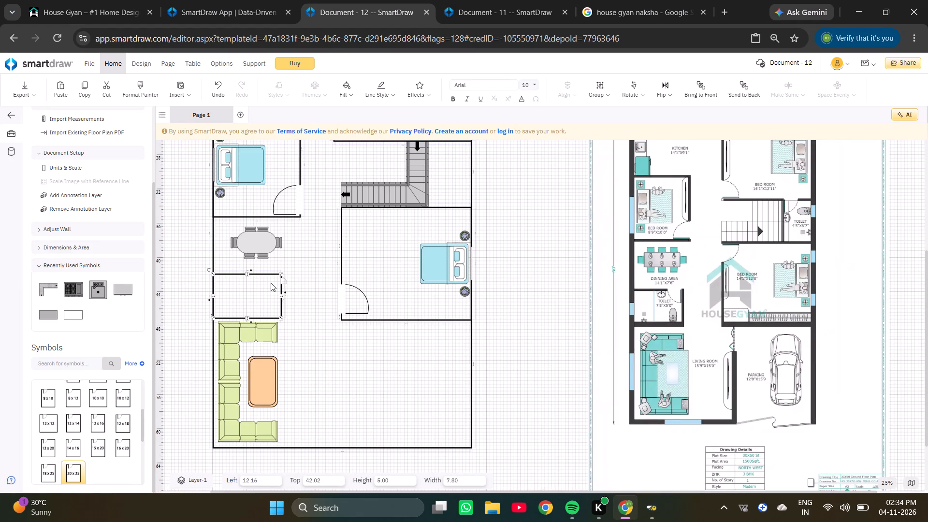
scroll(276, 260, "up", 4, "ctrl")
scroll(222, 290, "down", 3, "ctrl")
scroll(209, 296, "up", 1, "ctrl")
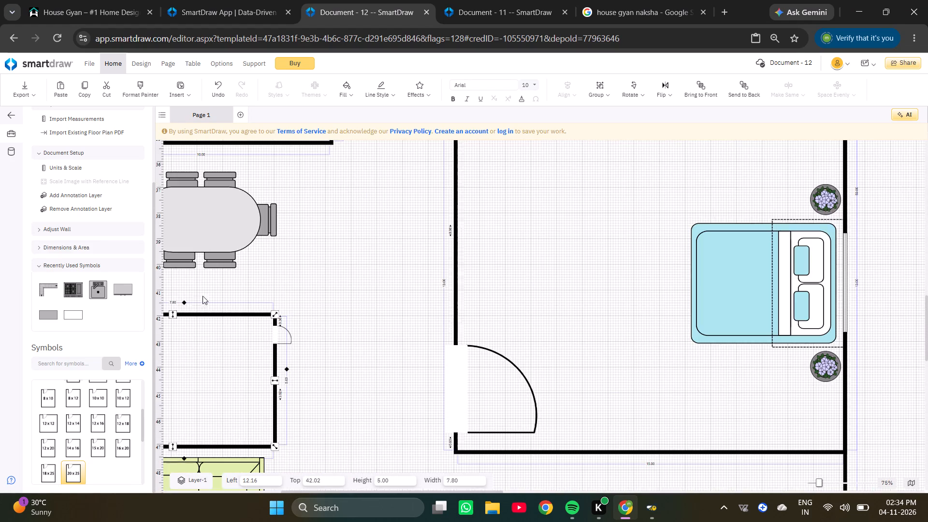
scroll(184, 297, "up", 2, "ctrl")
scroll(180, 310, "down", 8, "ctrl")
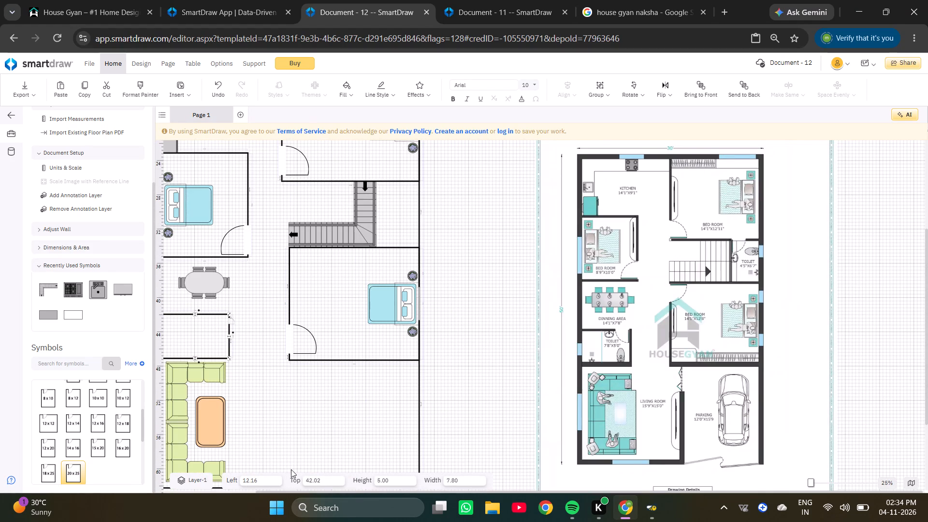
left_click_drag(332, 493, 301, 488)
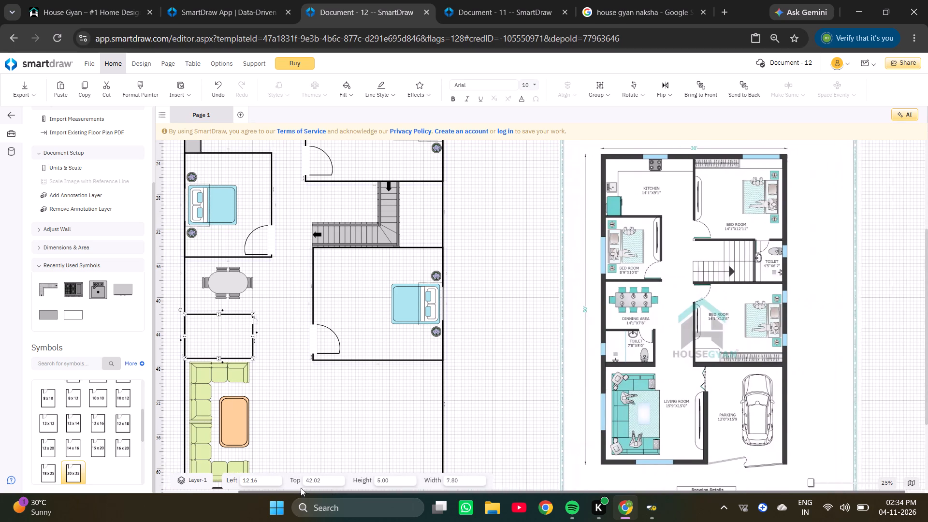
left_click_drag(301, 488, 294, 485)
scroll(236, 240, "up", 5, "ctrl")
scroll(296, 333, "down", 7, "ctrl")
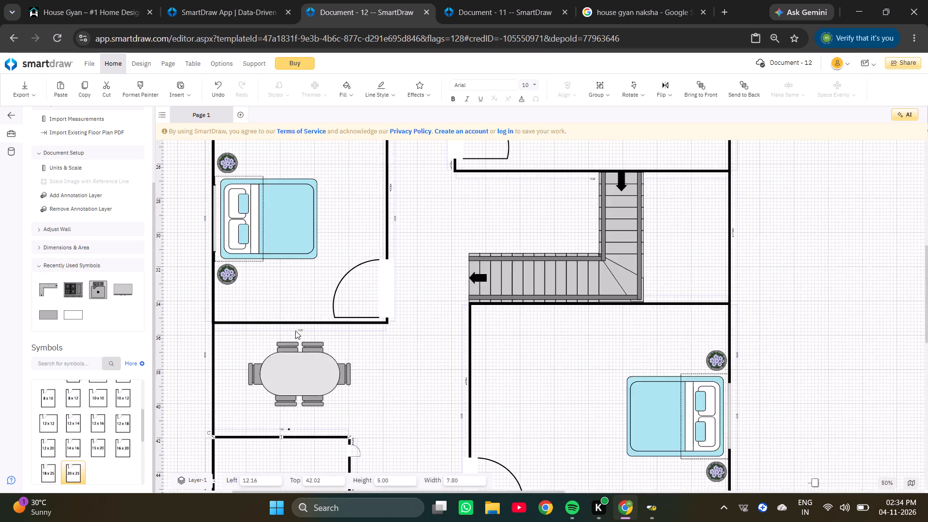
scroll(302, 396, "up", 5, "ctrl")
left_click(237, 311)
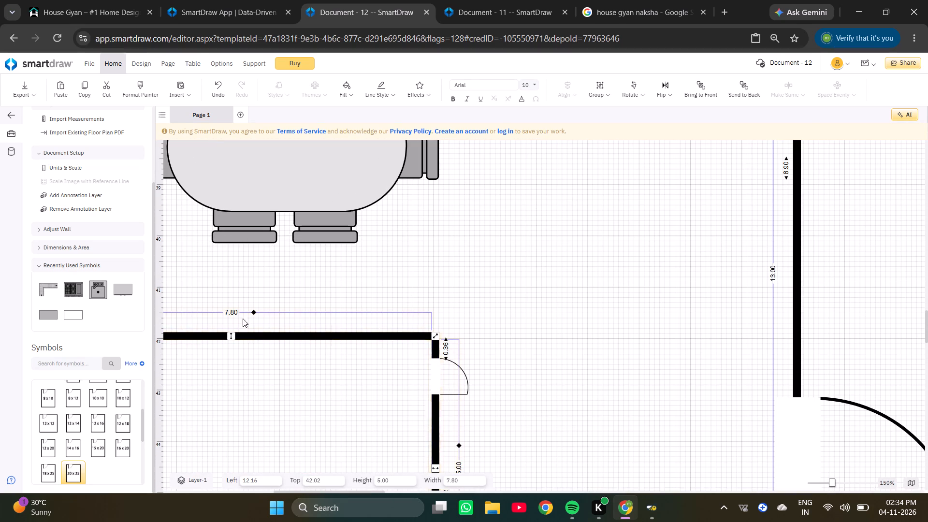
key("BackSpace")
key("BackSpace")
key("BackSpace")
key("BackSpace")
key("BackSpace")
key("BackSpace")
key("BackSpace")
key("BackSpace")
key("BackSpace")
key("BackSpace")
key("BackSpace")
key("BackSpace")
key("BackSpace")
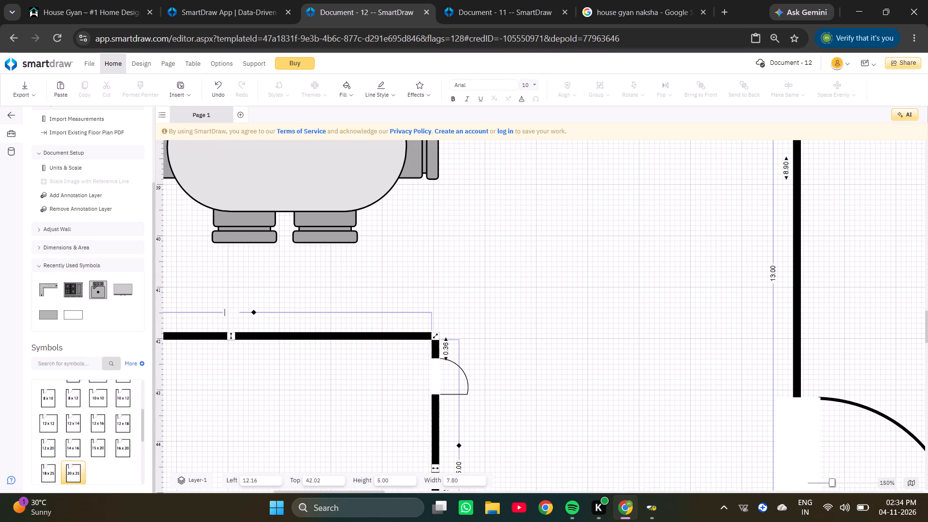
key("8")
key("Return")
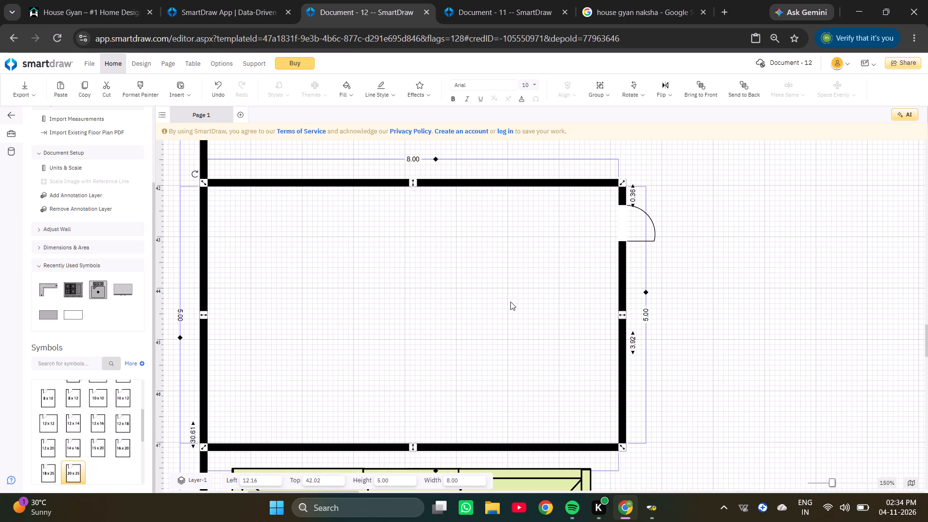
Examine the toilet, dining area and neighbouring bedroom in the reference plan and compare them with the drawn layout.
scroll(513, 300, "down", 7, "ctrl")
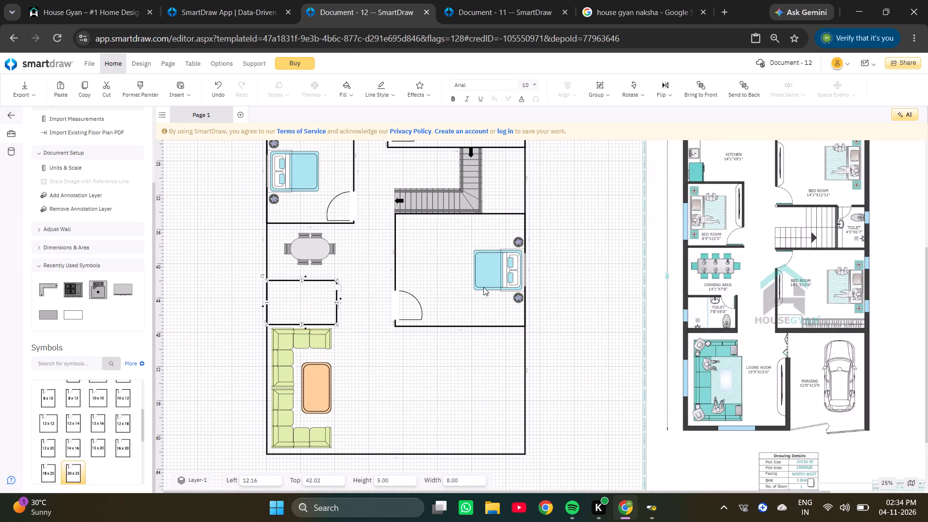
scroll(772, 304, "up", 2, "ctrl")
scroll(649, 289, "down", 1, "ctrl")
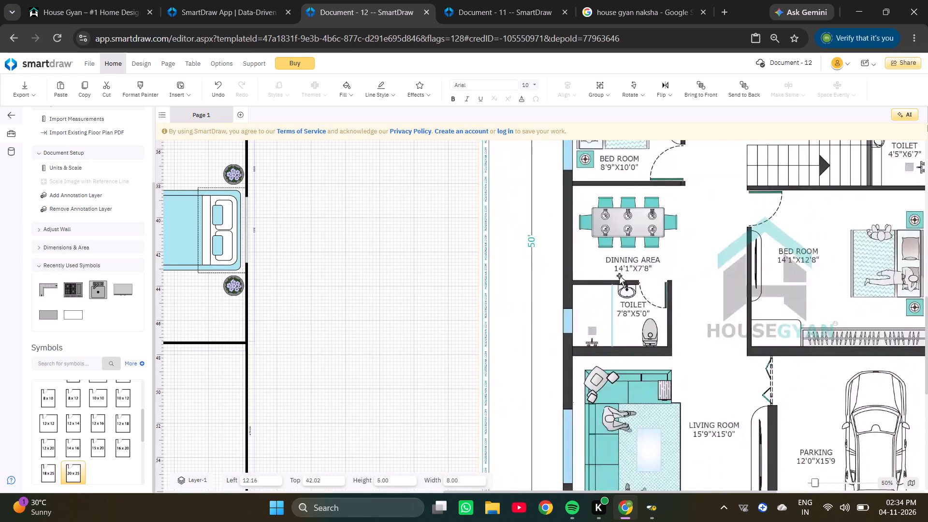
scroll(619, 273, "up", 1, "ctrl")
scroll(590, 288, "down", 1, "ctrl")
scroll(587, 275, "up", 1, "ctrl")
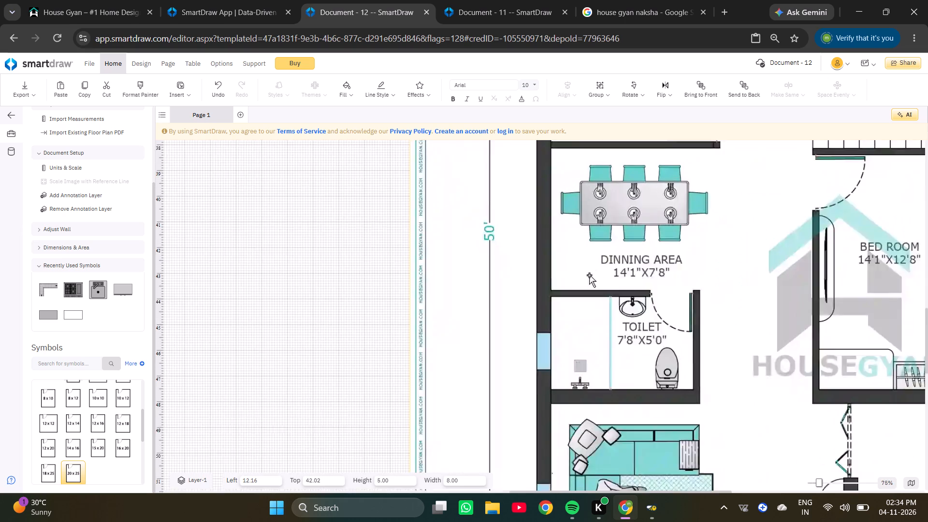
scroll(589, 275, "up", 1, "ctrl")
scroll(438, 290, "down", 6, "ctrl")
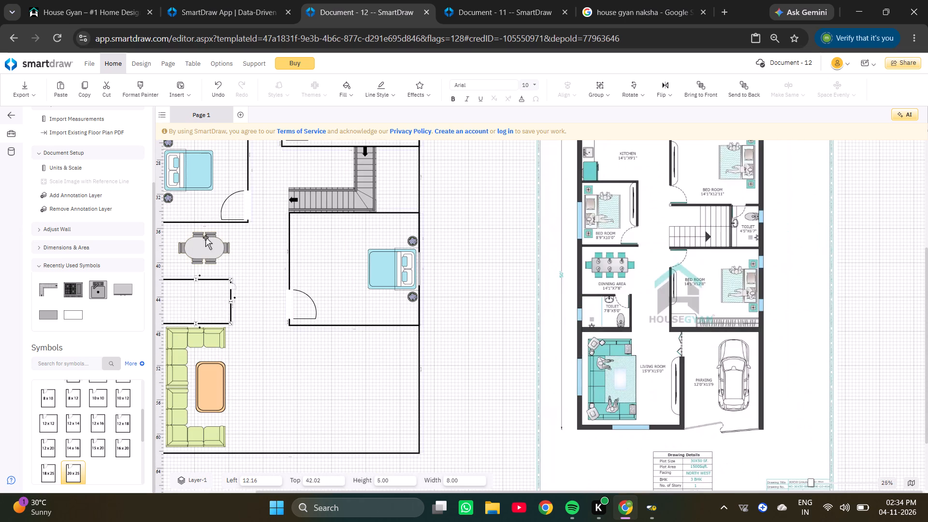
scroll(213, 236, "up", 3, "ctrl")
scroll(213, 236, "down", 7, "ctrl")
scroll(628, 310, "up", 1, "ctrl")
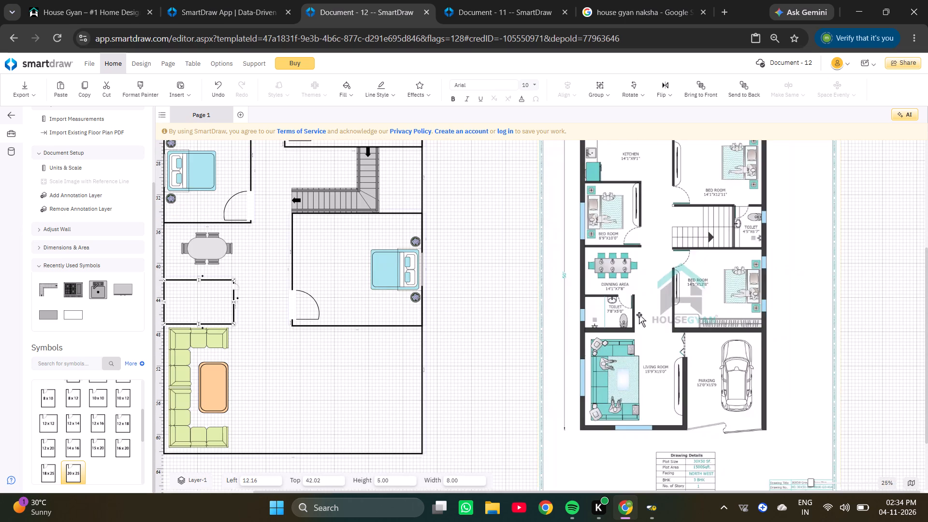
scroll(639, 315, "up", 4, "ctrl")
scroll(574, 332, "down", 6, "ctrl")
scroll(531, 314, "down", 5, "ctrl")
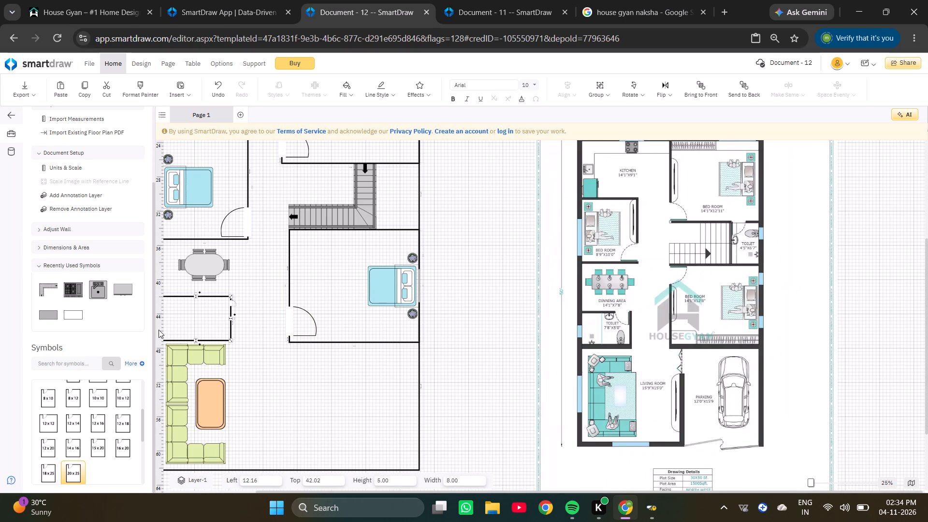
scroll(609, 240, "up", 3, "ctrl")
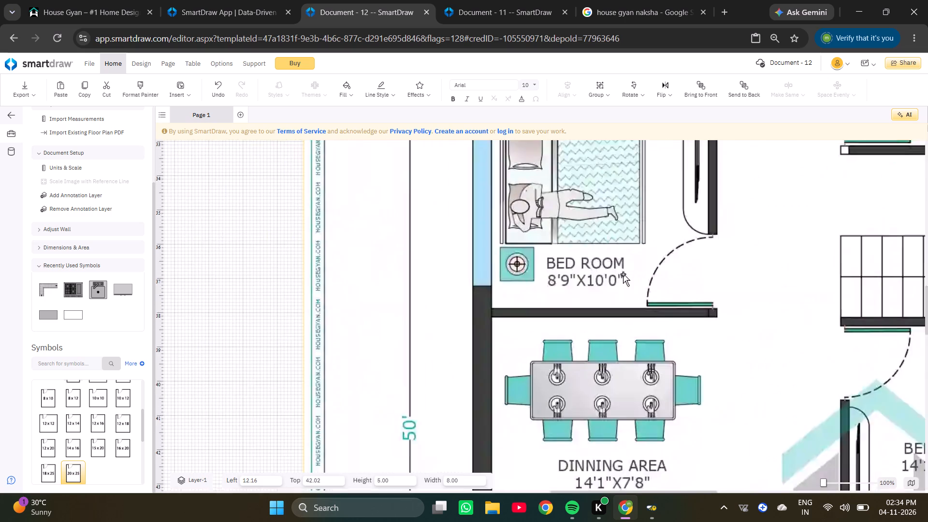
scroll(623, 274, "up", 1, "ctrl")
scroll(621, 289, "down", 4, "ctrl")
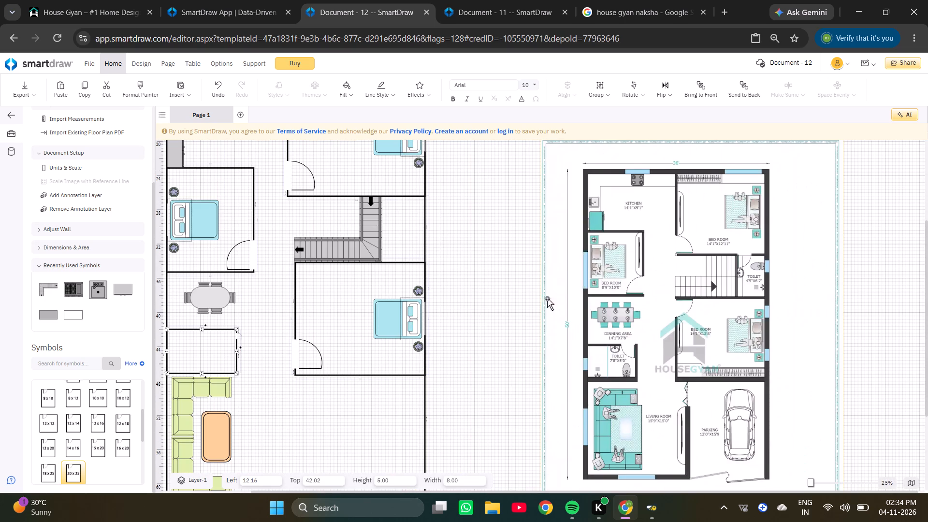
Set the length of the toilet room's wall facing the dining table to 8.90.
scroll(184, 309, "up", 2, "ctrl")
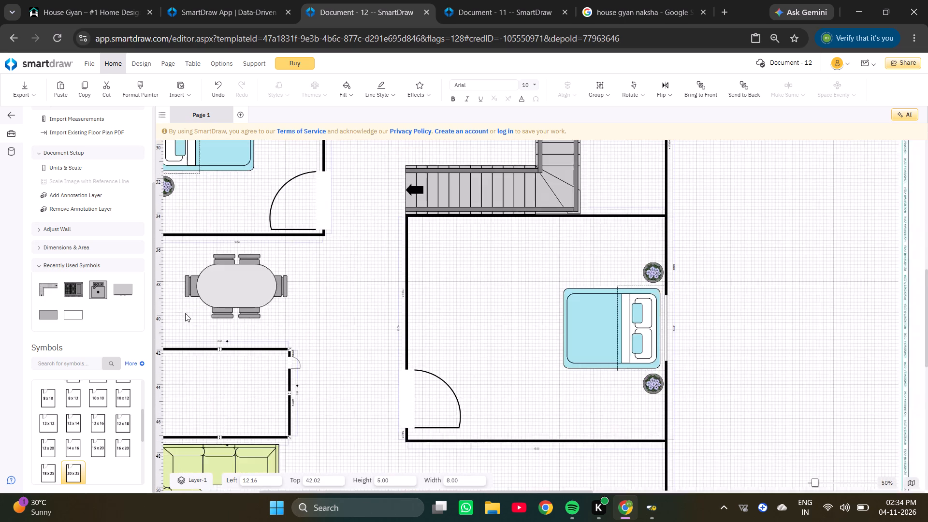
scroll(185, 313, "up", 3, "ctrl")
left_click(285, 375)
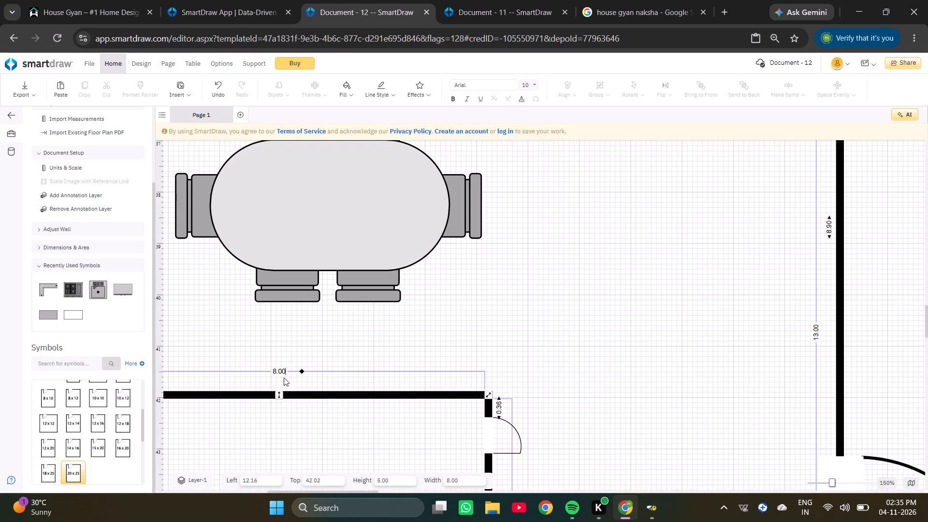
left_click(284, 369)
key("BackSpace")
key("9")
key("Return")
left_click(450, 314)
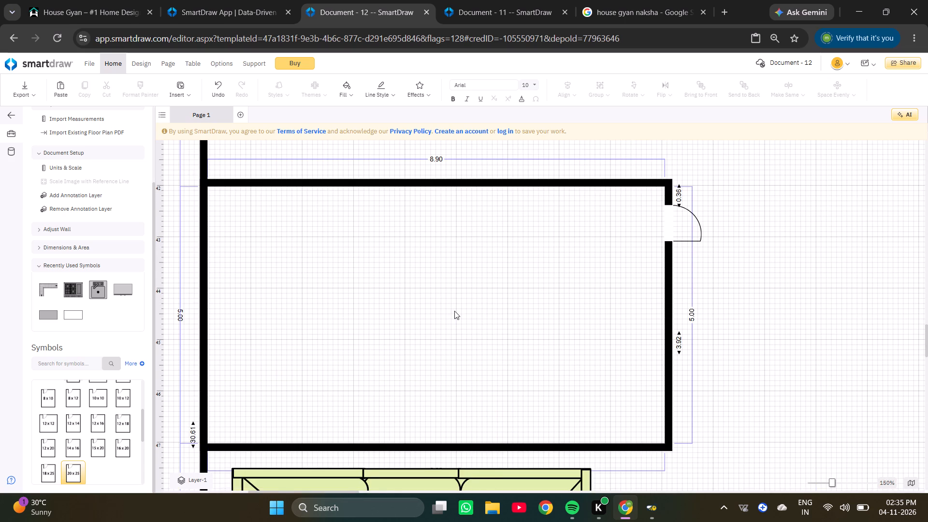
Move the dining table slightly closer to the outer wall, to about Left 13.16, Top 36.87.
scroll(454, 311, "down", 4, "ctrl")
scroll(505, 311, "up", 5, "ctrl")
scroll(588, 317, "down", 7, "ctrl")
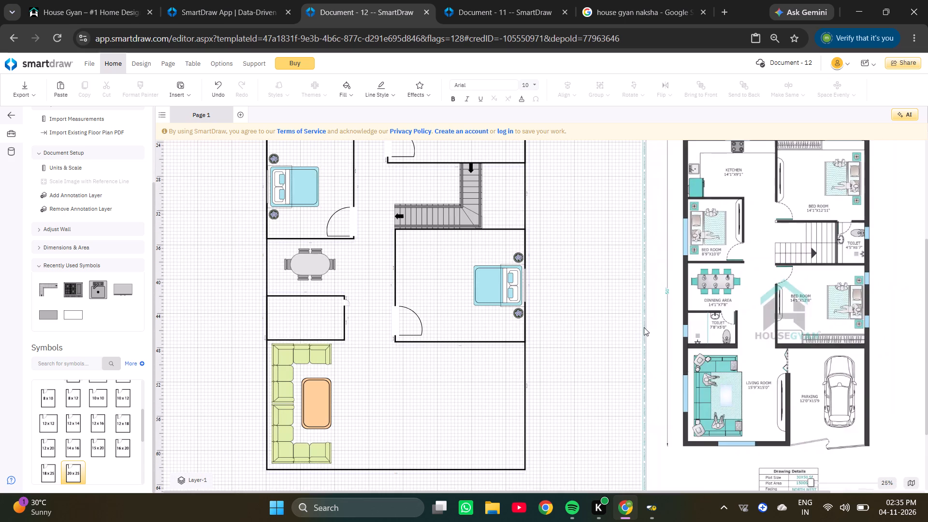
scroll(318, 289, "up", 1, "ctrl")
scroll(319, 289, "down", 2, "ctrl")
left_click_drag(312, 269, 304, 273)
scroll(308, 341, "up", 3, "ctrl")
scroll(310, 338, "down", 3, "ctrl")
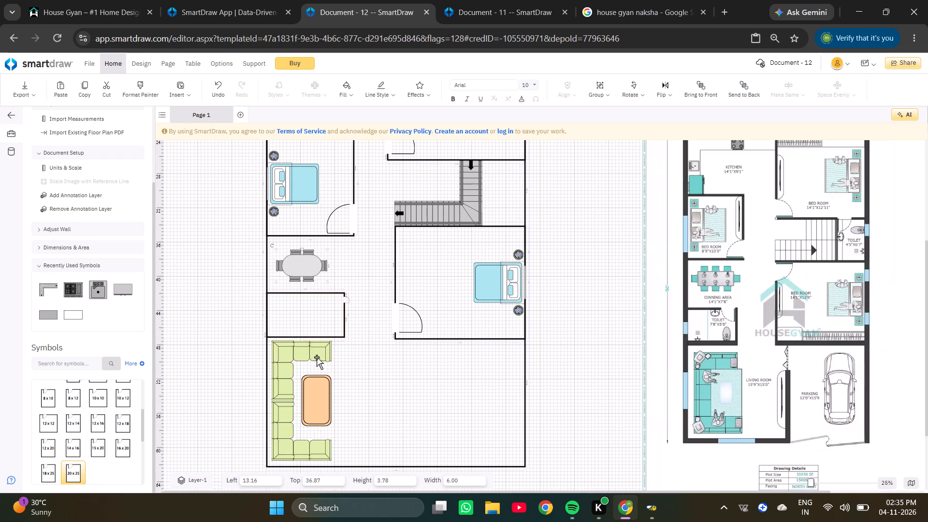
Reposition the toilet room between the dining table and the sofa set, near the outer wall, at about Left 12.31, Top 41.86.
left_click(337, 337)
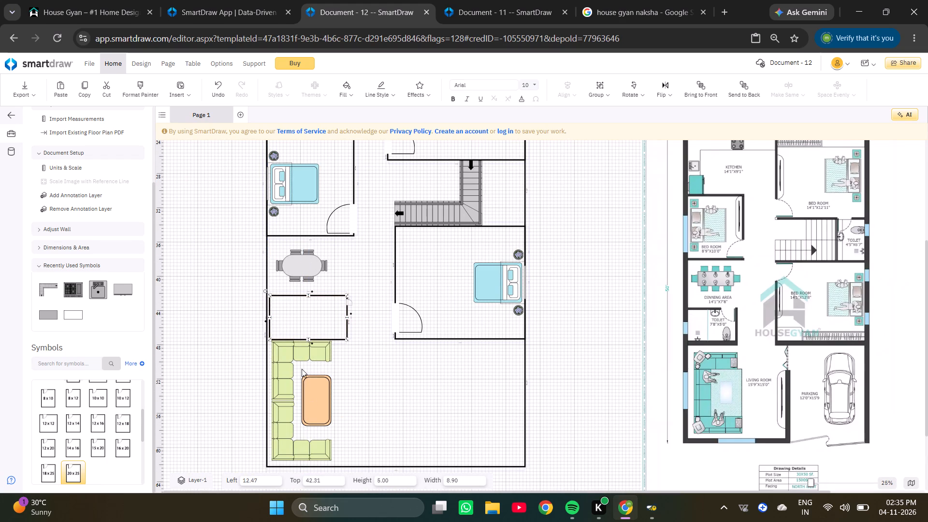
scroll(300, 369, "down", 1, "ctrl")
left_click(320, 295)
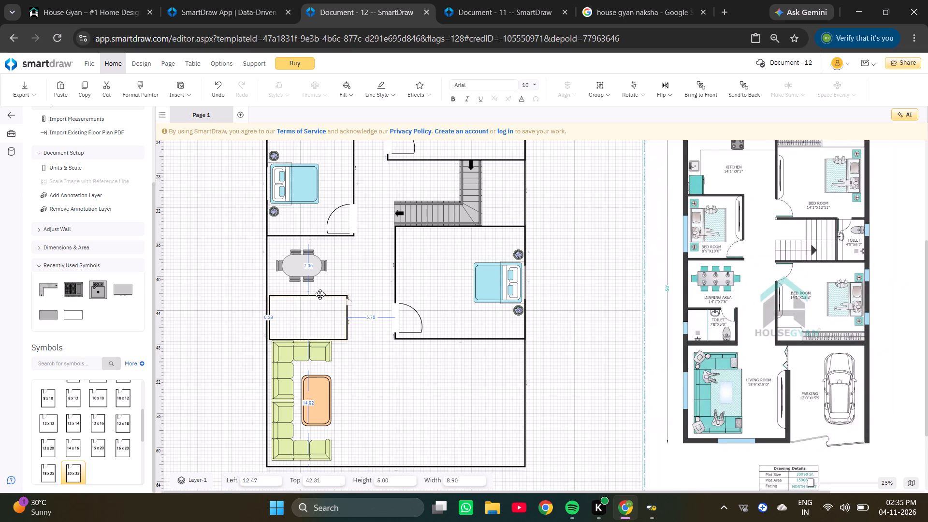
scroll(318, 296, "down", 3, "ctrl")
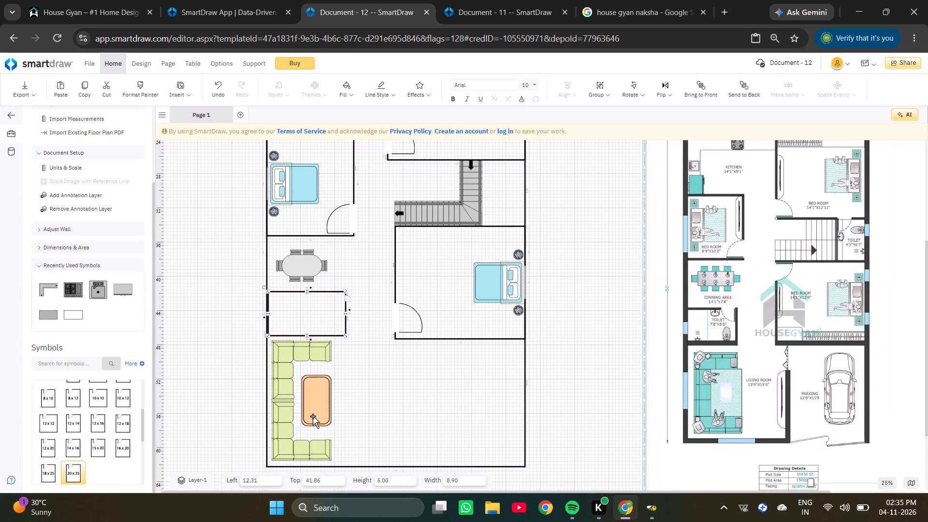
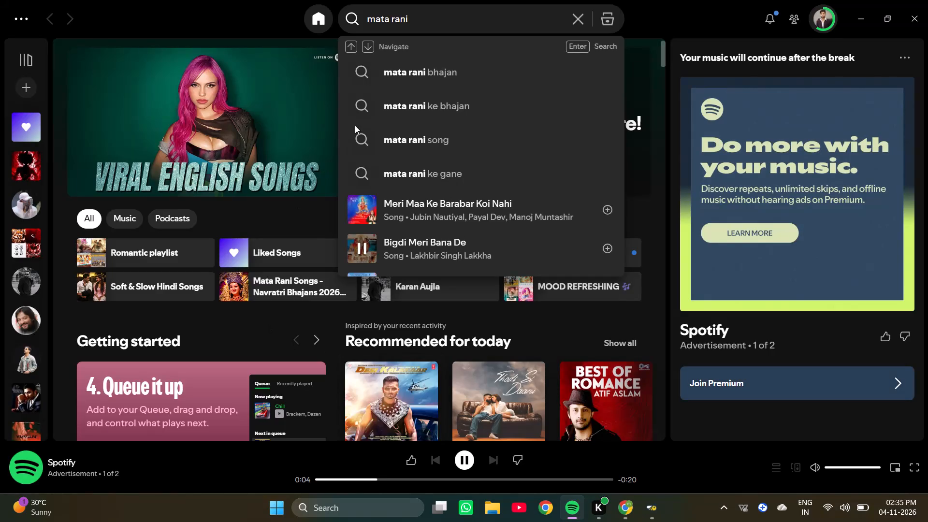
Choose the song Pyara Saja Hai Tera Dwar from the mata rani results in Spotify and return to the floor plan.
scroll(387, 225, "down", 1)
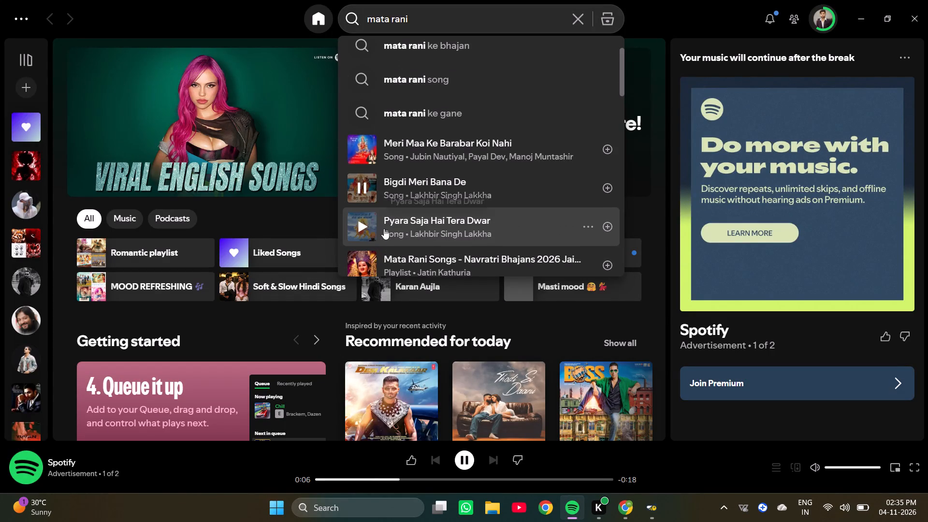
left_click(360, 225)
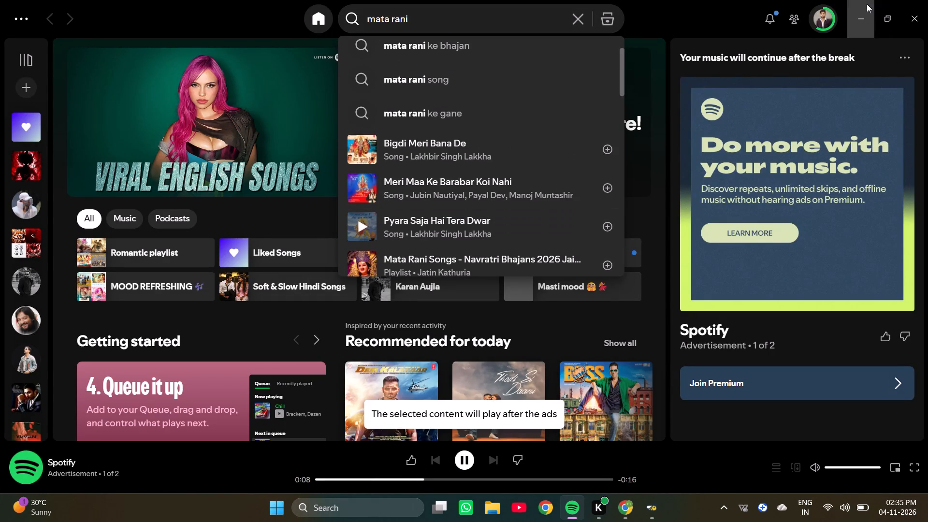
left_click(860, 7)
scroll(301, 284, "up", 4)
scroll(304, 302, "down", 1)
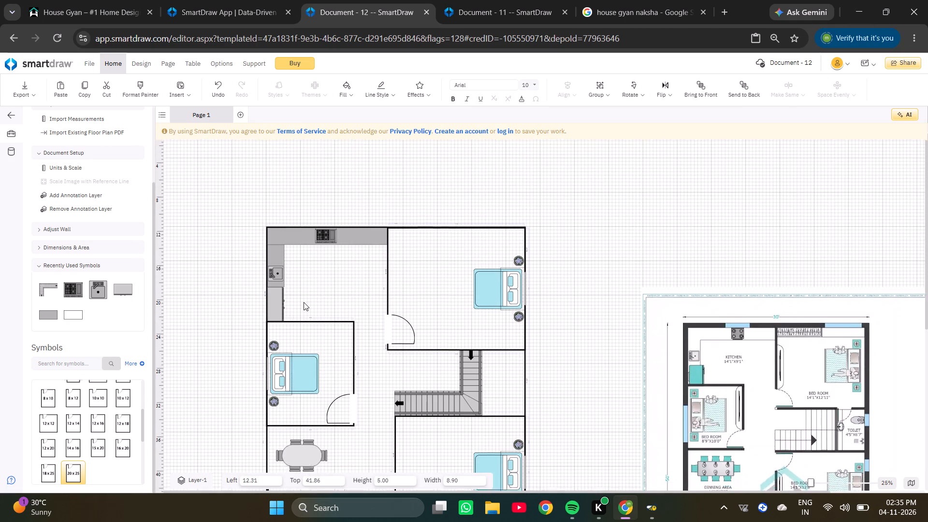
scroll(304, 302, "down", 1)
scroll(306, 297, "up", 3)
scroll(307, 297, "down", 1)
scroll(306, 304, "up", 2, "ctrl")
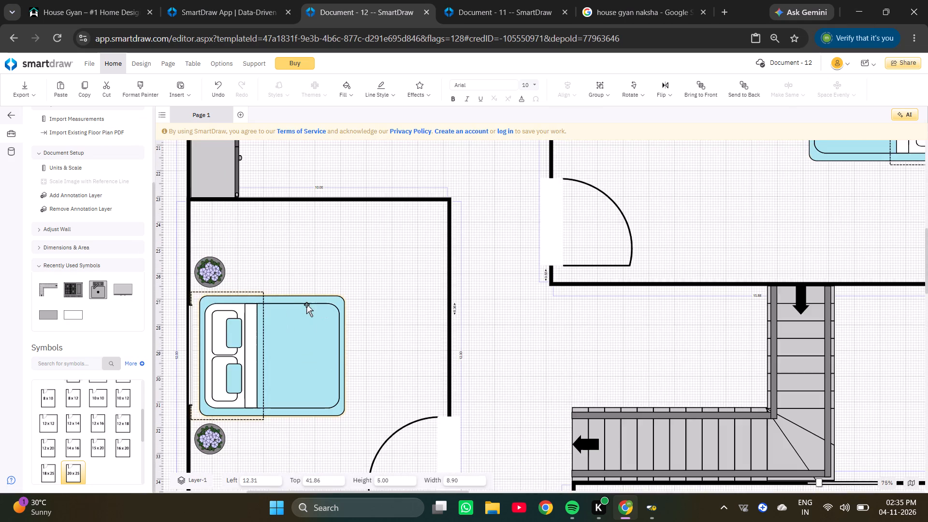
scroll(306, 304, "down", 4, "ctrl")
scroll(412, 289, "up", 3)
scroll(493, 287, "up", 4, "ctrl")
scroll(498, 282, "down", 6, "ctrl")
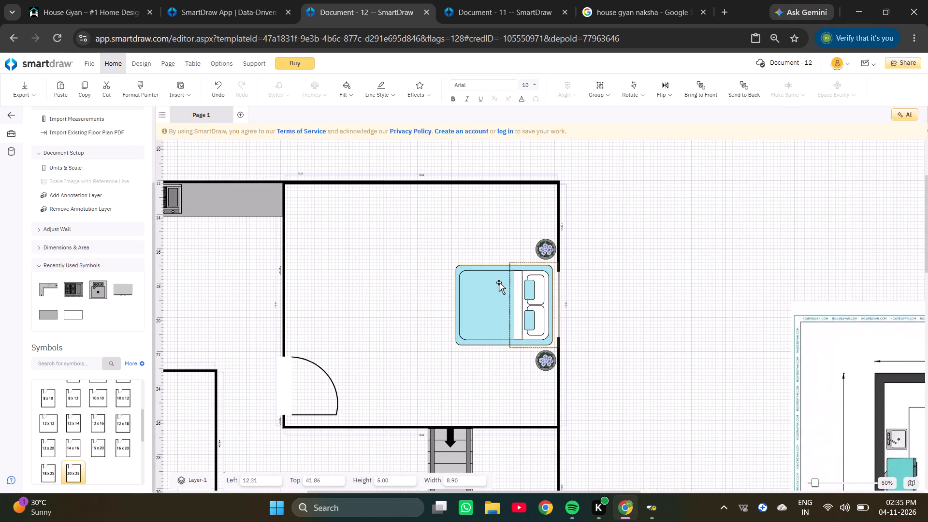
Duplicate the toilet room and move the copy up beside the staircase, across the outer wall, to about Left 36.04, Top 24.16.
scroll(434, 313, "down", 4)
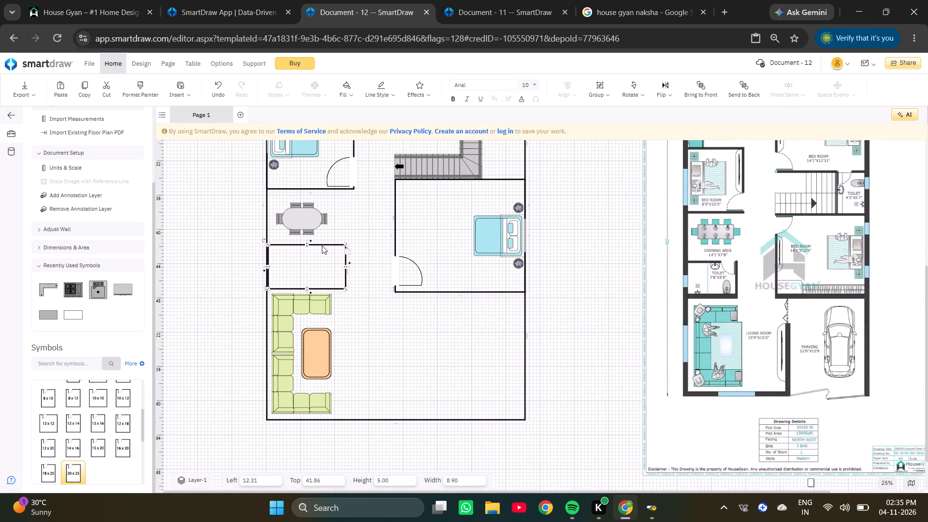
left_click(322, 245)
key("ctrl+c")
key("ctrl+v")
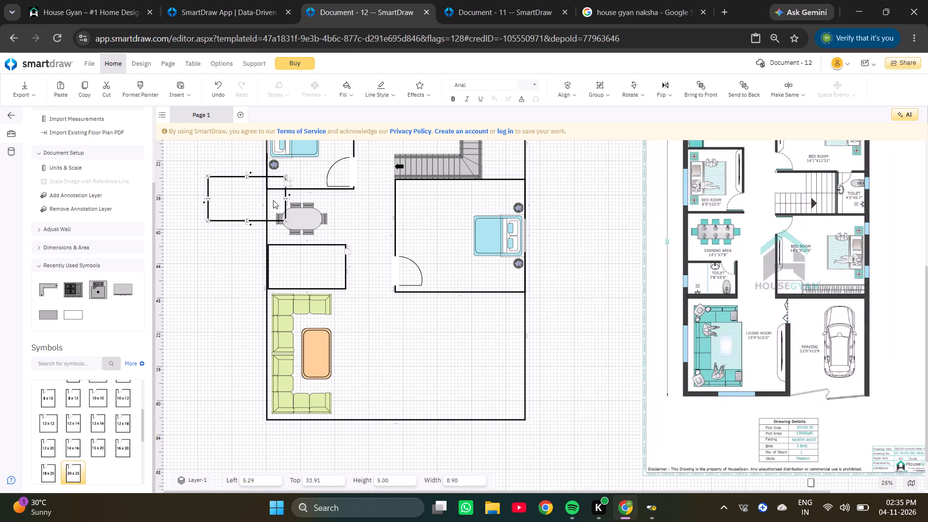
left_click_drag(263, 177, 495, 167)
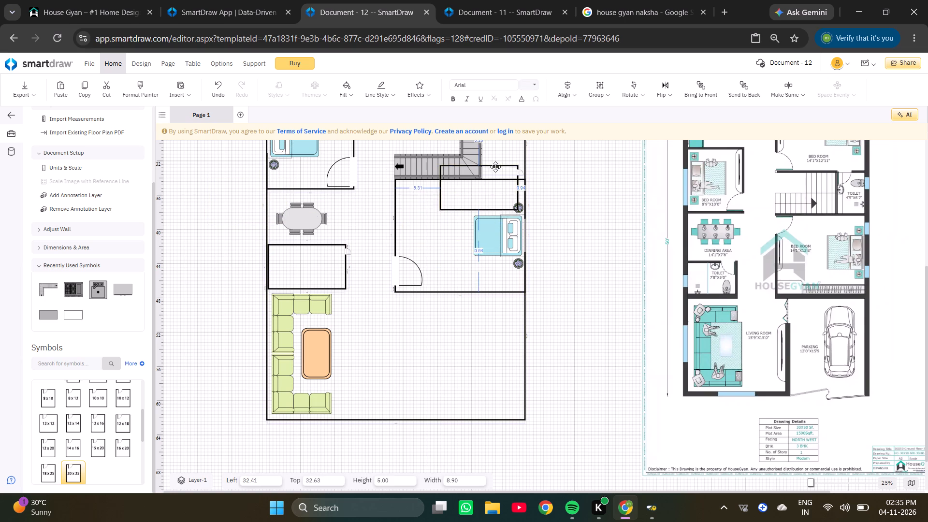
left_click_drag(495, 167, 496, 167)
scroll(528, 232, "up", 1)
left_click_drag(497, 224, 499, 224)
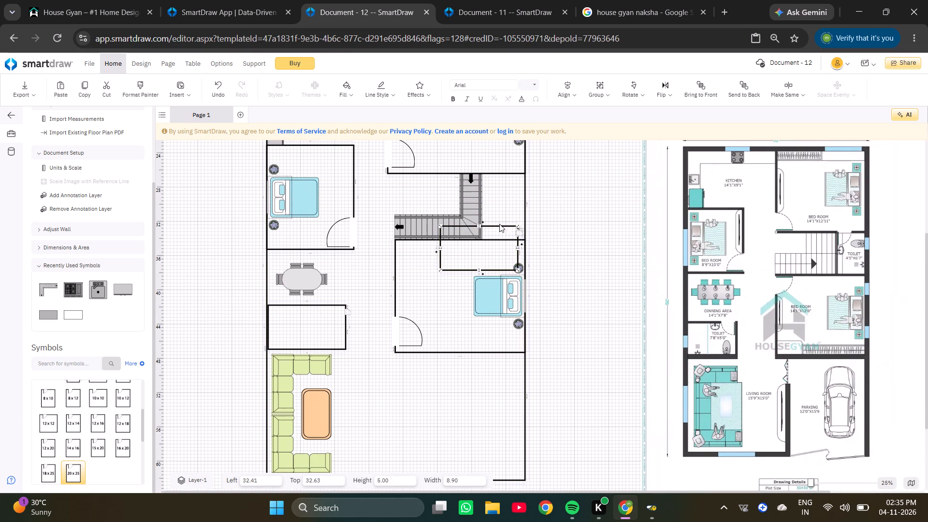
left_click_drag(499, 224, 510, 151)
left_click_drag(495, 227, 507, 194)
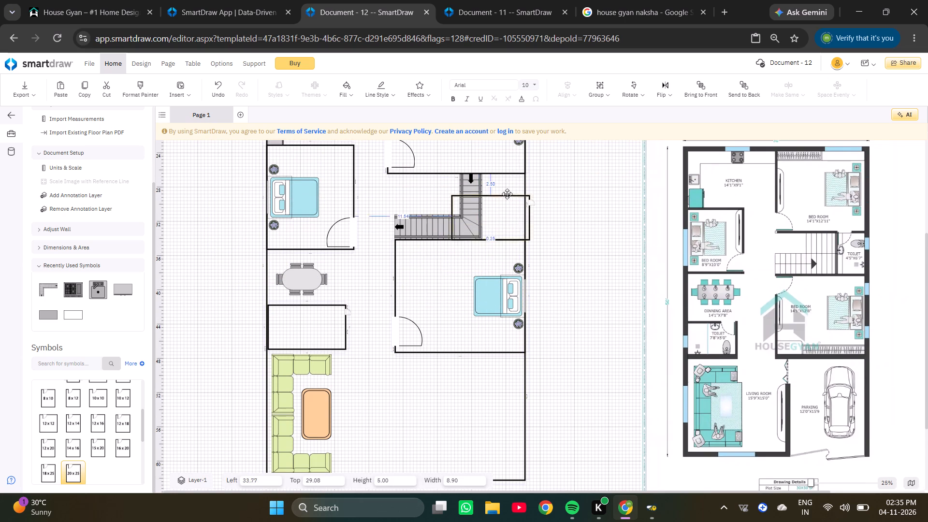
left_click_drag(507, 194, 526, 154)
scroll(470, 153, "up", 2, "ctrl")
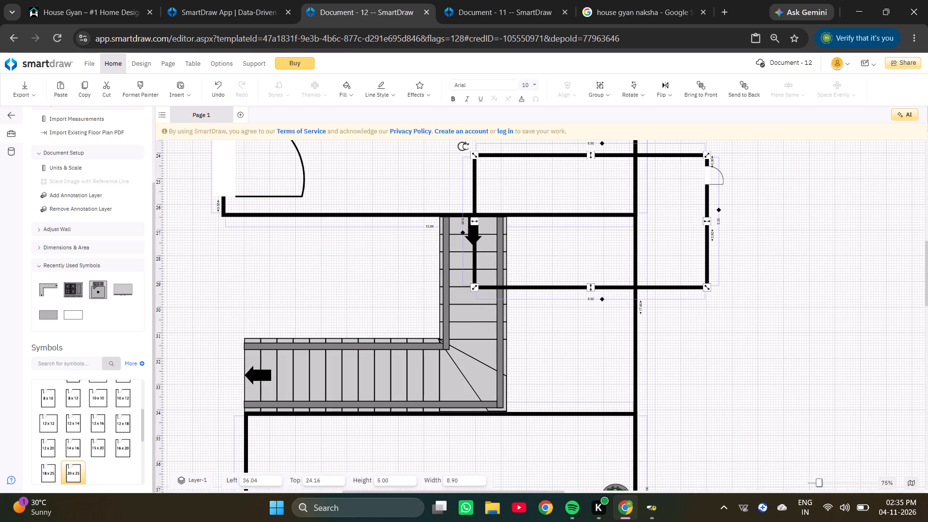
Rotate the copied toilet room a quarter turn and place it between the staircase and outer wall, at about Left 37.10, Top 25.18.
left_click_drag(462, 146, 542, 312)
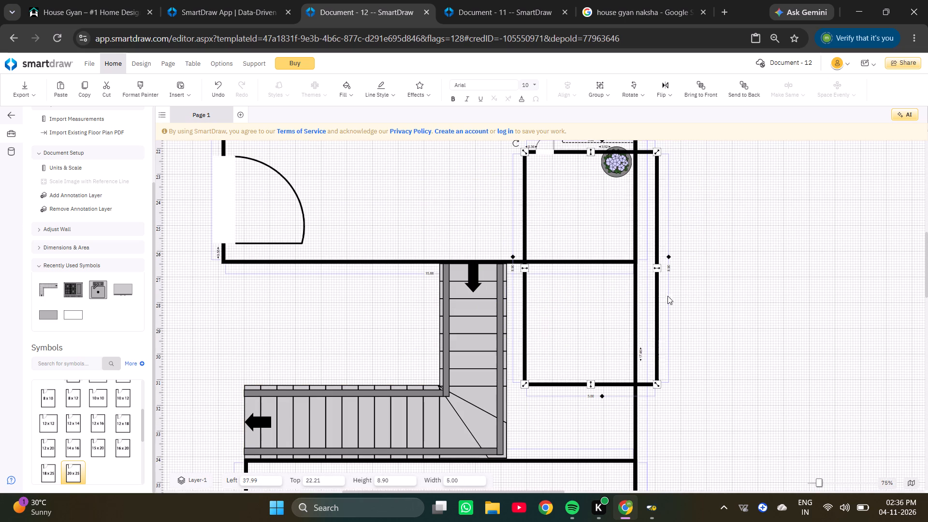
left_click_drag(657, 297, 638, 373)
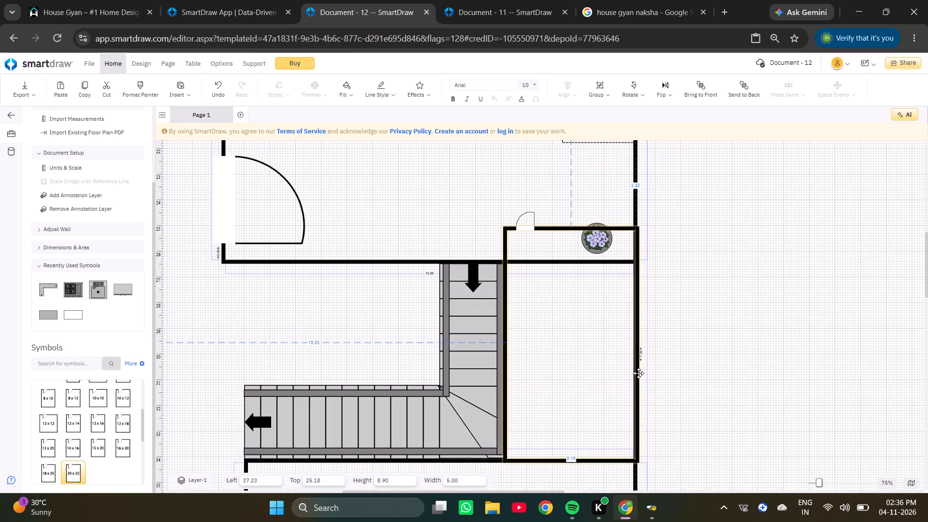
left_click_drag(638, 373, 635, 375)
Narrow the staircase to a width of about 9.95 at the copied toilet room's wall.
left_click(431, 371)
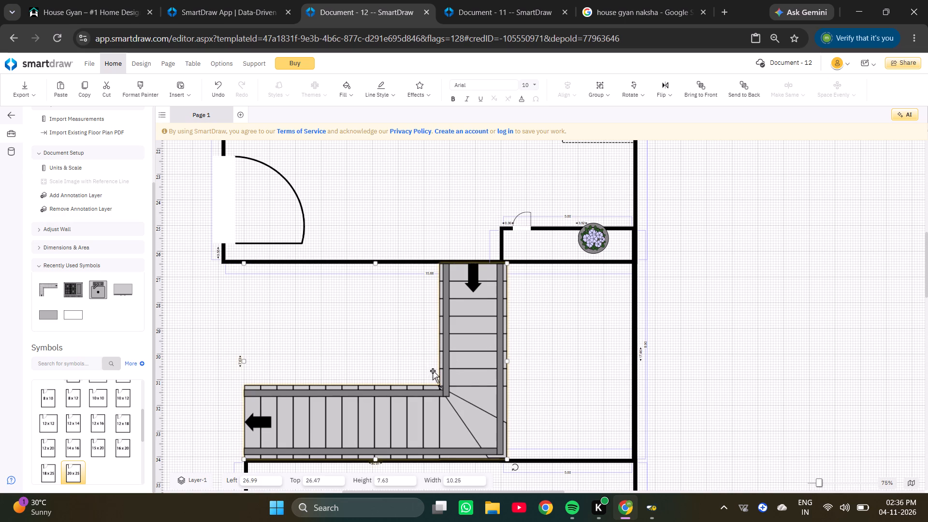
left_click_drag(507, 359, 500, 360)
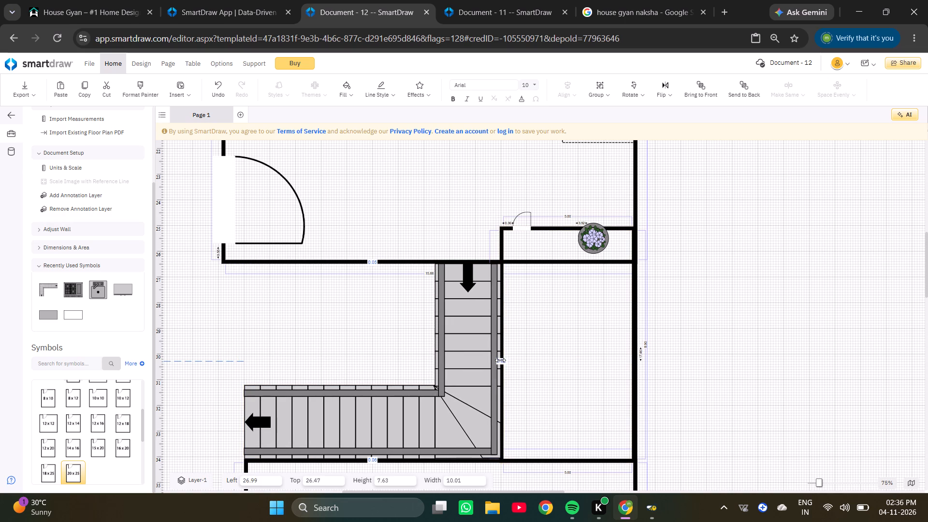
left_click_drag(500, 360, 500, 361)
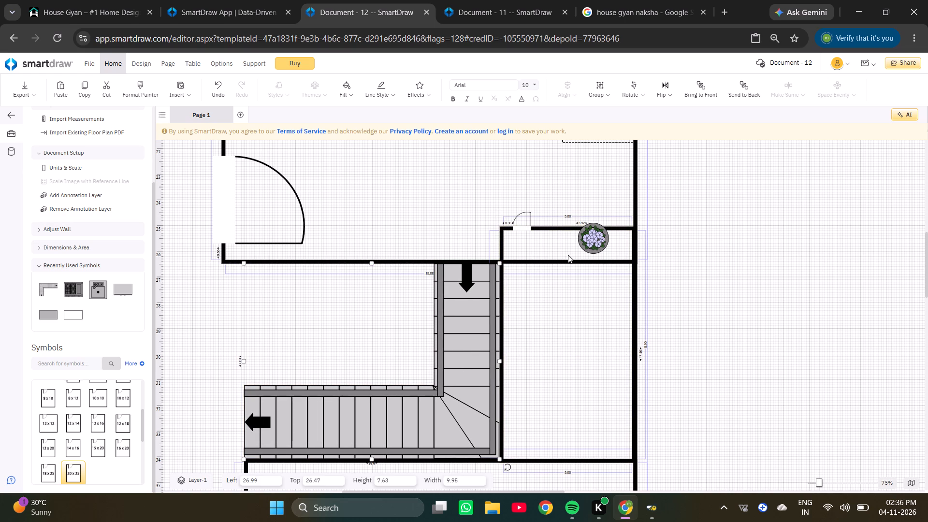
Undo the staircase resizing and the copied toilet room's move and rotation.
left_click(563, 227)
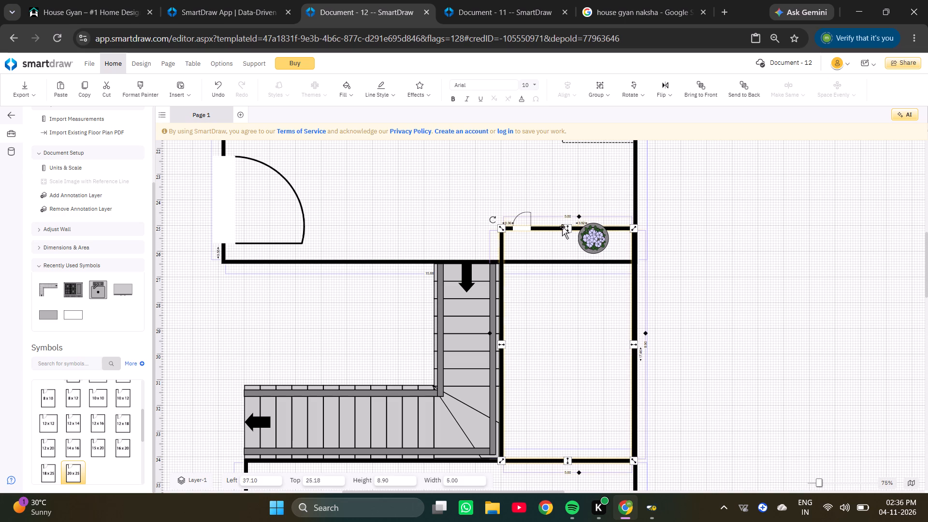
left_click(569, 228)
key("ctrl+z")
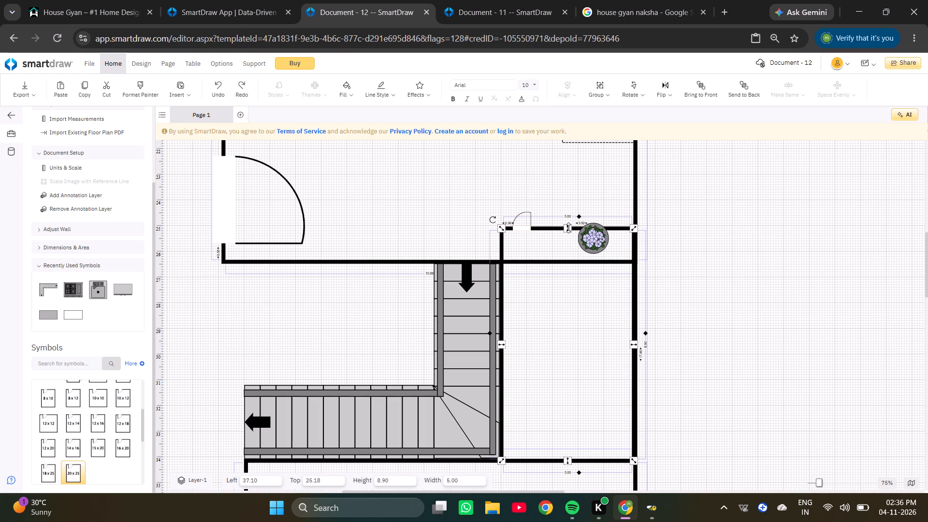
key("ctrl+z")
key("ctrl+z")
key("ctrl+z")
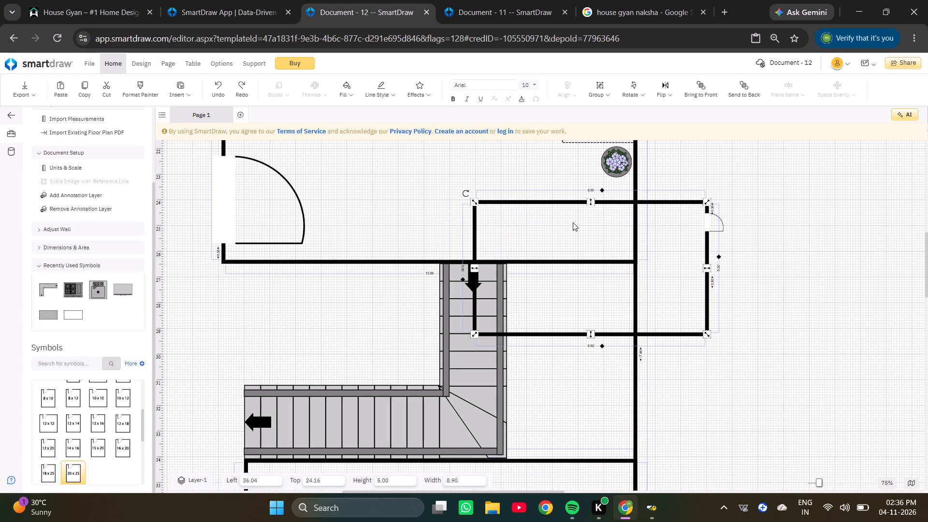
Rotate the copied toilet room a quarter turn outside the plan, and place it beside the staircase at about Left 37.16, Top 25.18.
left_click_drag(464, 192, 486, 242)
left_click_drag(693, 309, 865, 397)
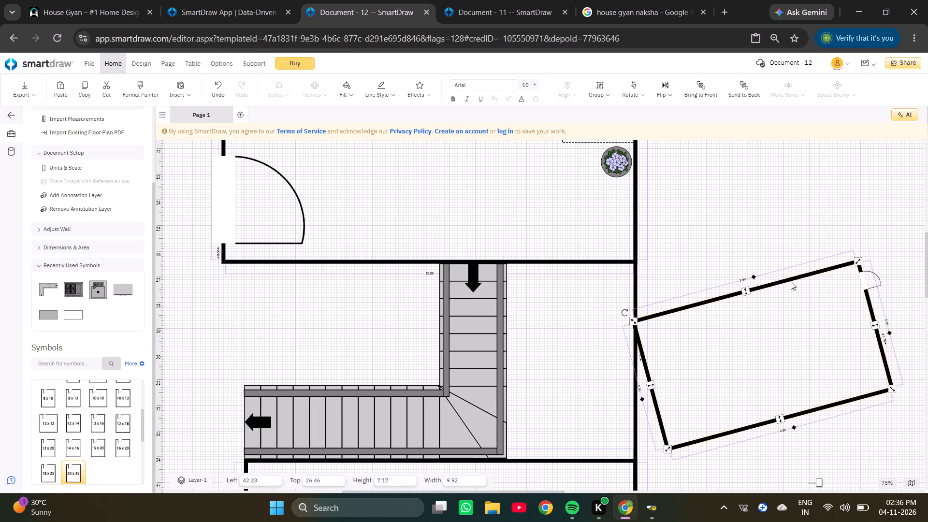
left_click_drag(786, 279, 806, 279)
left_click_drag(644, 314, 644, 315)
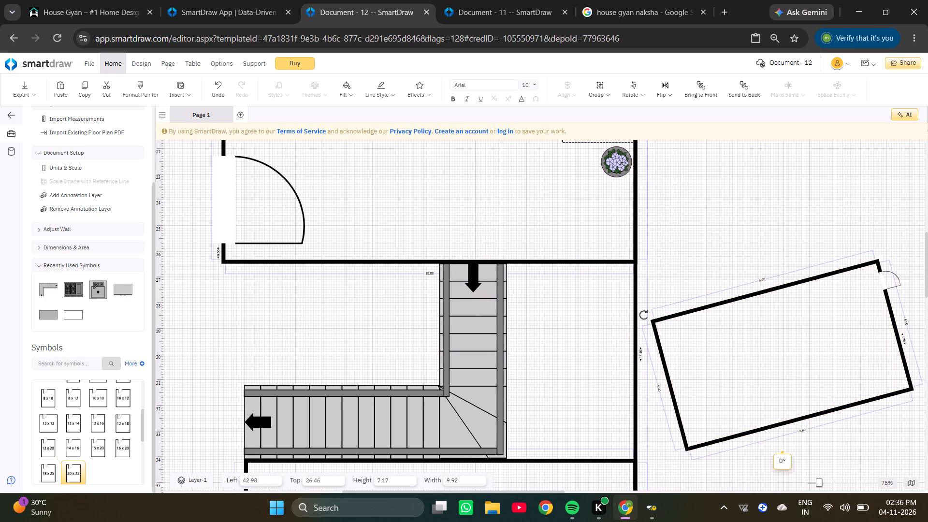
left_click_drag(644, 315, 714, 460)
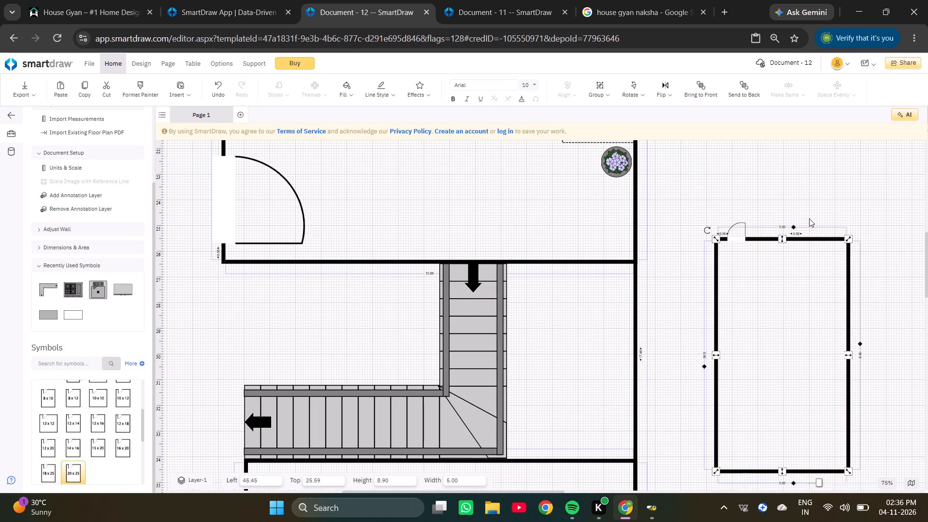
left_click_drag(814, 241, 599, 229)
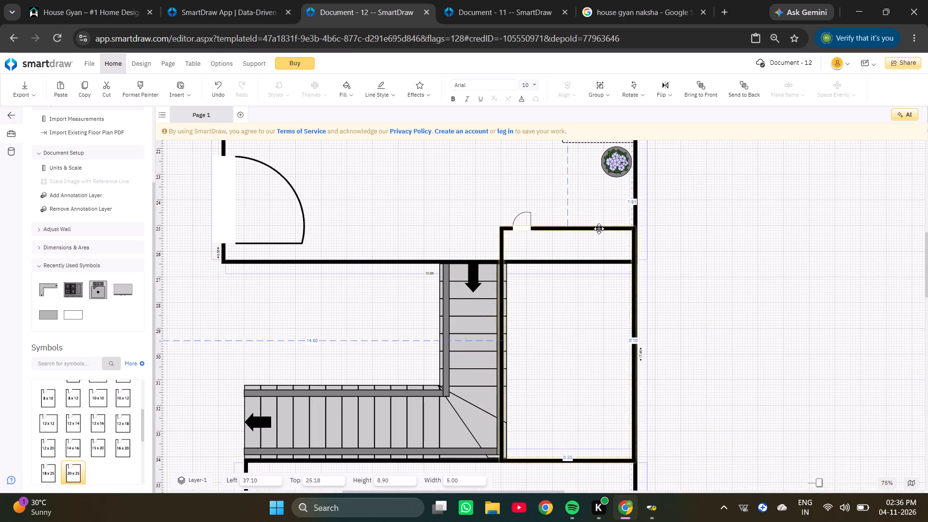
left_click_drag(599, 229, 601, 229)
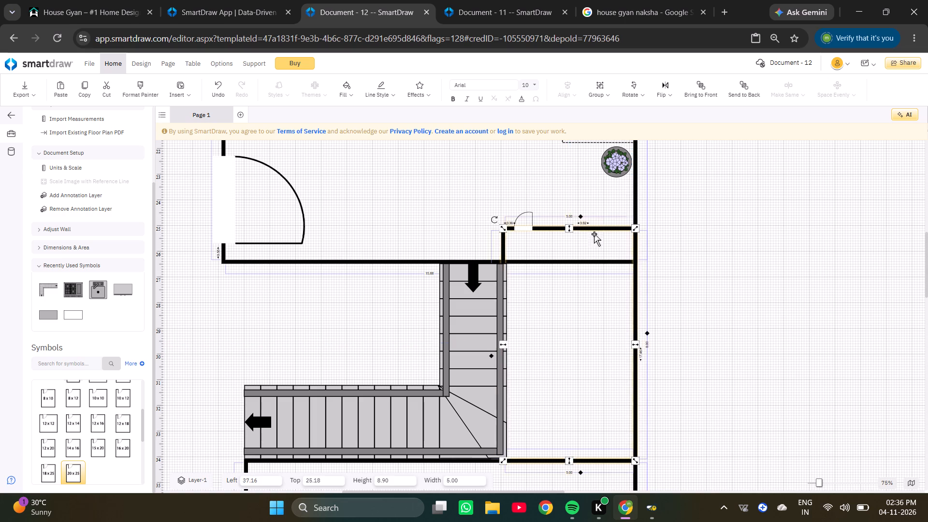
Narrow the staircase to a width of about 10.05 so it meets the new toilet room's wall.
left_click(454, 319)
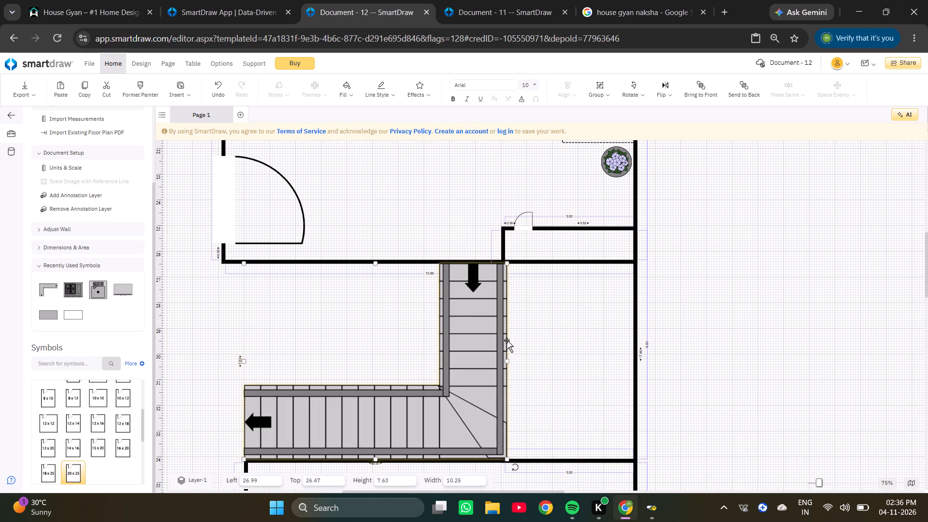
left_click_drag(508, 359, 500, 361)
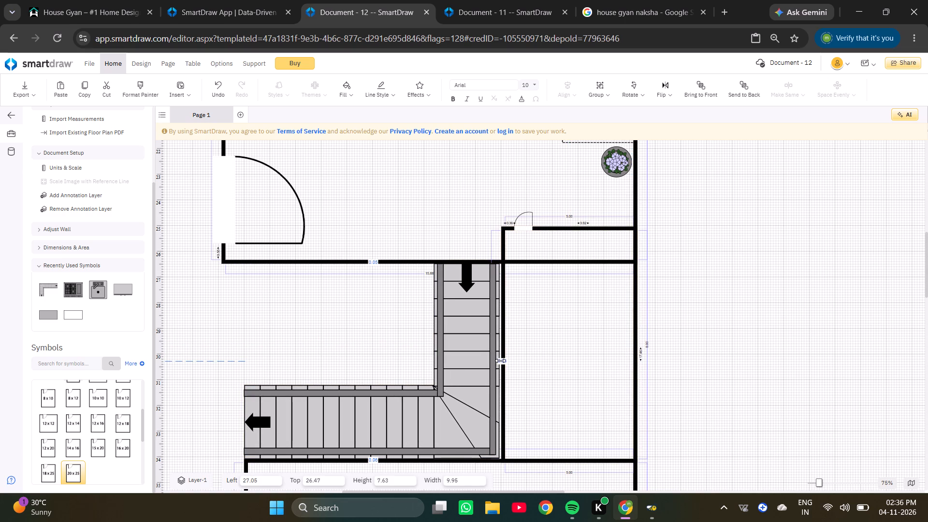
left_click_drag(500, 361, 502, 361)
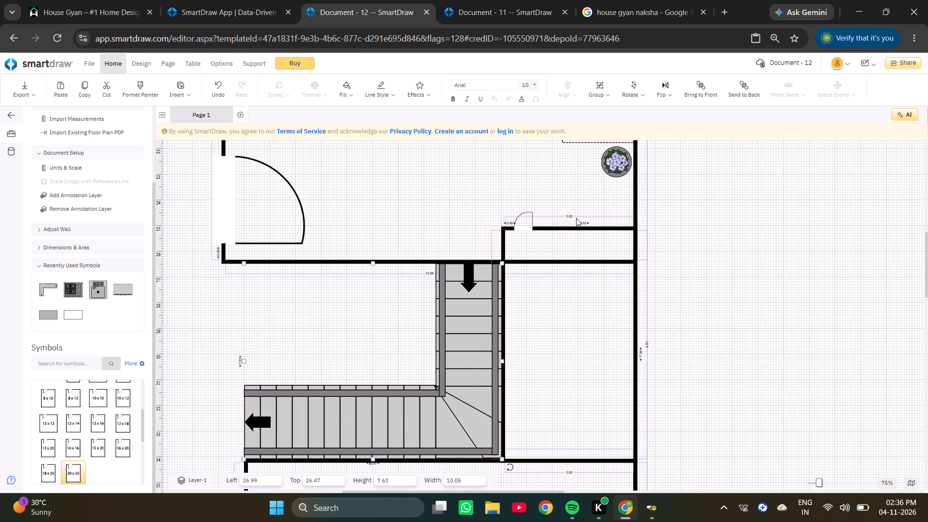
Shorten the new toilet room to a height of about 7.62, aligning its door wall with the upper bedroom's wall at Top 26.46.
scroll(573, 216, "up", 6)
left_click(571, 260)
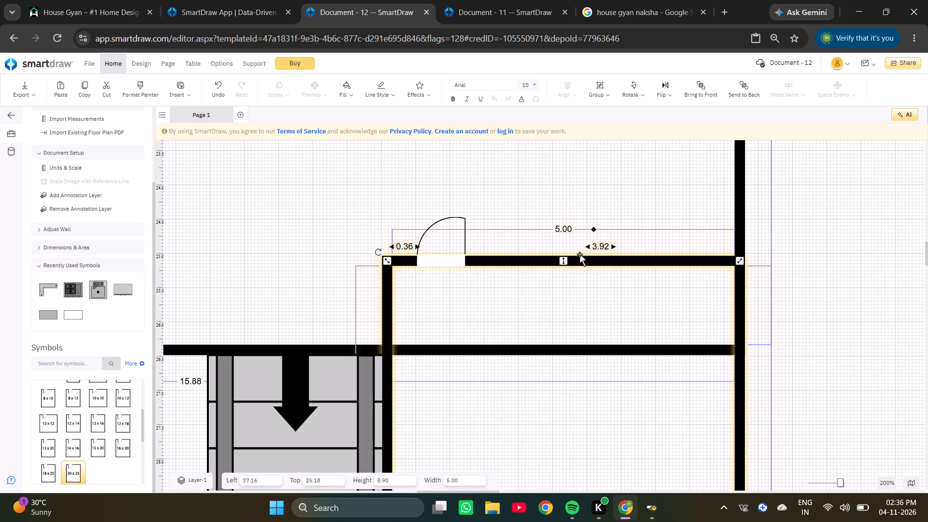
left_click_drag(564, 261, 563, 362)
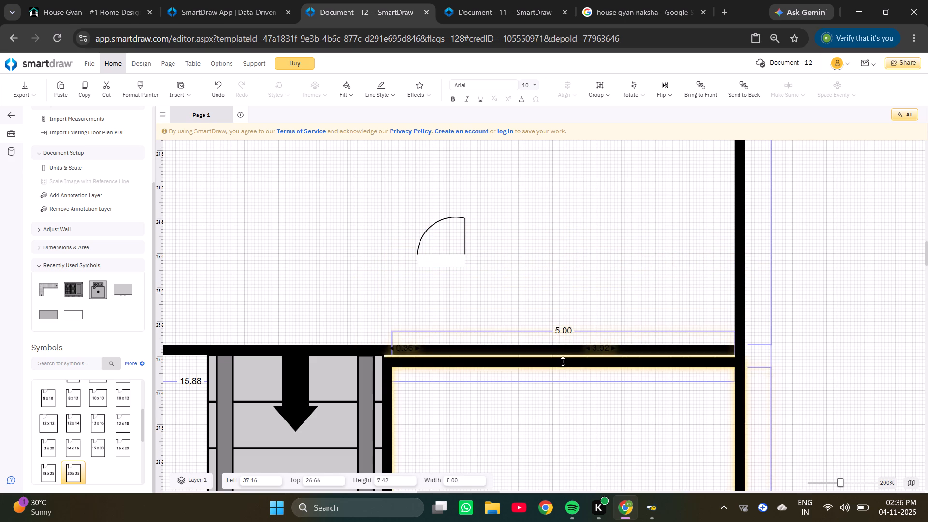
left_click_drag(563, 362, 562, 348)
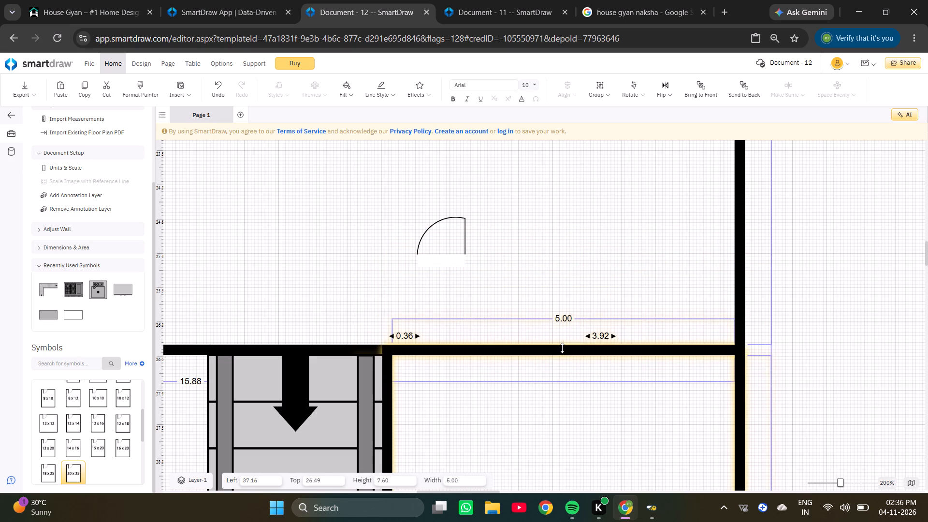
left_click_drag(562, 348, 562, 348)
scroll(568, 340, "down", 5)
scroll(620, 311, "up", 4)
left_click(559, 218)
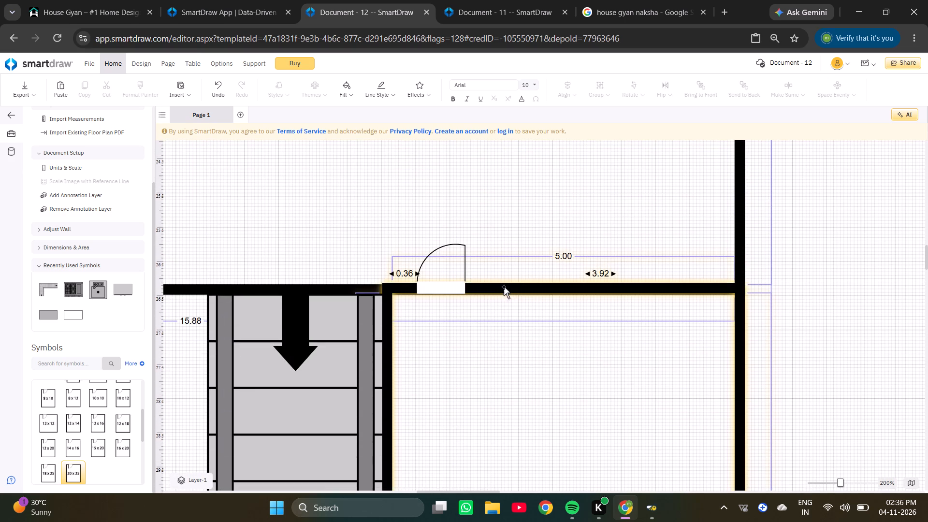
left_click(537, 285)
left_click(564, 285)
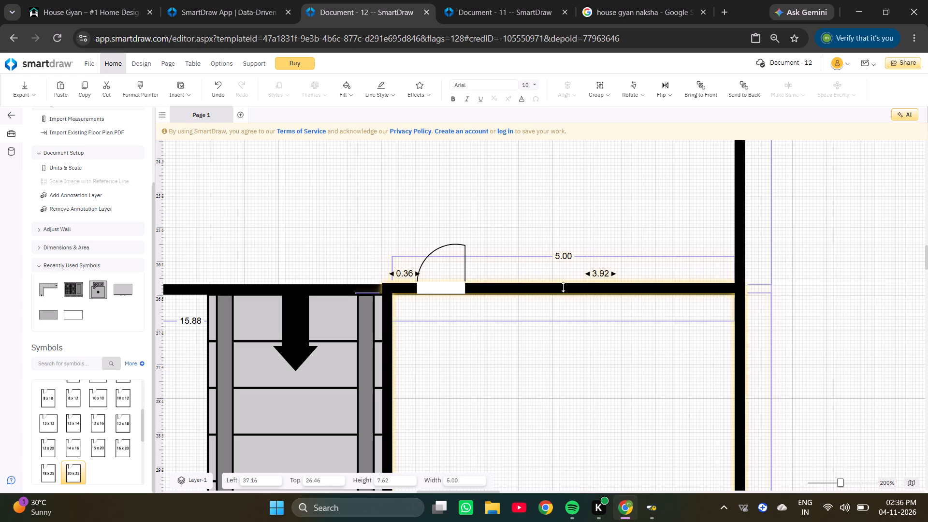
left_click(531, 353)
Flip the new toilet room's door vertically so it swings into the toilet.
scroll(514, 336, "down", 8, "ctrl")
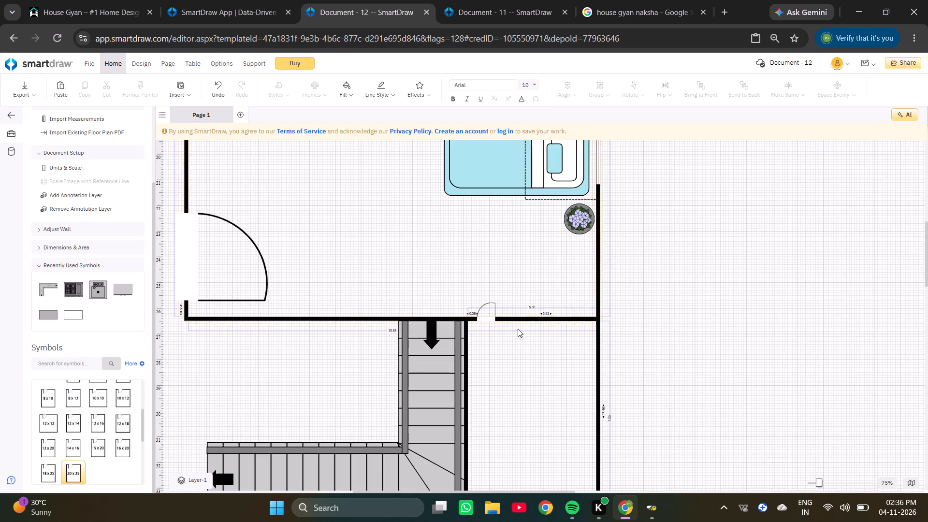
scroll(518, 329, "down", 7, "ctrl")
scroll(502, 322, "up", 5, "ctrl")
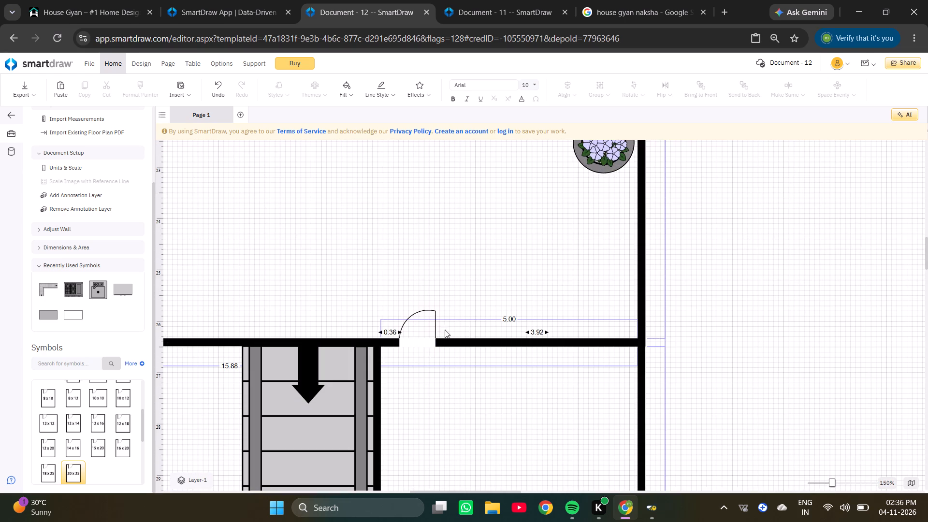
left_click(421, 342)
left_click(488, 325)
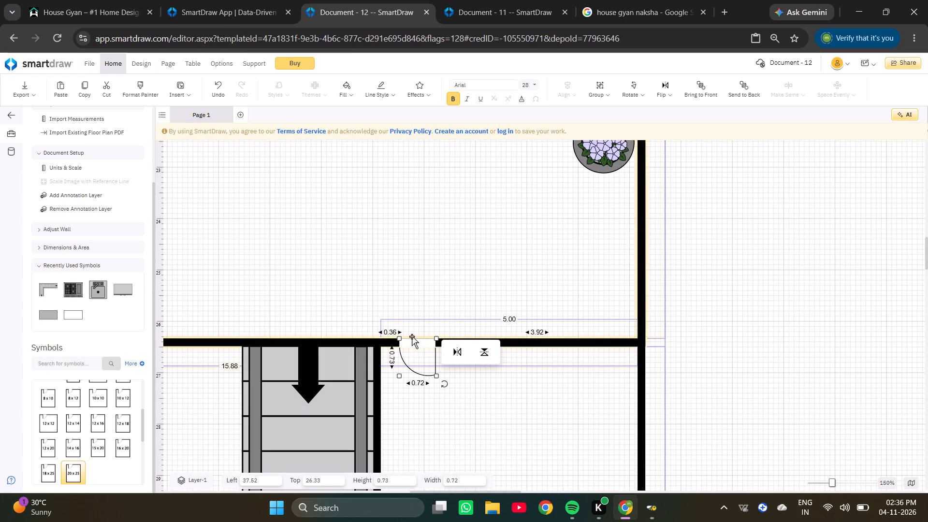
Flip the staircase-side toilet's door horizontally and move it out of the wall into the upper bedroom.
left_click(462, 353)
left_click_drag(423, 344, 422, 252)
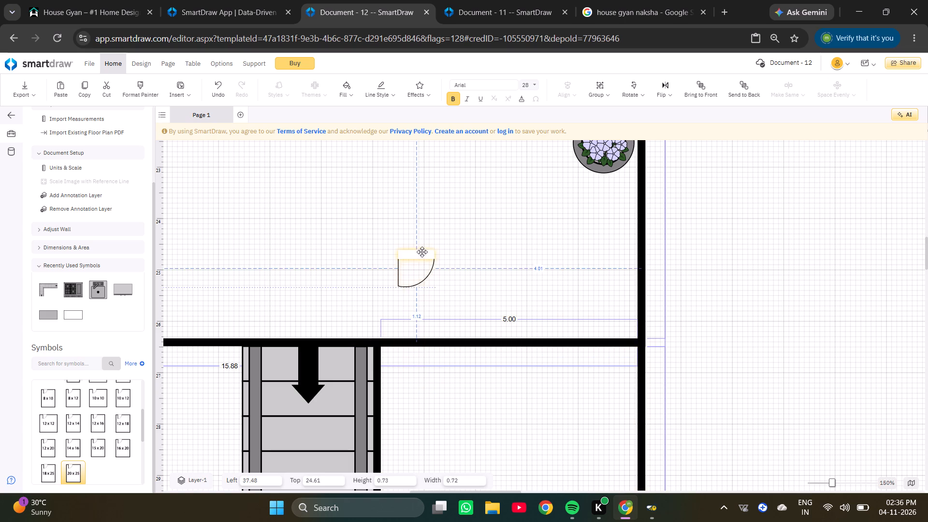
left_click_drag(422, 252, 422, 247)
Set the width of the staircase-side toilet's door to 2.50.
scroll(423, 244, "up", 6, "ctrl")
left_click(417, 314)
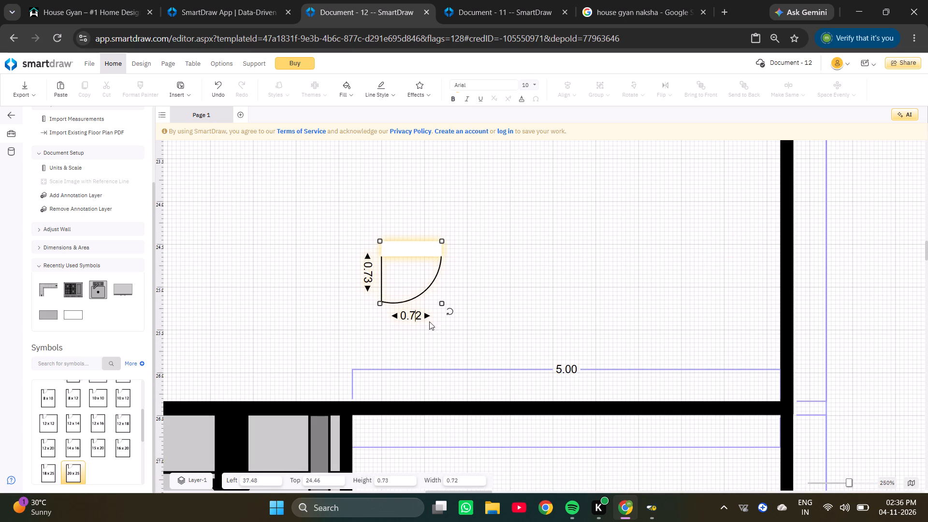
key("Right")
key("Right")
key("Right")
key("Right")
key("Right")
key("Right")
key("Right")
key("Right")
key("BackSpace")
key("BackSpace")
key("BackSpace")
key("BackSpace")
key("BackSpace")
key("BackSpace")
key("BackSpace")
key("BackSpace")
key("BackSpace")
key("BackSpace")
key("BackSpace")
key("BackSpace")
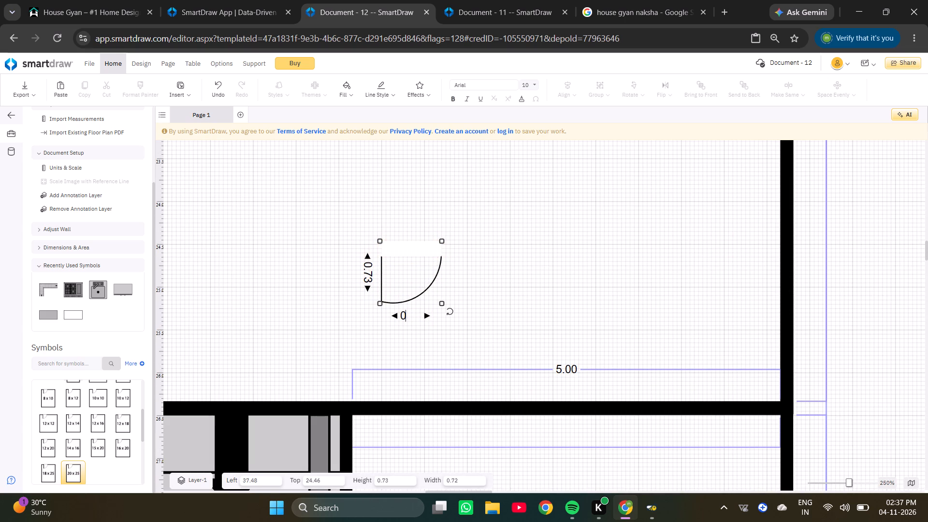
key("2")
type(".50")
key("Return")
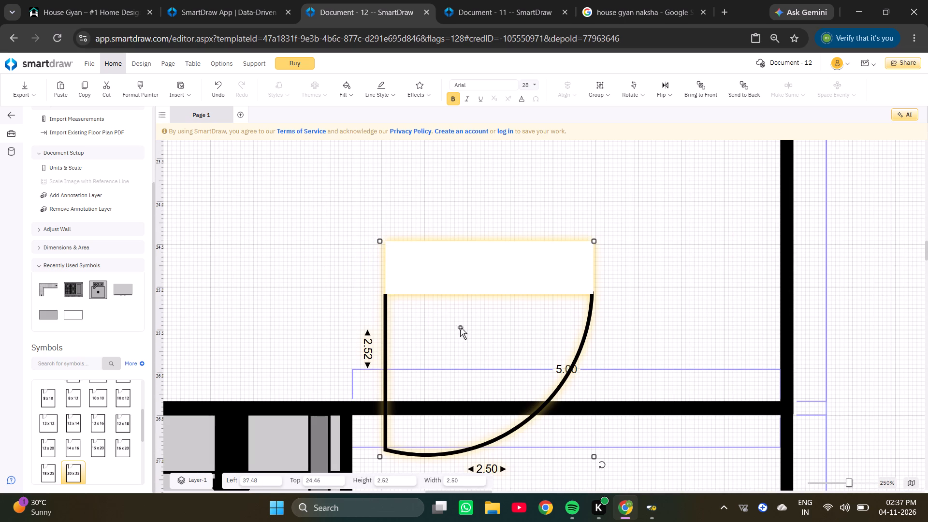
Place the widened door back in the toilet's upper wall, beside the staircase, at about Left 37.19, Top 26.12.
left_click_drag(449, 277, 435, 424)
scroll(433, 393, "down", 7, "ctrl")
scroll(455, 329, "up", 4, "ctrl")
left_click_drag(450, 322, 449, 322)
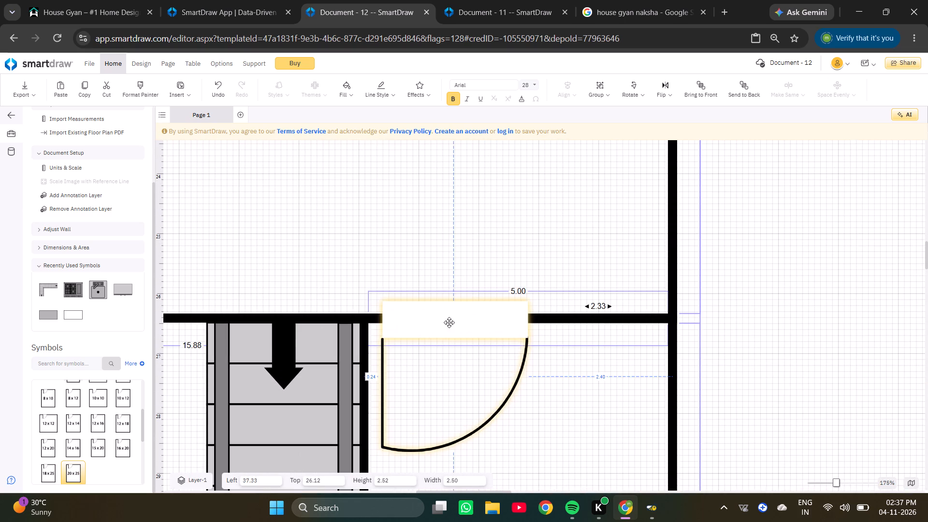
left_click_drag(449, 322, 439, 324)
scroll(443, 327, "down", 7, "ctrl")
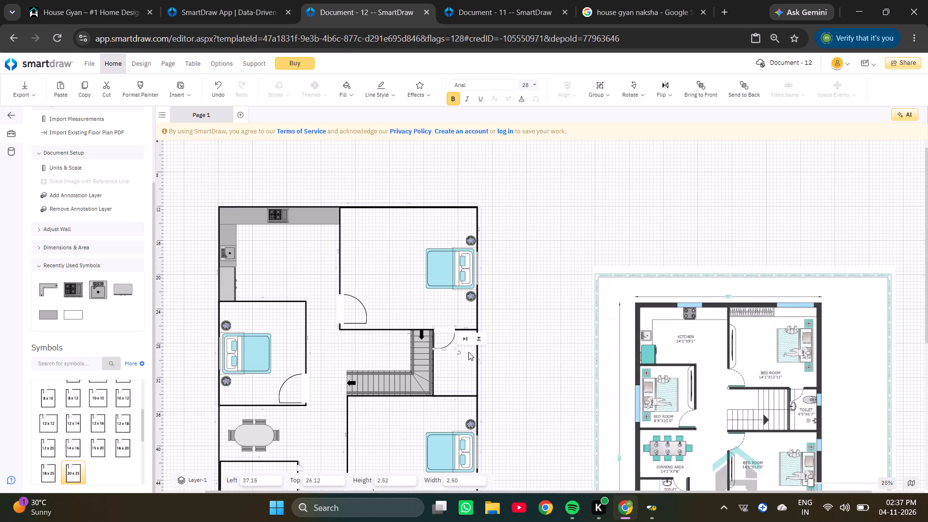
left_click(511, 359)
scroll(427, 317, "up", 6, "ctrl")
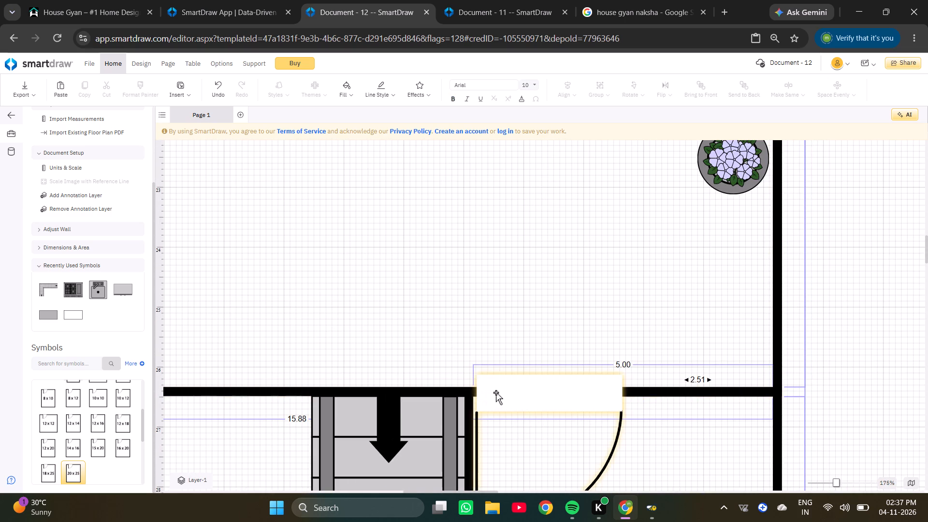
left_click(496, 392)
scroll(459, 302, "down", 8, "ctrl")
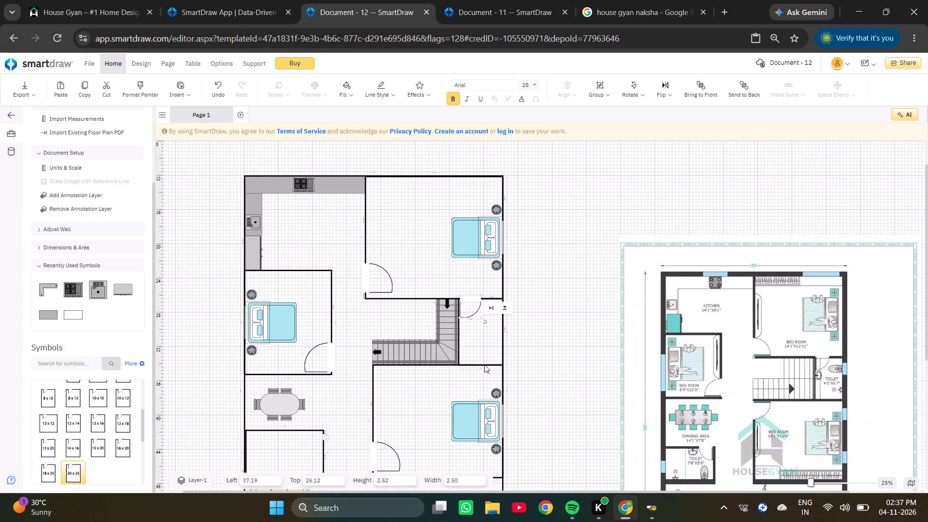
left_click(487, 338)
Move the lower bedroom's door up its wall to just below the staircase, at about Left 26.70, Top 34.21.
scroll(483, 327, "down", 2)
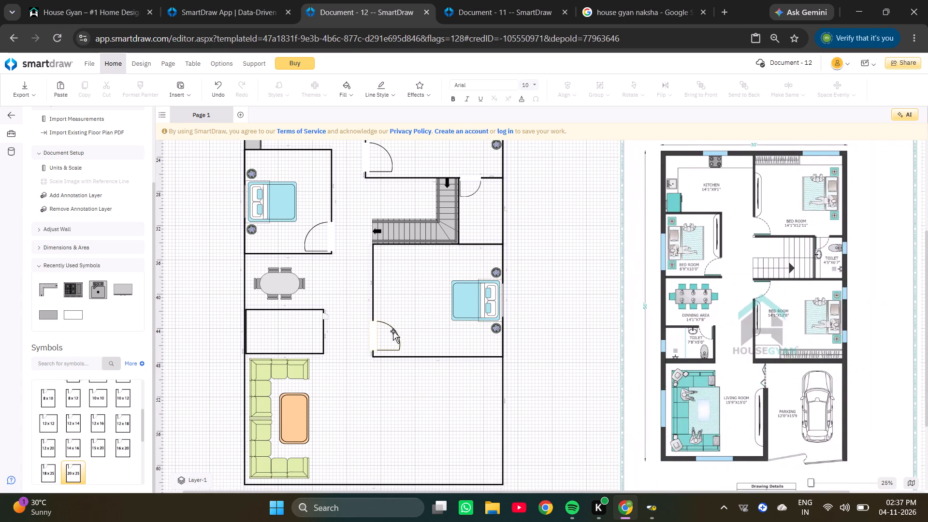
left_click_drag(391, 336, 386, 261)
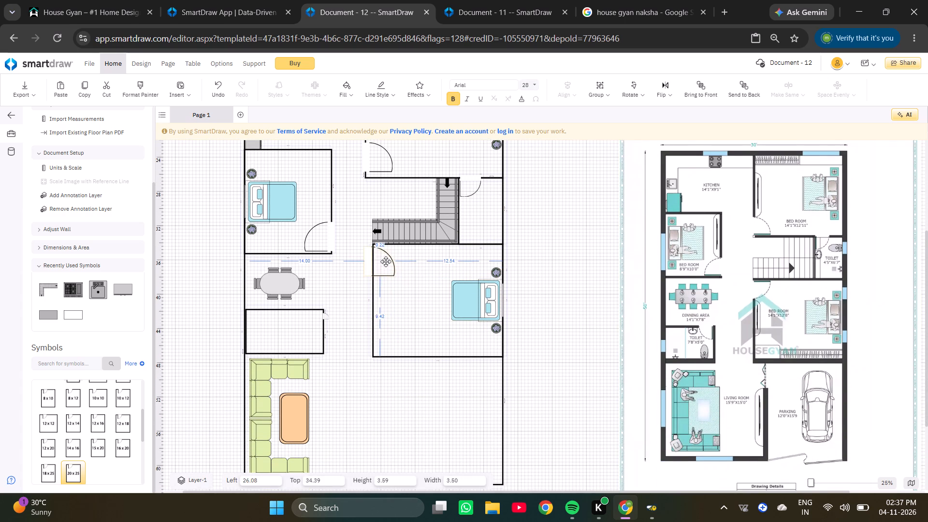
left_click_drag(386, 261, 391, 261)
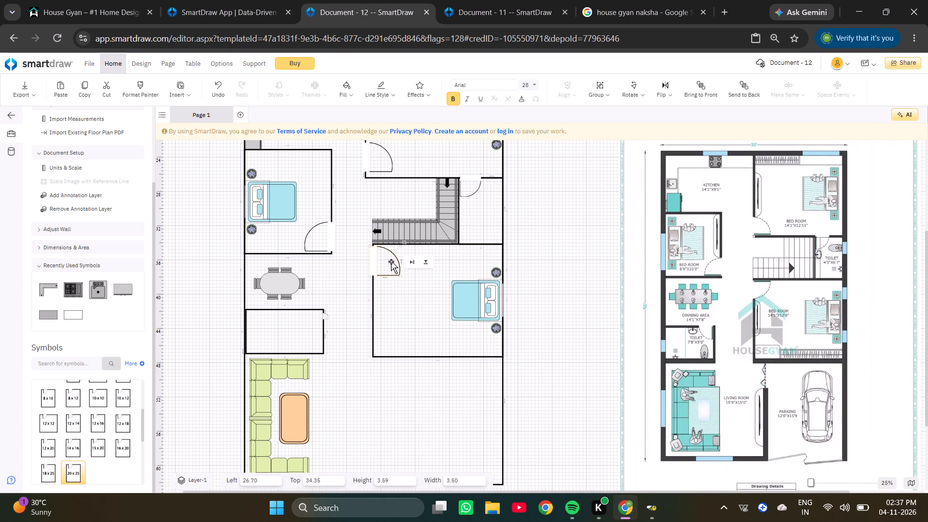
scroll(391, 261, "up", 5, "ctrl")
left_click(516, 273)
left_click(507, 269)
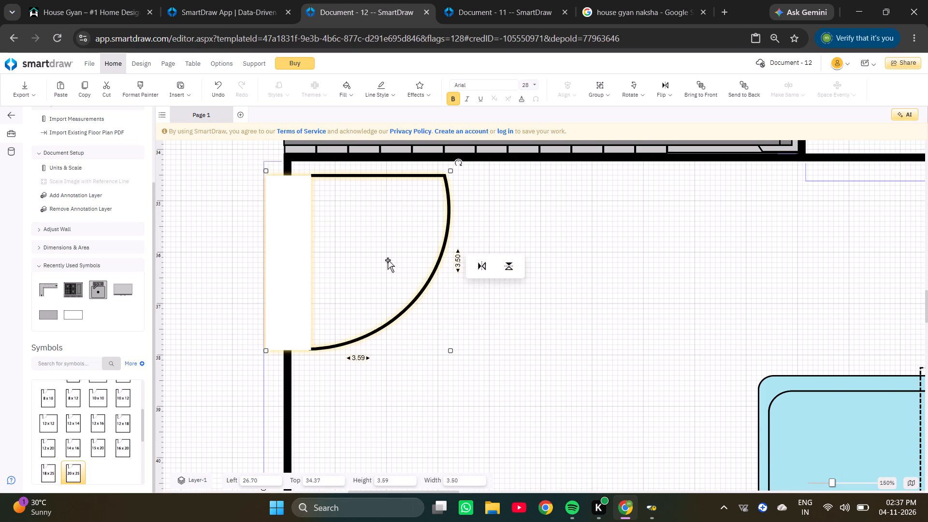
scroll(318, 228, "up", 1)
left_click_drag(296, 282, 299, 275)
scroll(299, 274, "down", 4, "ctrl")
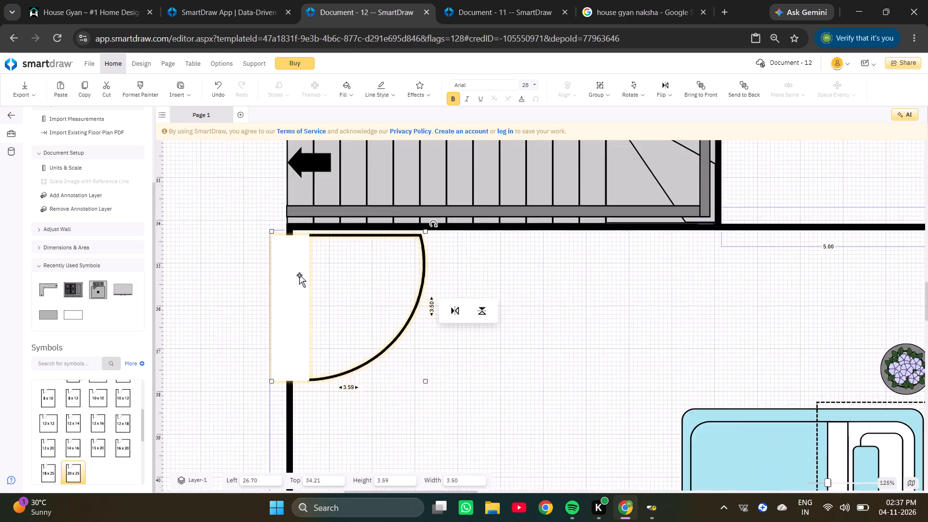
scroll(299, 275, "down", 3, "ctrl")
left_click(320, 334)
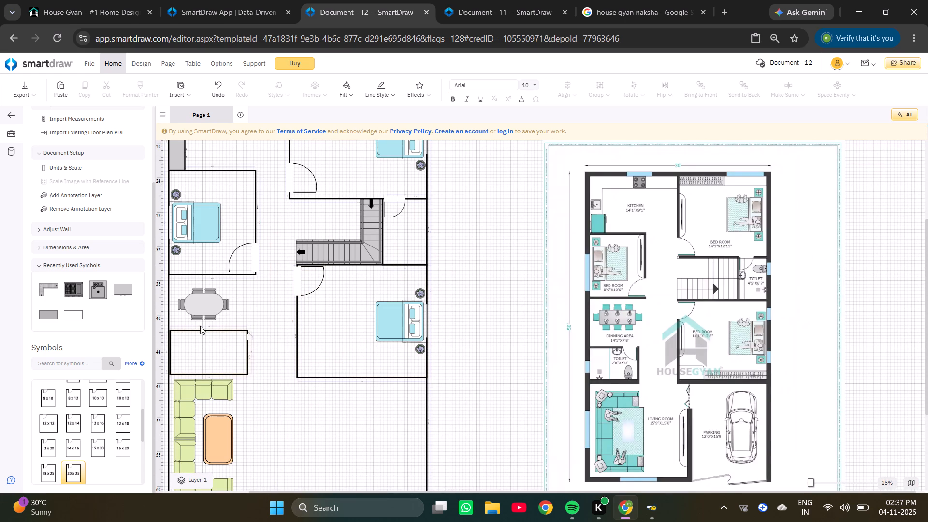
Move the small door of the toilet beside the dining area onto its upper wall and set its width to 2.50.
left_click_drag(252, 336, 242, 331)
scroll(241, 330, "up", 8, "ctrl")
left_click(245, 355)
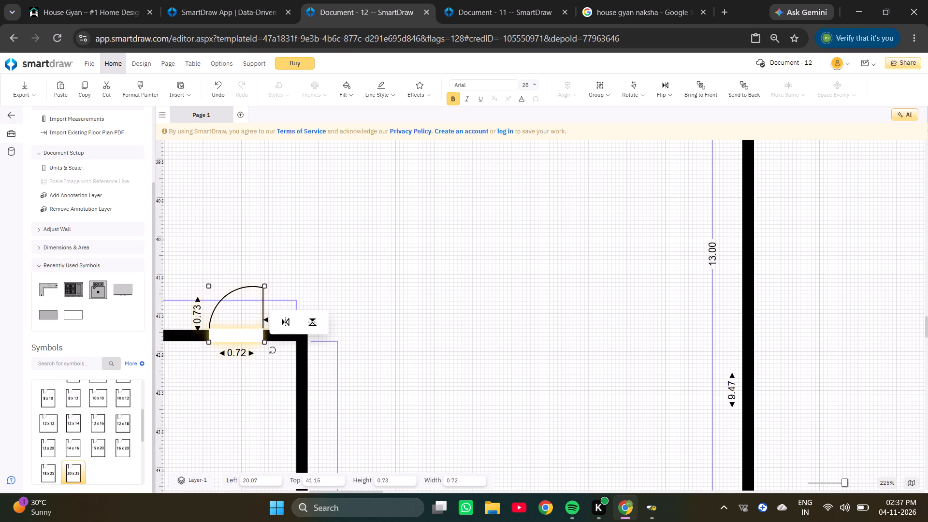
key("BackSpace")
key("BackSpace")
key("BackSpace")
key("BackSpace")
key("BackSpace")
key("BackSpace")
key("BackSpace")
key("BackSpace")
key("BackSpace")
key("BackSpace")
key("BackSpace")
key("BackSpace")
key("BackSpace")
key("BackSpace")
key("BackSpace")
key("BackSpace")
key("2")
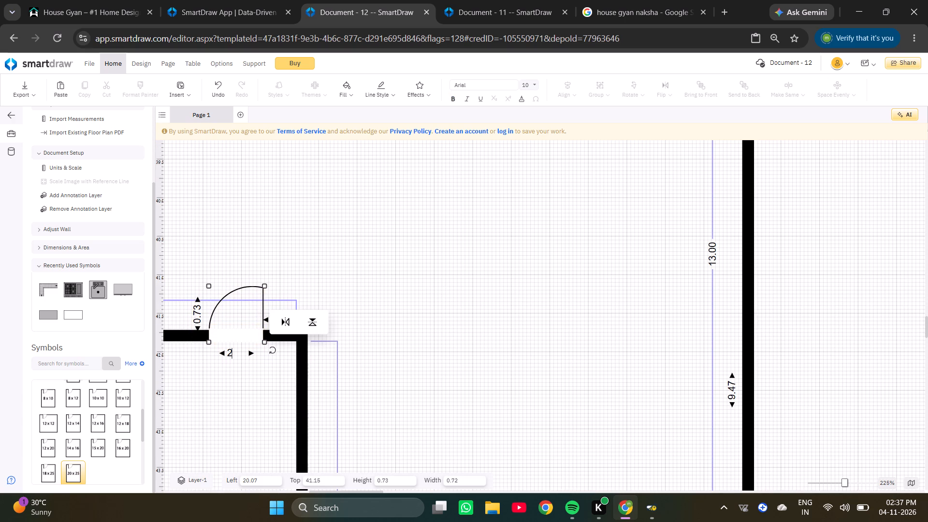
key("period")
key("5")
key("0")
key("Return")
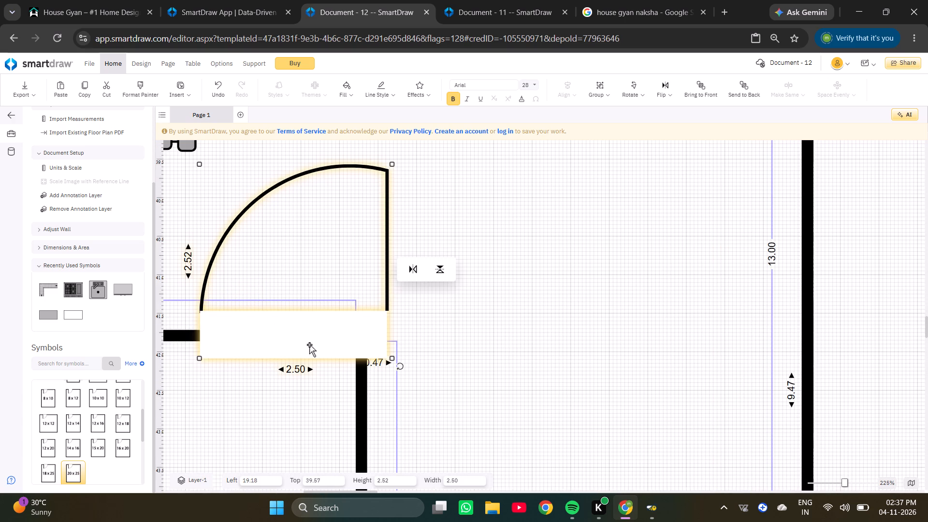
Shift that toilet door near the corner and flip it vertically so it swings inward, at about Left 18.69, Top 41.49.
left_click_drag(309, 345, 271, 337)
scroll(271, 335, "down", 6, "ctrl")
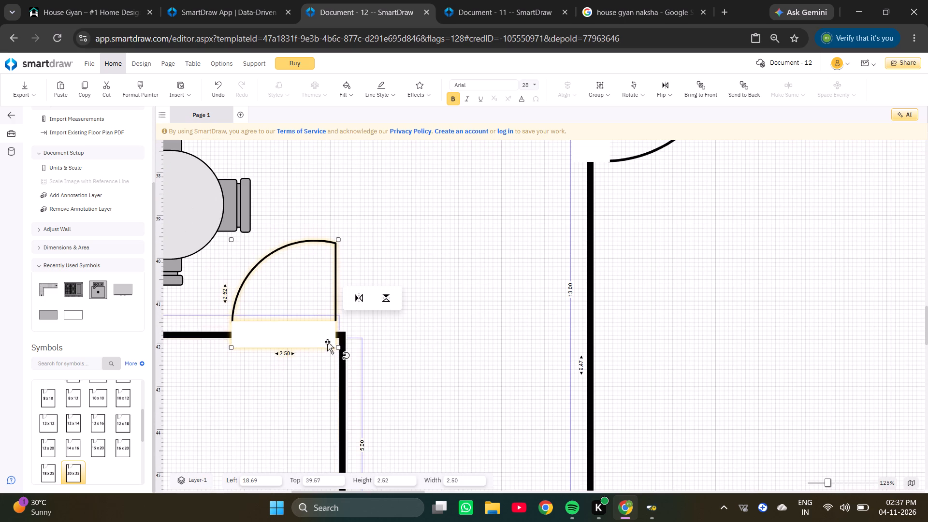
left_click(378, 297)
left_click_drag(320, 332, 329, 340)
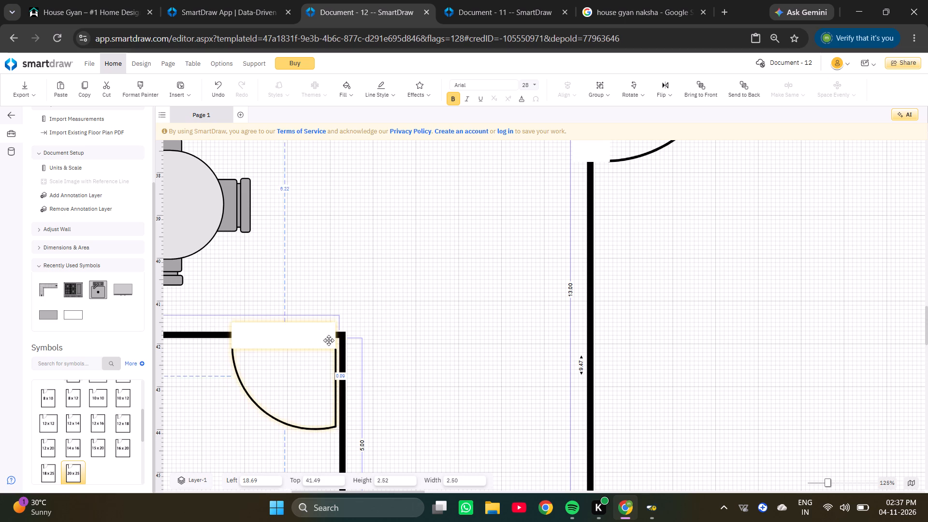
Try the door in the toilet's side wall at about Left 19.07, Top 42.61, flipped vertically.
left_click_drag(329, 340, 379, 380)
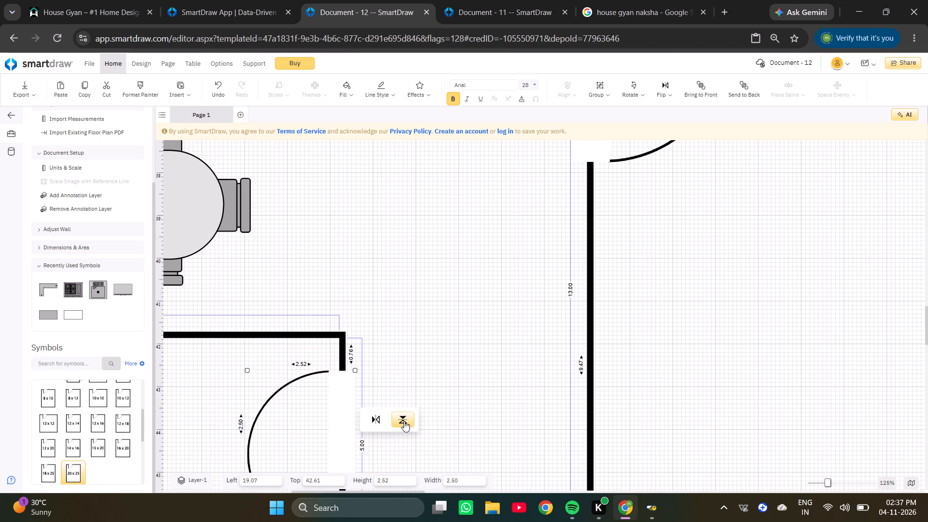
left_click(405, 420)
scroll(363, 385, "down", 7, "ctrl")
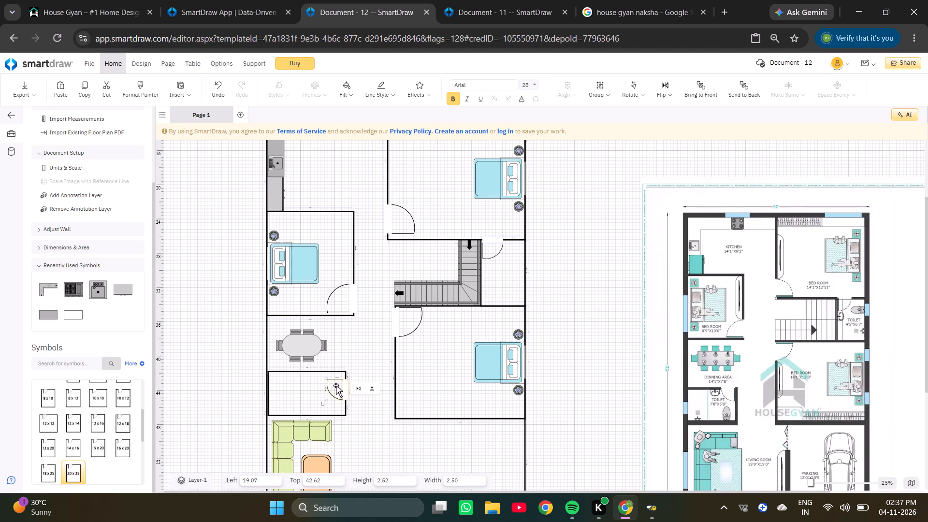
Return the door to the toilet's upper wall, flip it horizontally, and fit it against the corner at about Left 18.78, Top 41.49.
left_click_drag(336, 385, 328, 363)
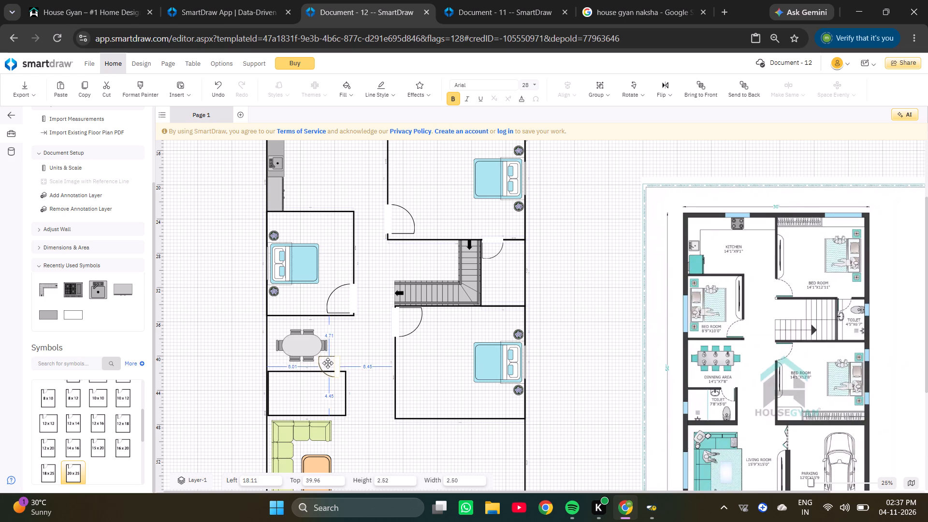
left_click_drag(328, 363, 326, 368)
scroll(333, 368, "up", 3, "ctrl")
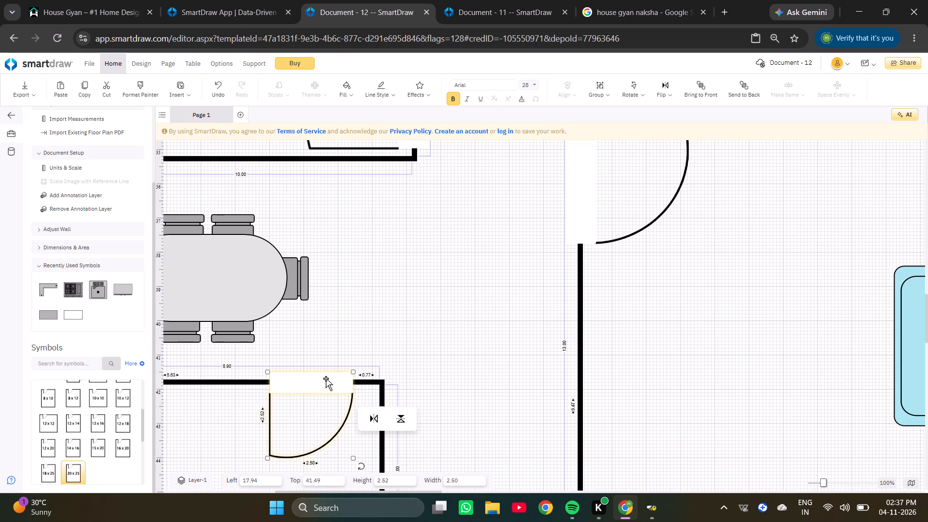
left_click_drag(325, 379, 348, 383)
left_click(399, 419)
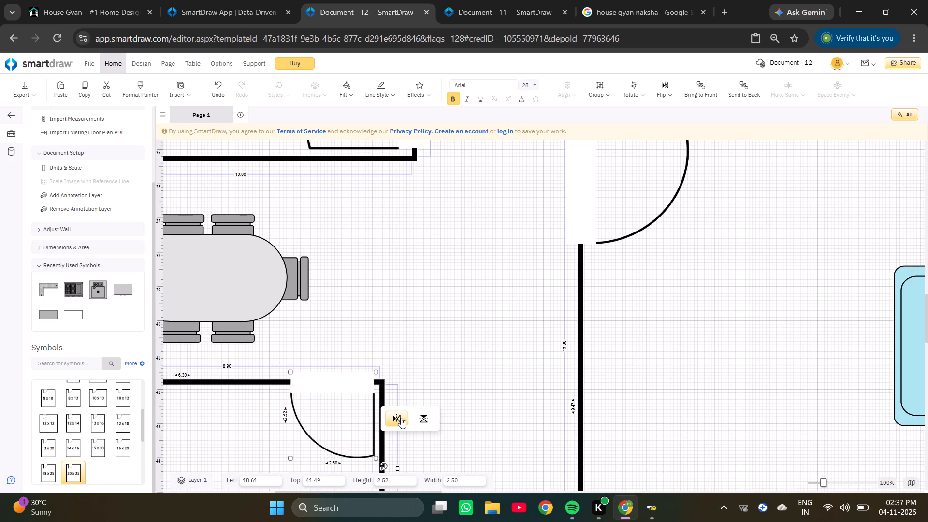
left_click(452, 339)
left_click_drag(356, 382, 362, 383)
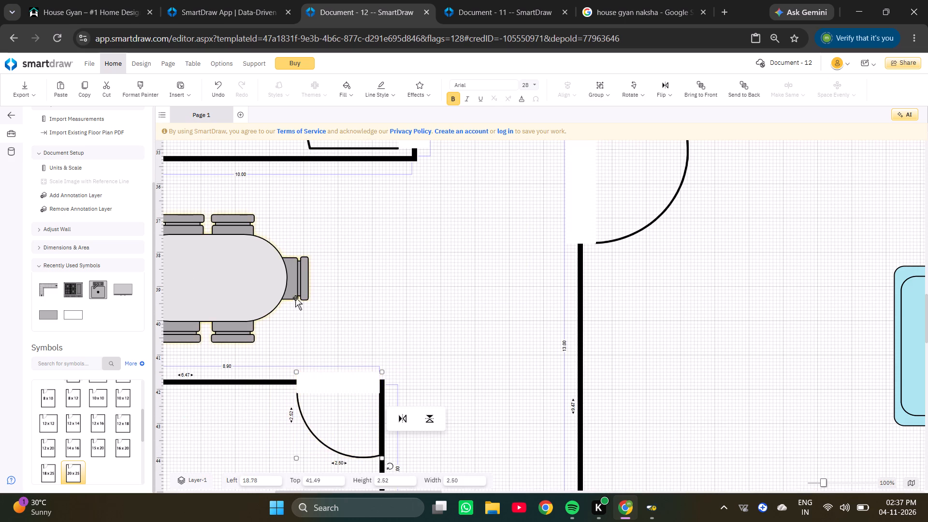
Set the dining table set's width to 5.00.
scroll(294, 297, "down", 4, "ctrl")
scroll(228, 279, "up", 6, "ctrl")
triple_click(466, 301)
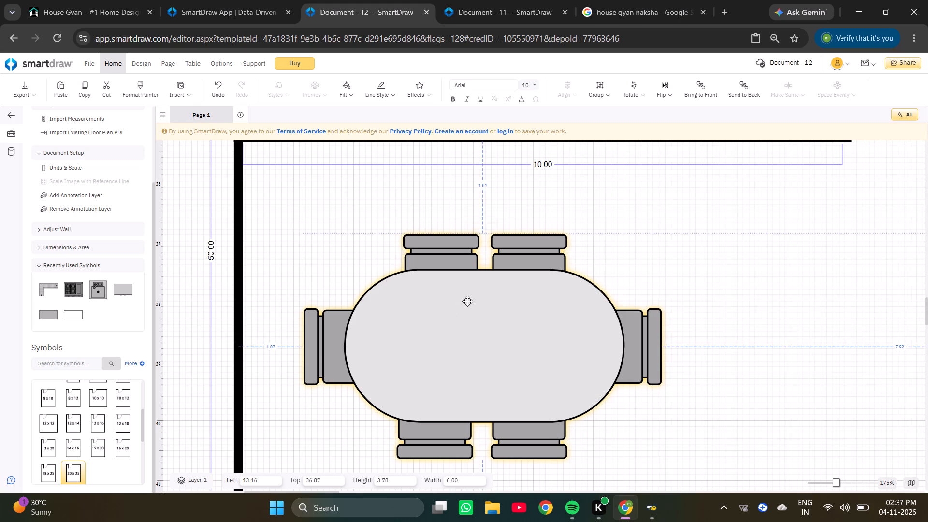
left_click(467, 301)
left_click(467, 301)
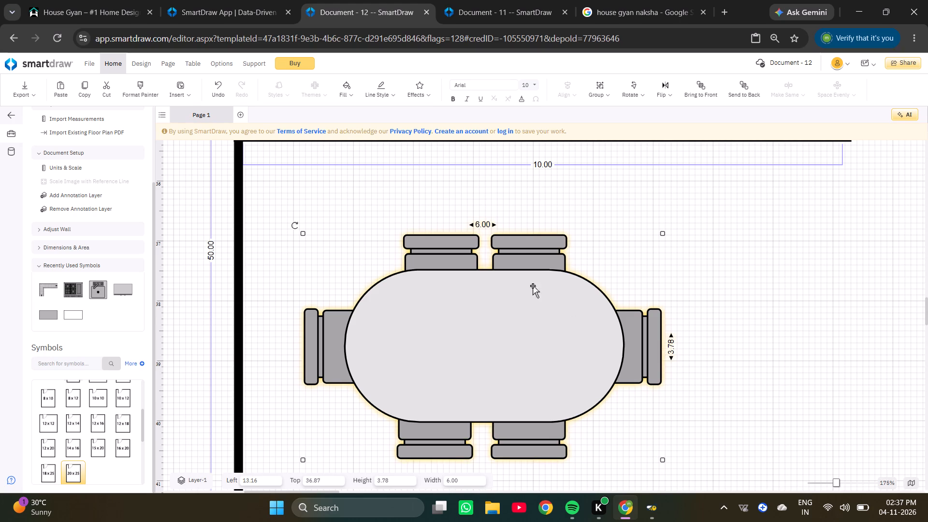
left_click(479, 225)
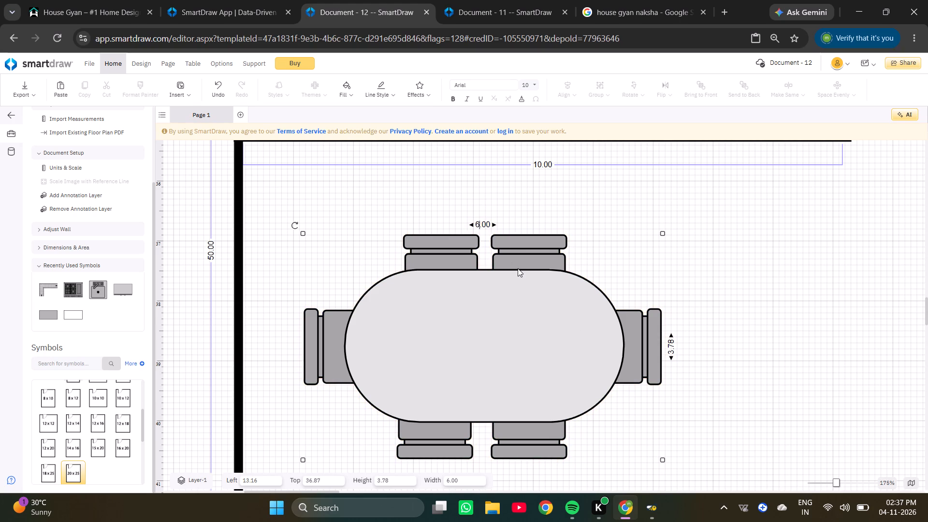
key("BackSpace")
key("5")
key("Return")
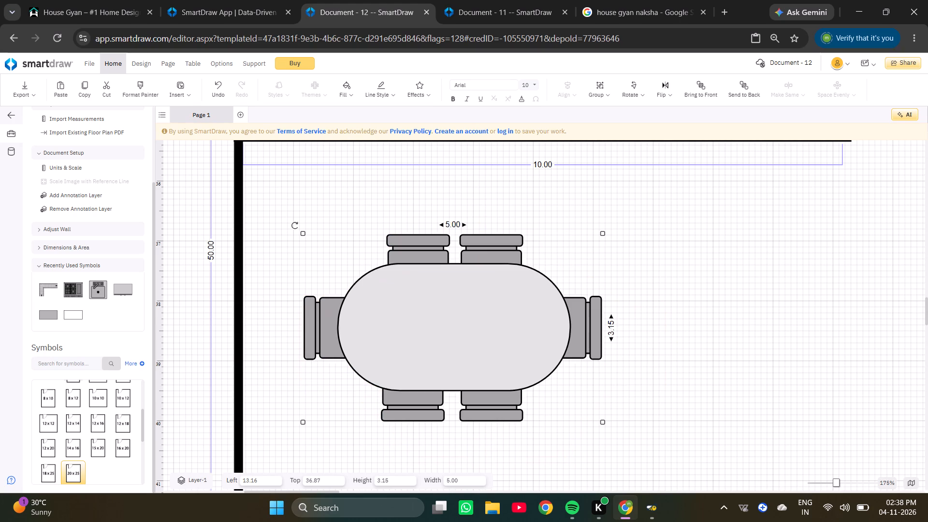
Position the dining table set midway between the bedroom and toilet walls, at about Left 13.10, Top 36.96.
scroll(492, 275, "down", 3, "ctrl")
left_click_drag(461, 293, 452, 297)
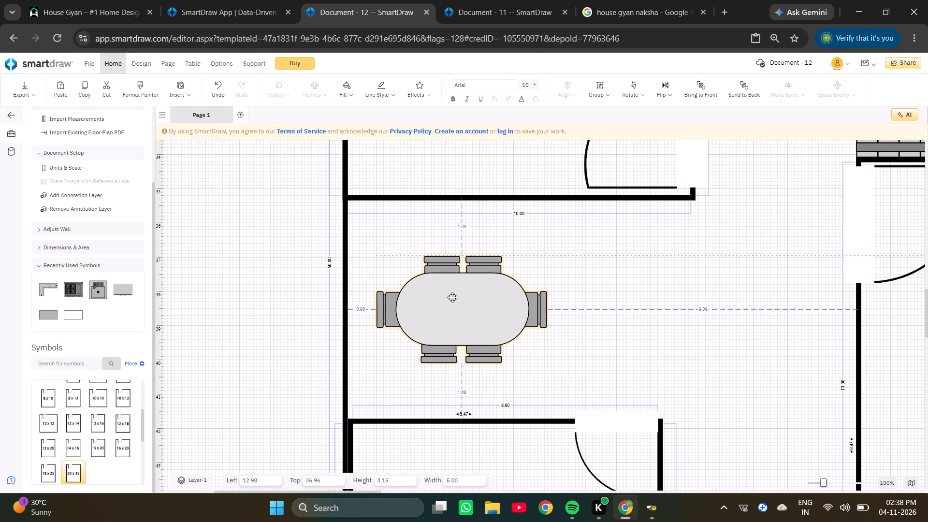
left_click_drag(452, 297, 448, 298)
left_click(448, 298)
left_click(448, 298)
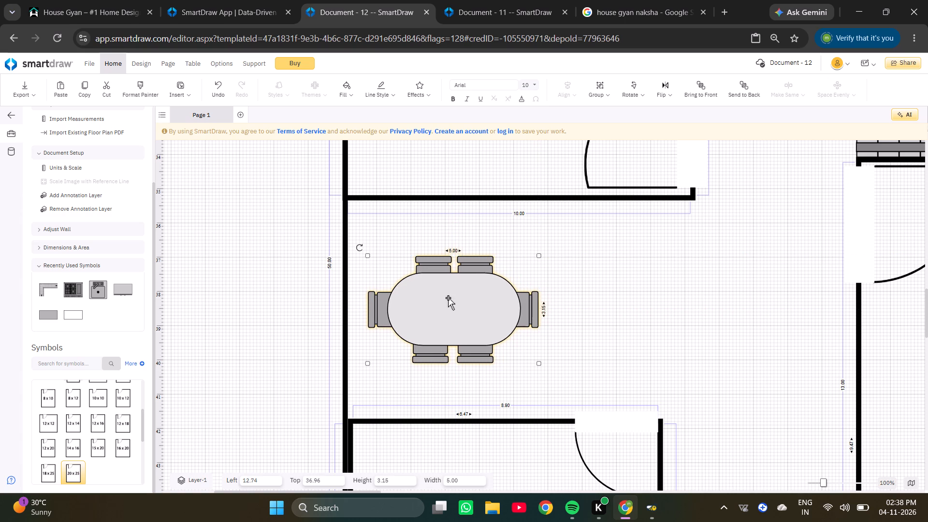
key("Right")
key("Right")
key("Right")
left_click(448, 298)
key("Right")
key("Right")
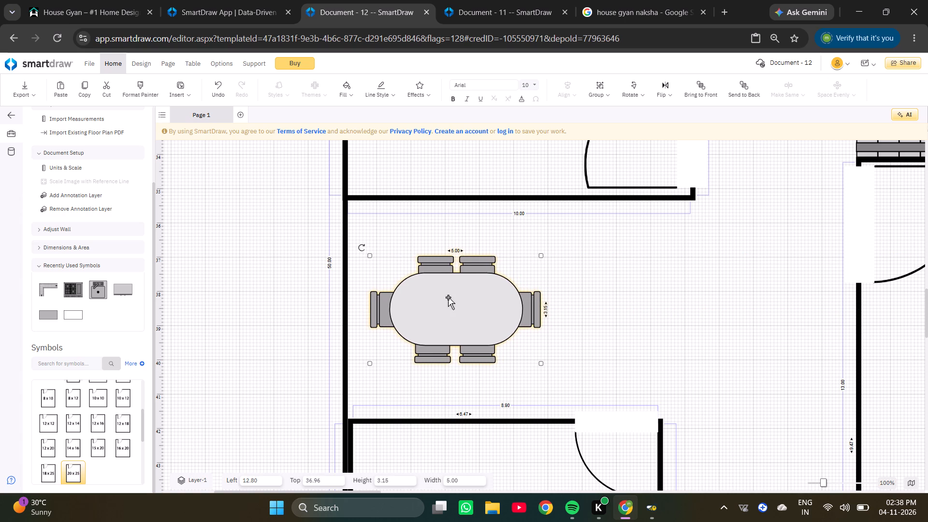
left_click(448, 297)
key("Right")
key("Right")
key("Right")
key("Right")
key("Right")
key("Right")
key("Right")
key("Right")
key("Right")
key("Right")
left_click(449, 299)
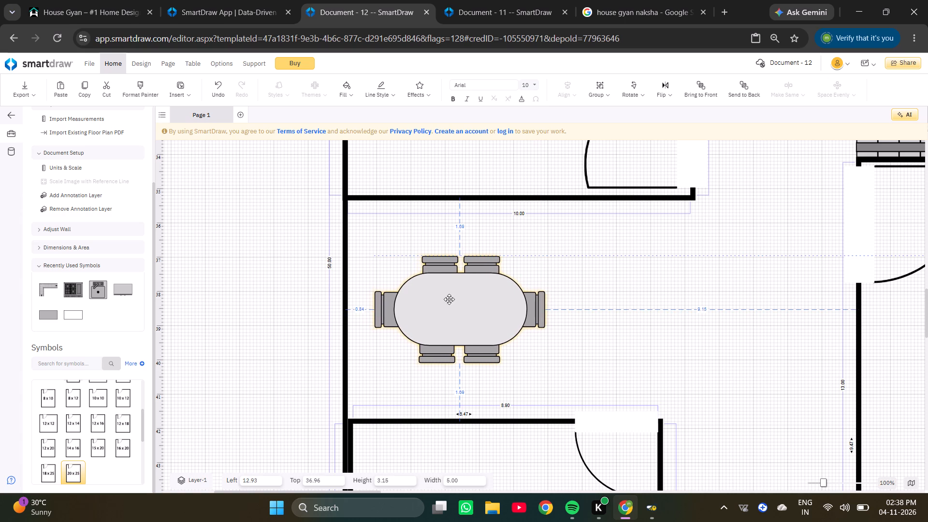
key("Right")
key("Right")
key("Right")
key("Right")
key("Right")
key("Right")
key("Right")
key("Right")
key("Right")
left_click(450, 298)
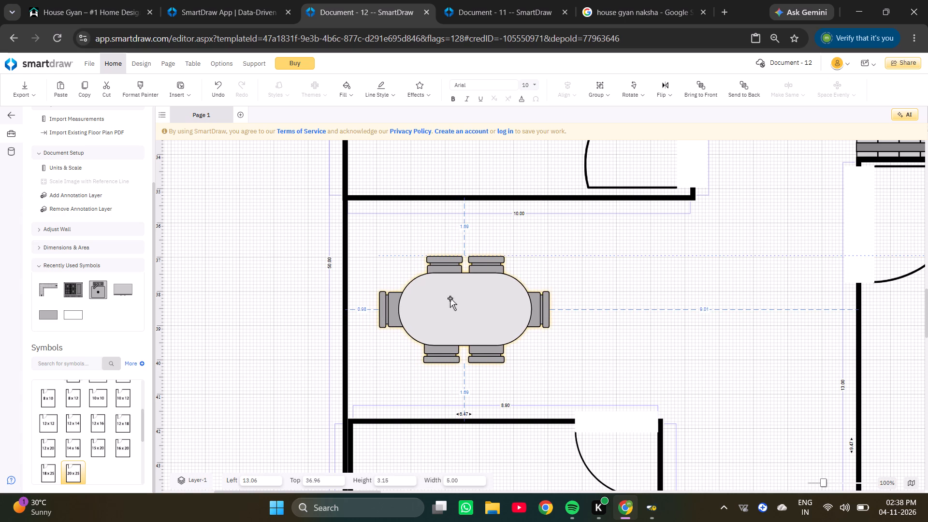
key("Right")
key("Right")
key("Right")
left_click(450, 297)
key("Right")
key("Left")
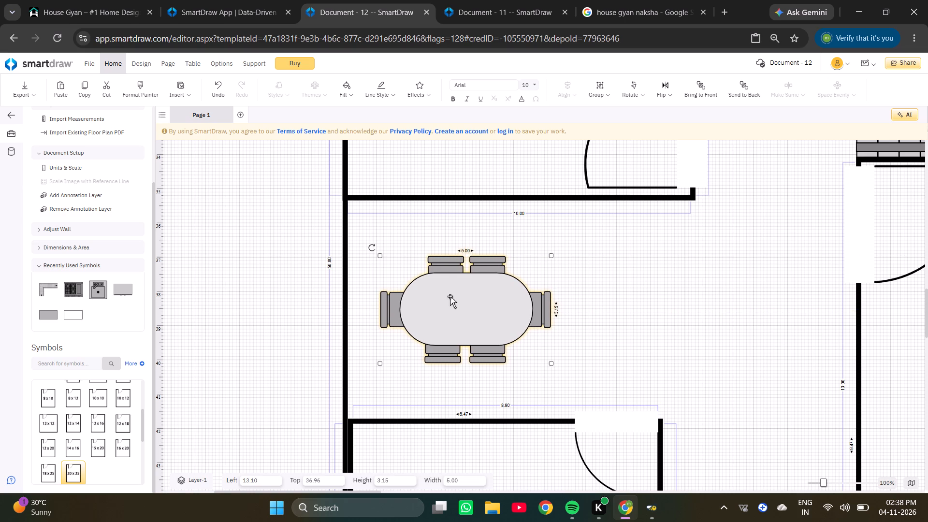
Nudge the dining table set slightly toward the outer wall, to Left 13.08, leaving a 1.00 gap.
left_click(450, 296)
key("Left")
double_click(450, 296)
left_click(450, 296)
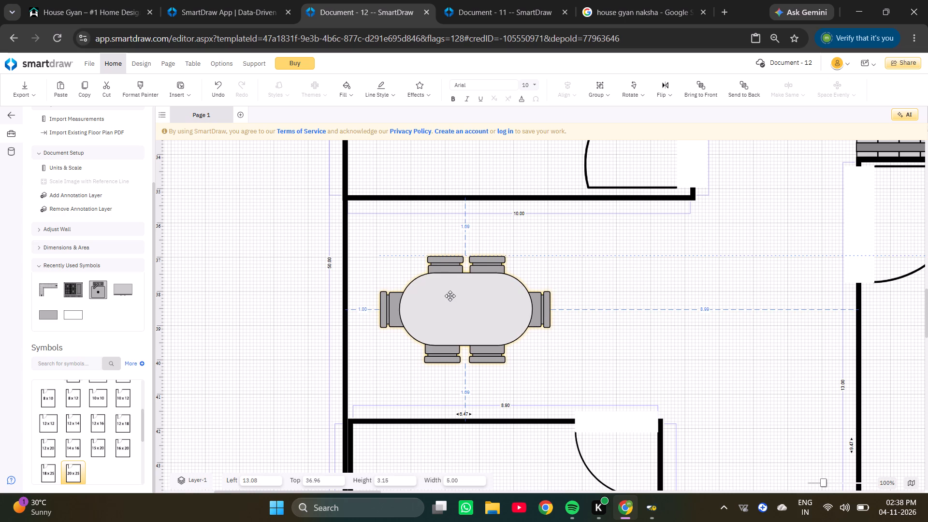
left_click(450, 296)
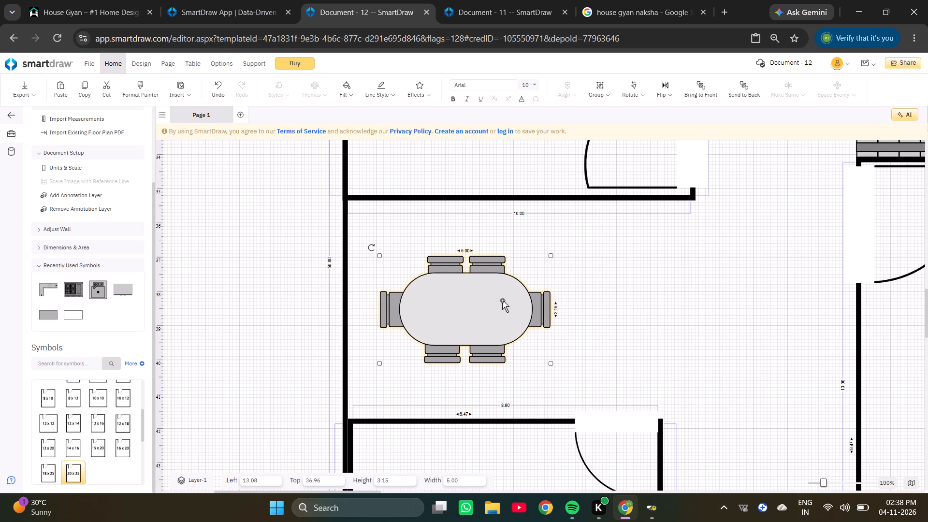
left_click(664, 319)
Align the toilet room's walls with the outer side wall by moving the room to Left 12.16, Top 41.92.
scroll(536, 317, "down", 7, "ctrl")
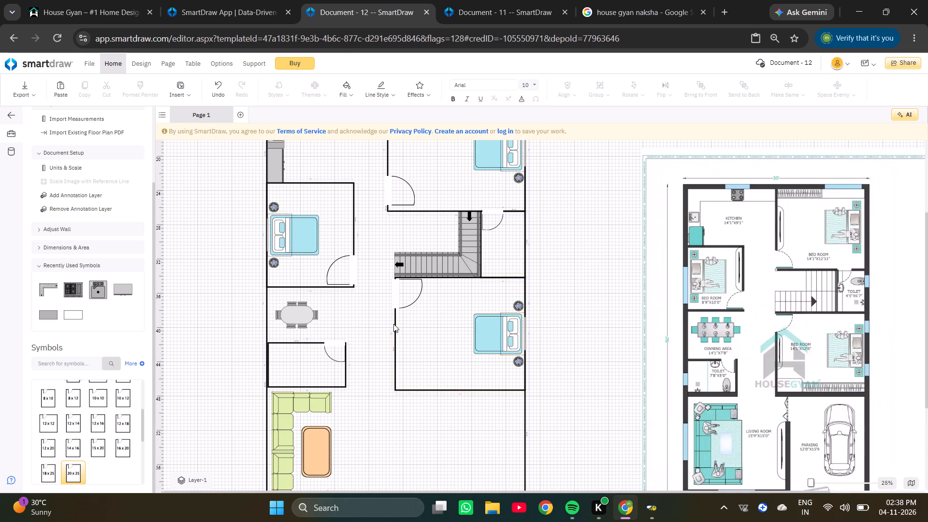
left_click(393, 324)
scroll(276, 373, "up", 3, "ctrl")
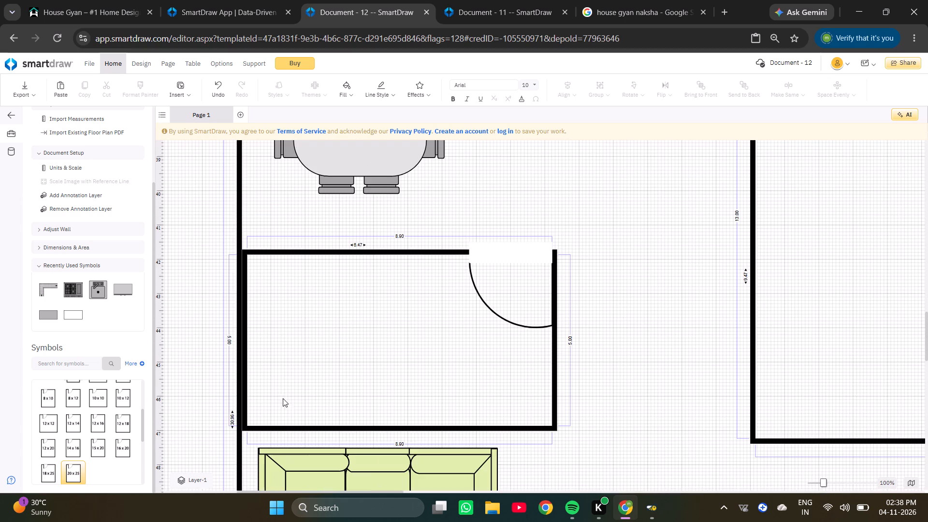
left_click_drag(294, 429, 290, 431)
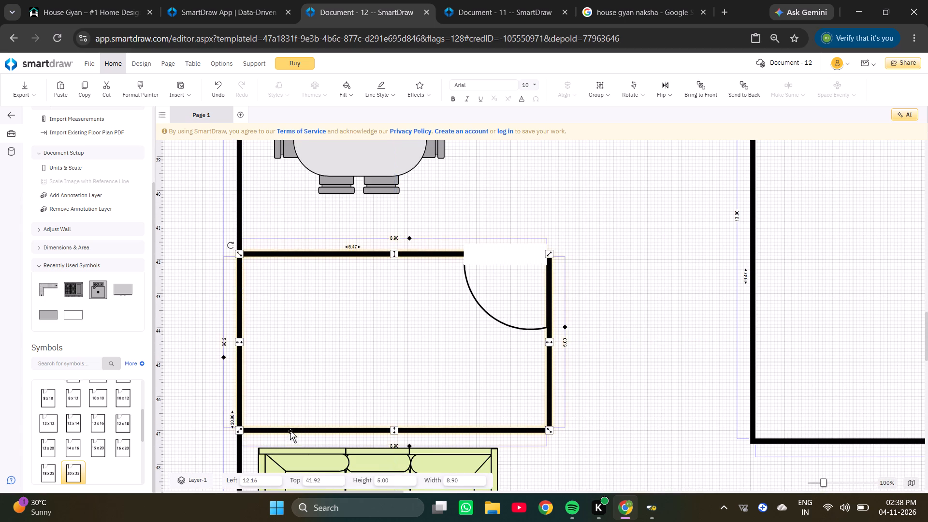
scroll(301, 418, "down", 5, "ctrl")
left_click(376, 387)
Select the living room sofas and coffee table together and shift them horizontally to Left 12.60, about 0.5 from the side wall.
scroll(377, 381, "down", 3)
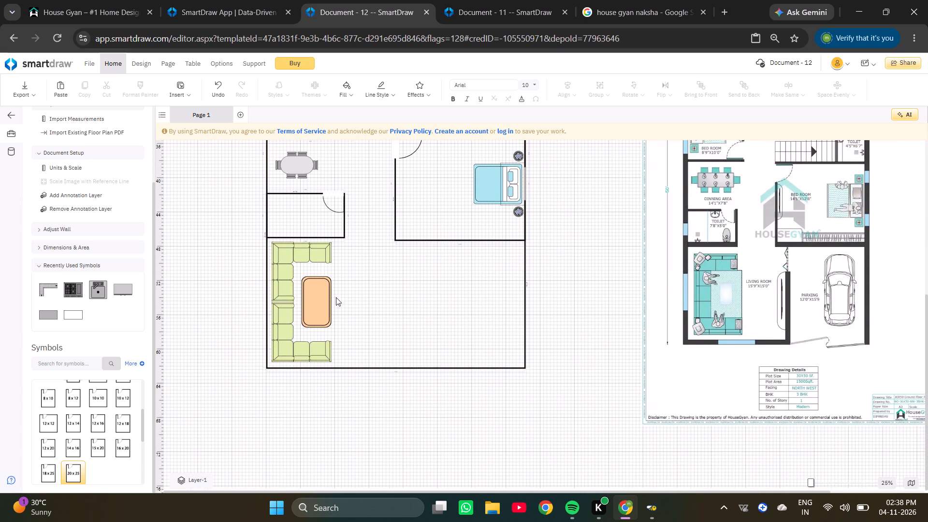
left_click_drag(355, 225, 242, 432)
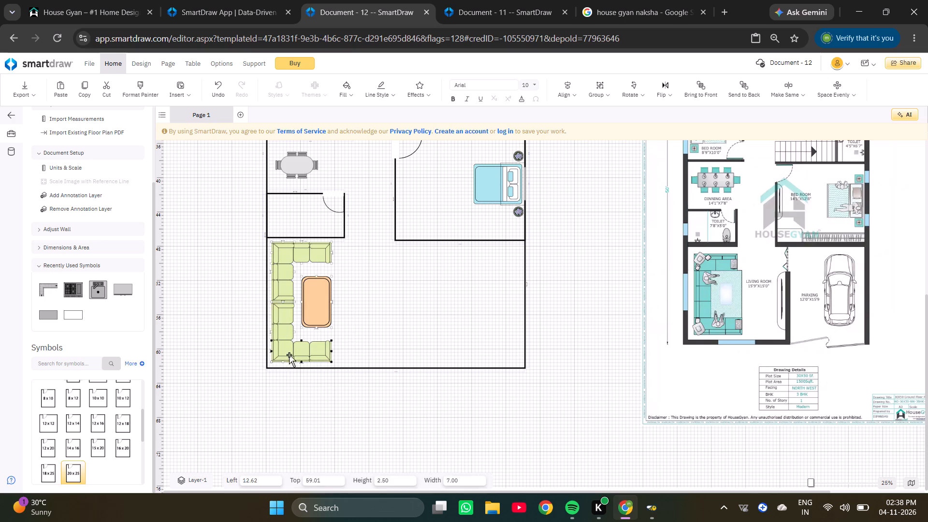
scroll(290, 346, "up", 2, "ctrl")
double_click(277, 272)
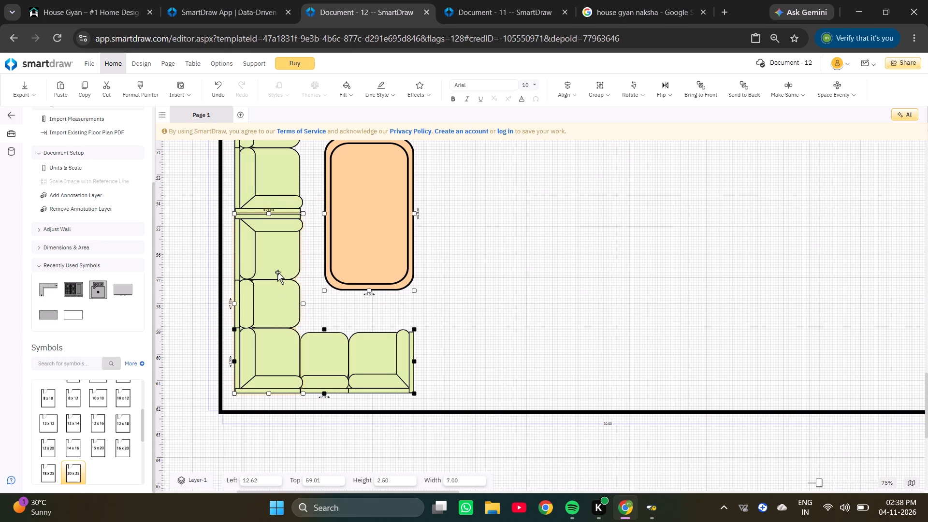
scroll(277, 272, "up", 2)
left_click(274, 302)
left_click(274, 302)
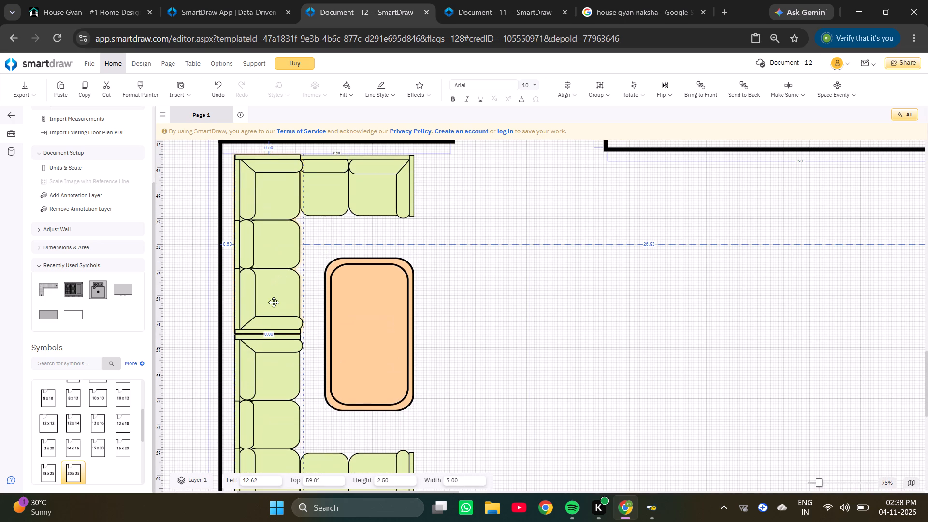
left_click(274, 302)
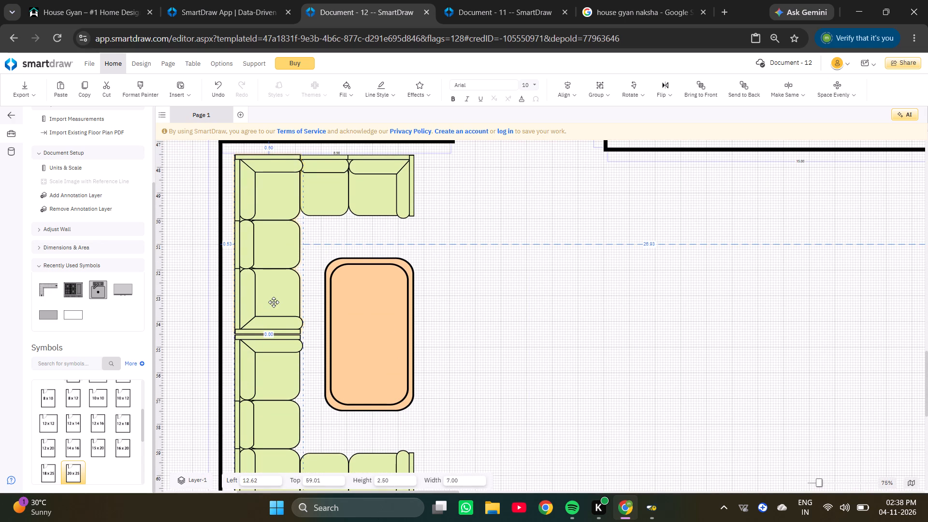
key("Right")
key("Right")
left_click(274, 302)
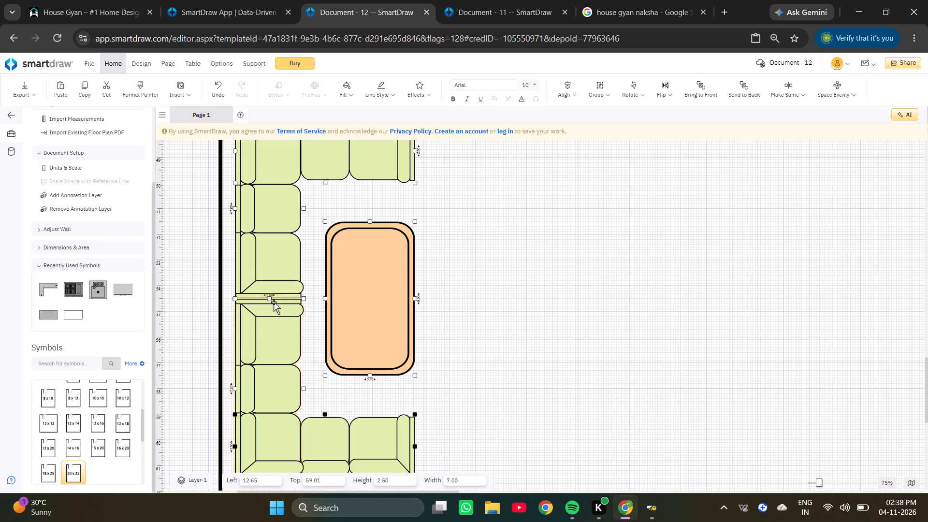
key("Left")
key("Left")
key("Left")
key("Left")
key("Left")
key("Left")
key("Left")
key("Left")
key("Left")
key("Left")
left_click(286, 264)
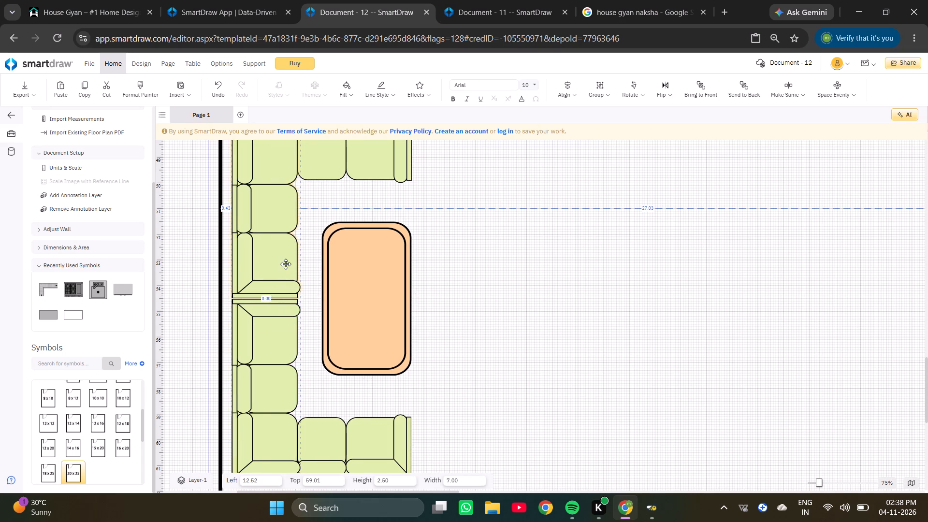
key("Right")
left_click(286, 264)
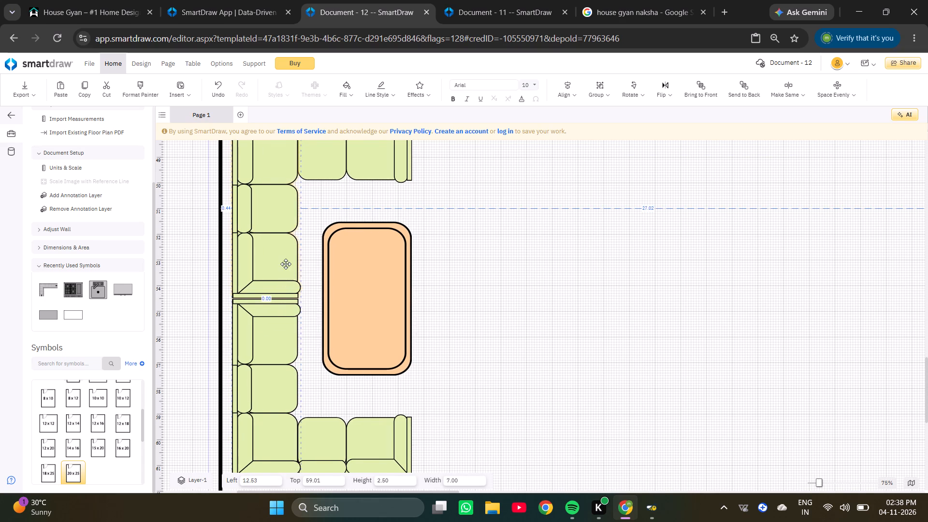
key("Right")
key("Right")
left_click(286, 264)
key("Right")
key("Right")
left_click(286, 264)
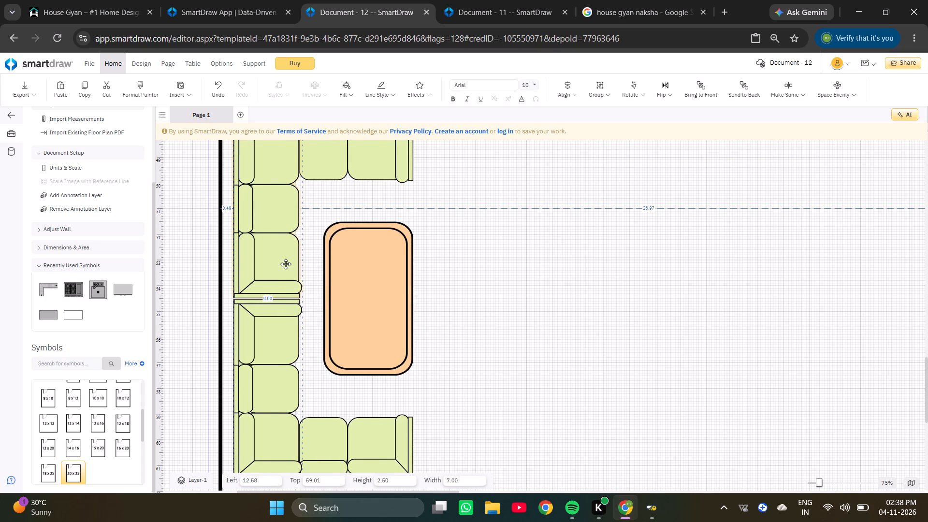
key("Right")
left_click(286, 264)
Shift the selected sofas and coffee table down until the lower sofa is at Top 59.23, about 0.5 from the bottom wall.
scroll(286, 264, "down", 2)
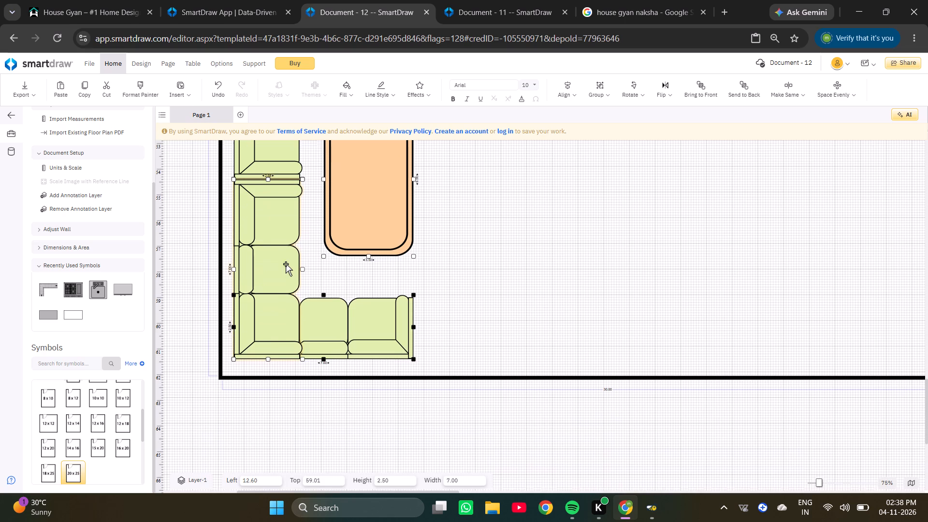
left_click(286, 264)
left_click(286, 264)
key("Down")
key("Down")
key("Down")
key("Down")
key("Down")
key("Down")
key("Down")
key("Down")
key("Down")
key("Down")
key("Down")
key("Down")
key("Down")
key("Down")
key("Down")
key("Down")
key("Down")
key("Down")
key("Down")
key("Down")
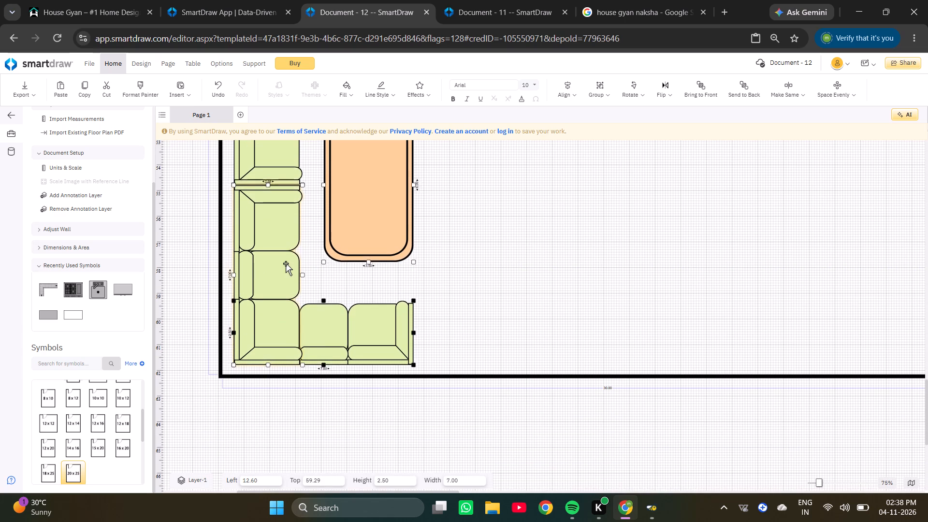
left_click(286, 263)
key("Up")
key("Up")
key("Up")
left_click(286, 263)
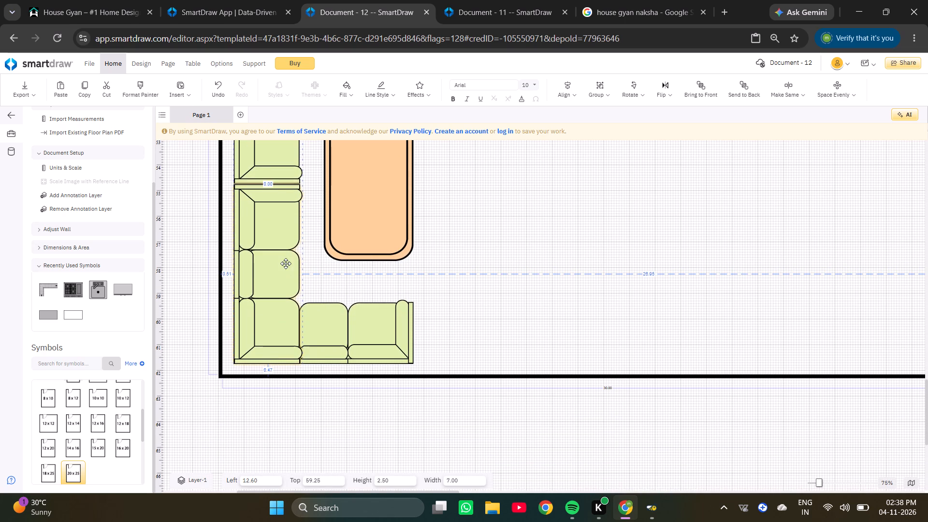
key("Up")
key("Up")
left_click(286, 263)
Move the toilet room down to Top 42.14, leaving a gap of about 0.5 between its lower wall and the sofa.
scroll(285, 263, "up", 8)
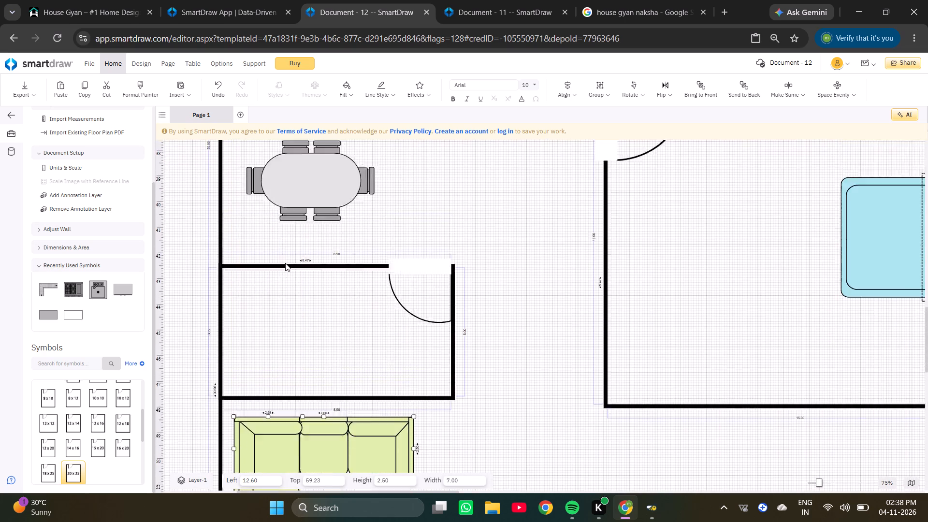
scroll(285, 263, "down", 2)
double_click(334, 392)
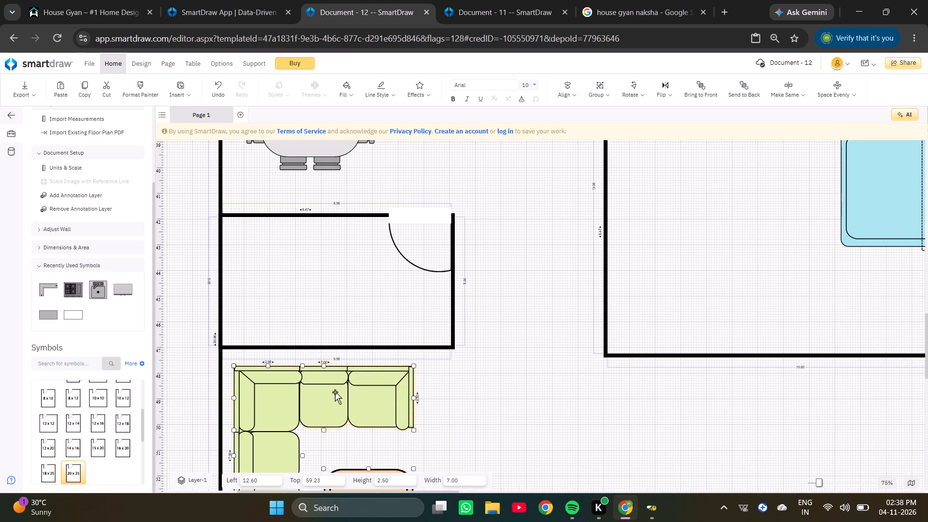
left_click(335, 392)
double_click(358, 348)
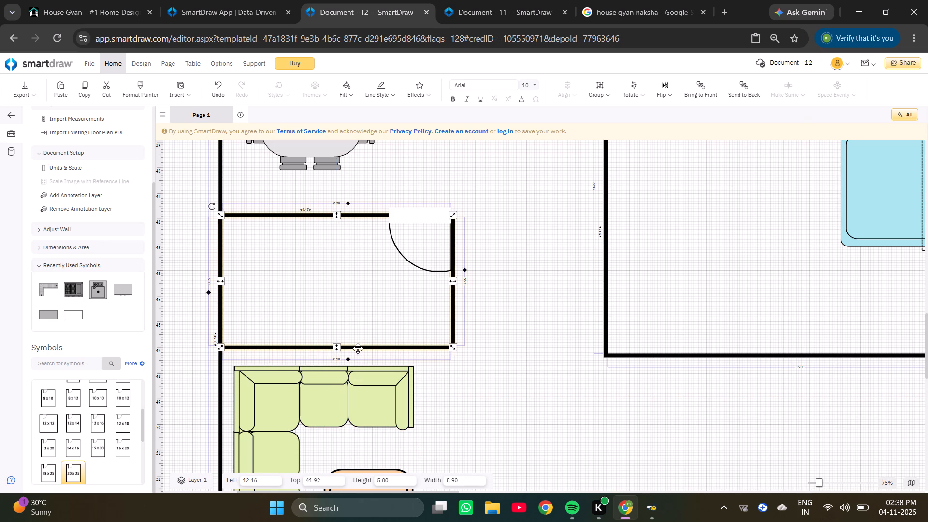
key("Down")
key("Down")
key("Down")
key("Down")
key("Down")
key("Down")
key("Down")
key("Down")
key("Down")
key("Down")
key("Down")
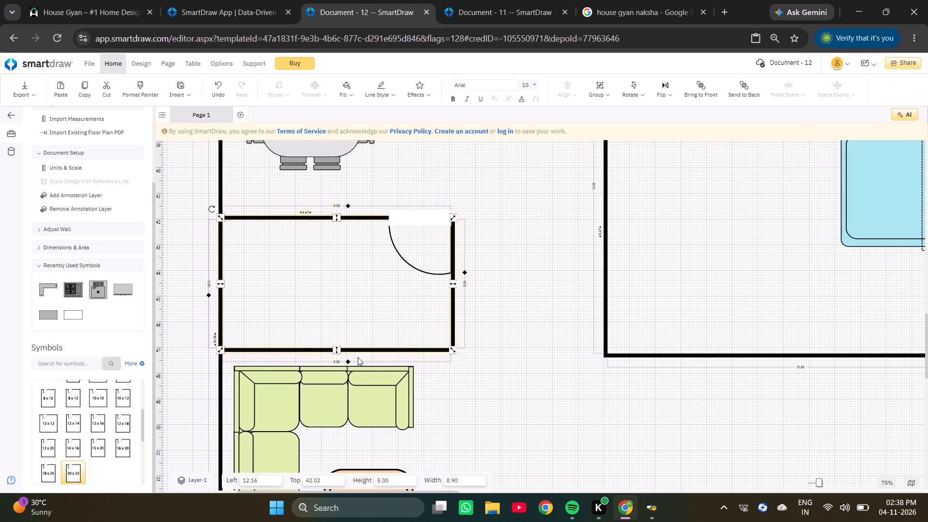
double_click(353, 391)
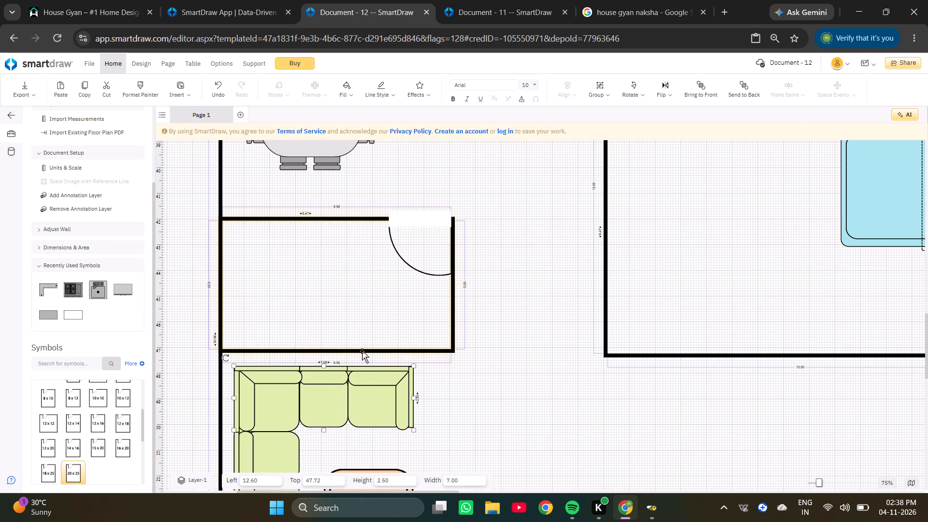
left_click(362, 350)
key("Down")
key("Down")
double_click(362, 350)
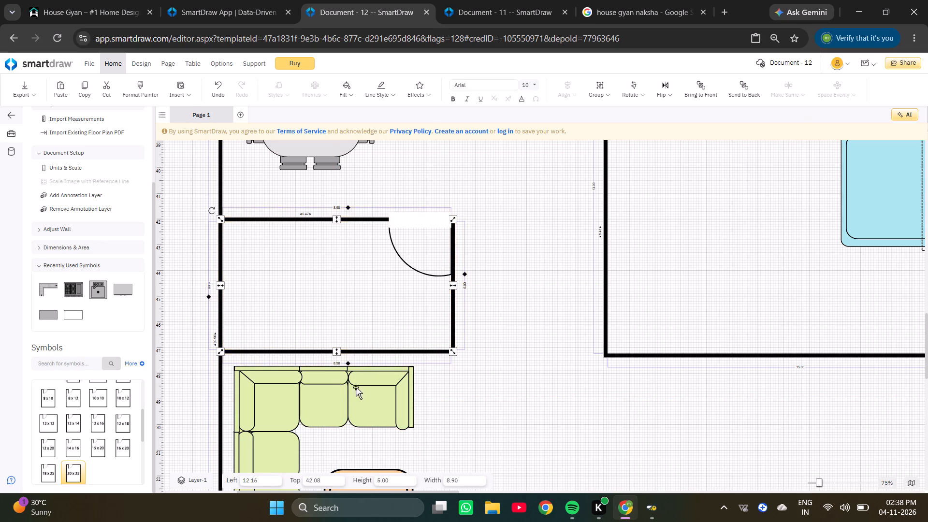
triple_click(356, 387)
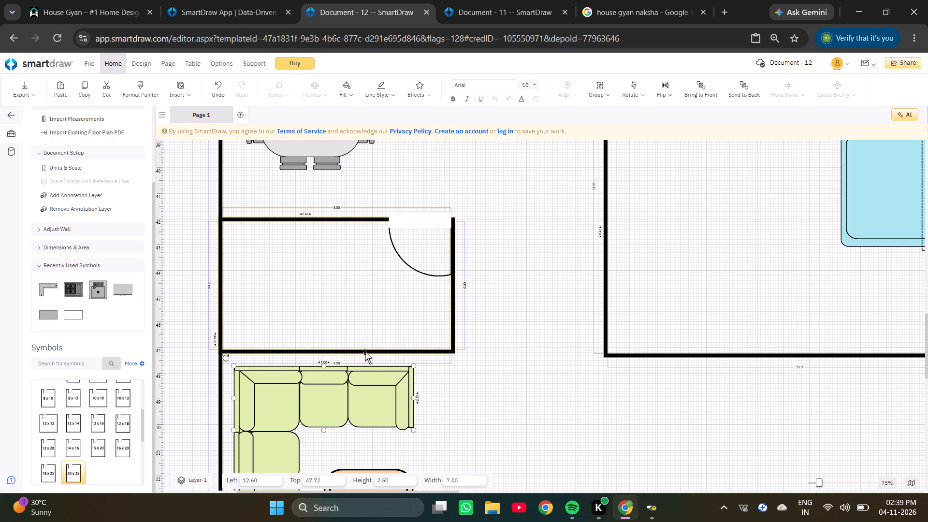
left_click(365, 352)
key("Down")
key("Down")
key("Down")
key("Down")
left_click(365, 352)
triple_click(353, 395)
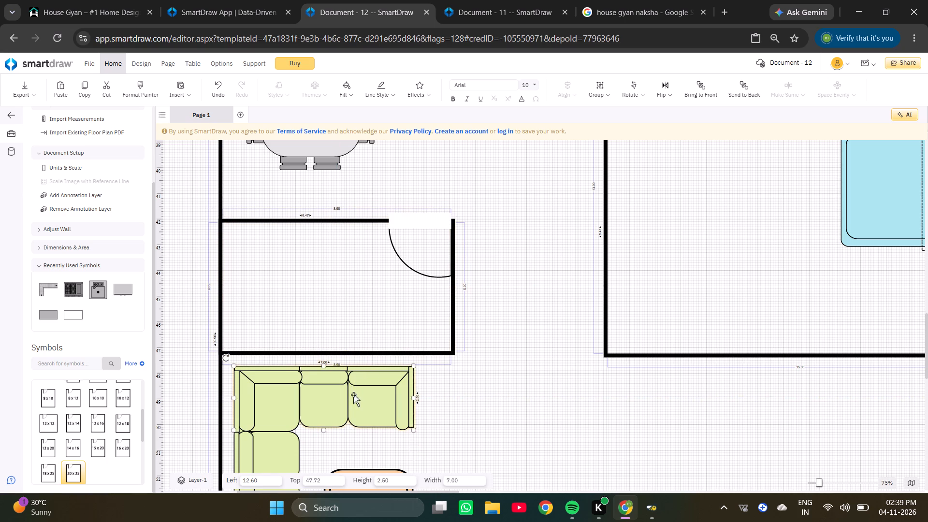
left_click(351, 352)
key("Down")
triple_click(345, 384)
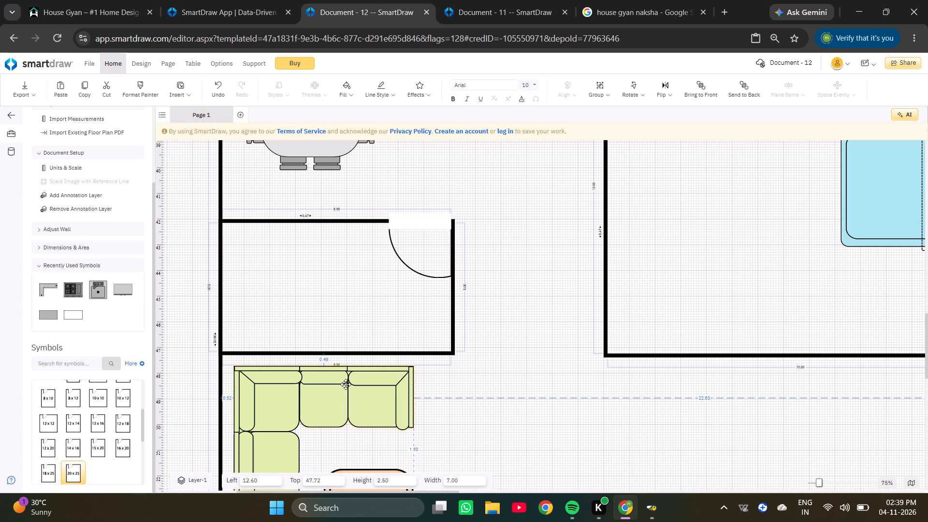
left_click(346, 384)
left_click(361, 352)
key("Up")
left_click(549, 395)
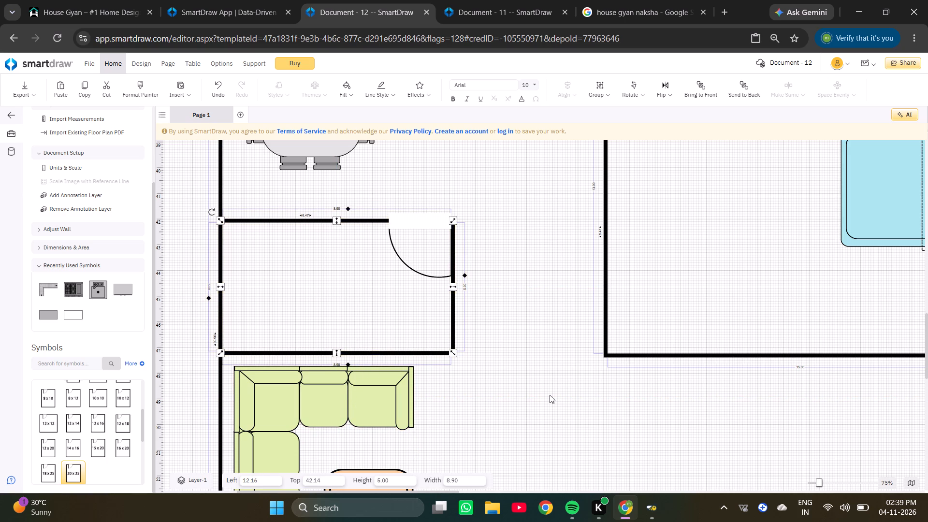
Set the dining table set's width to 5.50.
scroll(535, 392, "down", 1)
scroll(534, 392, "down", 3, "ctrl")
scroll(304, 281, "up", 2, "ctrl")
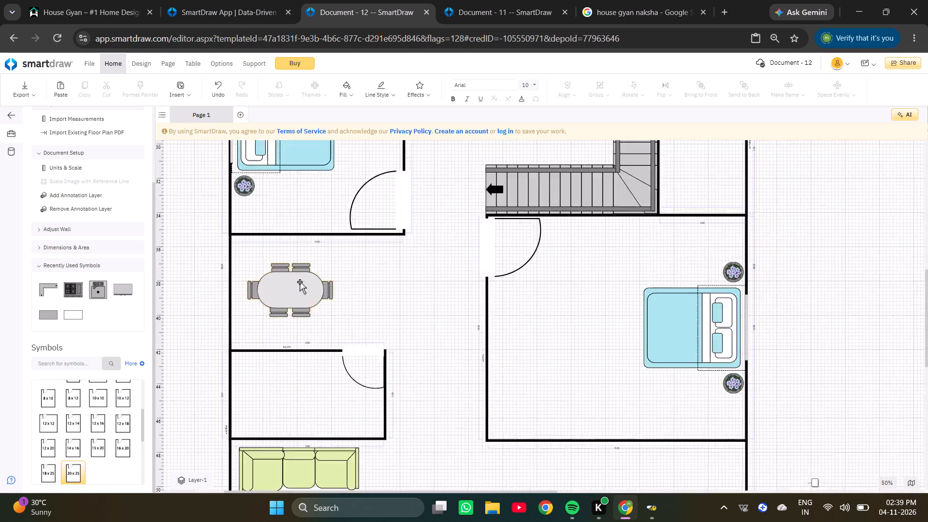
scroll(300, 282, "up", 3, "ctrl")
left_click(297, 277)
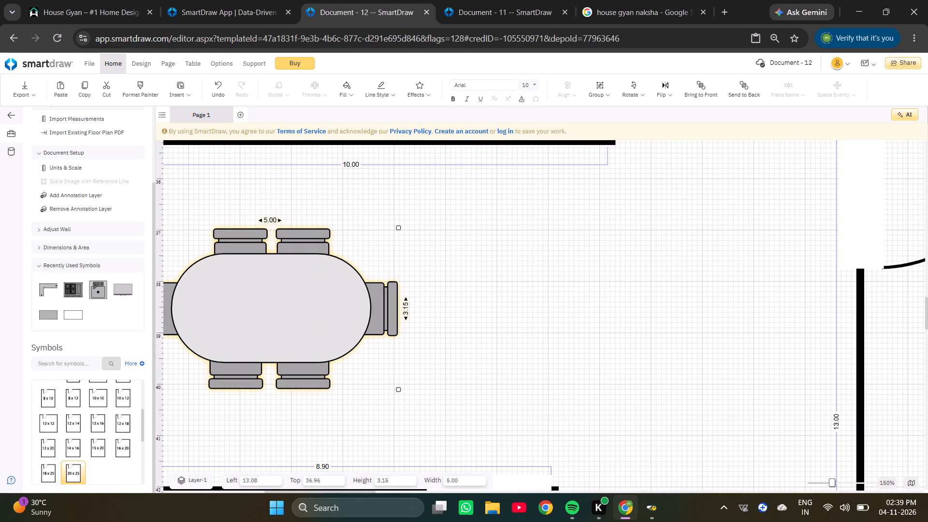
left_click(264, 220)
key("BackSpace")
type("5.50")
key("Return")
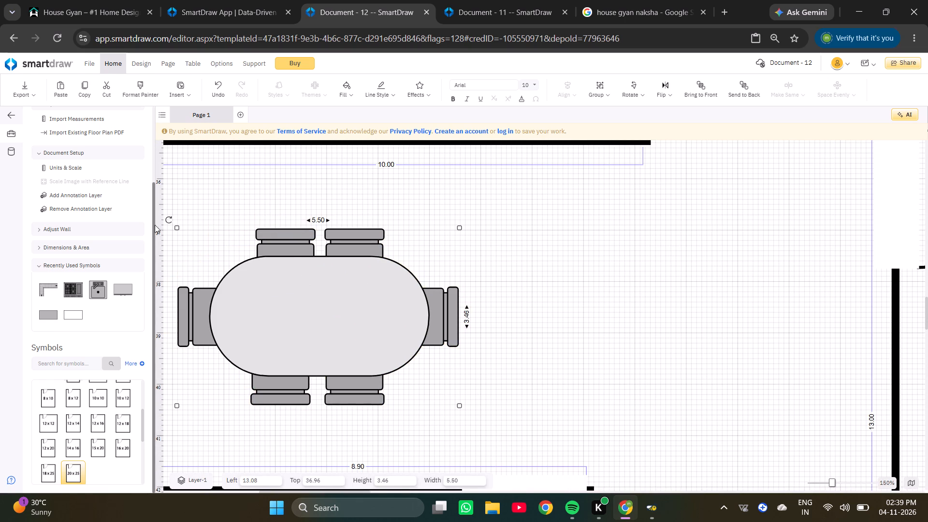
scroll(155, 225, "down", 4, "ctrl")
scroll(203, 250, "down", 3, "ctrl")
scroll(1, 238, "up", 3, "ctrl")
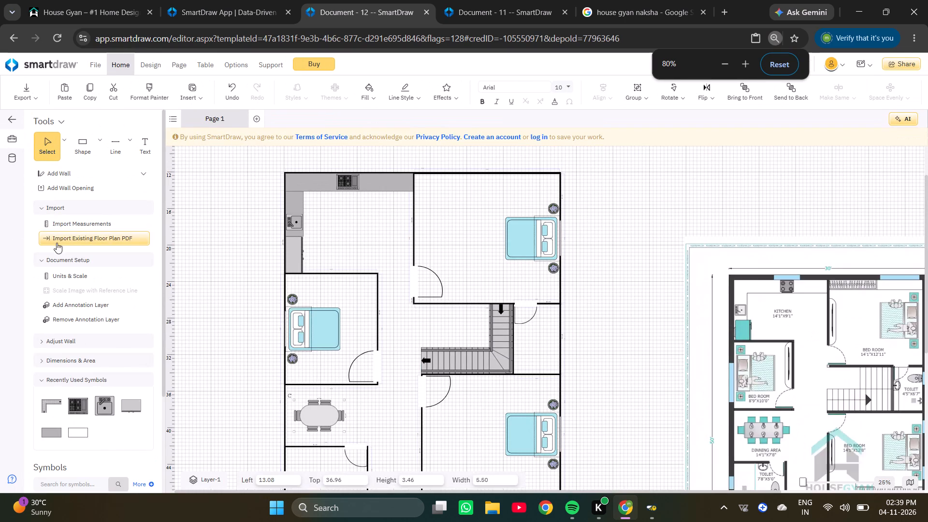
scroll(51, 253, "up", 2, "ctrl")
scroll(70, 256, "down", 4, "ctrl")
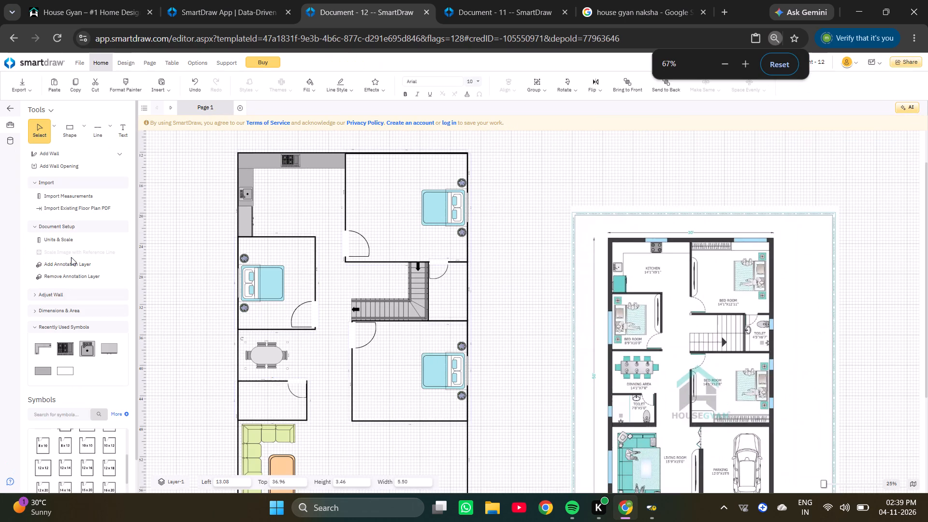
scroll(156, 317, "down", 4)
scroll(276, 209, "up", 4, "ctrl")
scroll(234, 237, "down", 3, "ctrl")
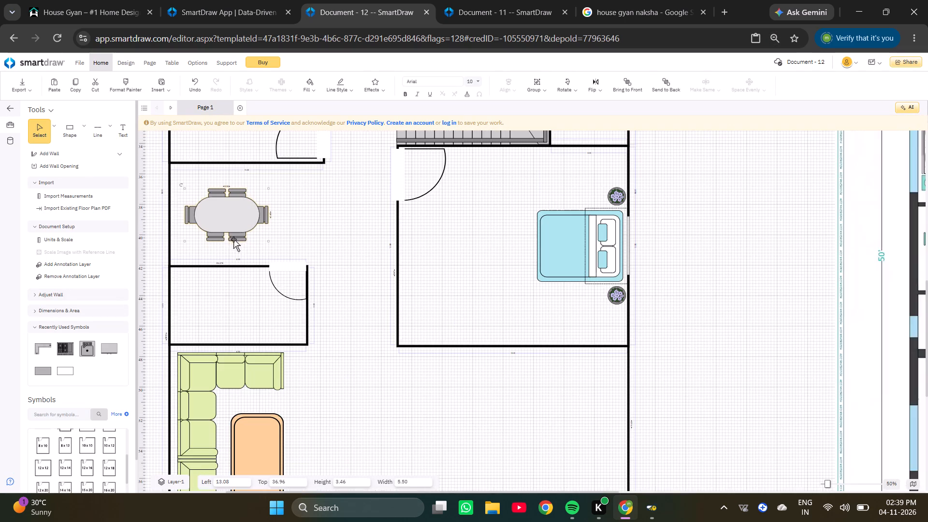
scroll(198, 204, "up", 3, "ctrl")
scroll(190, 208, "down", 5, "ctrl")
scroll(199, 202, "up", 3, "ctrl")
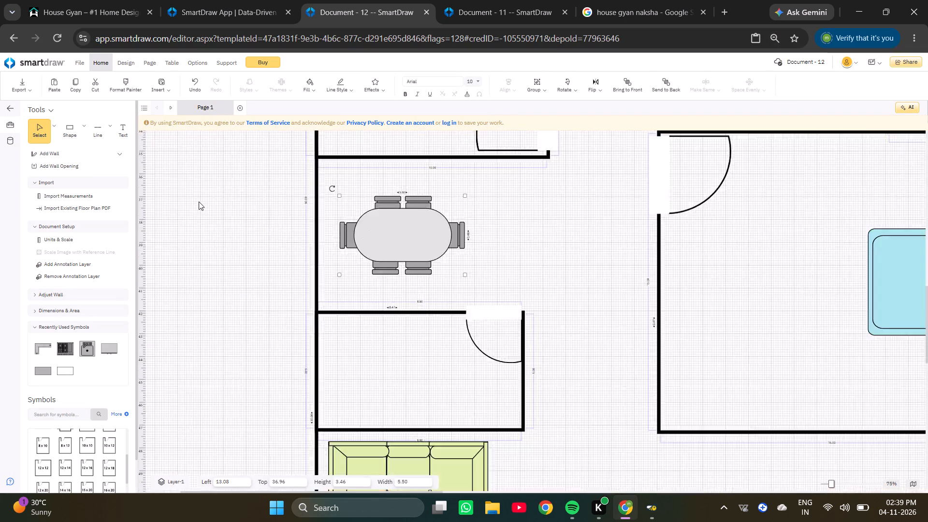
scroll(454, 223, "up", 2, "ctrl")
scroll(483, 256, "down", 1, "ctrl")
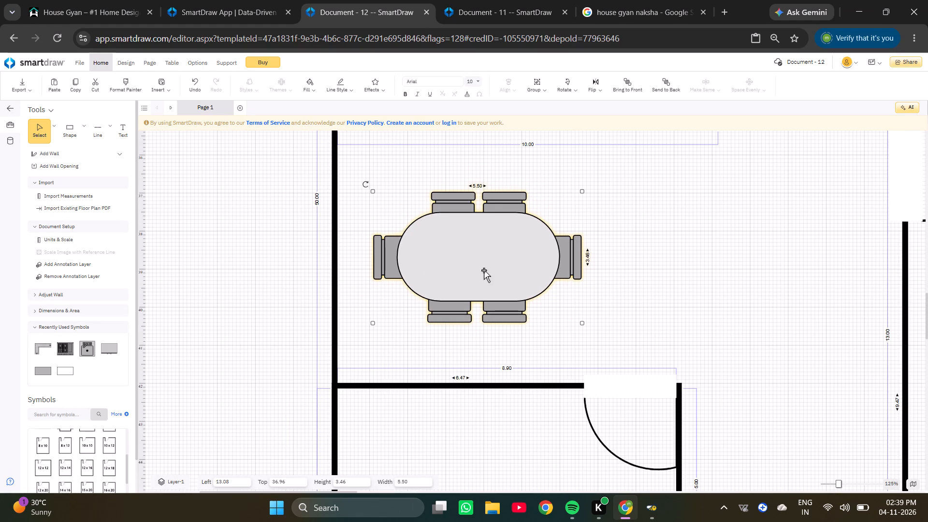
Set the dining table set's width to 6.00.
scroll(484, 271, "up", 1)
triple_click(495, 313)
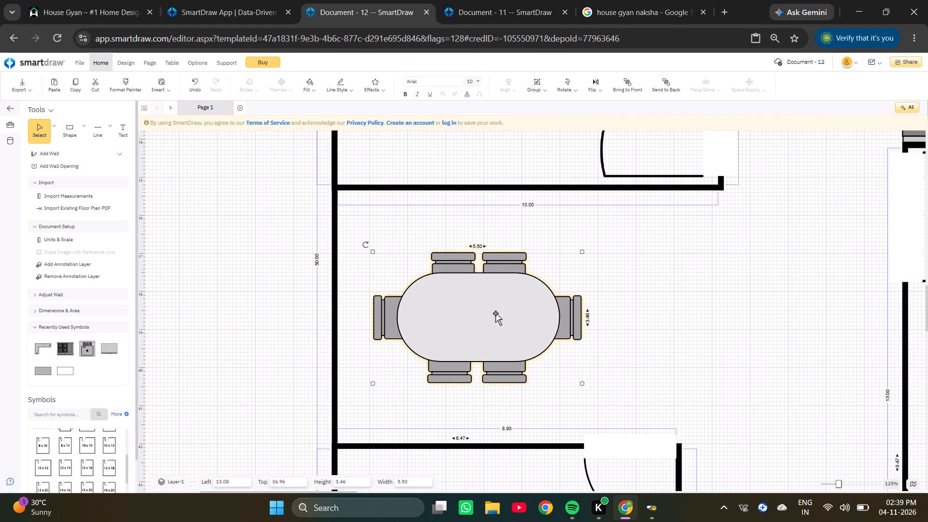
left_click(495, 313)
left_click(495, 313)
left_click(495, 313)
left_click(495, 313)
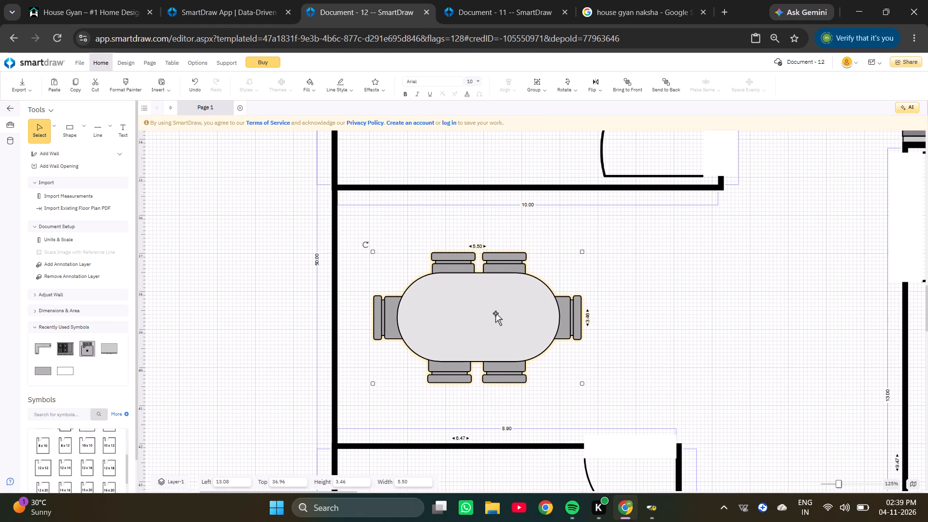
left_click(495, 313)
left_click(495, 313)
scroll(498, 251, "up", 4, "ctrl")
left_click(465, 242)
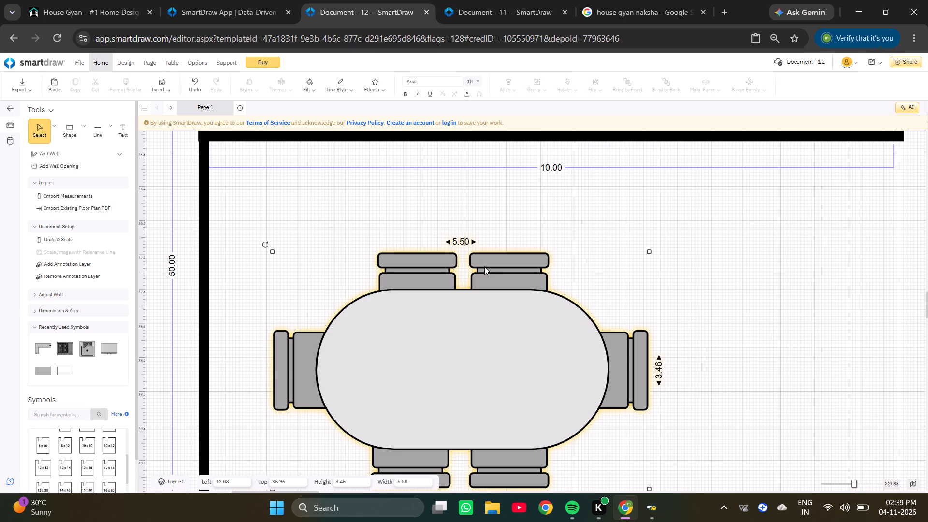
key("BackSpace")
key("BackSpace")
key("BackSpace")
key("BackSpace")
type("6.")
key("Return")
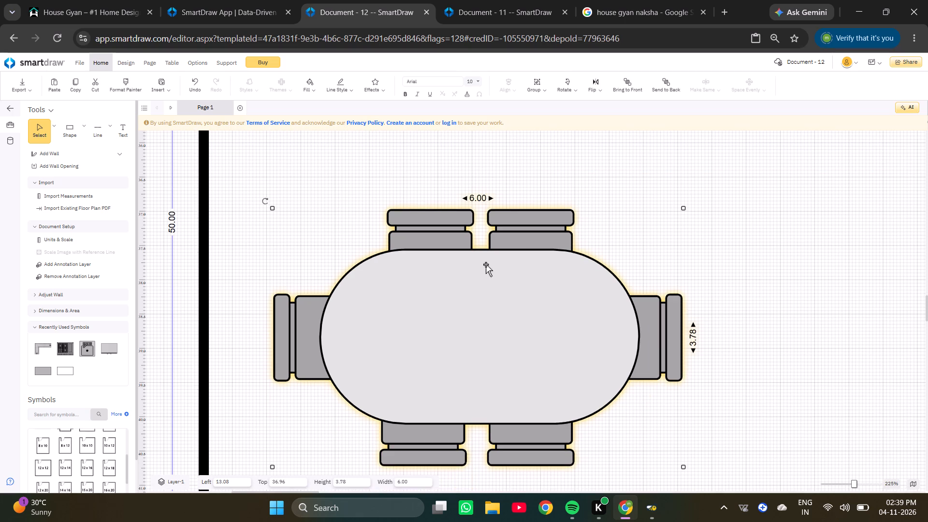
Check the resized dining table set's clearances to the side wall and the walls above and below it.
left_click(486, 264)
left_click(486, 264)
left_click(486, 264)
left_click(486, 264)
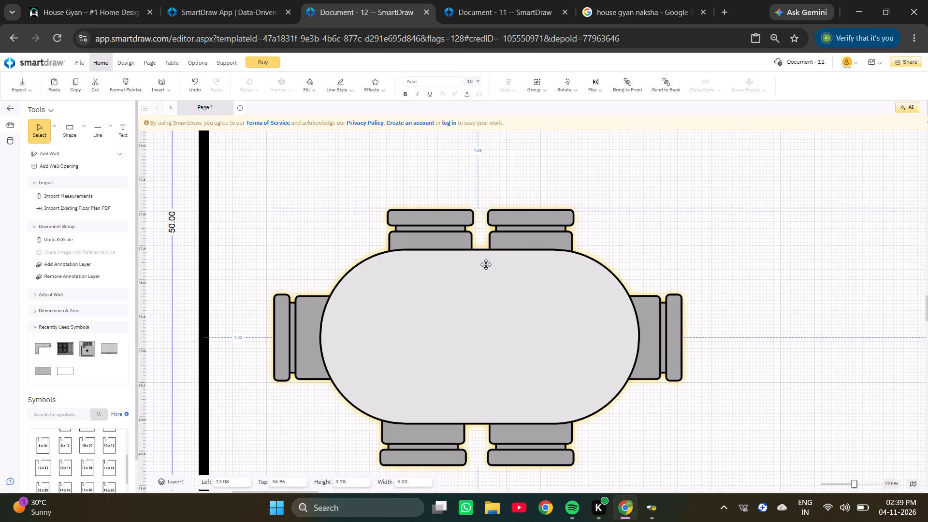
scroll(486, 264, "down", 5)
scroll(486, 262, "up", 3)
double_click(487, 249)
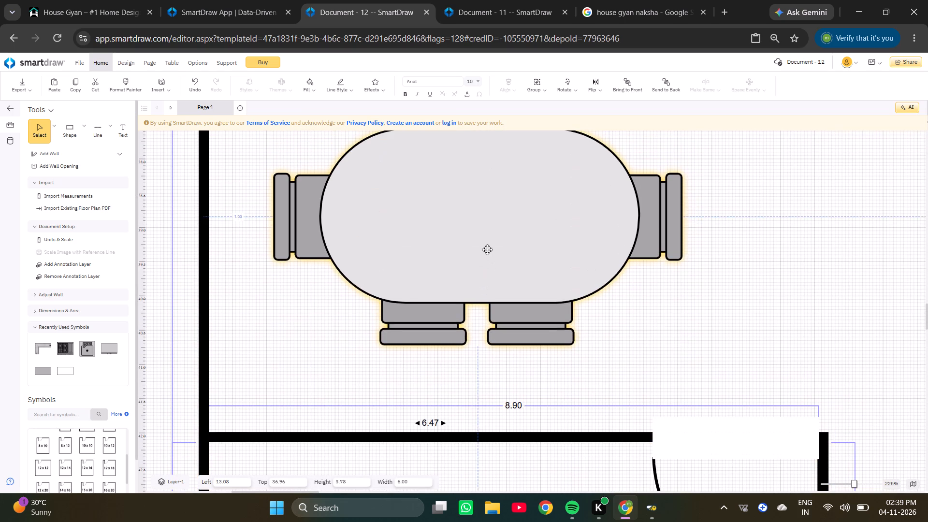
scroll(487, 249, "up", 2)
double_click(477, 302)
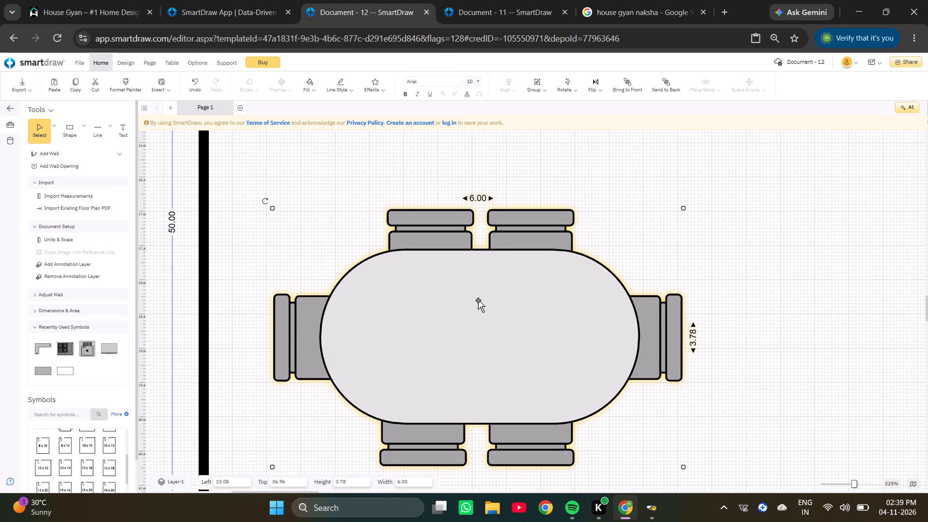
Deselect the dining table set and review the dining area, toilet room and overall plan alongside the reference floor plan.
scroll(479, 298, "down", 5, "ctrl")
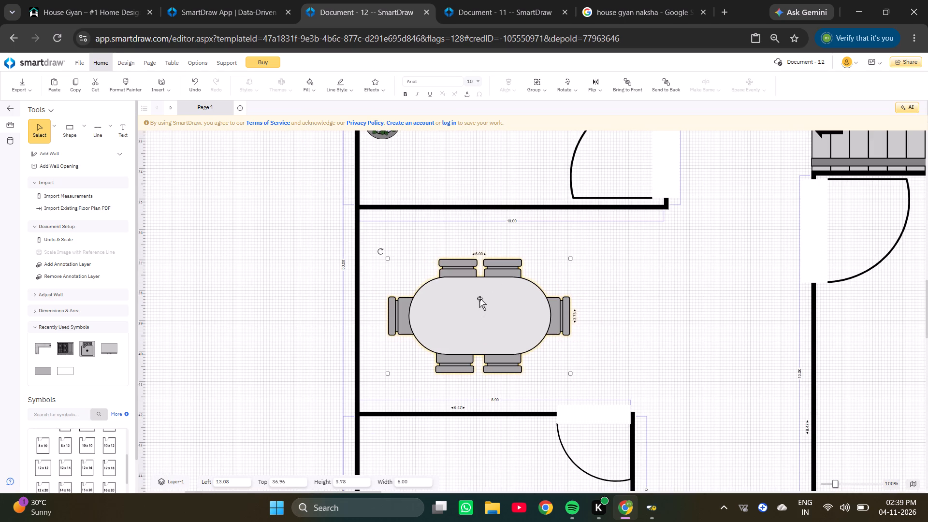
scroll(551, 316, "up", 4, "ctrl")
scroll(589, 306, "down", 6, "ctrl")
left_click(616, 312)
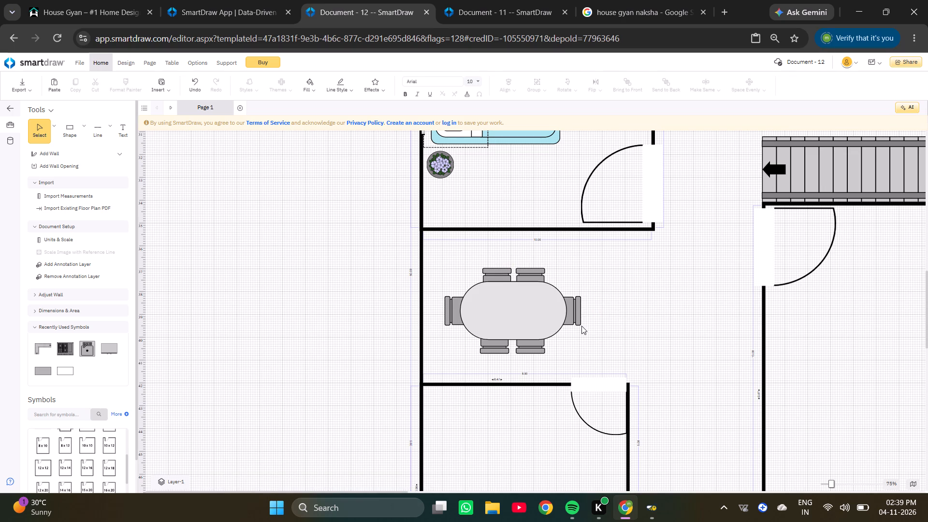
scroll(580, 327, "up", 3)
scroll(580, 324, "down", 4)
scroll(580, 324, "up", 1)
scroll(580, 323, "down", 1)
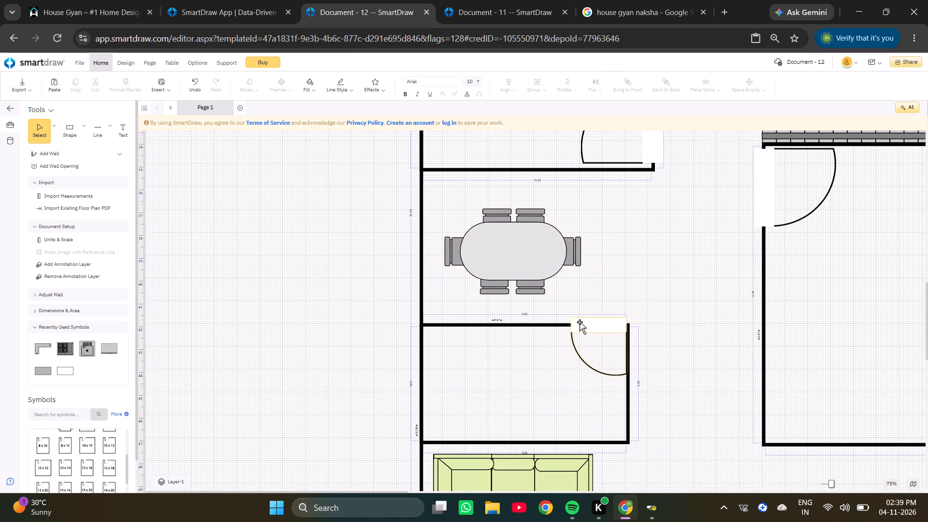
scroll(542, 314, "down", 7, "ctrl")
scroll(432, 308, "up", 3)
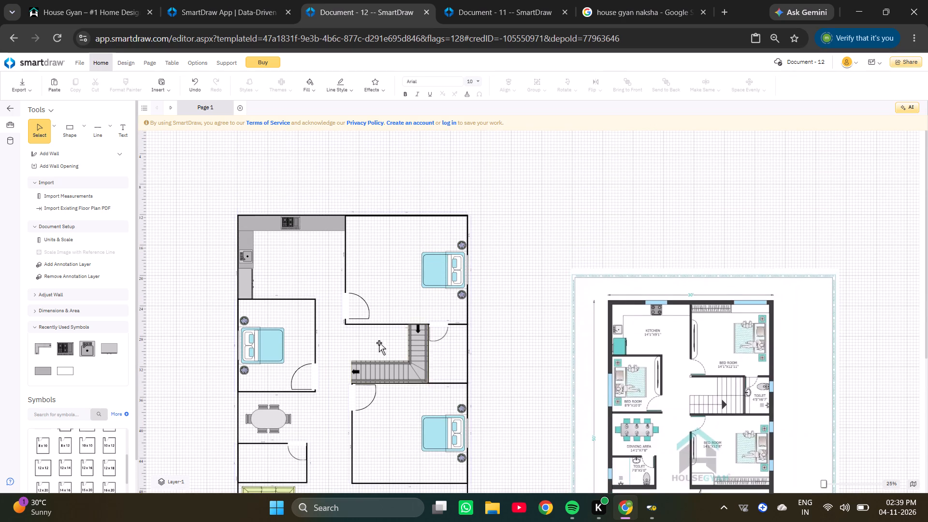
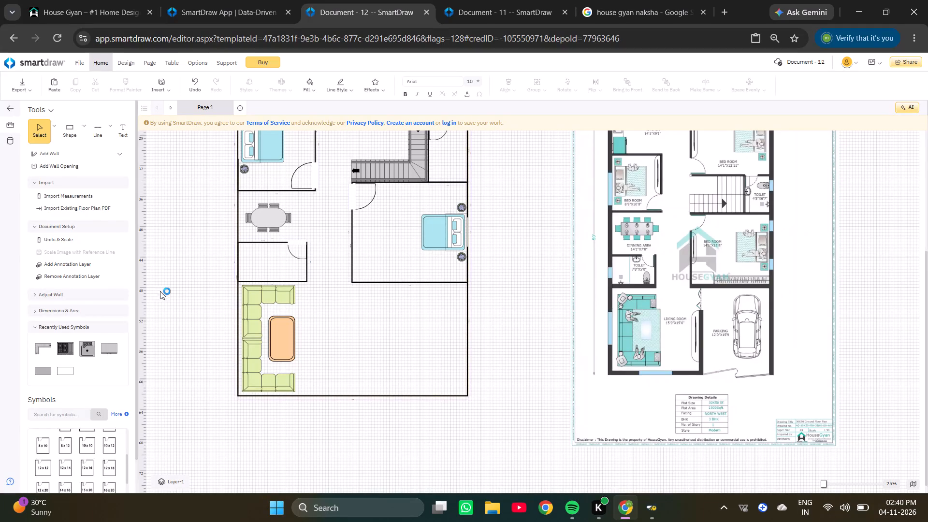
Add a 10 x 12 Room symbol from the symbol library beside the lower part of the floor plan.
scroll(60, 333, "up", 2, "ctrl")
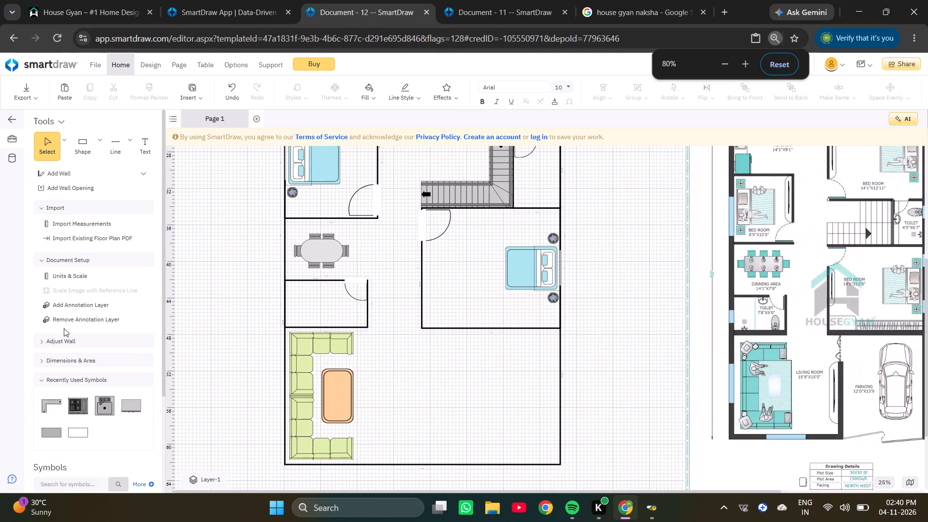
scroll(65, 327, "down", 7)
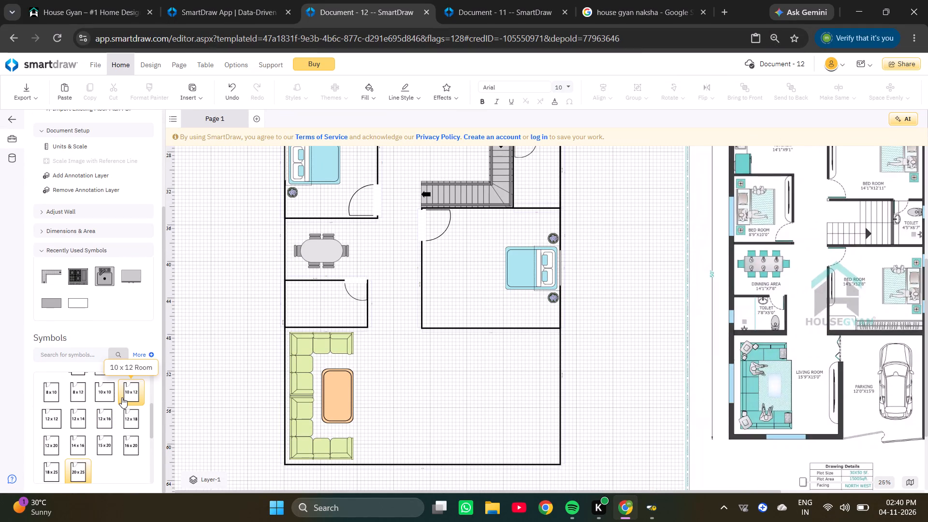
double_click(122, 397)
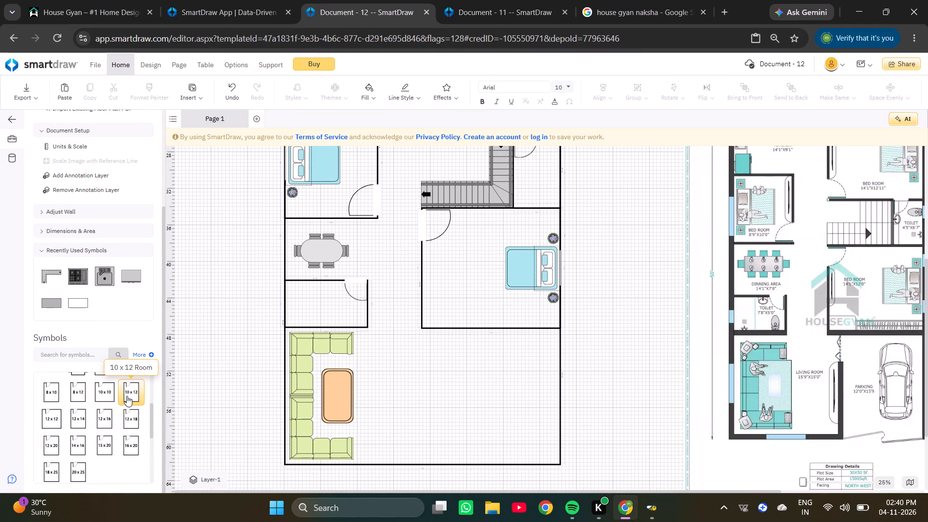
Set the new room's height to 15.
scroll(822, 385, "up", 2, "ctrl")
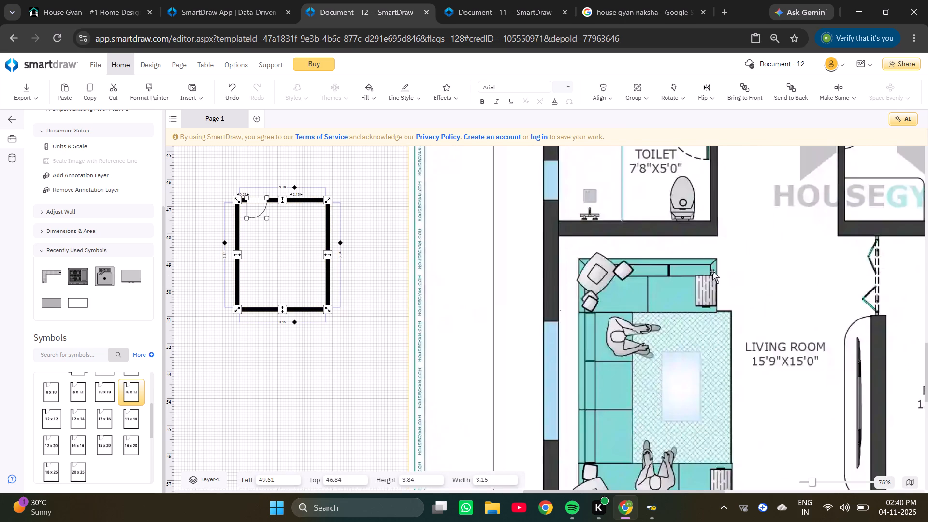
scroll(326, 251, "up", 3, "ctrl")
left_click(356, 257)
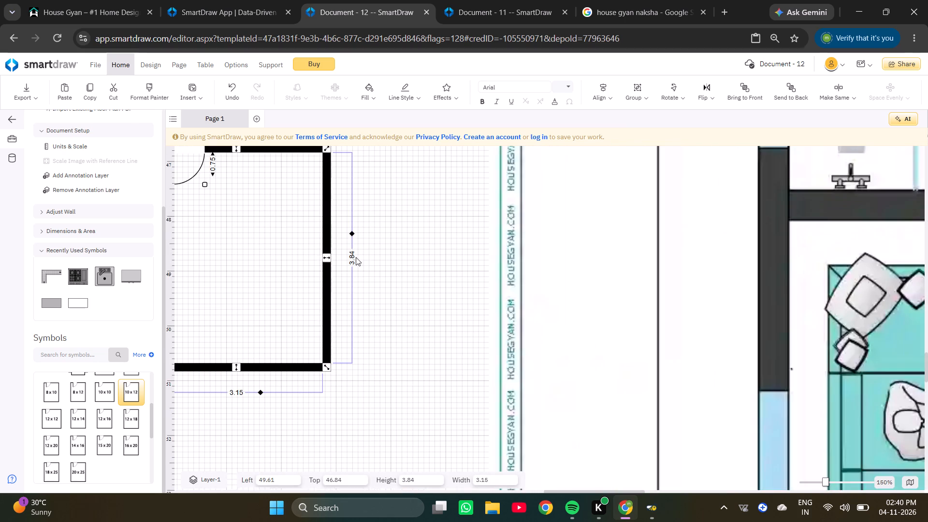
left_click(352, 259)
key("Right")
key("Right")
key("Right")
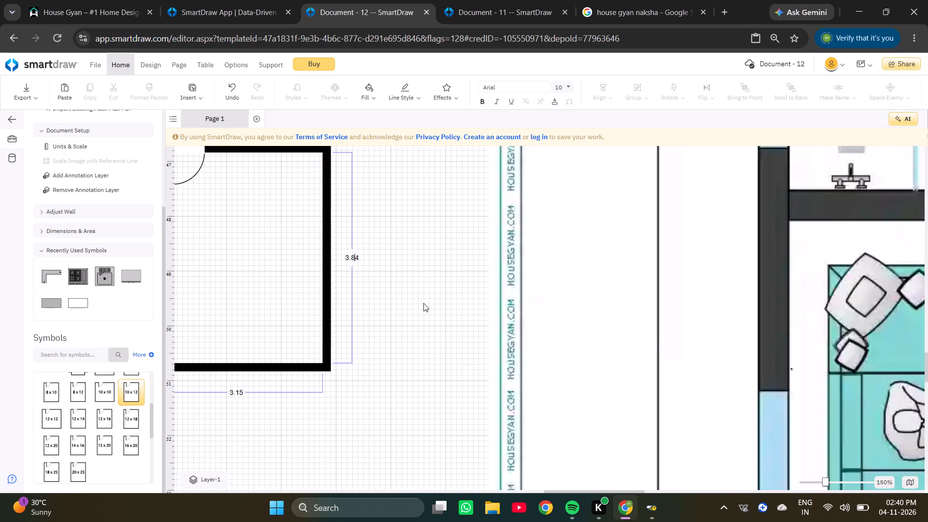
key("BackSpace")
key("BackSpace")
key("BackSpace")
key("BackSpace")
key("BackSpace")
key("BackSpace")
key("BackSpace")
key("BackSpace")
type("15")
key("Return")
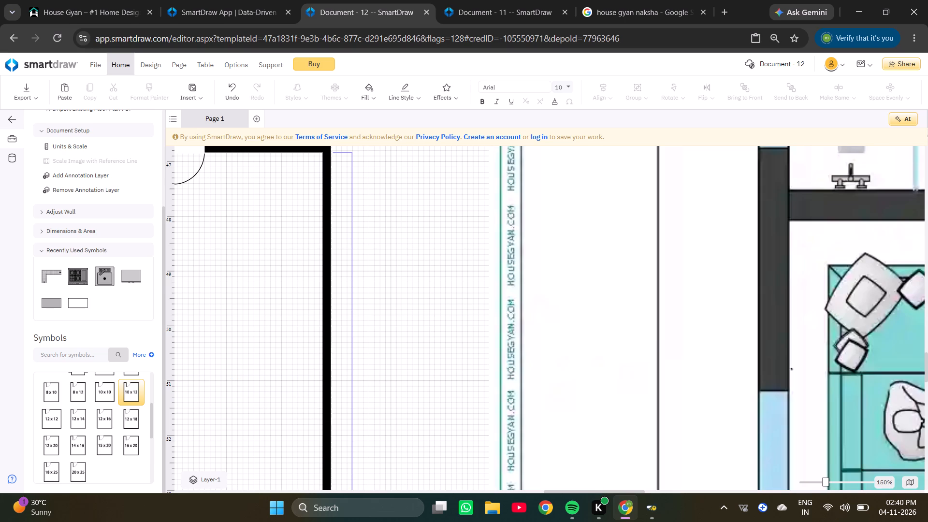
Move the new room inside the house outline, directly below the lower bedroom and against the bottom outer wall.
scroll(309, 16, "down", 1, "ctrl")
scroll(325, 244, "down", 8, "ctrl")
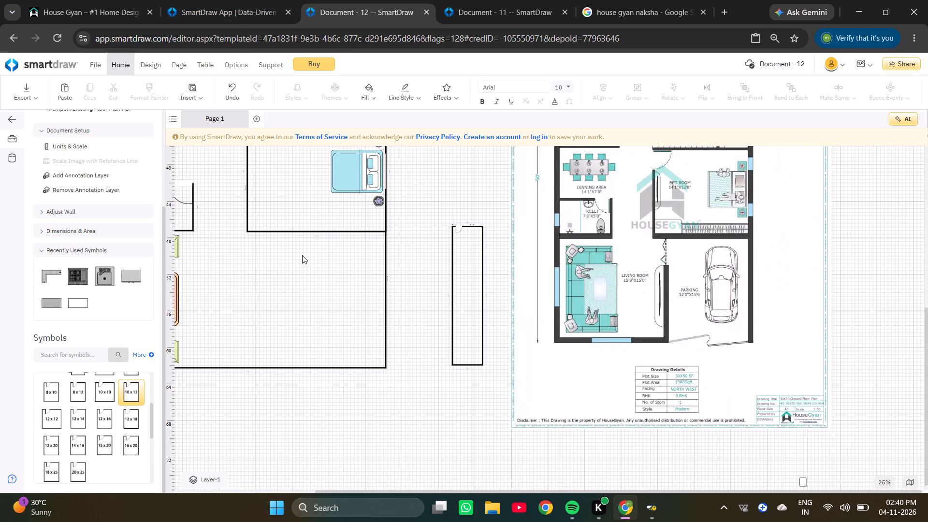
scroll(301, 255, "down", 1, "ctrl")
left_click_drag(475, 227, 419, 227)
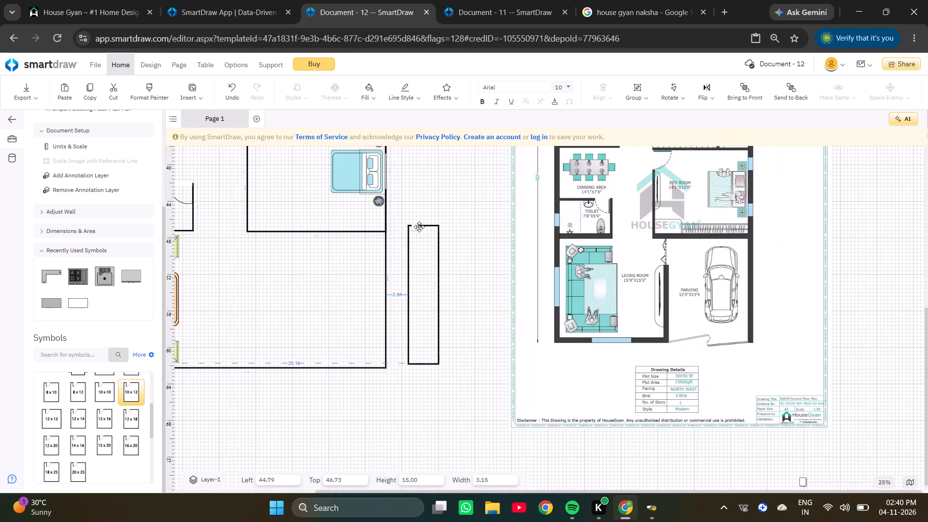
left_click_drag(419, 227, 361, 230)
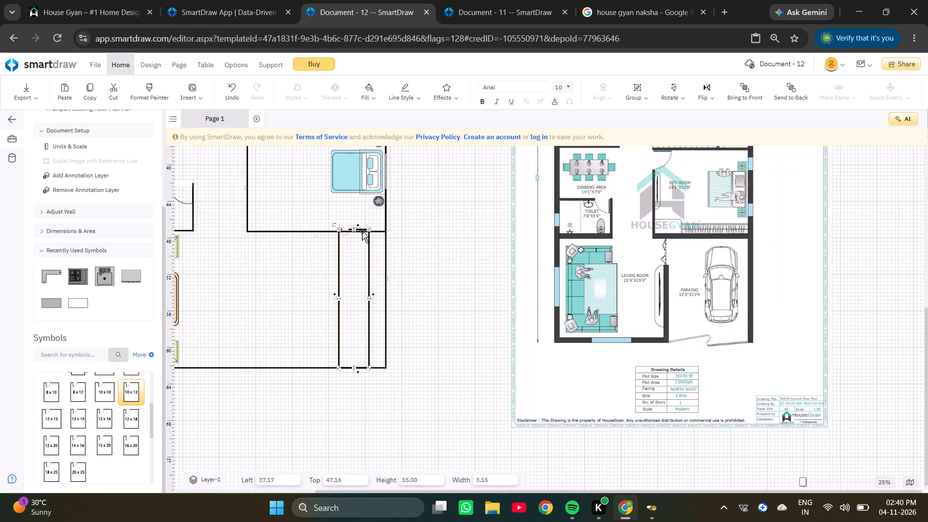
Examine the living room and parking layout and sizes in the reference plan against the drawn plan.
scroll(324, 210, "up", 3)
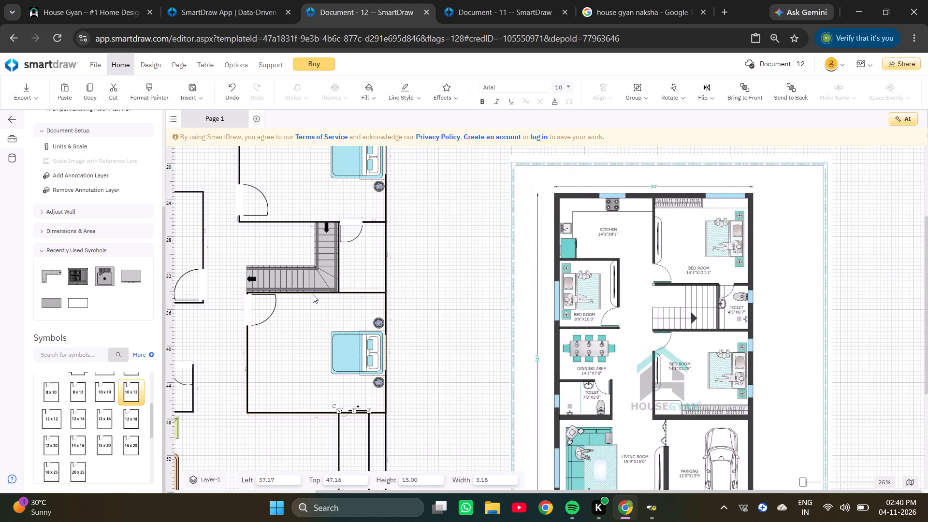
scroll(312, 288, "down", 2)
scroll(289, 310, "down", 4, "ctrl")
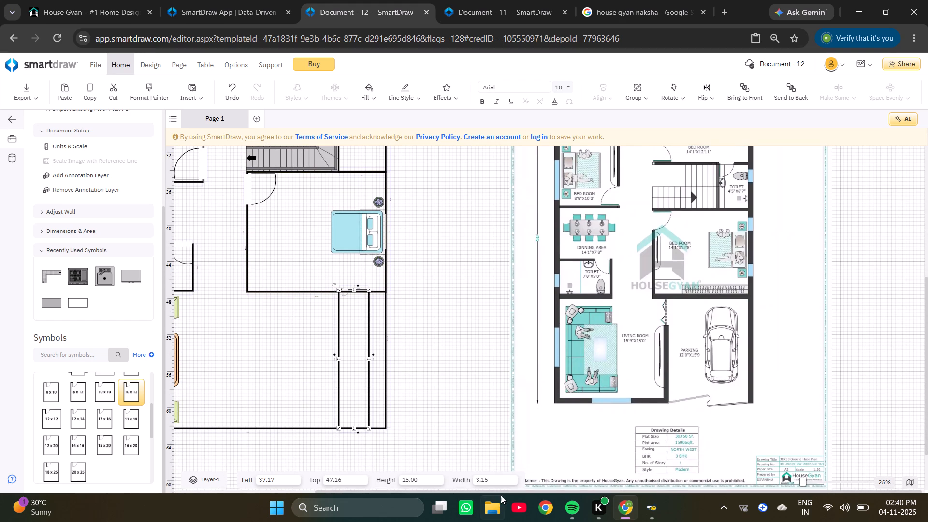
left_click_drag(503, 490, 413, 484)
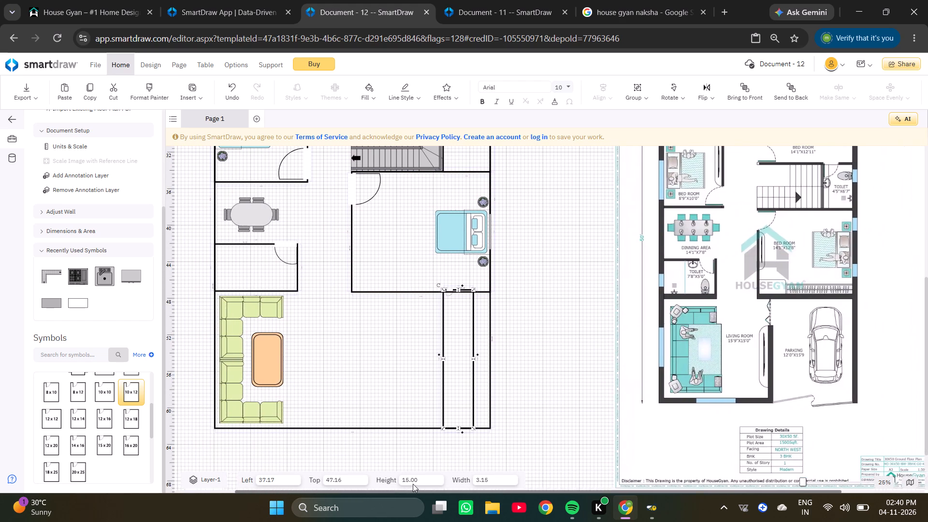
left_click_drag(413, 484, 352, 463)
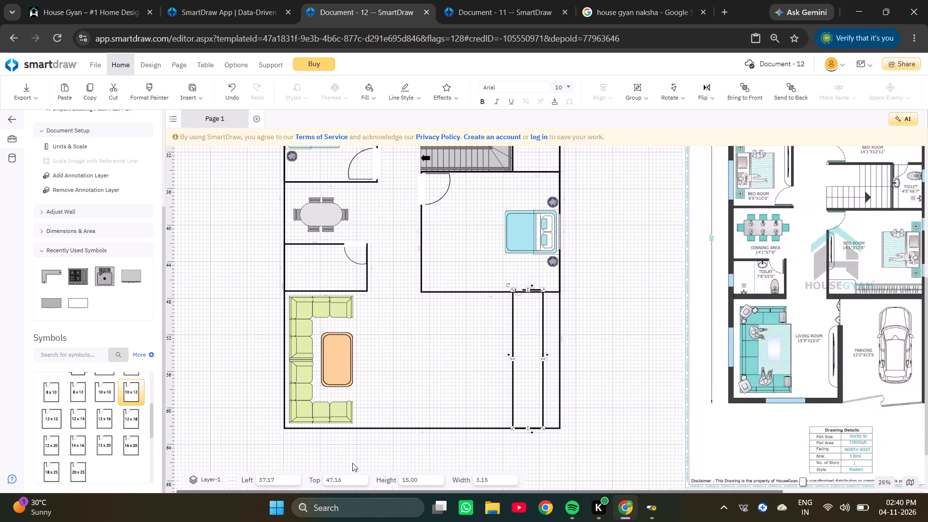
left_click_drag(352, 463, 570, 449)
scroll(692, 350, "up", 3, "ctrl")
scroll(696, 349, "down", 2, "ctrl")
scroll(575, 343, "up", 2, "ctrl")
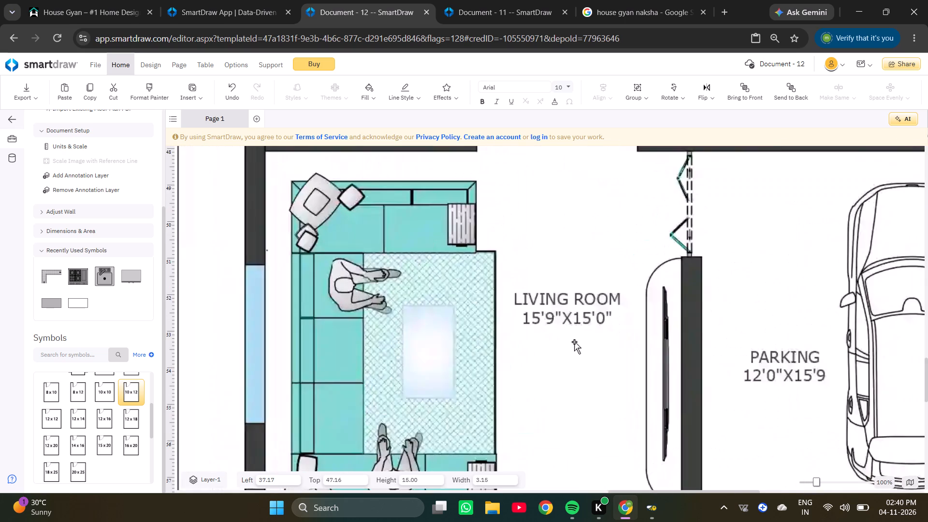
scroll(574, 341, "down", 3, "ctrl")
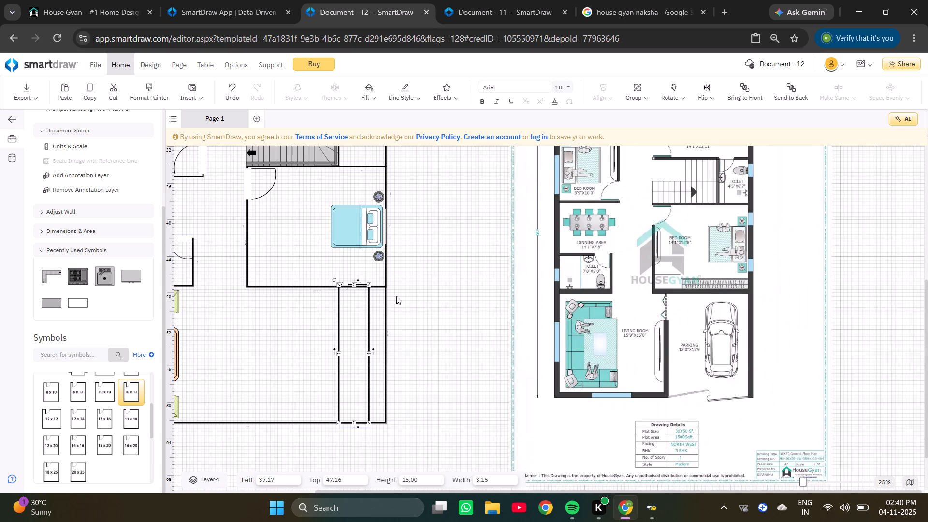
scroll(188, 287, "down", 2, "ctrl")
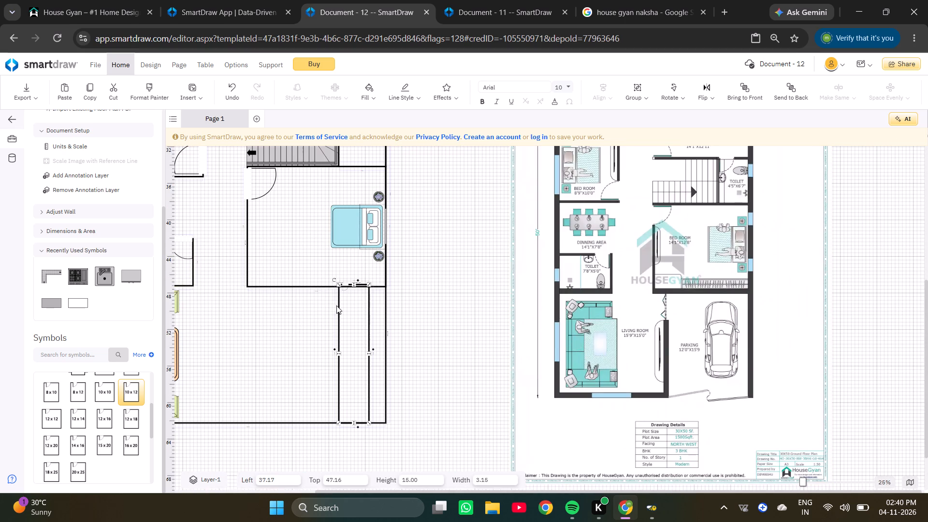
Move the new room over the sofa and table so its top wall meets the toilet's bottom wall.
left_click_drag(340, 307, 172, 300)
scroll(224, 294, "down", 2, "ctrl")
scroll(224, 294, "up", 2, "ctrl")
scroll(224, 294, "down", 7, "ctrl")
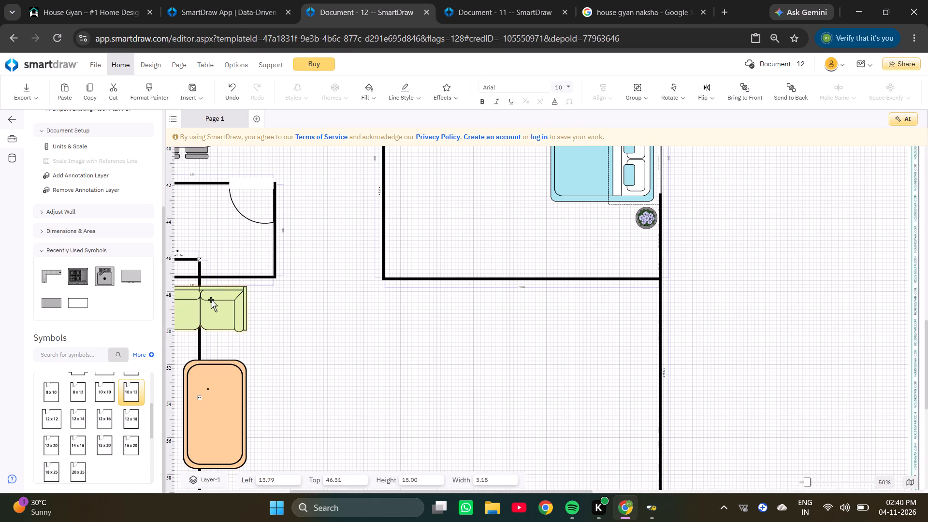
left_click_drag(362, 492, 305, 492)
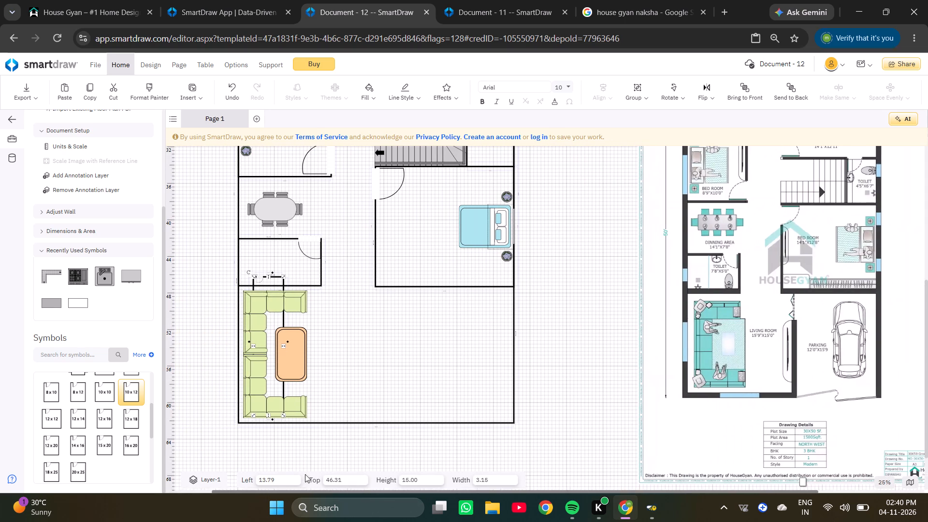
left_click_drag(284, 286, 319, 292)
Nudge the toilet room below the dining area slightly upward to align its bottom wall with the living room's top wall.
scroll(325, 275, "up", 5, "ctrl")
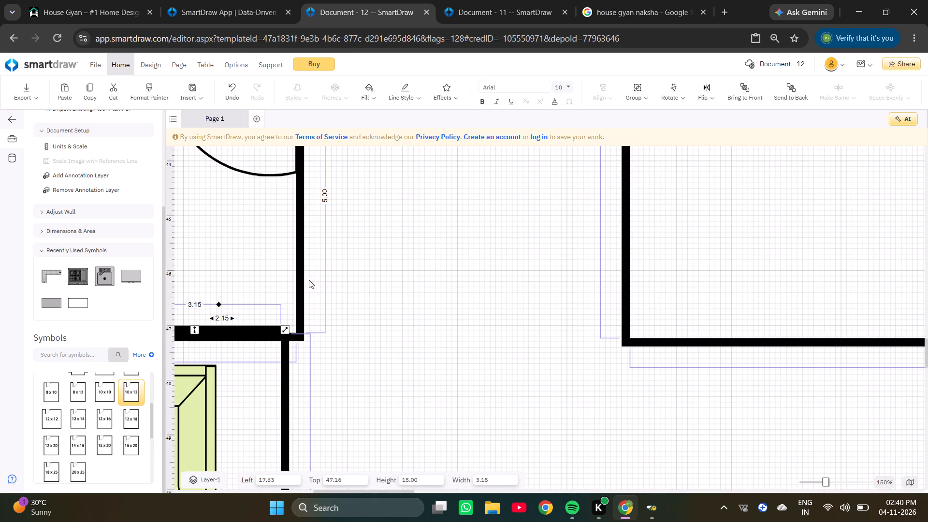
double_click(305, 279)
key("Up")
key("Up")
key("Up")
key("Up")
key("Up")
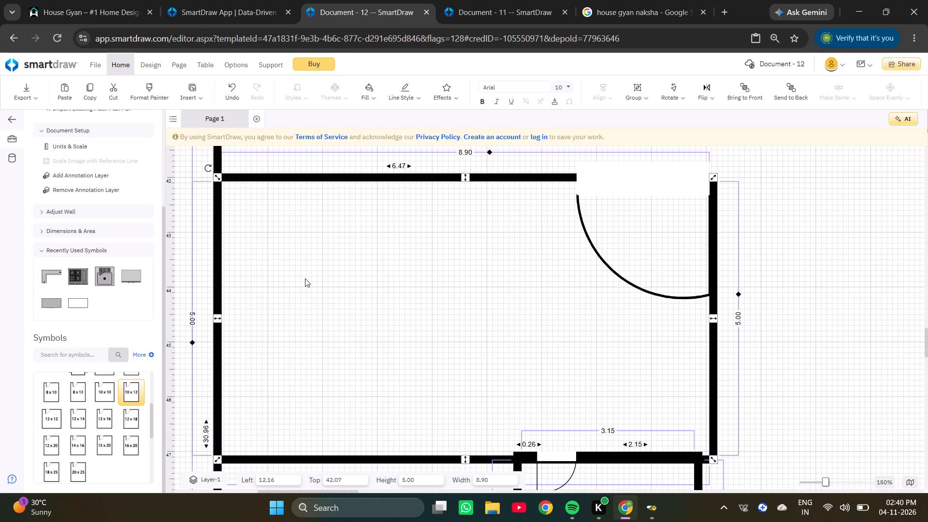
key("Up")
key("Up")
key("Up")
key("Up")
key("Up")
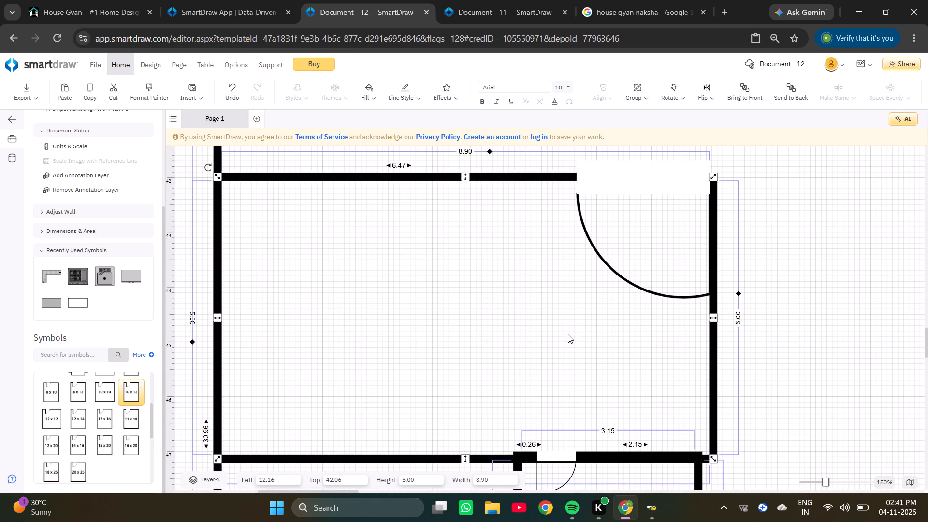
key("Up")
left_click(789, 383)
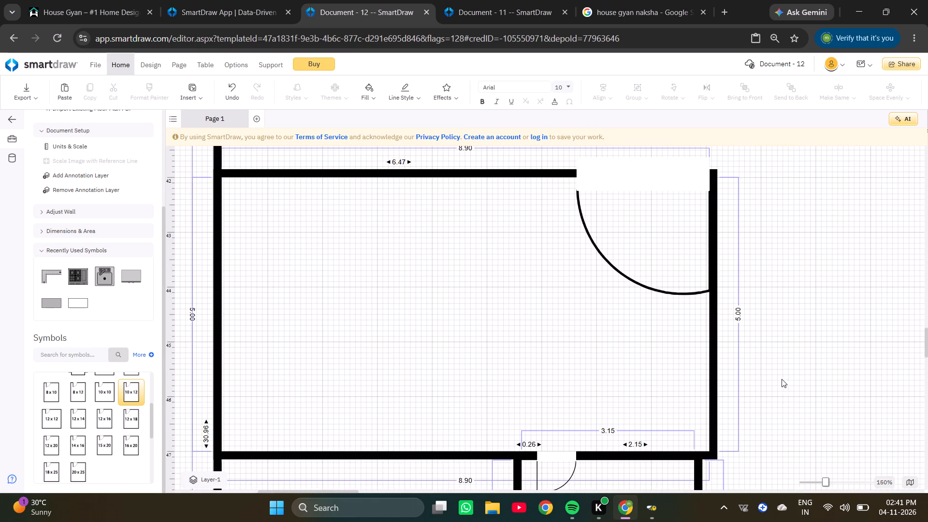
Set the living room's width to 16.
scroll(782, 379, "down", 6, "ctrl")
scroll(358, 398, "up", 3, "ctrl")
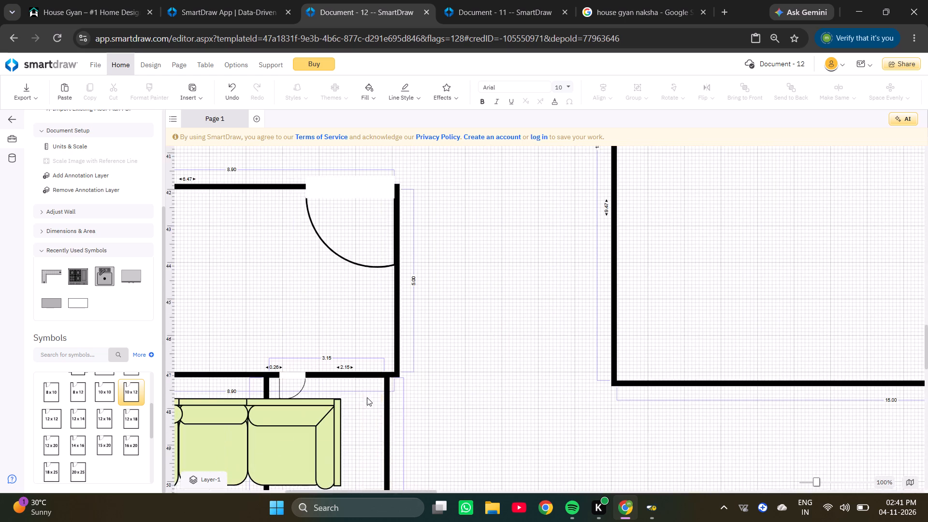
scroll(388, 392, "down", 6)
scroll(400, 354, "up", 1)
scroll(400, 354, "down", 4)
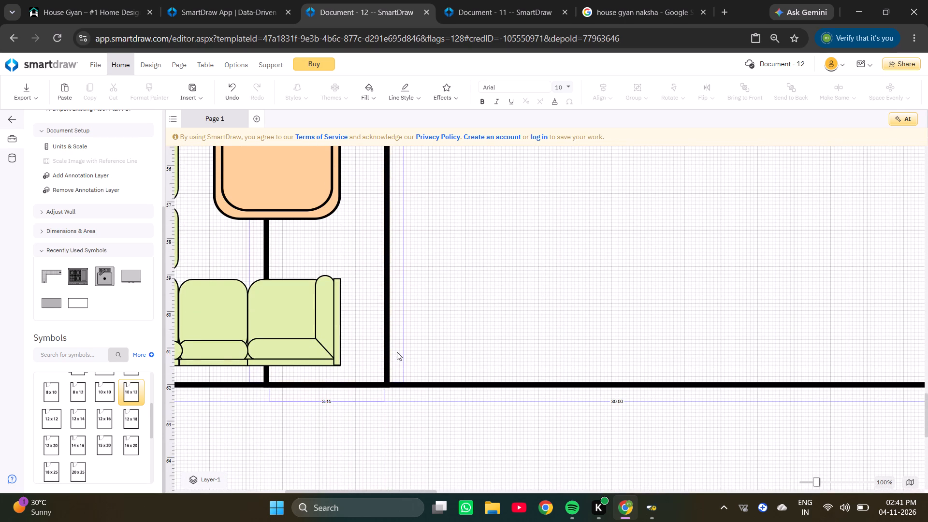
scroll(315, 221, "up", 3)
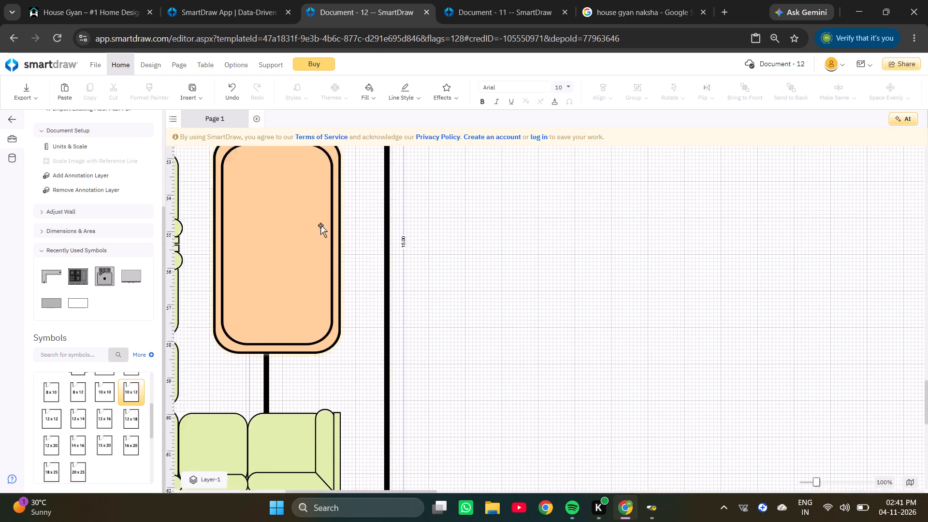
scroll(320, 225, "up", 4)
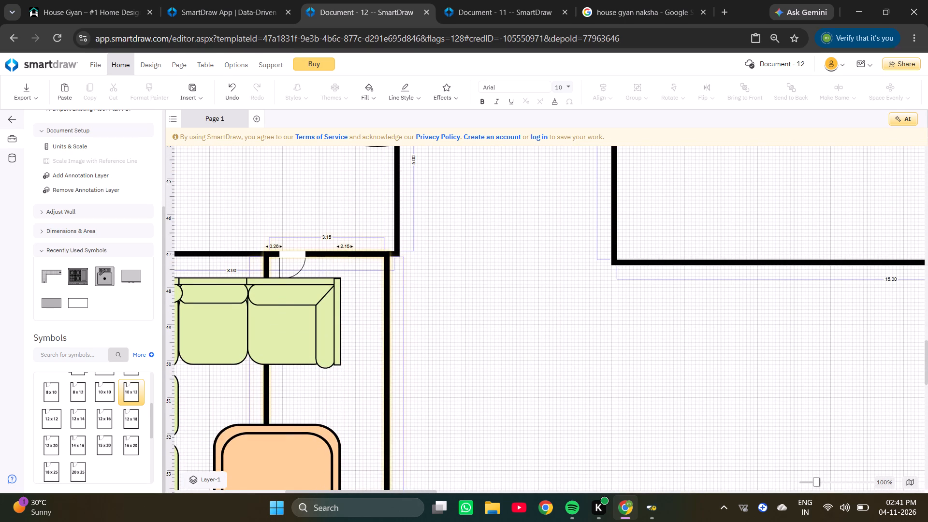
left_click_drag(323, 235, 360, 243)
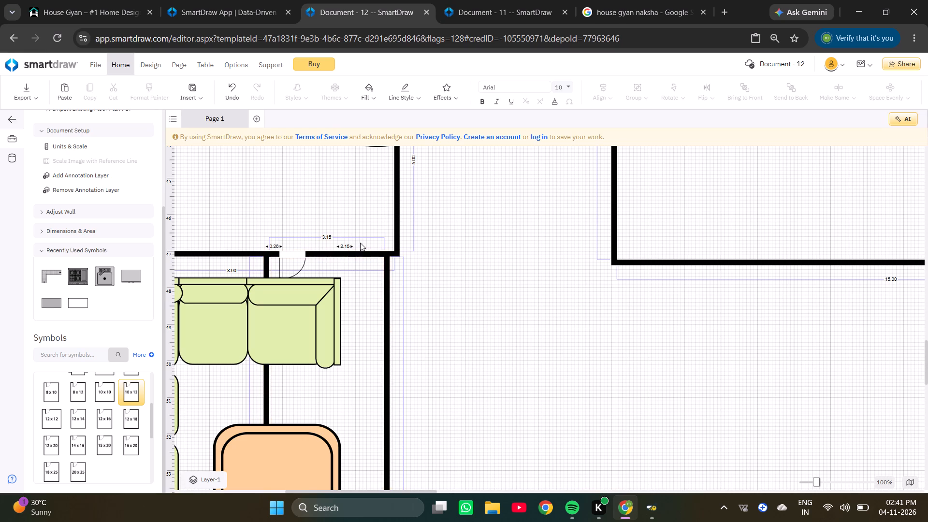
left_click_drag(360, 243, 355, 243)
left_click_drag(328, 236, 333, 237)
key("BackSpace")
key("BackSpace")
key("BackSpace")
key("BackSpace")
key("BackSpace")
key("BackSpace")
key("BackSpace")
type("16")
key("Return")
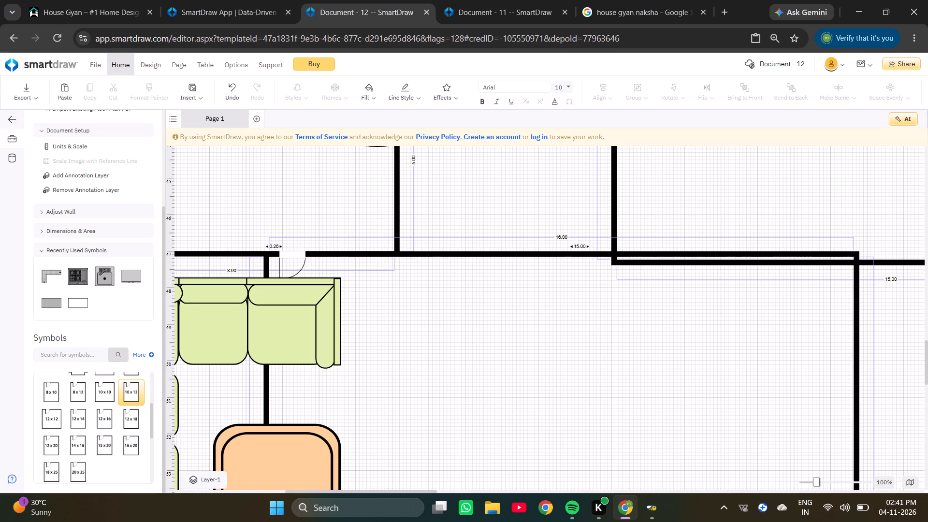
Move the living room against the house's left outer wall so it encloses the sofa and table.
scroll(392, 275, "down", 7, "ctrl")
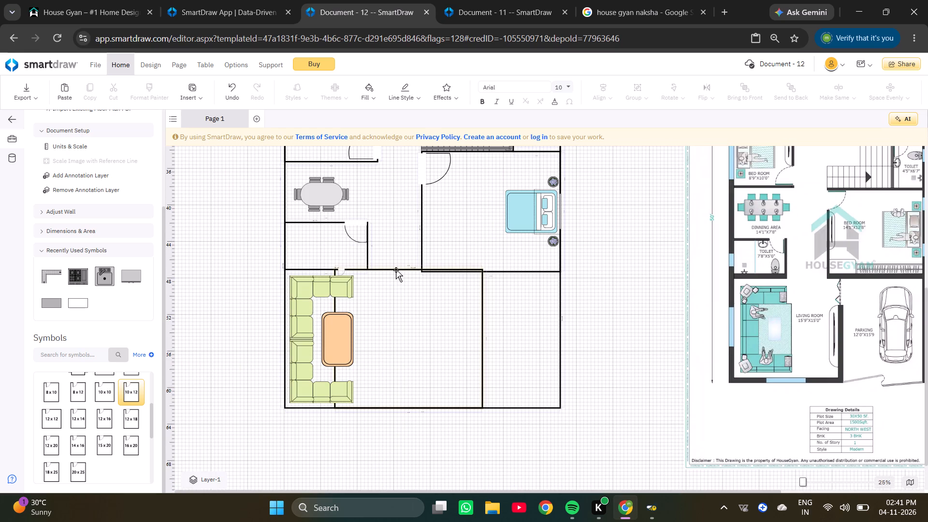
left_click_drag(396, 270, 348, 269)
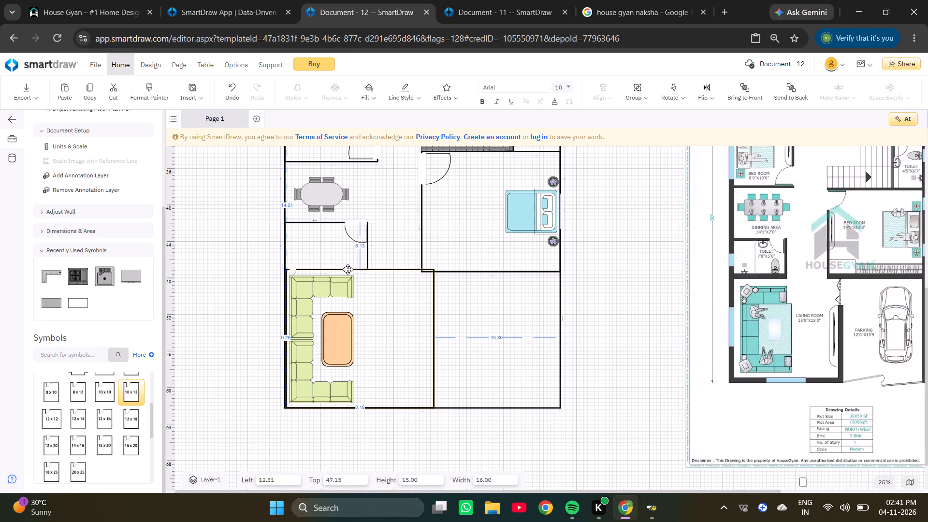
left_click_drag(348, 269, 345, 270)
Nudge the lower bedroom upward to a top position of 34.00 so its bottom wall lines up with the living room's top wall.
scroll(495, 212, "up", 3)
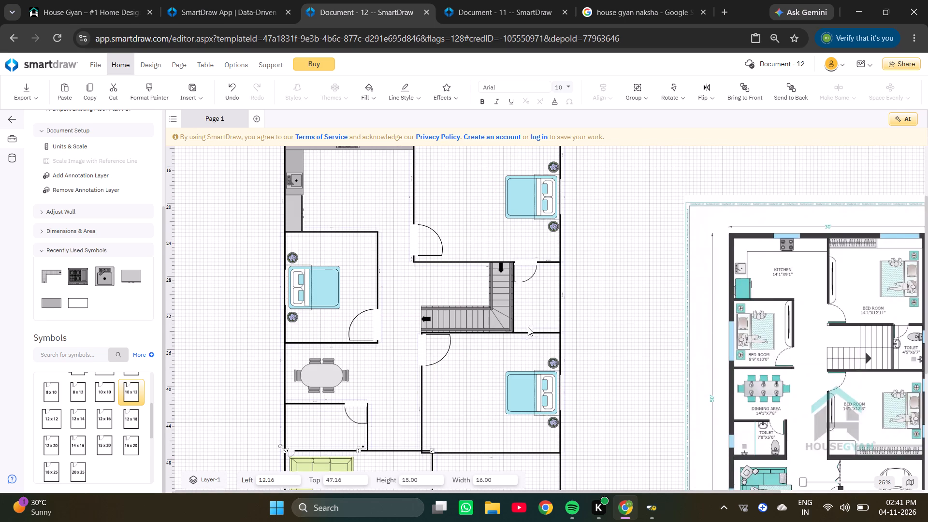
left_click(528, 333)
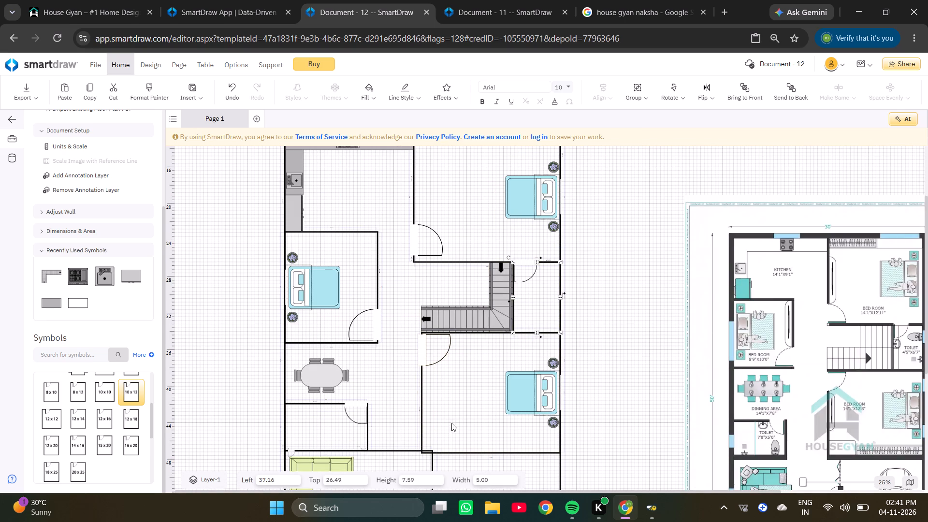
left_click(472, 453)
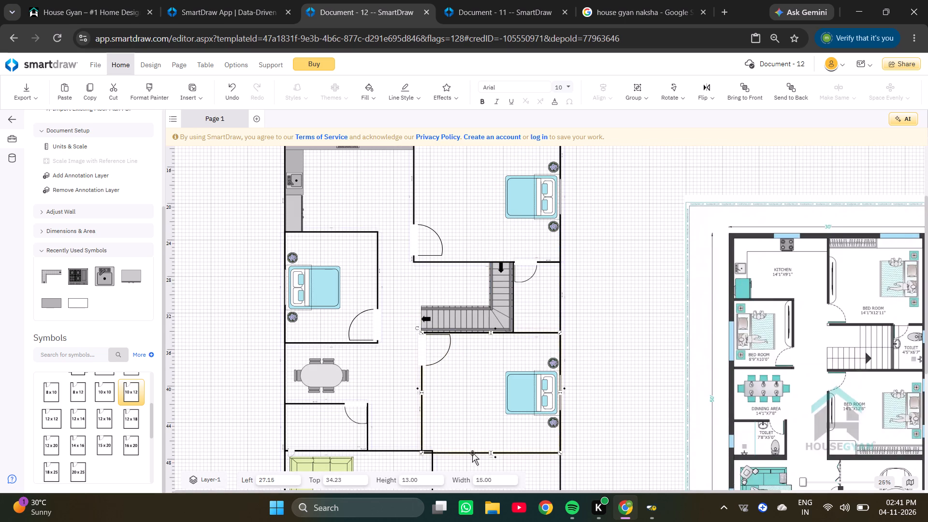
key("Up")
key("Up")
key("Up")
key("Up")
key("Up")
key("Up")
key("Up")
key("Up")
key("Up")
key("Up")
key("Up")
key("Up")
key("Up")
key("Up")
key("Up")
key("Up")
key("Up")
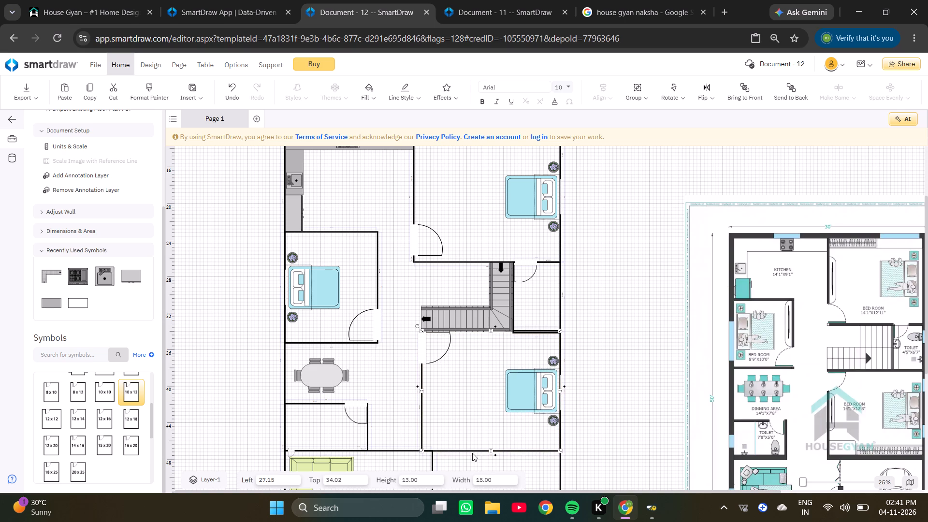
key("Up")
Shorten the staircase to a height of about 7.52 to meet the lower bedroom's top wall, and send it behind the walls.
scroll(437, 449, "up", 4, "ctrl")
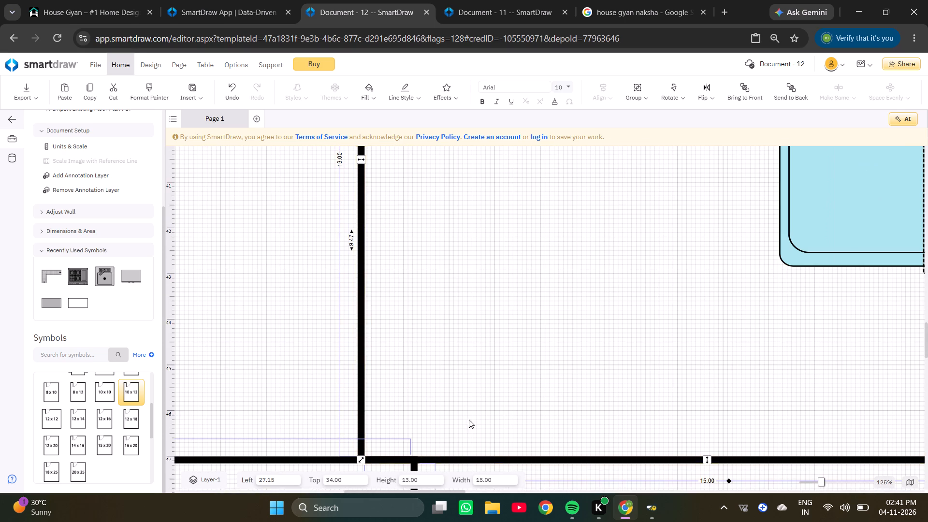
scroll(470, 417, "up", 6)
scroll(535, 377, "up", 2)
left_click(653, 258)
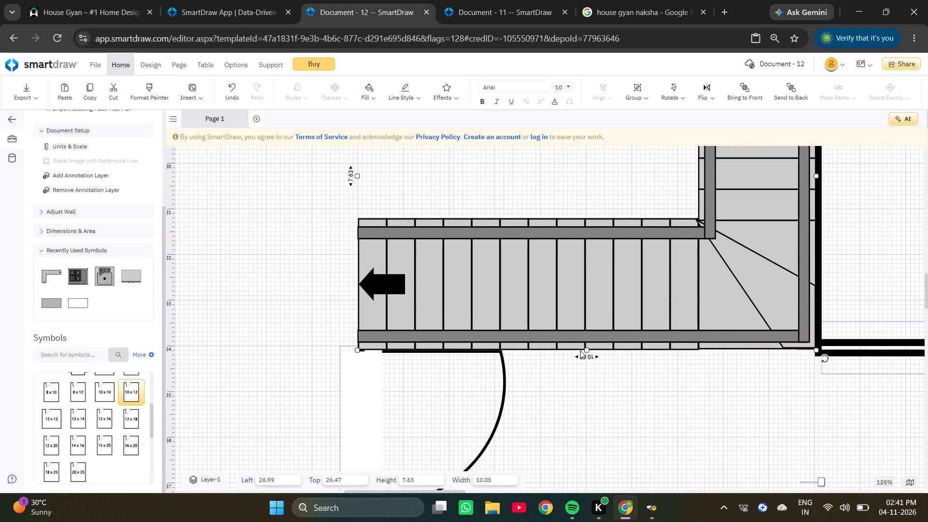
left_click(589, 352)
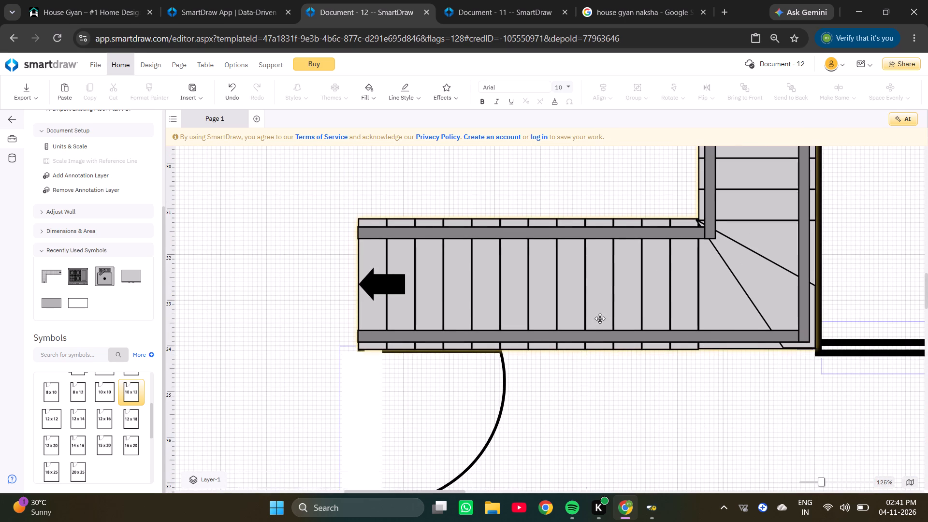
left_click(600, 319)
left_click_drag(586, 351, 590, 339)
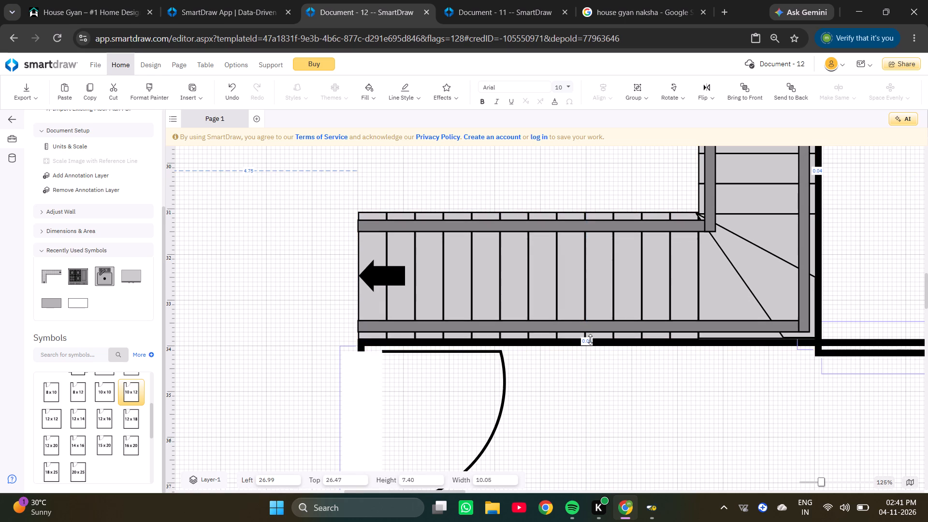
left_click_drag(590, 339, 589, 344)
left_click(786, 97)
Shift the wall between the staircase and the small toilet toward the stairs, making the toilet about 5.08 wide.
scroll(730, 168, "down", 3)
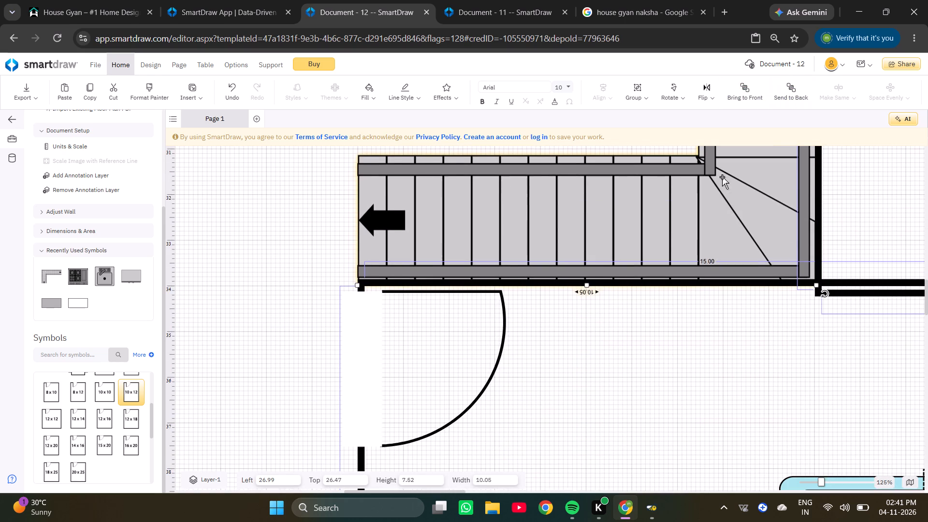
scroll(689, 224, "up", 3)
scroll(770, 310, "up", 2)
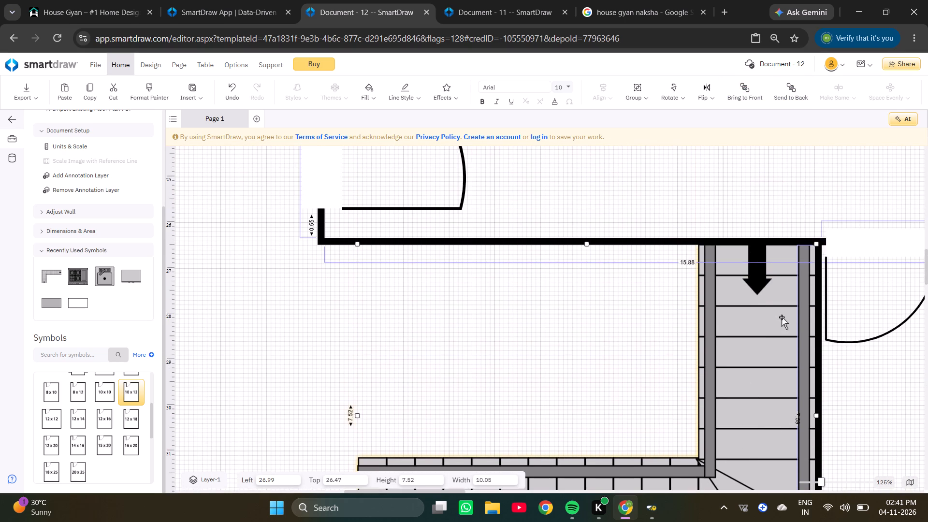
left_click(819, 416)
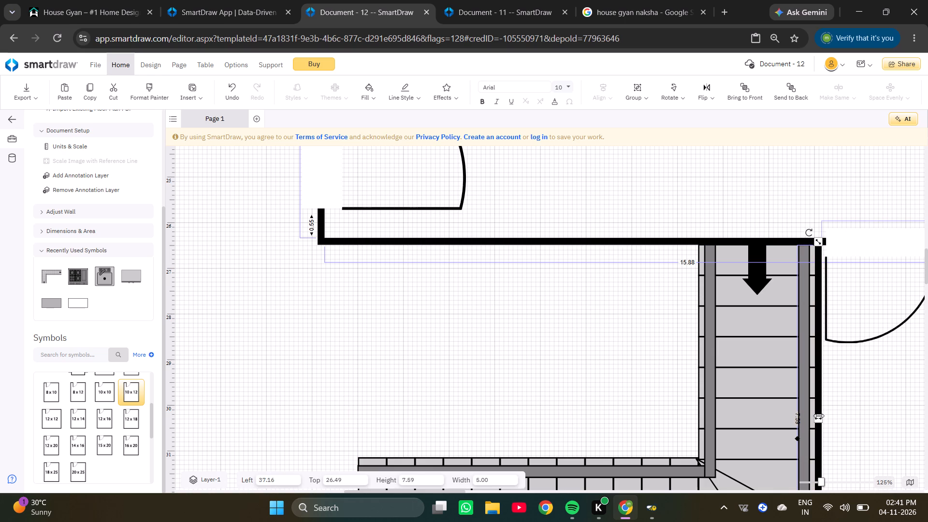
left_click_drag(817, 415, 811, 416)
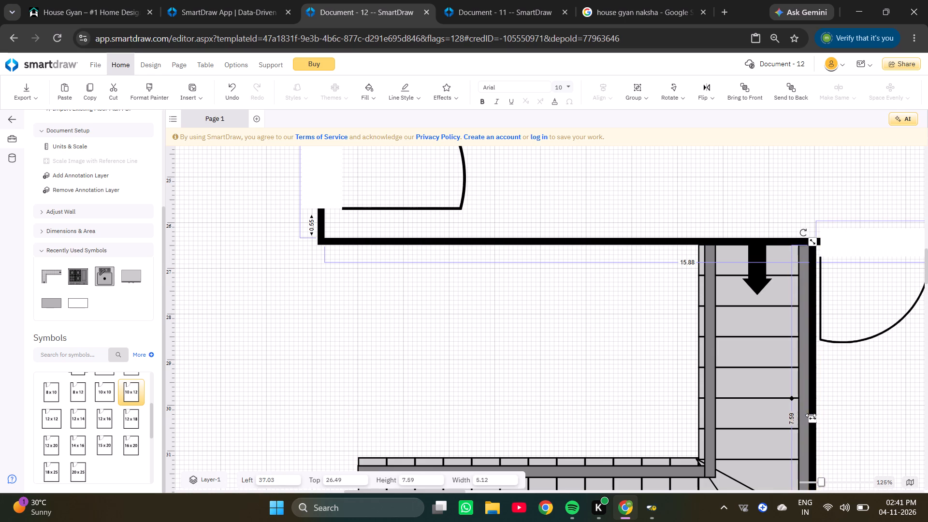
left_click(815, 420)
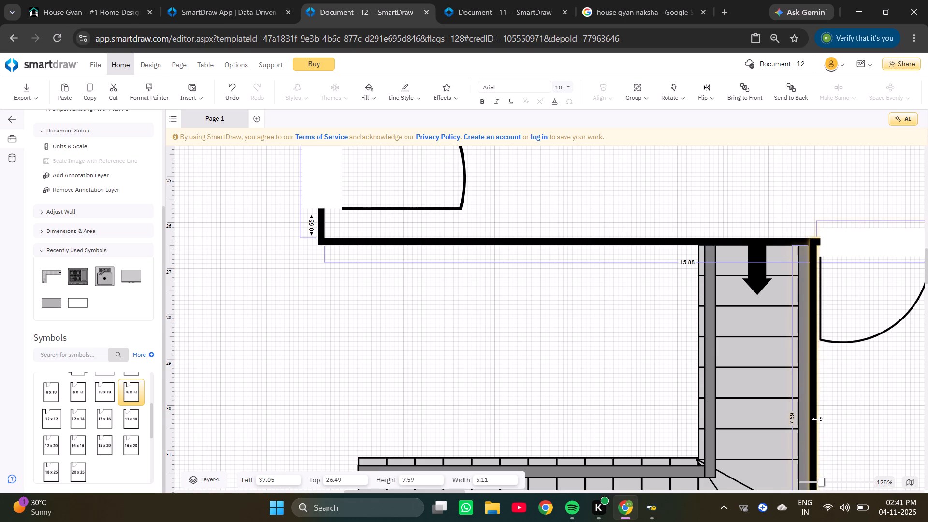
scroll(815, 416, "down", 3)
scroll(814, 407, "up", 1)
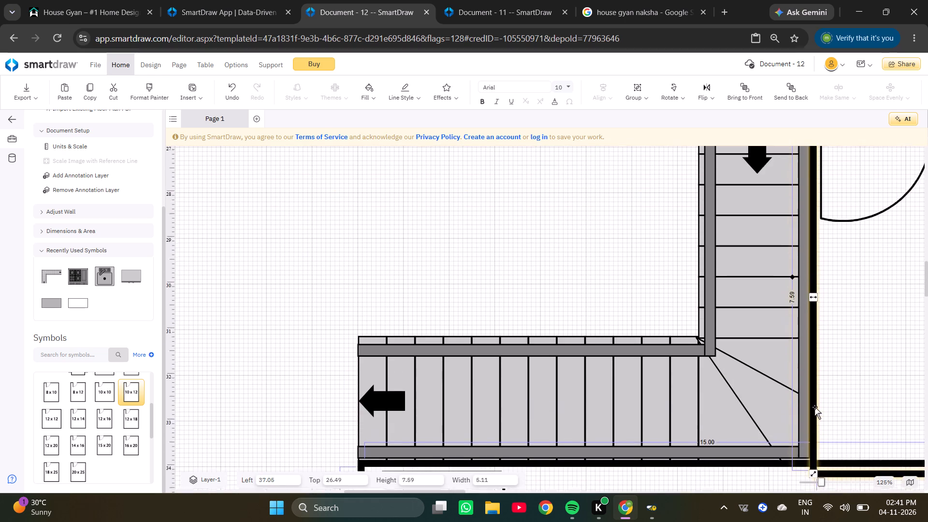
scroll(814, 407, "up", 1)
left_click_drag(811, 360, 810, 362)
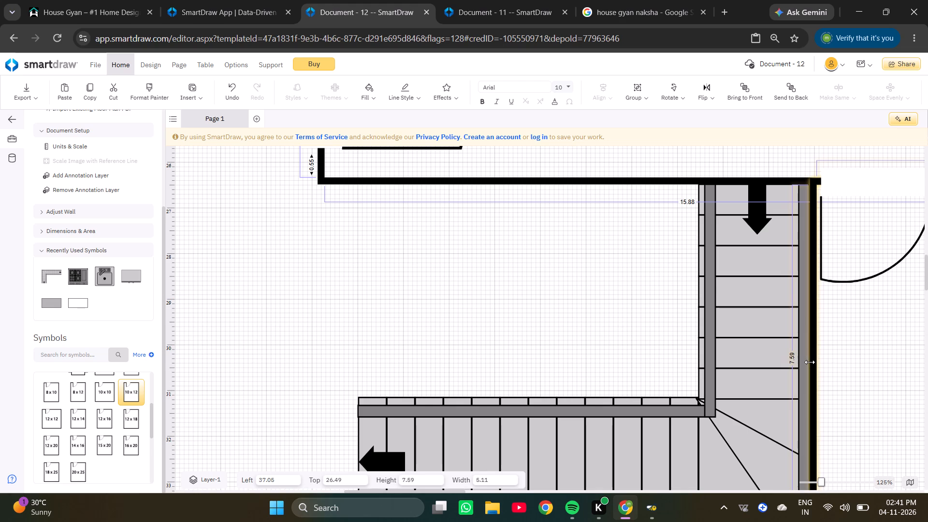
left_click_drag(810, 362, 812, 364)
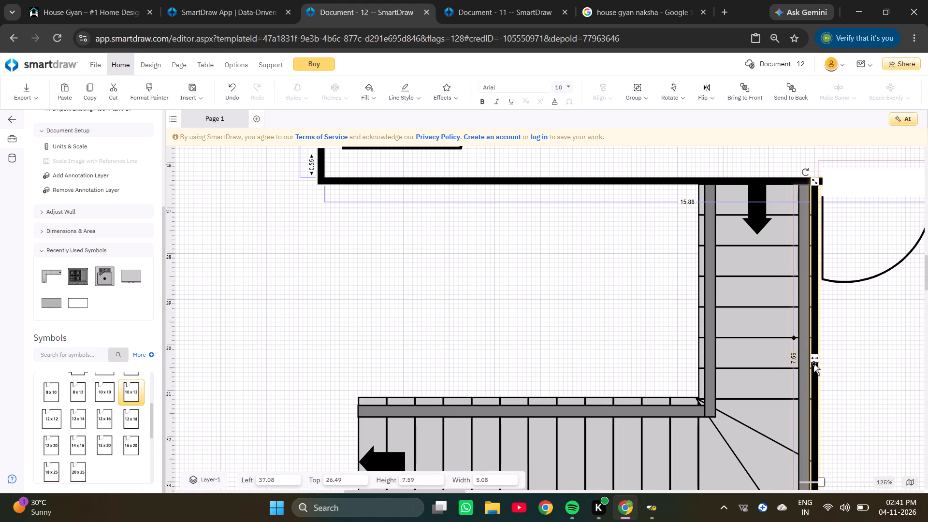
Raise the small toilet's bottom wall onto the lower bedroom's top wall, making the toilet about 7.35 high.
scroll(813, 363, "down", 4)
scroll(848, 334, "down", 3, "ctrl")
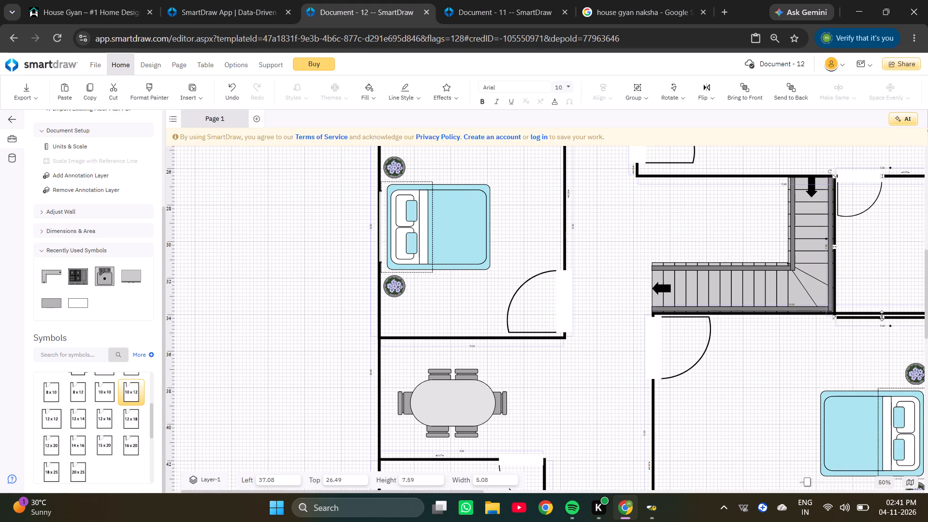
left_click(881, 318)
scroll(882, 318, "up", 7, "ctrl")
left_click_drag(812, 319, 812, 319)
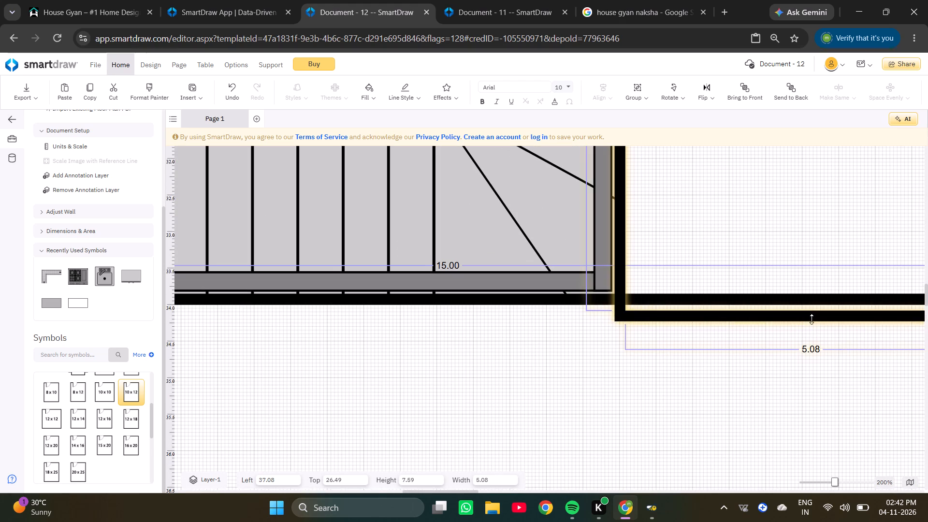
left_click_drag(812, 319, 818, 303)
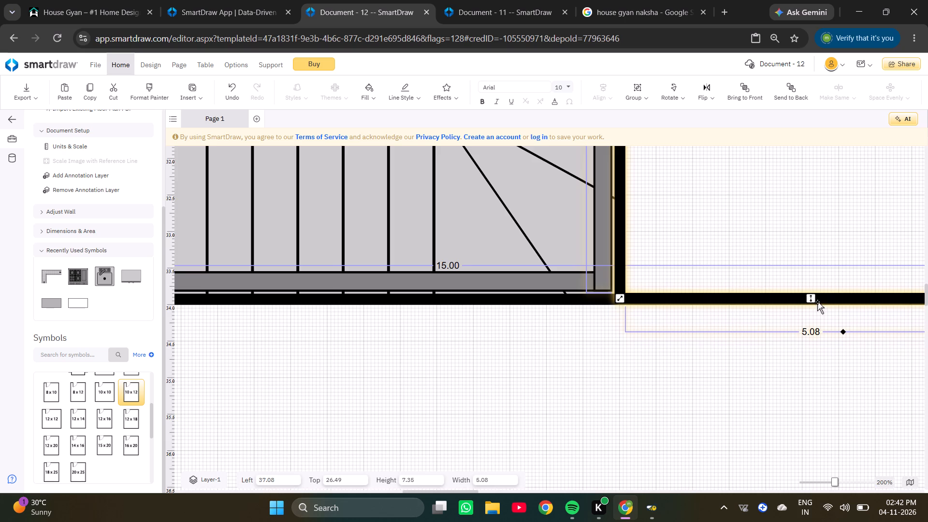
scroll(817, 302, "down", 8, "ctrl")
left_click(790, 343)
scroll(800, 328, "down", 6, "ctrl")
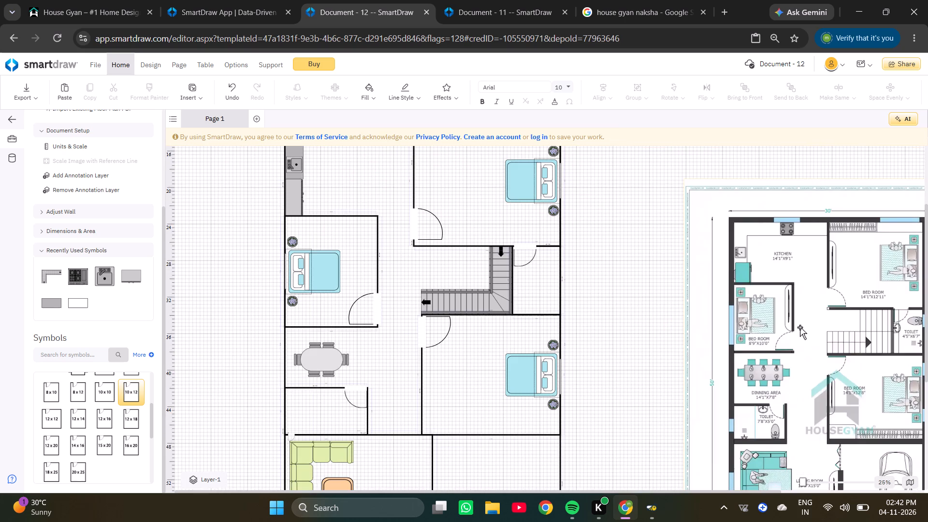
Examine the living room and its neighbouring rooms against the reference floor plan.
scroll(799, 327, "down", 5)
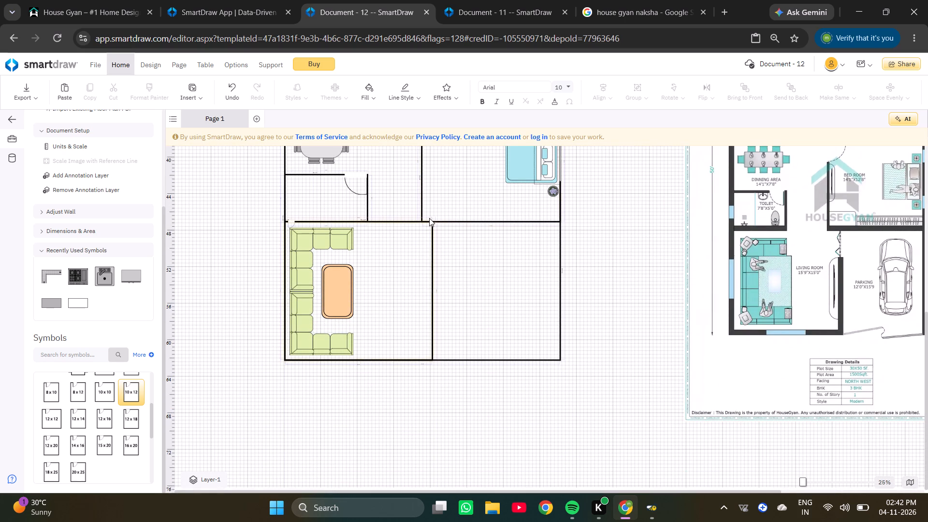
scroll(430, 217, "up", 3, "ctrl")
scroll(430, 217, "down", 2, "ctrl")
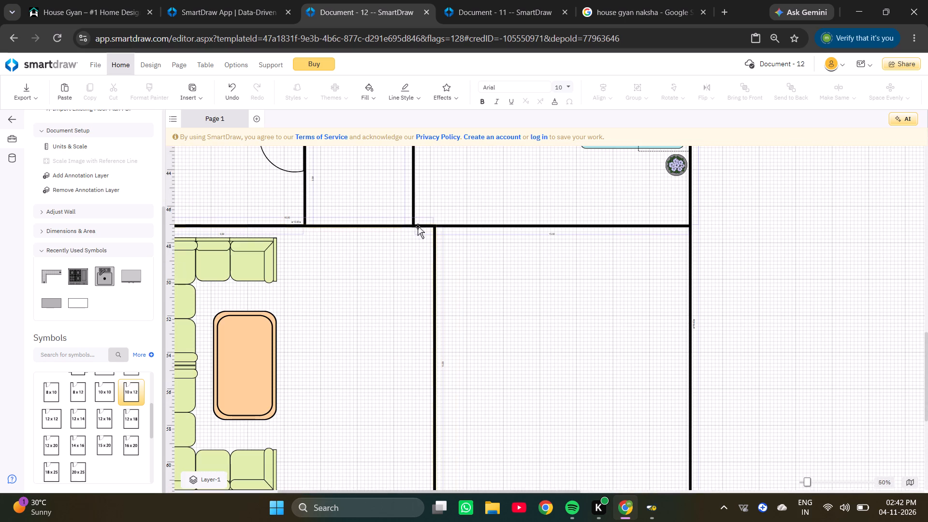
scroll(686, 284, "down", 5, "ctrl")
scroll(805, 300, "up", 3, "ctrl")
scroll(783, 306, "down", 2, "ctrl")
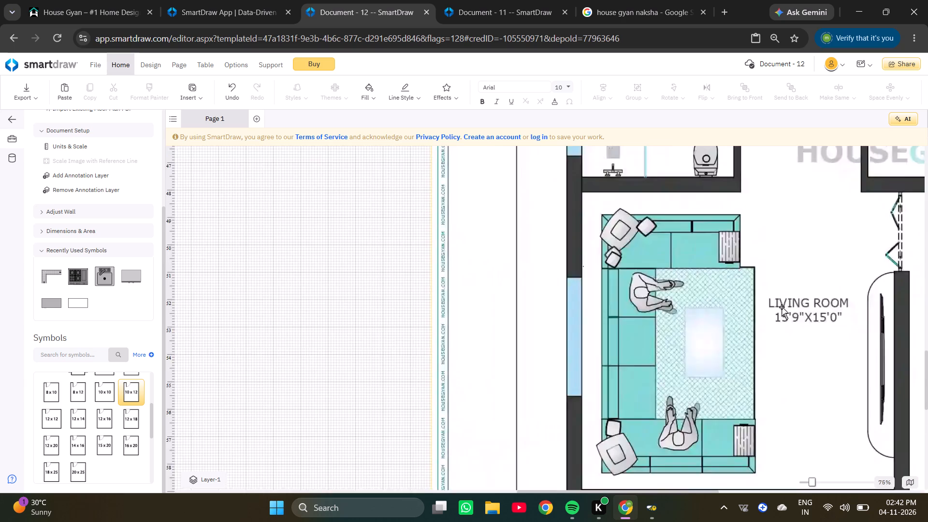
scroll(782, 307, "down", 3, "ctrl")
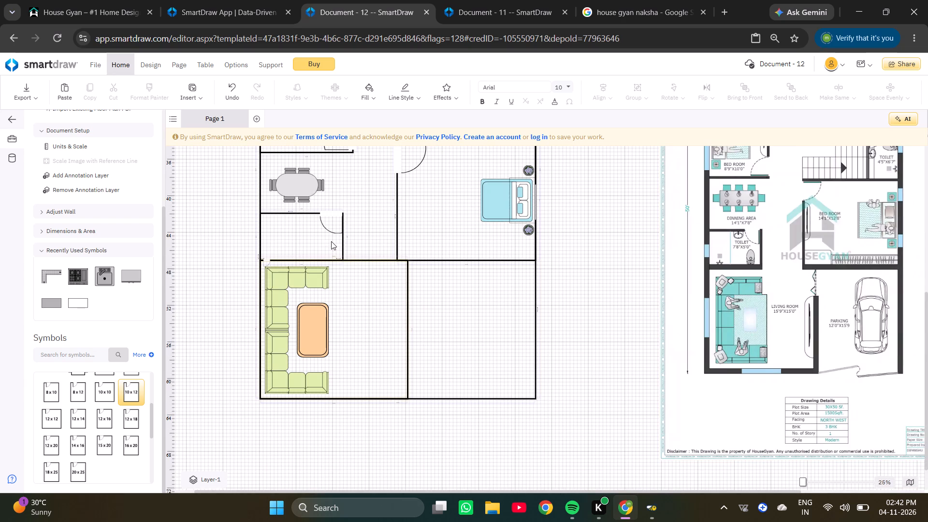
scroll(418, 229, "up", 2)
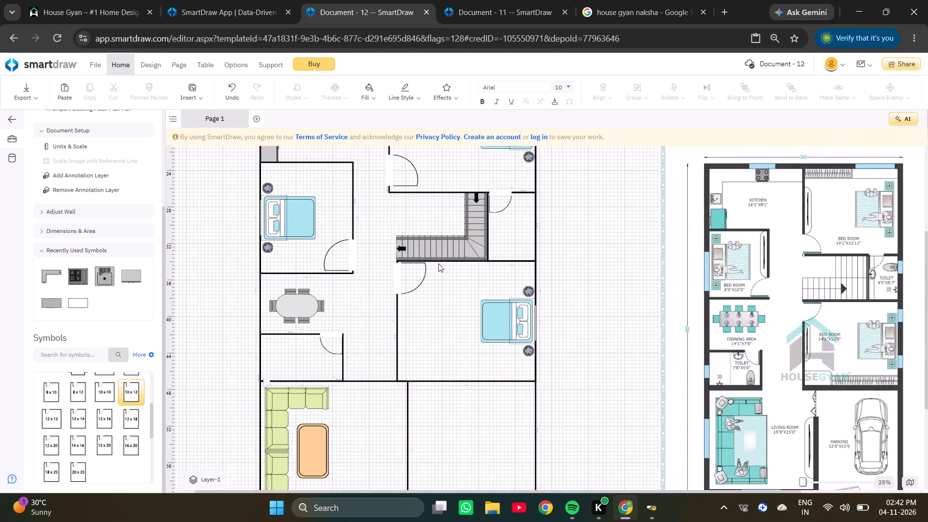
scroll(424, 348, "down", 2)
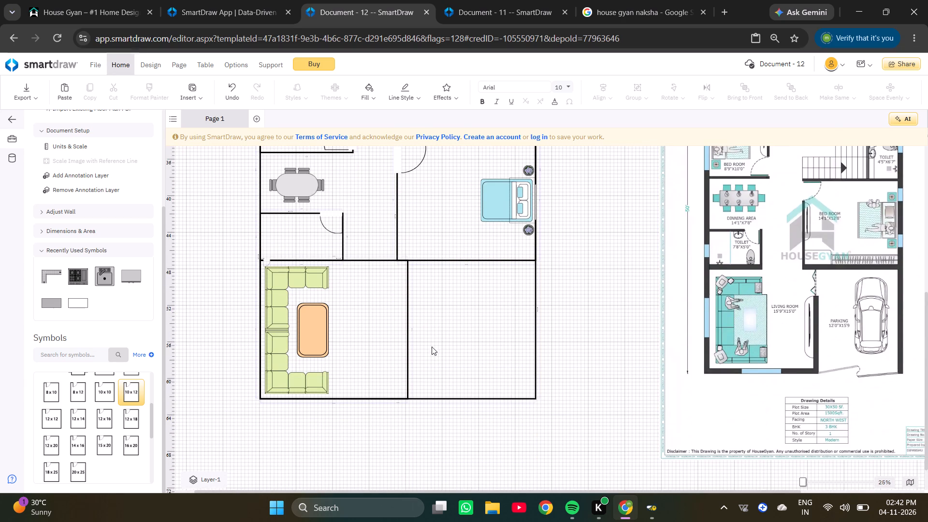
scroll(436, 332, "up", 2, "ctrl")
scroll(392, 329, "down", 2, "ctrl")
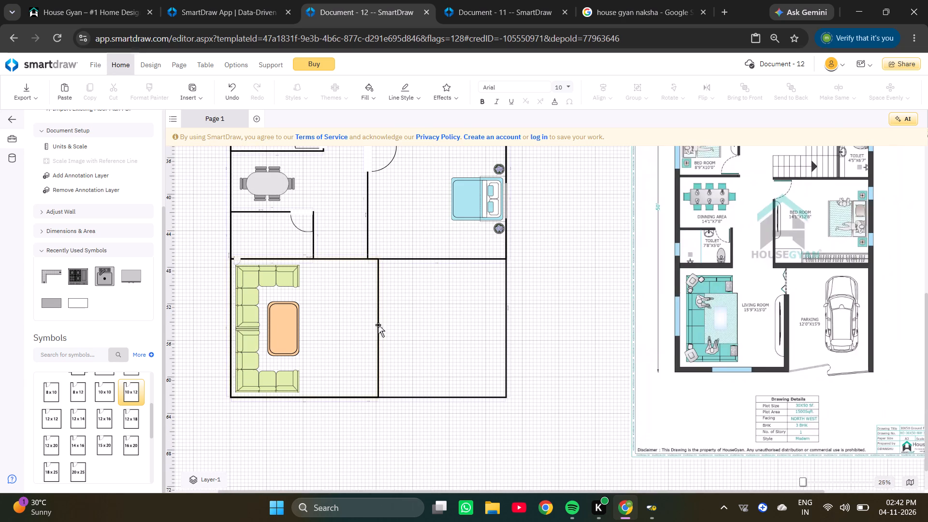
Set the living room's width to 17.
triple_click(378, 325)
left_click(378, 325)
left_click(378, 325)
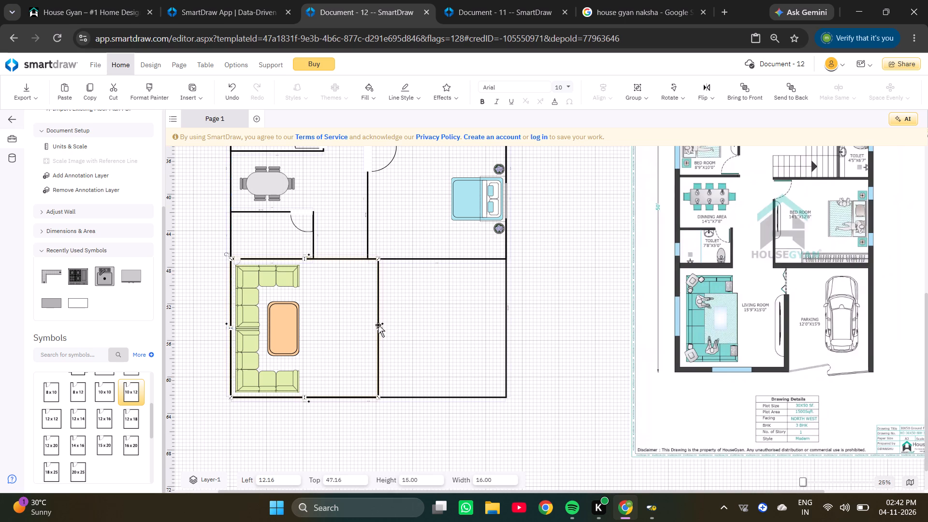
scroll(286, 245, "up", 5, "ctrl")
left_click(382, 295)
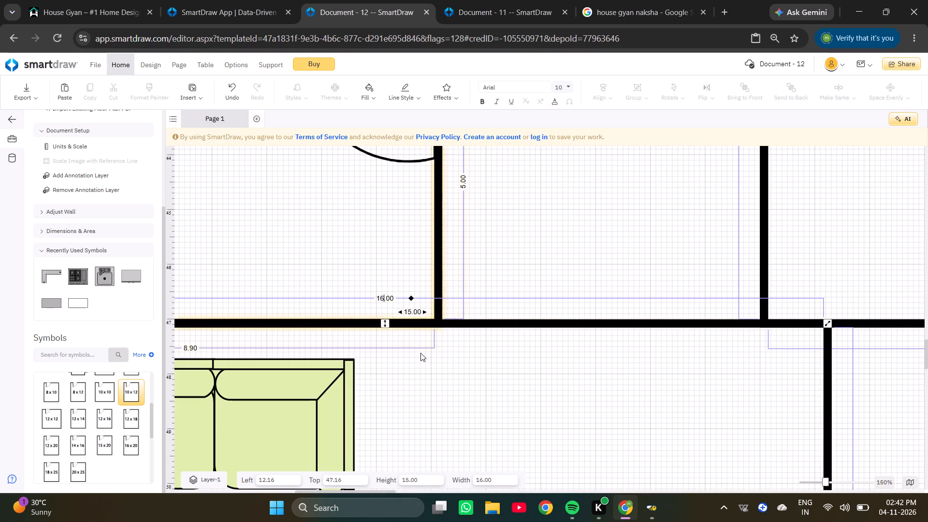
key("BackSpace")
key("7")
key("Return")
left_click(567, 222)
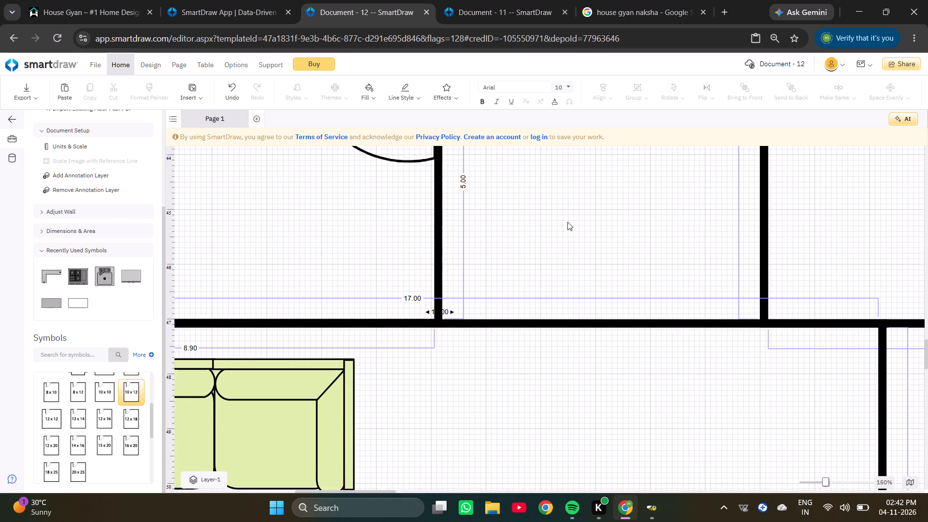
scroll(575, 240, "down", 8, "ctrl")
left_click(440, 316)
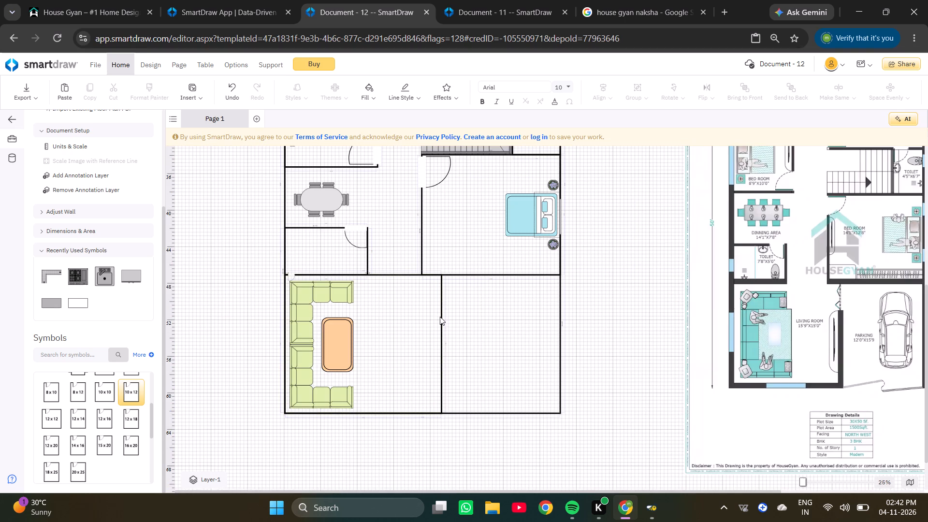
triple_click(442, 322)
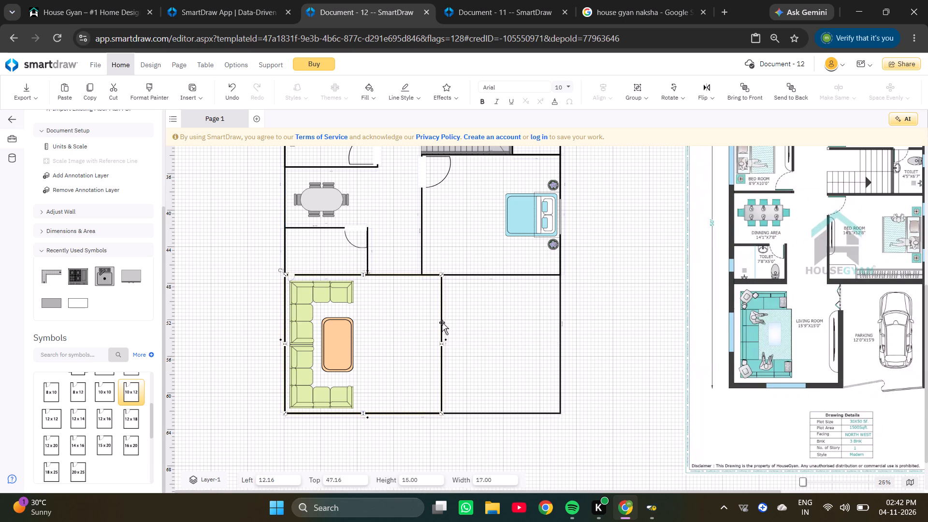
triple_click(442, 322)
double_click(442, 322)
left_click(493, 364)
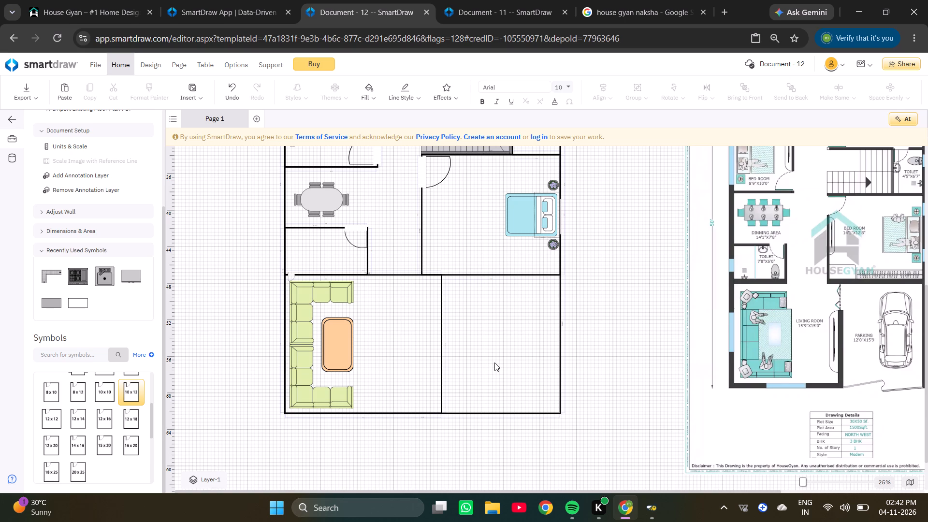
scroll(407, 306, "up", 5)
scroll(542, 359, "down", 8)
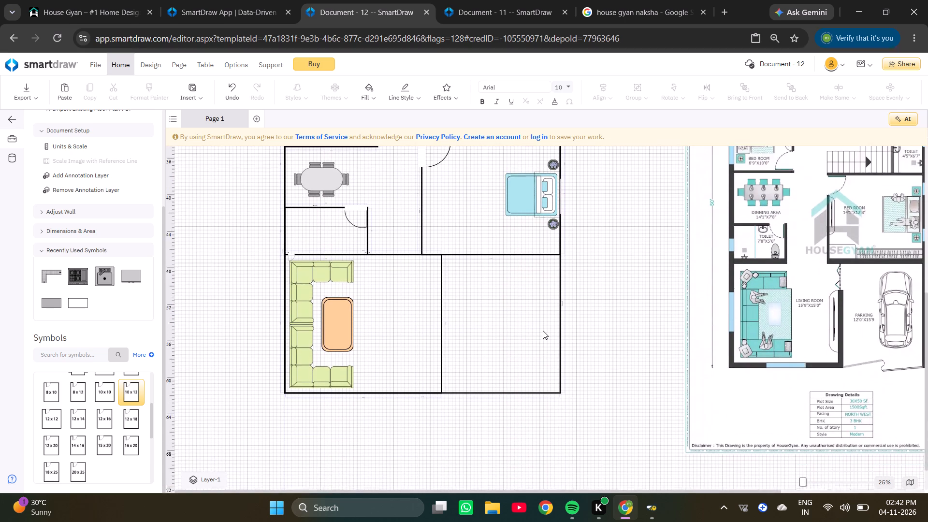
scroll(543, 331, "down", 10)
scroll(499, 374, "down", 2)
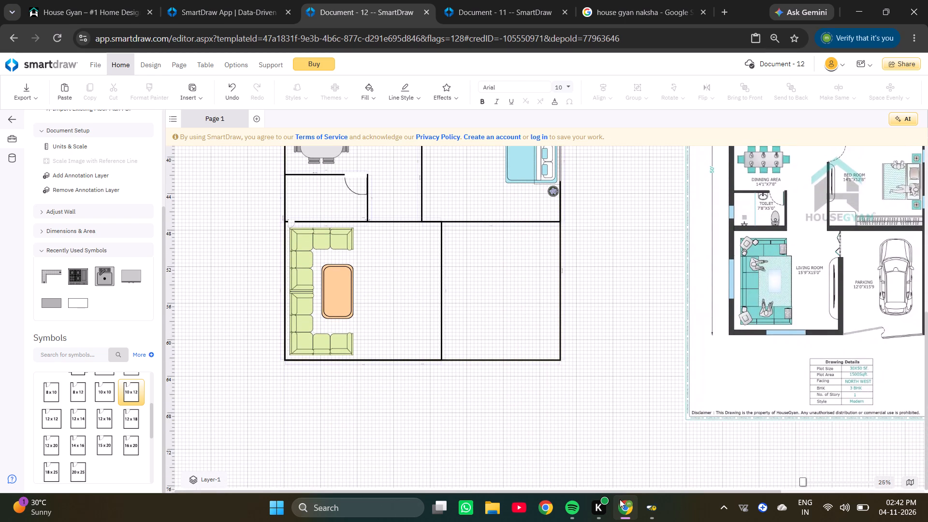
Switch to Honeygain to view its device overview, and return to the floor plan in the browser.
left_click(667, 507)
left_click(657, 508)
scroll(448, 242, "up", 2)
scroll(448, 242, "down", 3)
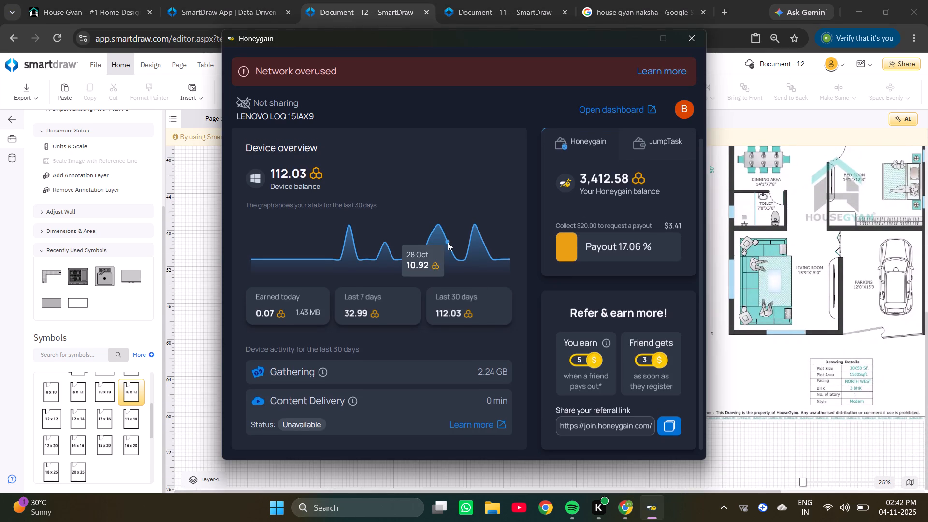
scroll(448, 242, "down", 1)
left_click(623, 510)
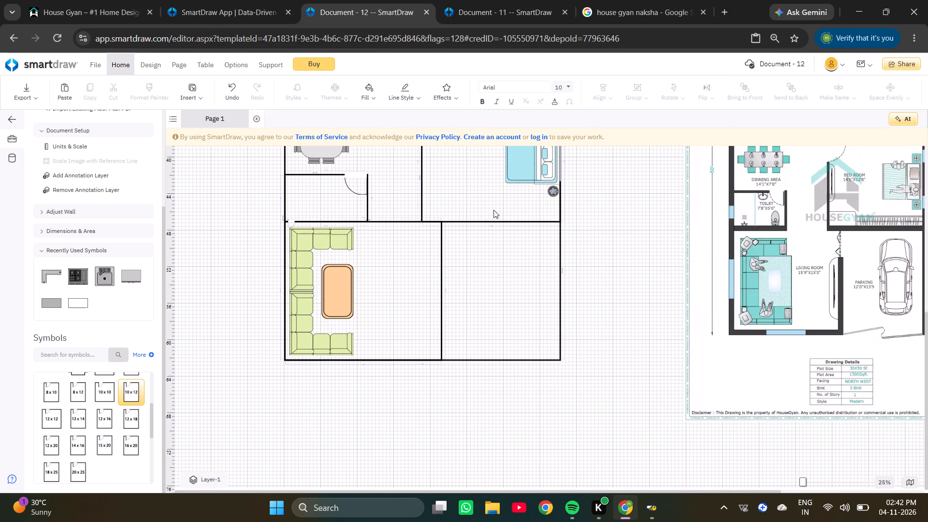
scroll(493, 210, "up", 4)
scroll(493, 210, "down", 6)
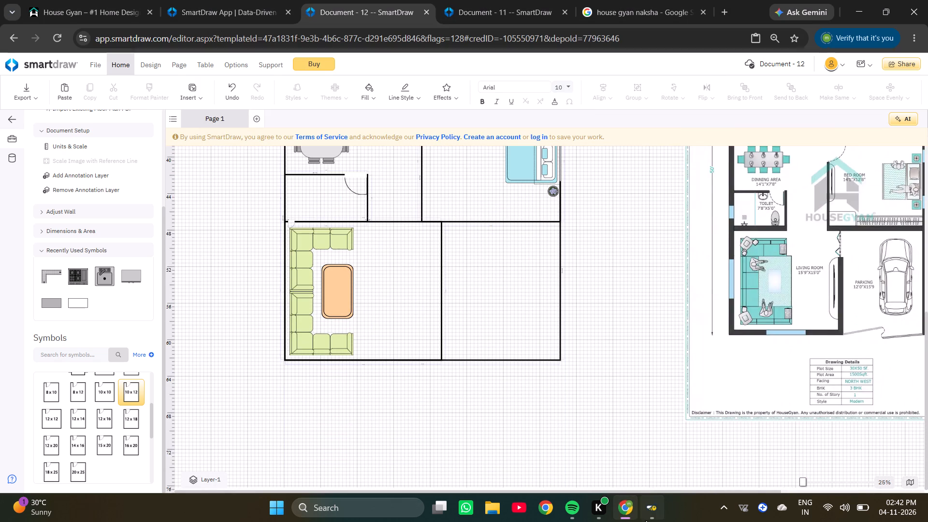
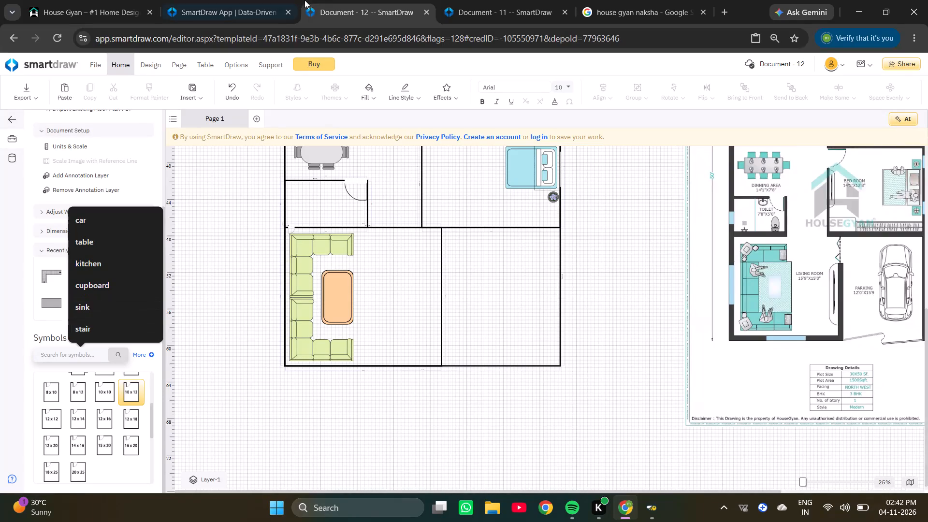
Copy the green car from the Document - 11 floor plan and paste it into the parking area of Document - 12.
left_click(424, 3)
left_click(490, 17)
scroll(487, 245, "down", 5)
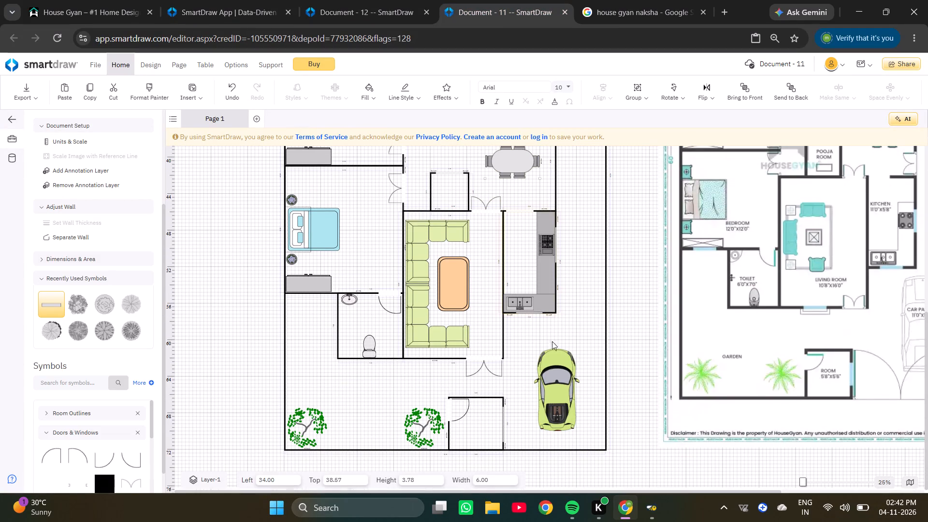
left_click(562, 379)
key("ctrl+c")
left_click(319, 0)
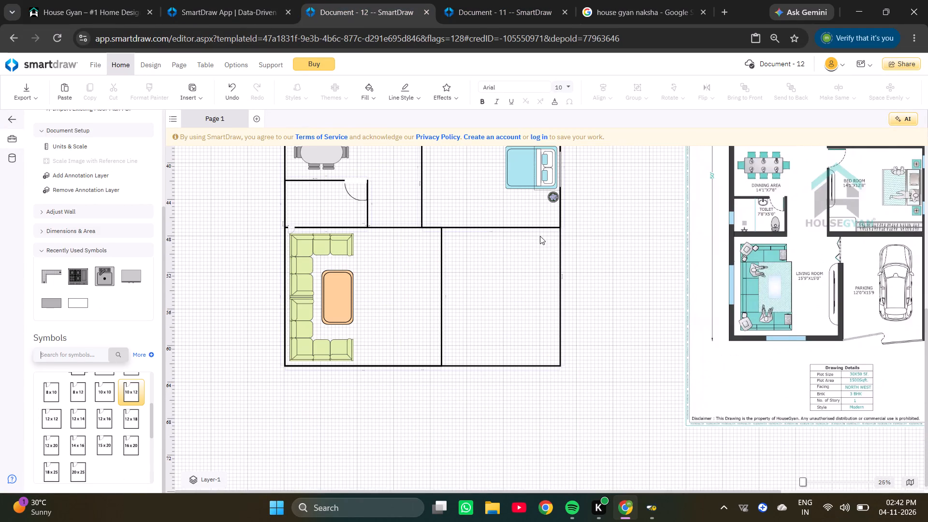
scroll(540, 236, "down", 2)
right_click(504, 257)
left_click(530, 278)
left_click(530, 298)
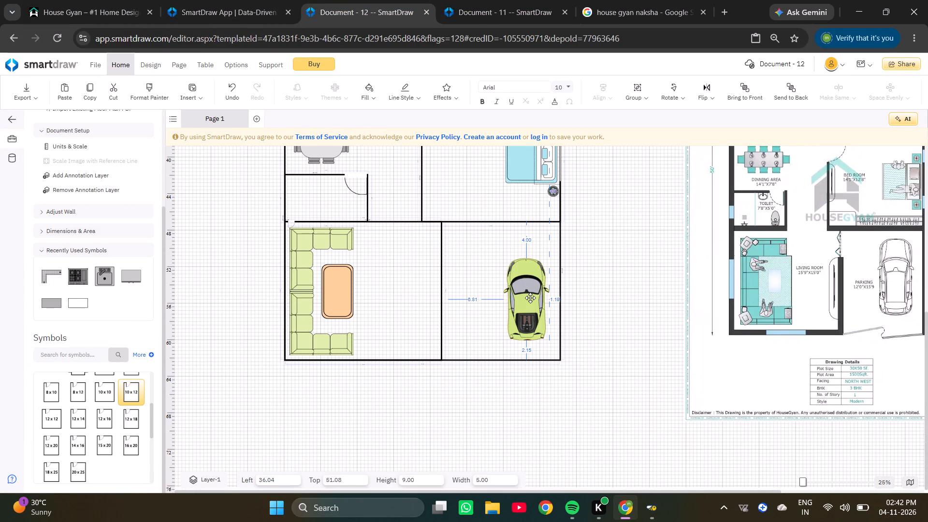
Nudge the car upward in the parking area to a top position of about 50.14.
left_click(529, 296)
triple_click(529, 296)
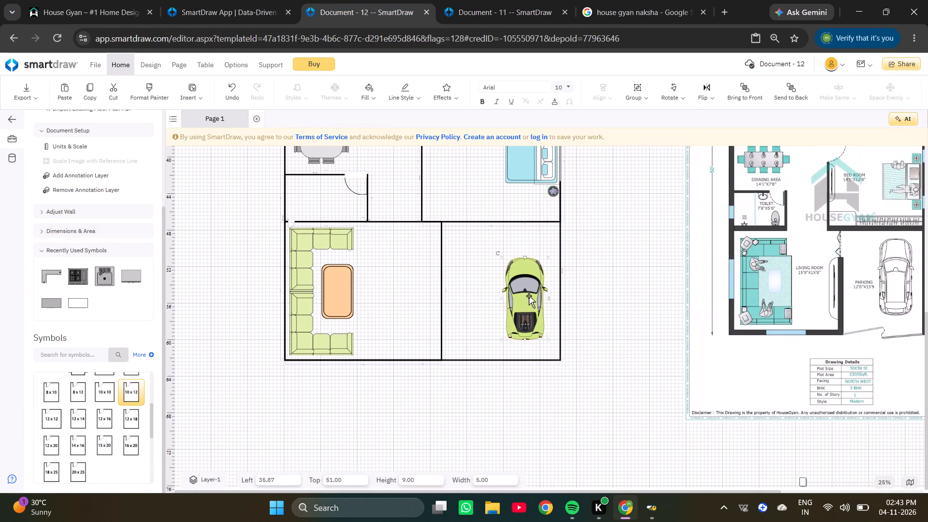
left_click(529, 296)
left_click(529, 296)
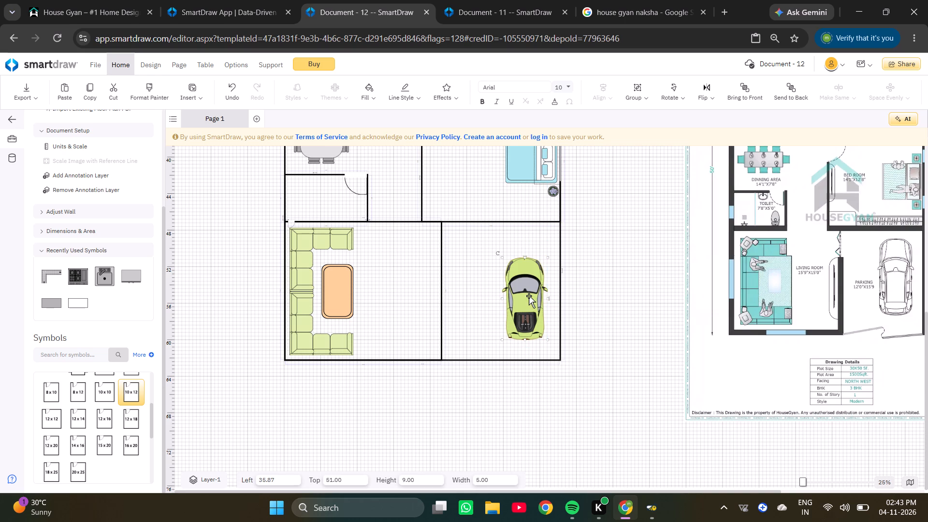
key("Up")
key("Up")
key("Up")
key("Up")
key("Up")
key("Up")
left_click(529, 296)
key("Up")
key("Up")
key("Up")
key("Up")
key("Up")
key("Up")
key("Up")
key("Up")
key("Up")
key("Up")
key("Up")
key("Up")
key("Up")
key("Up")
key("Up")
key("Up")
key("Up")
key("Up")
key("Up")
key("Up")
double_click(529, 296)
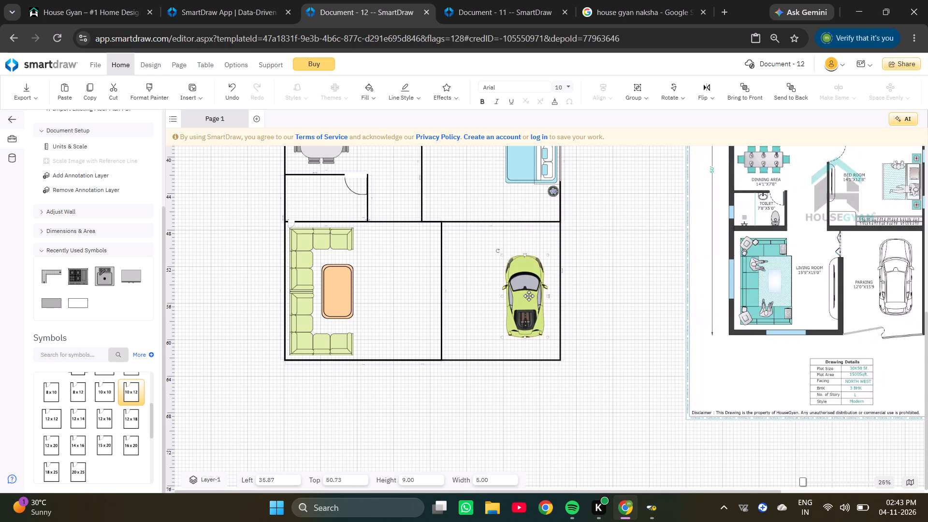
left_click(530, 295)
key("Up")
key("Up")
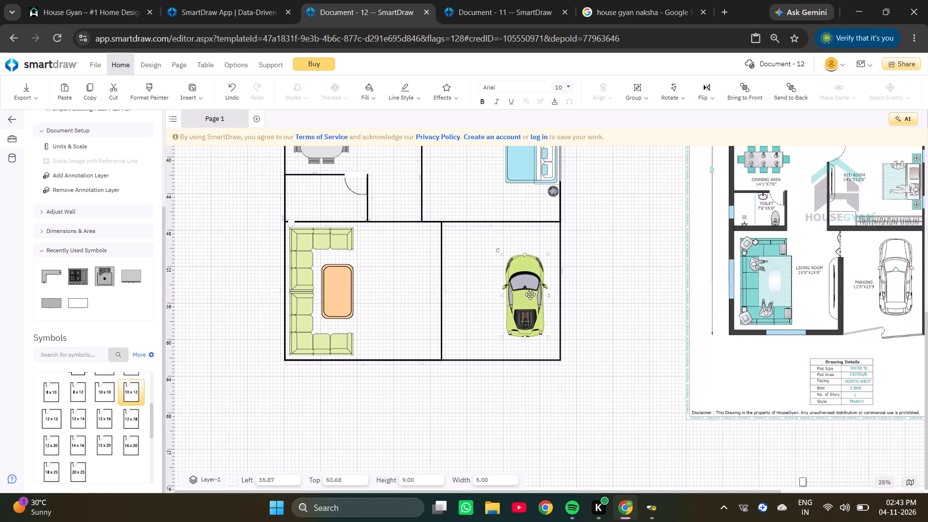
key("Up")
key("Up")
key("Up")
key("Up")
key("Up")
key("Up")
key("Up")
key("Up")
key("Up")
key("Up")
key("Up")
key("Up")
key("Up")
key("Up")
key("Up")
key("Up")
key("Up")
key("Up")
key("Up")
key("Up")
left_click(531, 293)
left_click(531, 293)
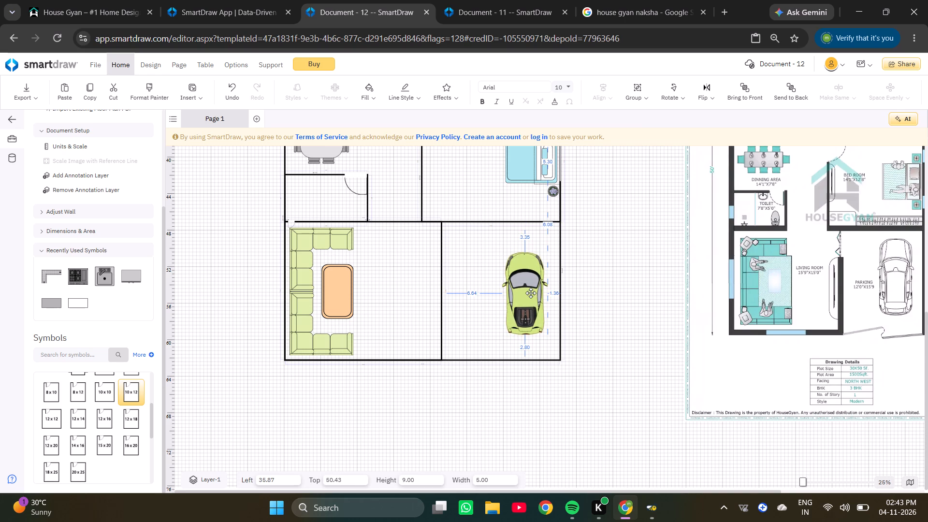
left_click(531, 293)
key("Up")
key("Up")
key("Up")
key("Up")
key("Up")
key("Up")
key("Up")
key("Up")
key("Up")
key("Up")
key("Up")
key("Up")
key("Up")
key("Up")
key("Up")
key("Up")
key("Up")
key("Up")
key("Up")
key("Up")
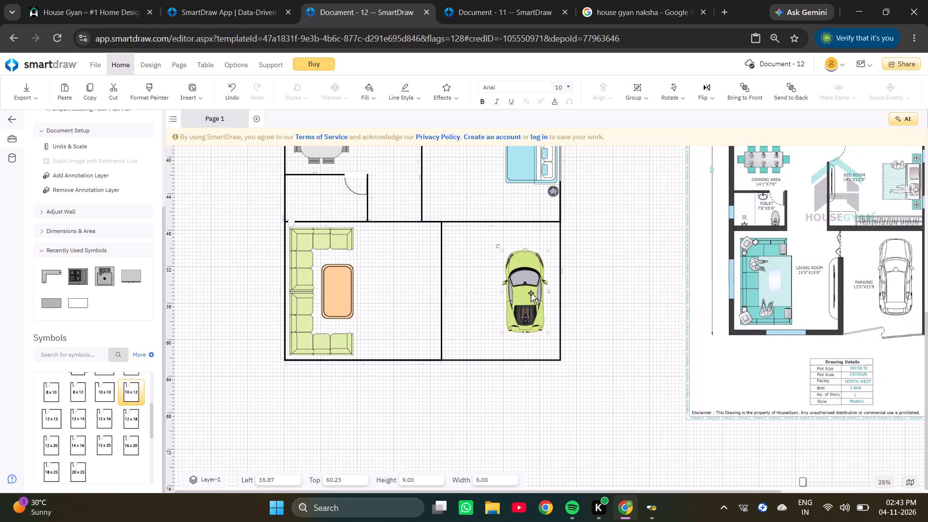
left_click(531, 293)
left_click(531, 293)
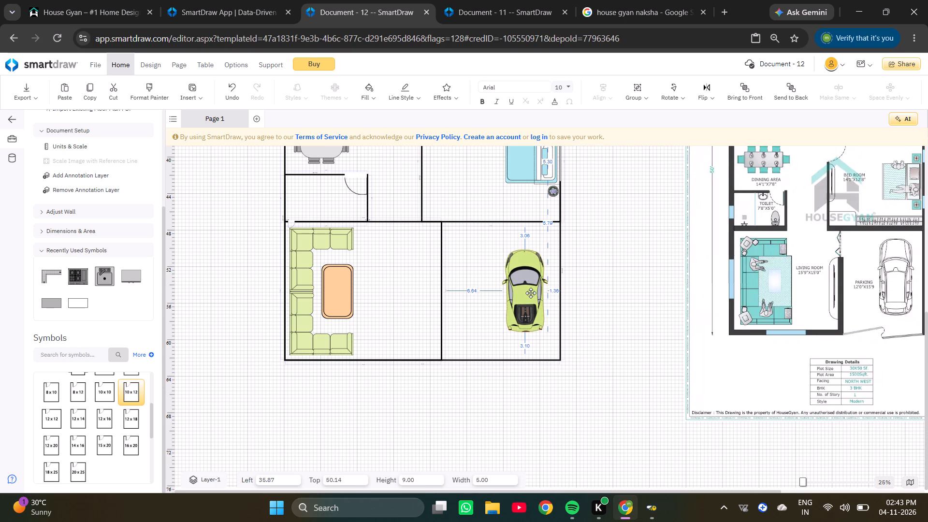
Shift the car slightly towards the parking area's outer side wall, at about left 36.16 and top 50.25.
key("Down")
left_click(531, 290)
key("Down")
key("Down")
key("Down")
key("Down")
key("Down")
key("Down")
key("Down")
key("Down")
key("Down")
key("Down")
key("Down")
key("Down")
key("Down")
key("Down")
key("Down")
key("Down")
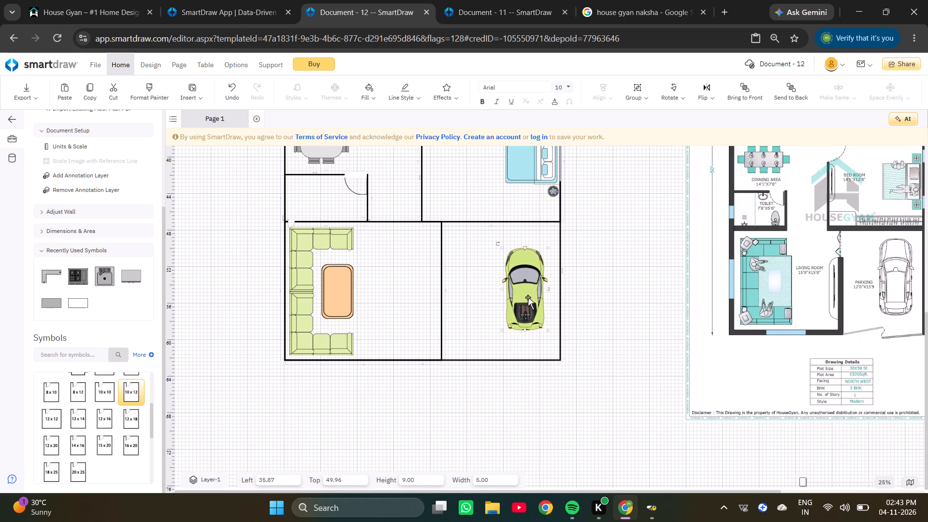
left_click(531, 290)
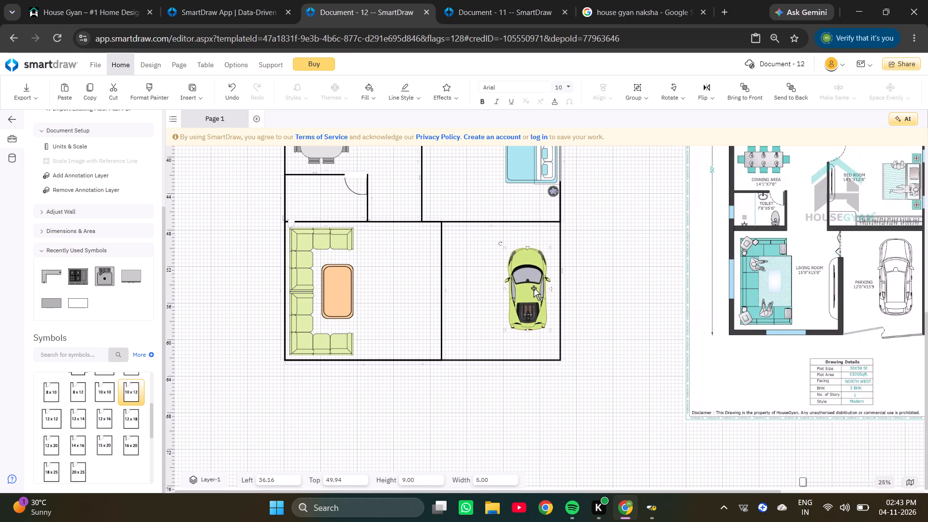
left_click(534, 289)
triple_click(534, 289)
key("Down")
key("Down")
key("Down")
key("Down")
key("Down")
key("Down")
key("Down")
key("Down")
key("Down")
key("Down")
key("Down")
key("Down")
key("Down")
key("Down")
key("Down")
key("Down")
key("Down")
key("Down")
key("Down")
key("Down")
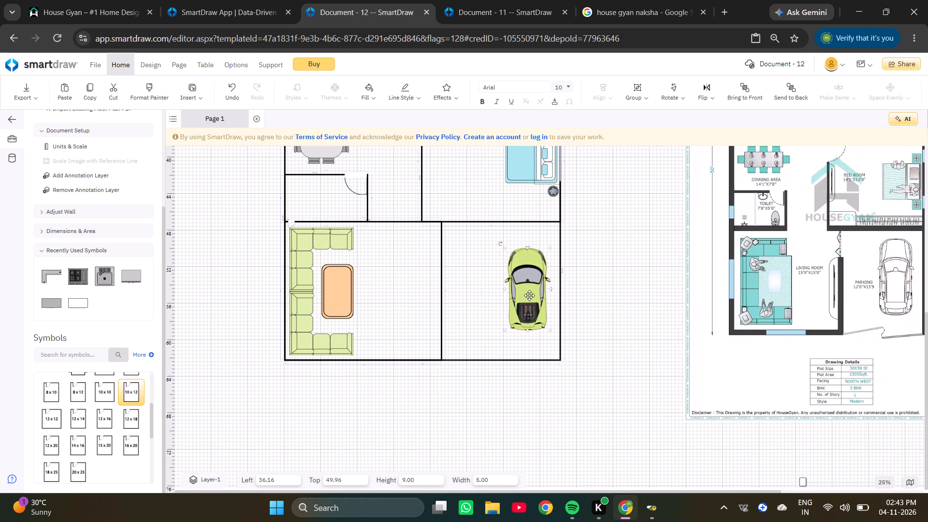
left_click(533, 287)
triple_click(534, 286)
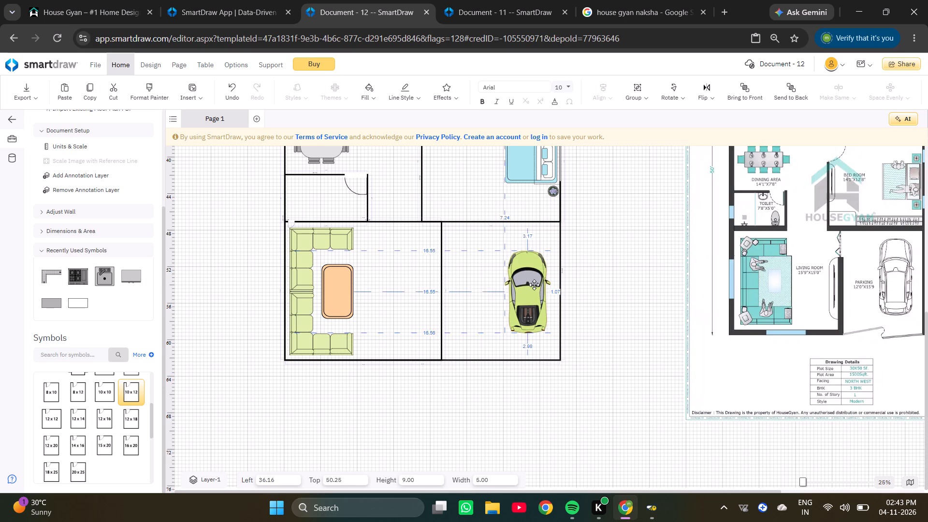
Fine-tune the car to about left 36.22 and top 50.22, nearly centred between the parking area's upper and lower walls.
left_click(535, 284)
left_click(535, 284)
key("Up")
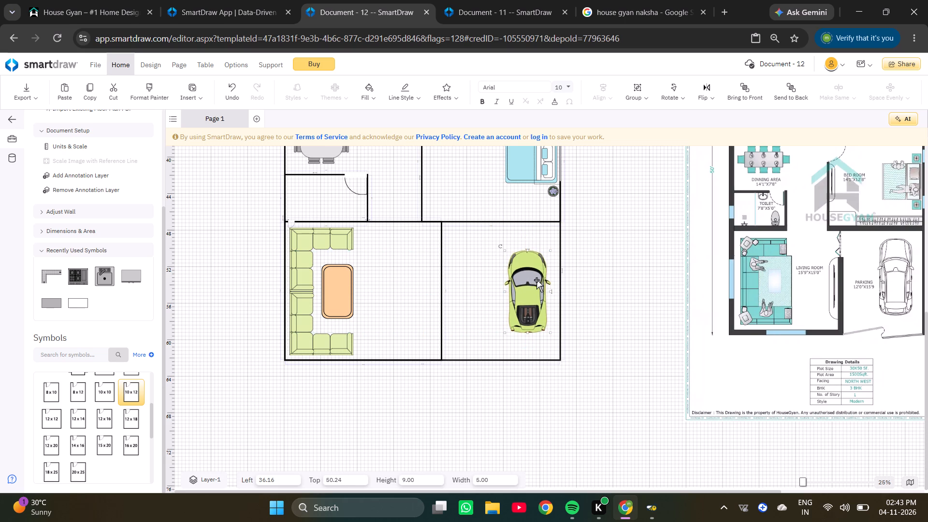
key("Up")
left_click(536, 279)
key("Up")
key("Up")
key("Up")
key("Up")
left_click(536, 277)
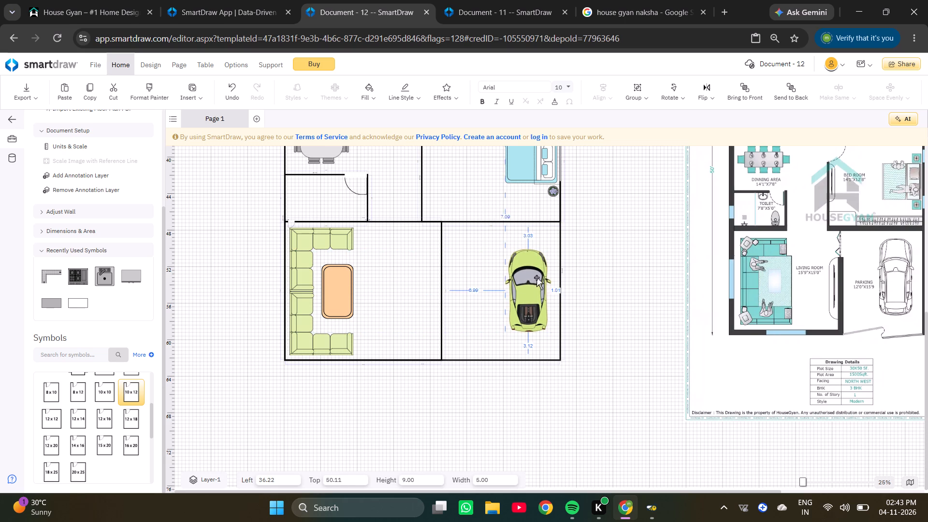
left_click(537, 277)
left_click(537, 277)
key("Down")
key("Down")
key("Down")
key("Down")
key("Down")
key("Down")
key("Down")
key("Down")
key("Down")
left_click(533, 282)
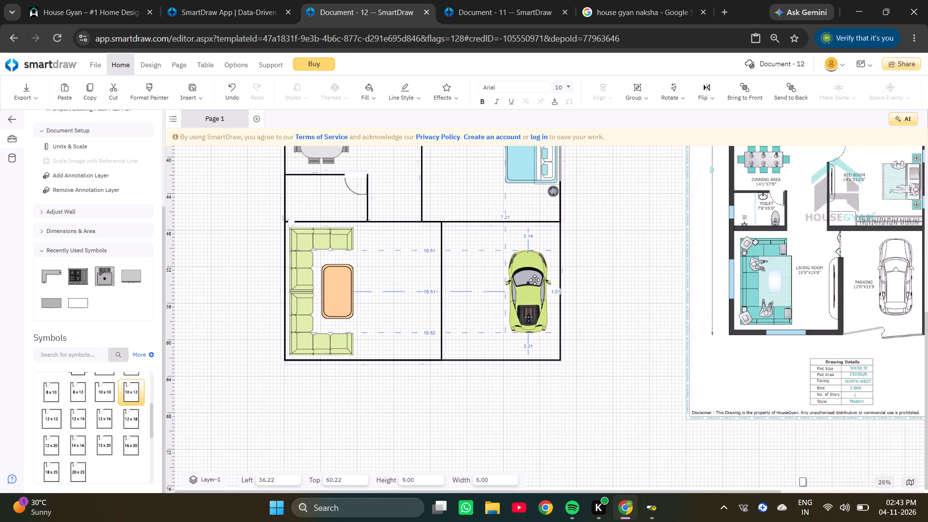
Nudge the green car slightly upward in the parking area to a top position of about 50.16.
left_click(538, 277)
key("Up")
left_click(538, 276)
key("Up")
left_click(538, 276)
key("Up")
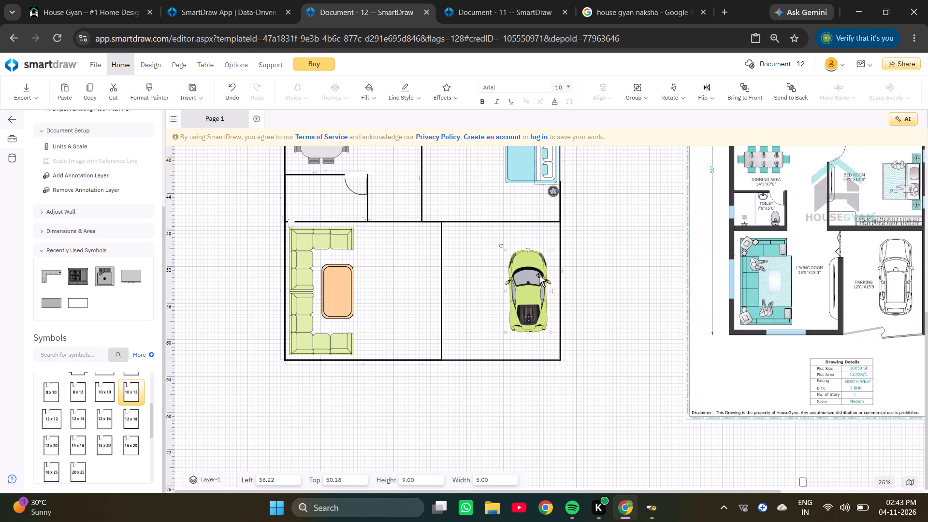
left_click(539, 275)
key("Up")
key("Up")
left_click(539, 275)
left_click(539, 275)
left_click(539, 275)
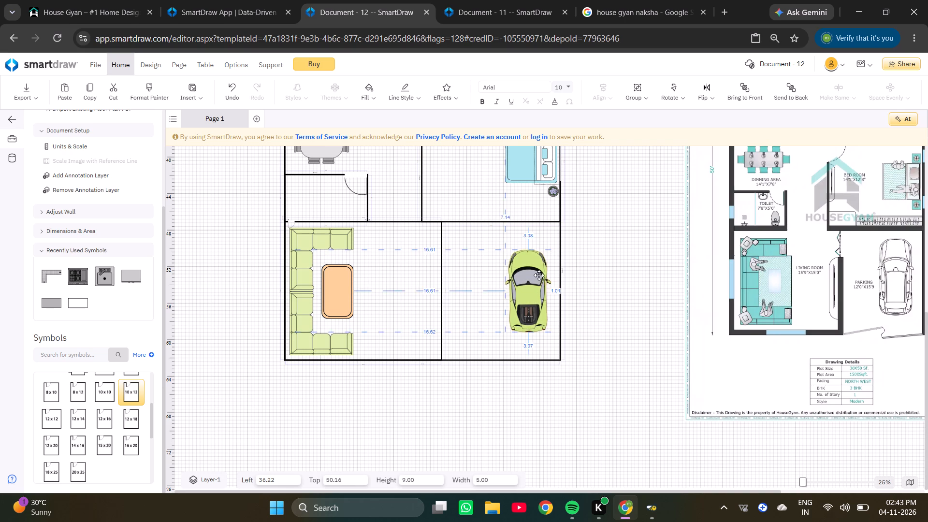
left_click(539, 275)
left_click(633, 311)
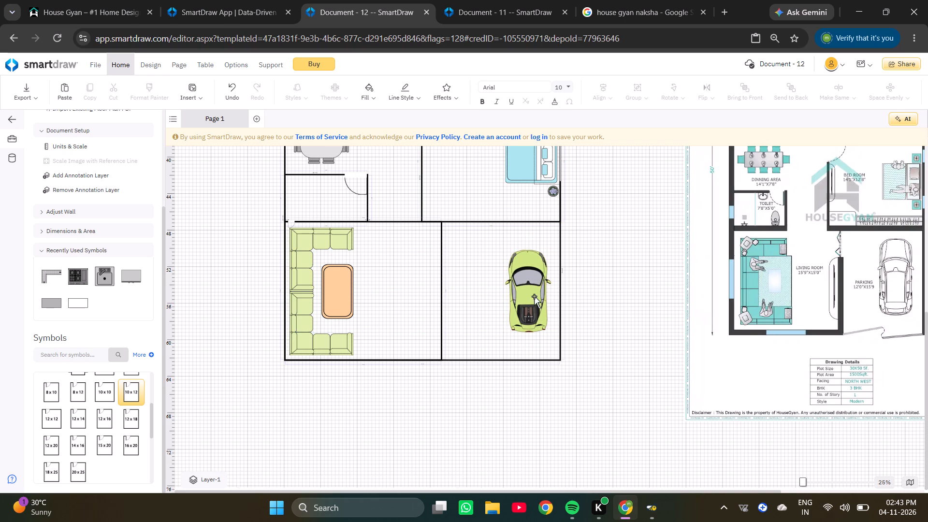
Shift the car away from the parking area's outer side wall to a left position of about 35.64.
left_click(531, 295)
double_click(539, 294)
key("Left")
key("Left")
key("Left")
key("Left")
key("Left")
key("Left")
key("Left")
key("Left")
key("Left")
key("Left")
key("Left")
key("Left")
key("Left")
key("Left")
key("Left")
key("Left")
key("Left")
key("Left")
key("Left")
key("Left")
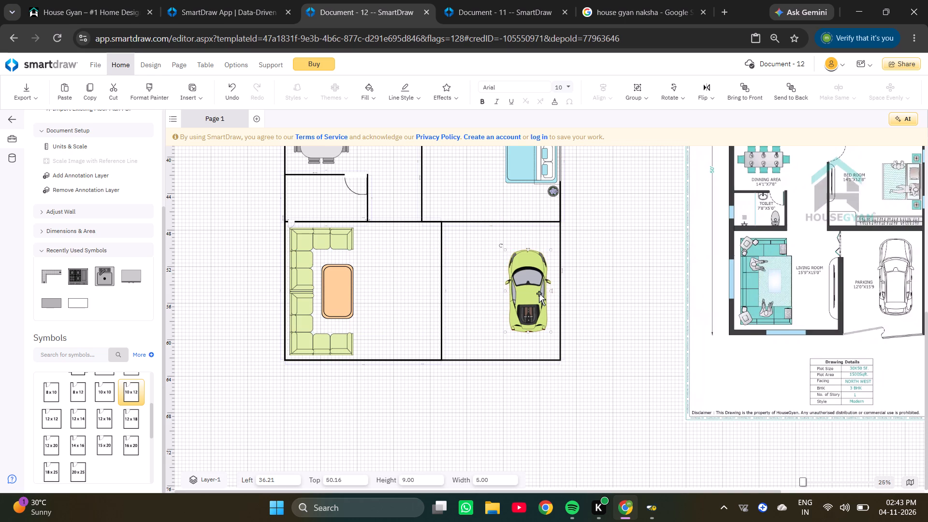
triple_click(523, 295)
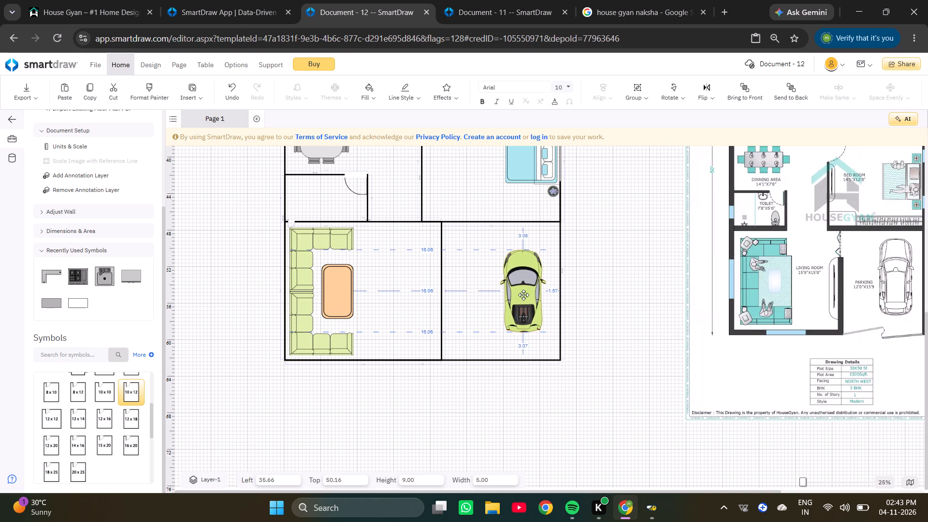
double_click(523, 295)
key("Left")
key("Left")
key("Left")
key("Left")
key("Left")
key("Left")
key("Left")
key("Left")
key("Left")
key("Left")
key("Left")
key("Left")
key("Left")
key("Left")
left_click(523, 295)
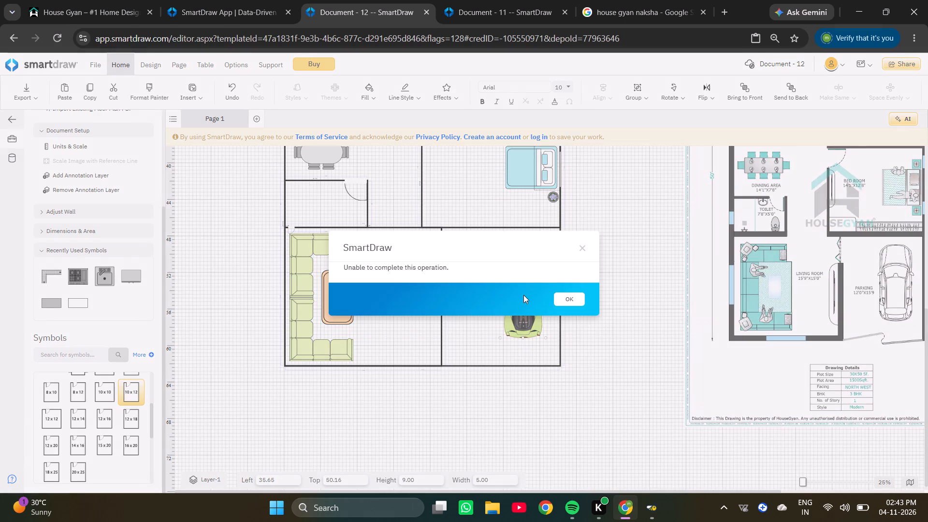
left_click(523, 295)
left_click(578, 305)
left_click(522, 302)
left_click(522, 302)
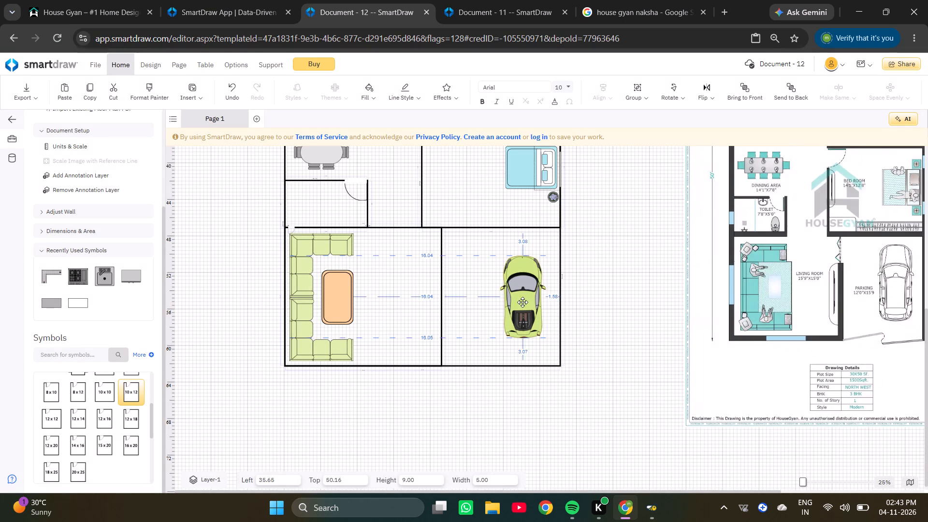
key("Left")
left_click(522, 303)
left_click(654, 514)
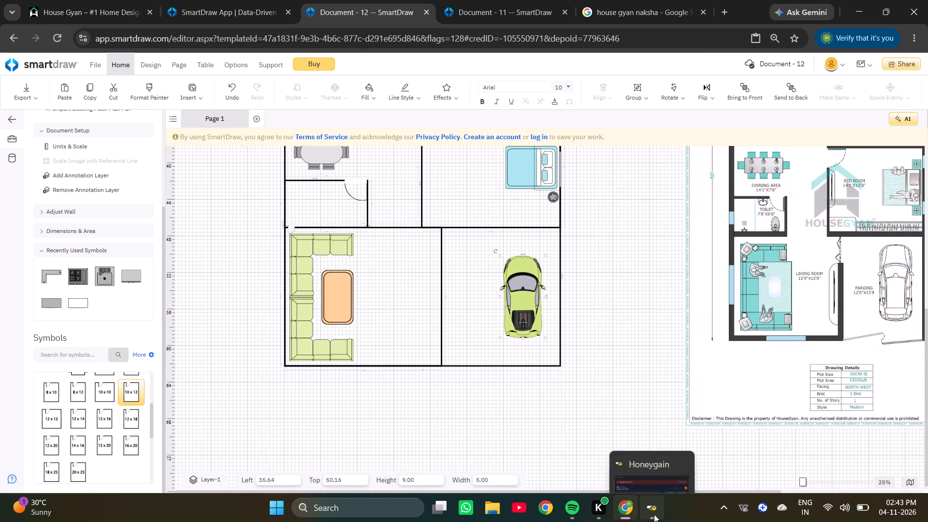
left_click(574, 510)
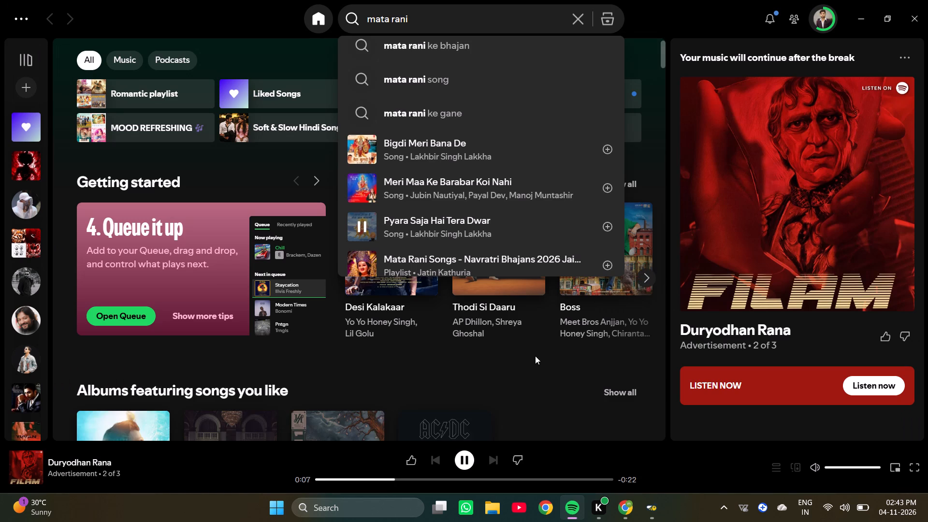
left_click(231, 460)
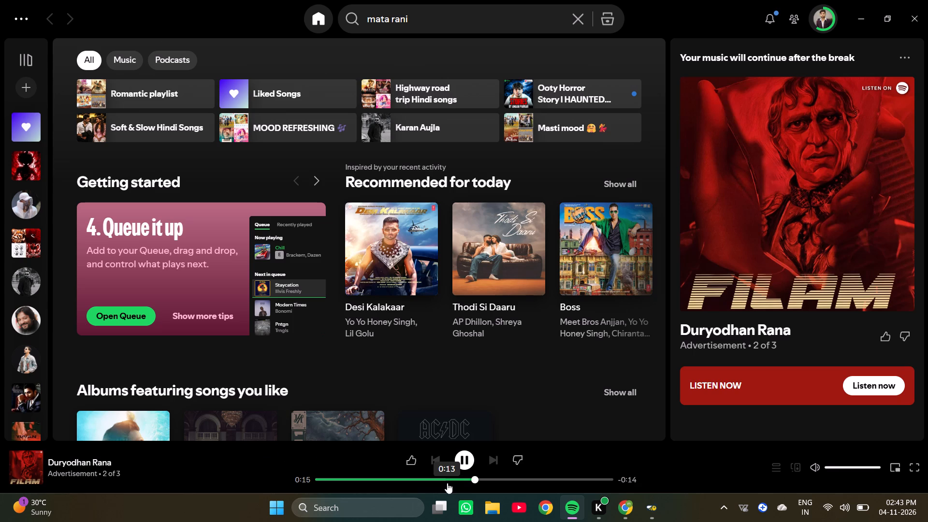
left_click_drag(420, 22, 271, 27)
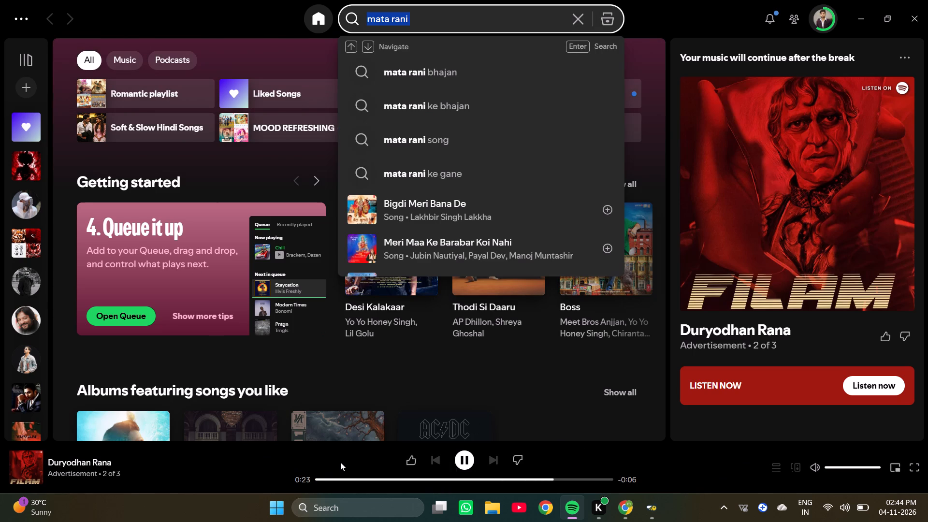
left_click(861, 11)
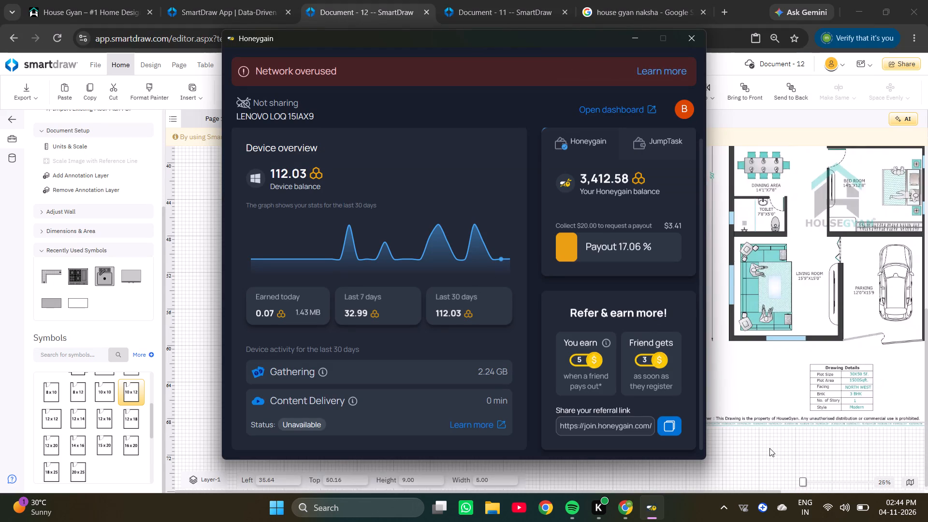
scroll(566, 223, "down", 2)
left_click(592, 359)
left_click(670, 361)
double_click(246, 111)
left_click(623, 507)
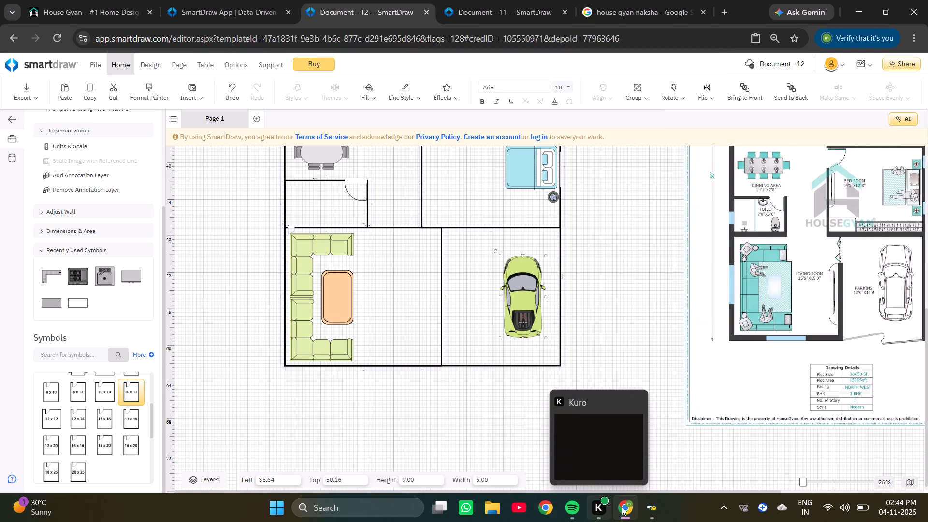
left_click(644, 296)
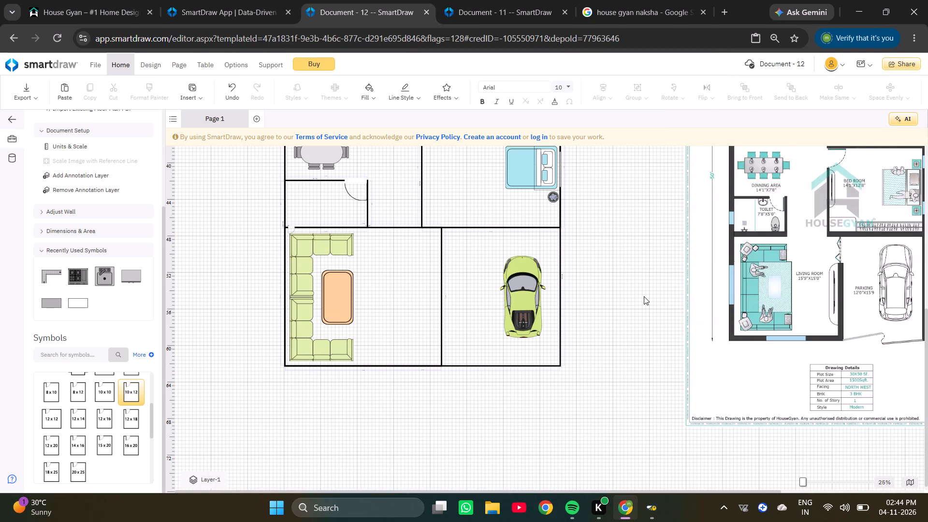
Insert a Sliding Door from the Doors & Windows symbols into the parking area's lower wall at about left 34.82.
scroll(519, 282, "up", 2, "ctrl")
scroll(521, 282, "down", 4, "ctrl")
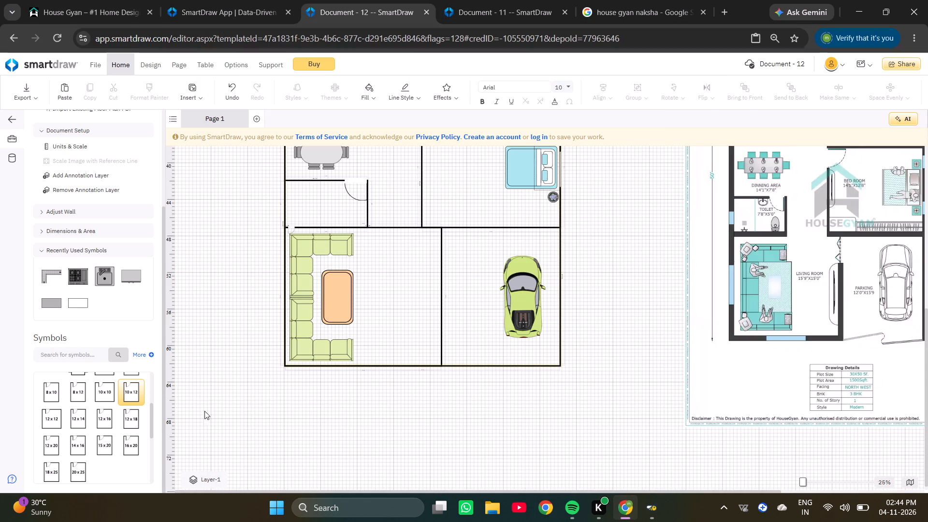
scroll(113, 400, "up", 4)
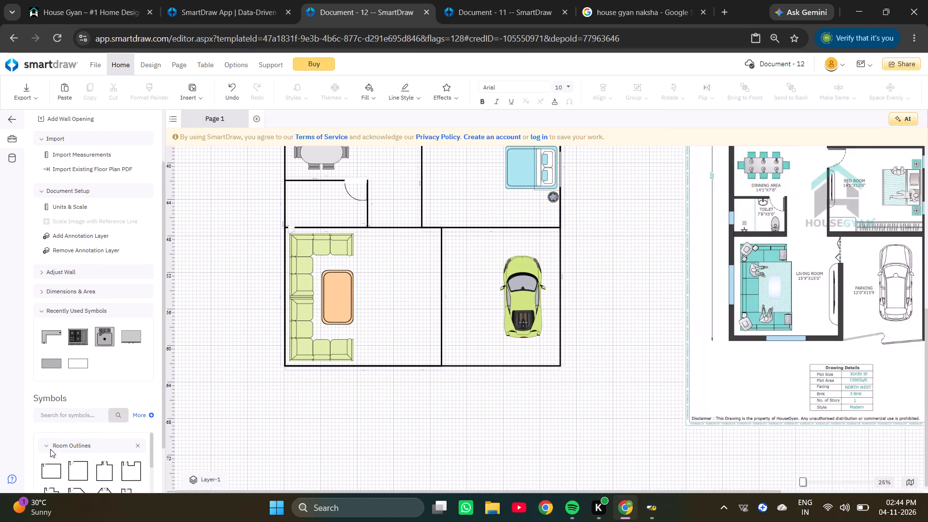
left_click(44, 444)
scroll(65, 424, "down", 3)
left_click(60, 405)
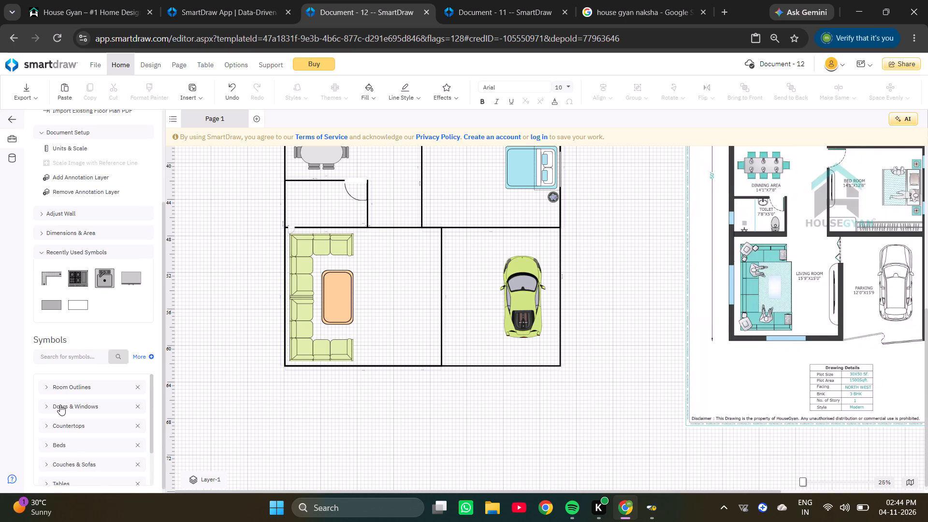
scroll(82, 337, "down", 2)
scroll(116, 443, "down", 2)
scroll(118, 435, "up", 1)
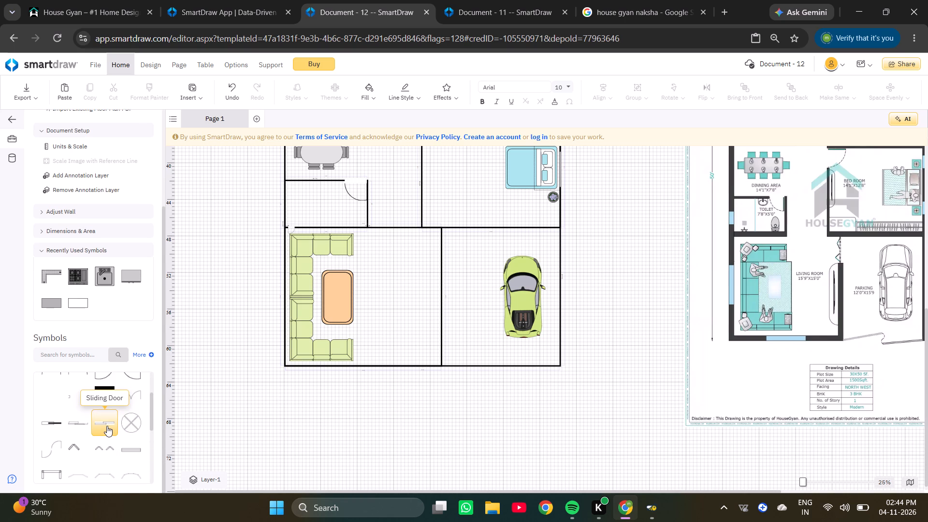
scroll(107, 425, "down", 1)
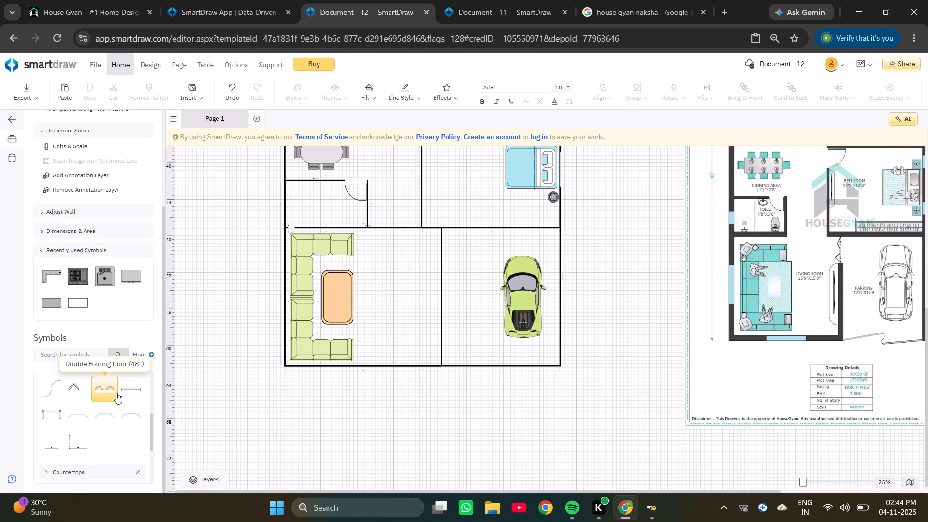
scroll(75, 438, "up", 1)
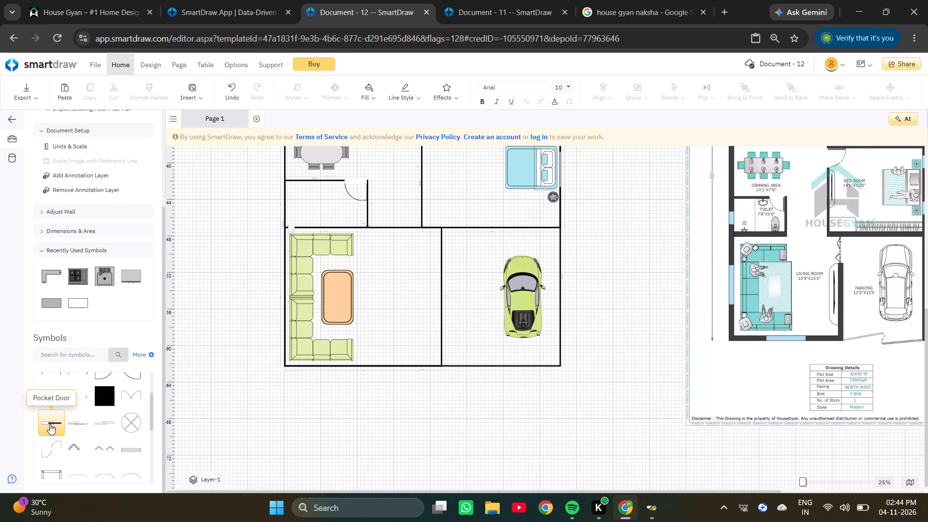
double_click(107, 430)
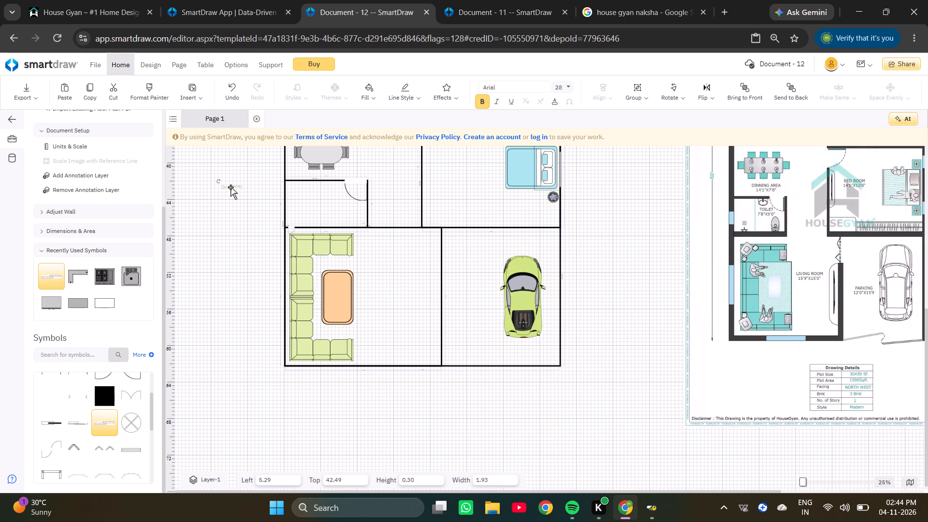
left_click_drag(230, 187, 499, 367)
left_click_drag(499, 367, 499, 367)
Set the width of the sliding door in the parking area's lower wall to 8.
scroll(506, 361, "up", 6, "ctrl")
scroll(500, 362, "down", 4, "ctrl")
left_click(479, 378)
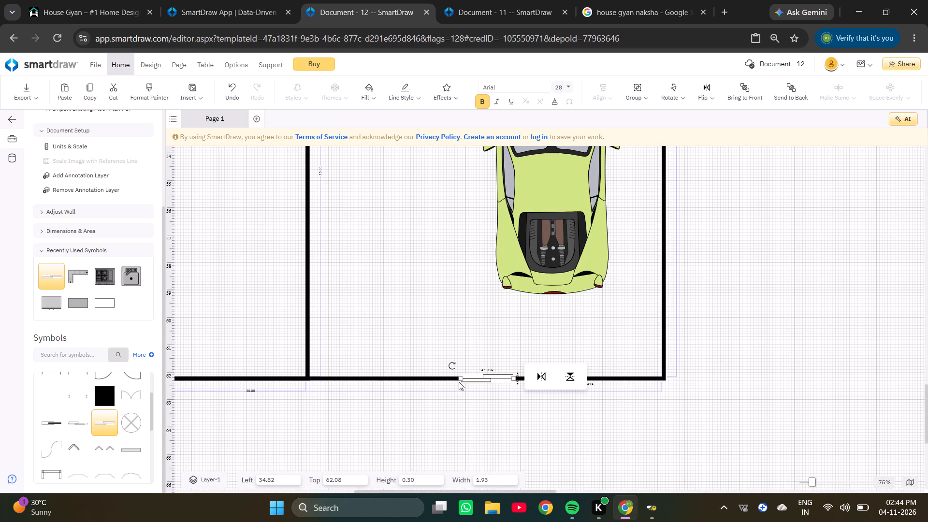
scroll(488, 369, "up", 5, "ctrl")
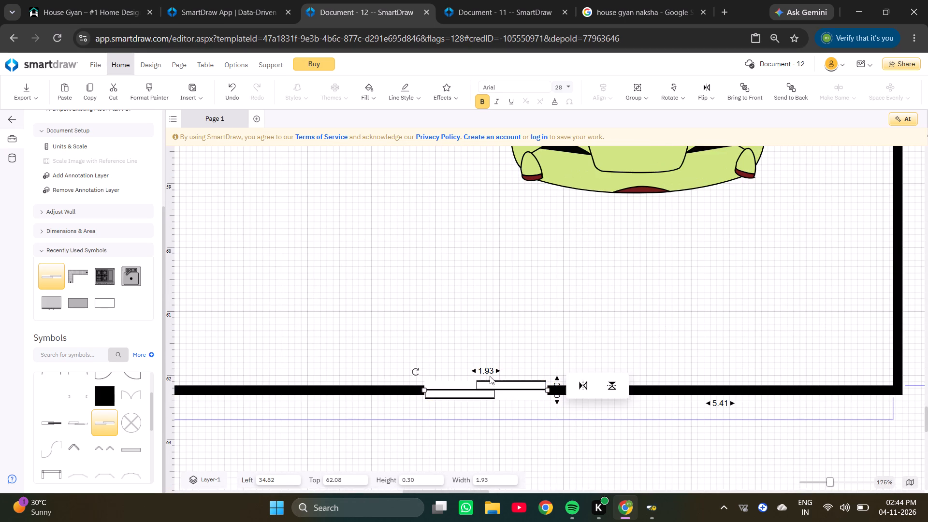
left_click(493, 370)
key("BackSpace")
key("BackSpace")
key("BackSpace")
key("BackSpace")
key("BackSpace")
key("BackSpace")
key("BackSpace")
key("BackSpace")
key("BackSpace")
key("BackSpace")
key("BackSpace")
key("BackSpace")
key("BackSpace")
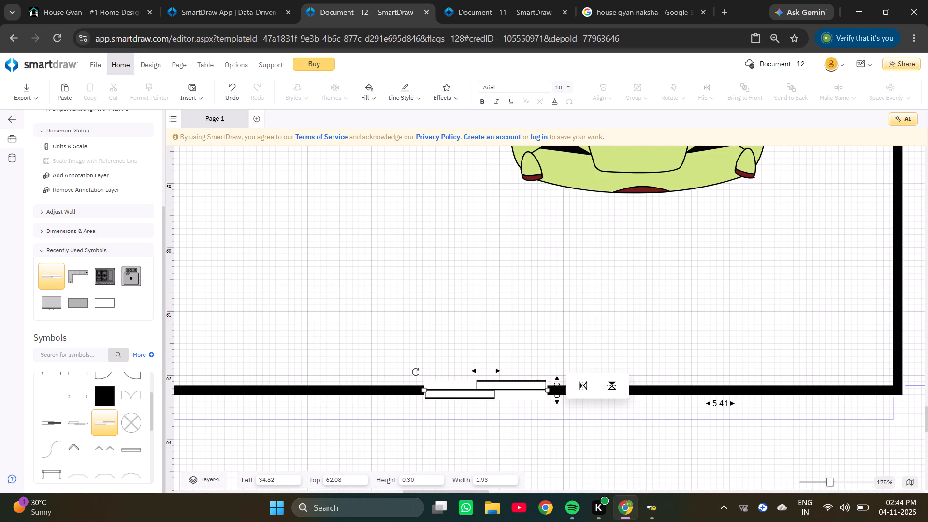
key("8")
key("Return")
scroll(534, 369, "down", 3, "shift")
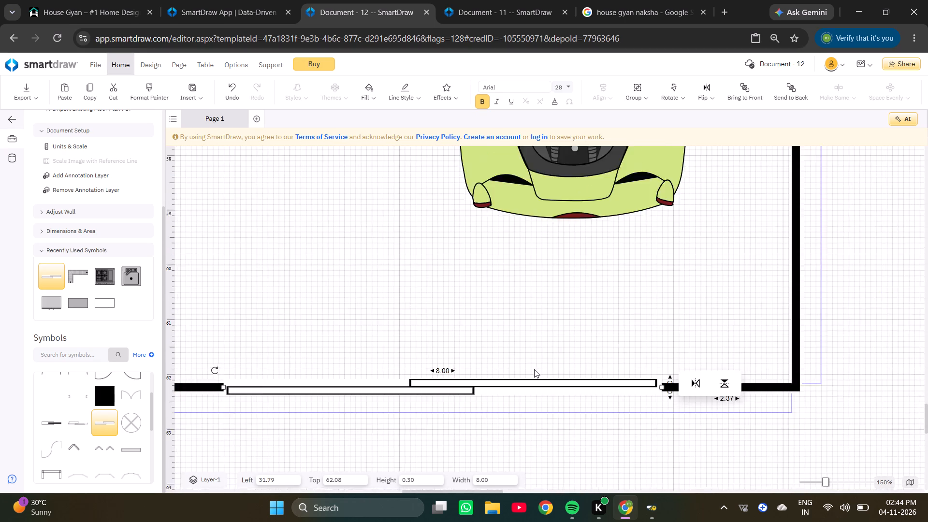
scroll(534, 369, "down", 3, "shift")
Fine-tune the sliding door's position along the parking area's lower wall to about left 31.85.
left_click(507, 374)
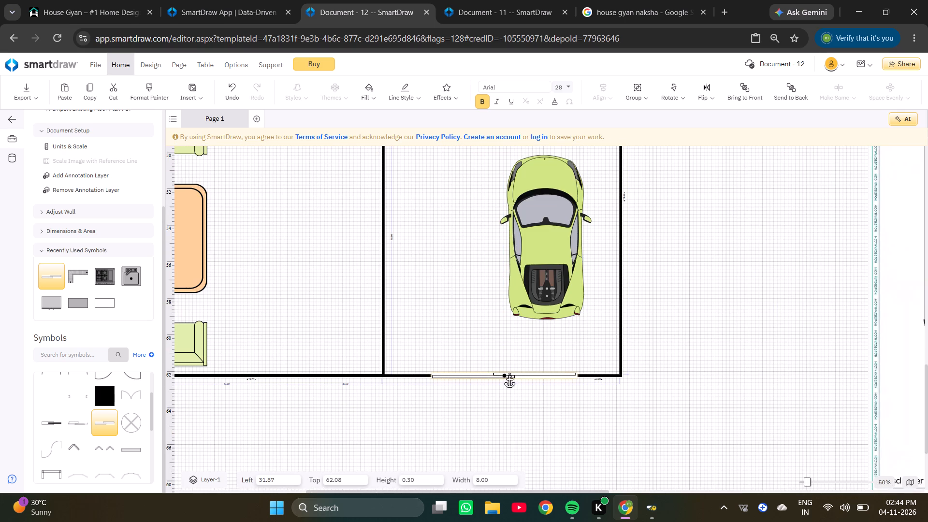
left_click(509, 373)
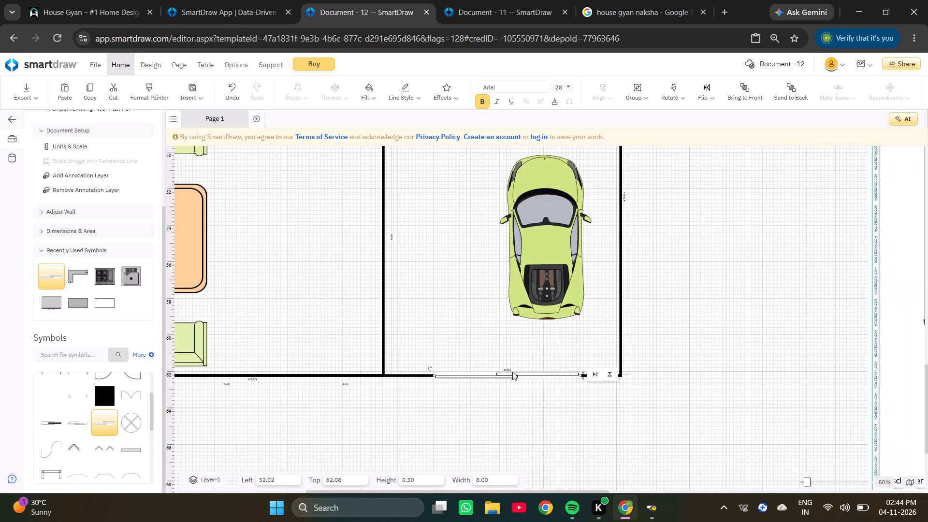
scroll(512, 372, "up", 2, "ctrl")
left_click_drag(511, 373, 500, 377)
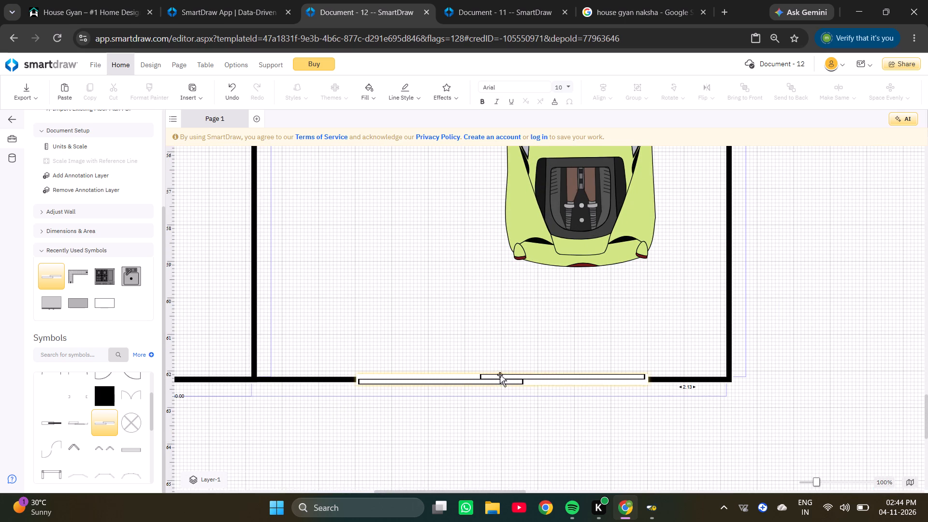
left_click_drag(500, 377, 495, 379)
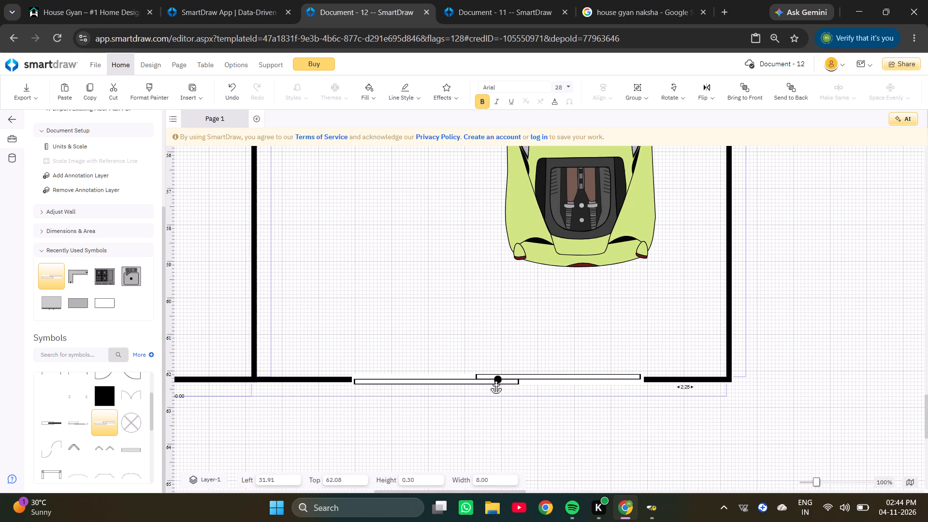
left_click_drag(495, 379, 494, 379)
left_click(494, 379)
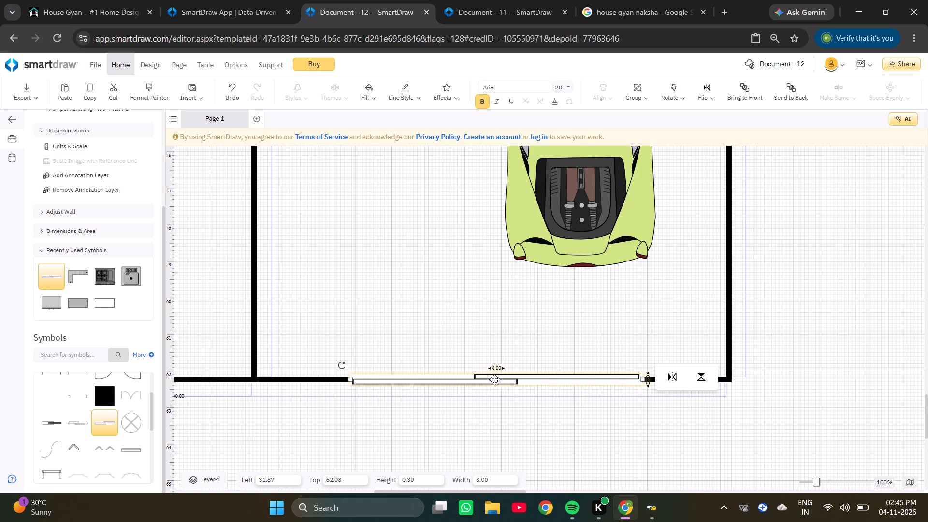
left_click(494, 379)
key("Left")
left_click(494, 379)
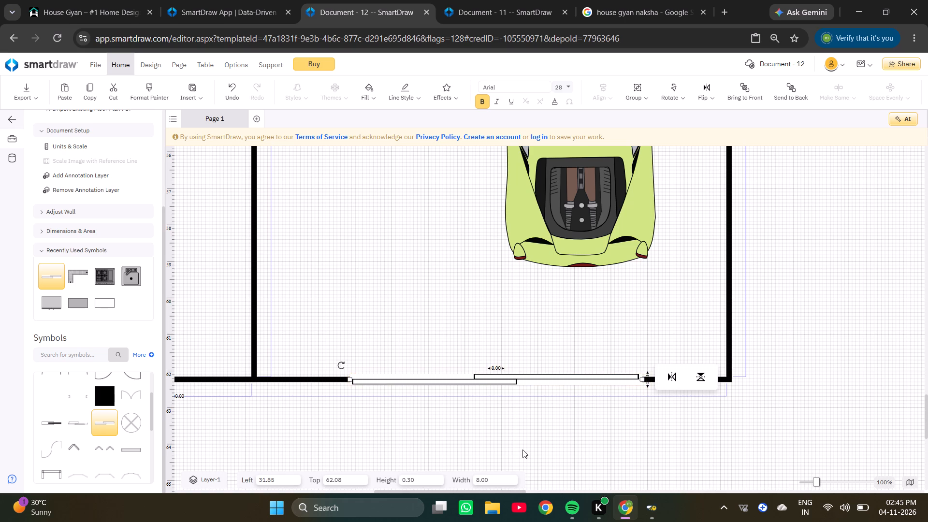
left_click(522, 449)
left_click(507, 370)
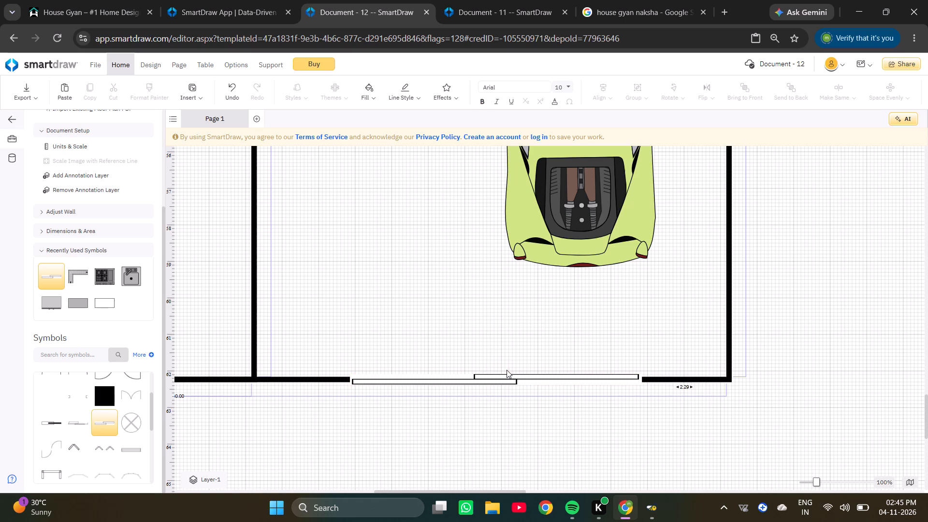
Nudge the parking area's sliding door slightly along the lower wall to a left position of about 31.83.
left_click(505, 377)
key("Left")
key("Left")
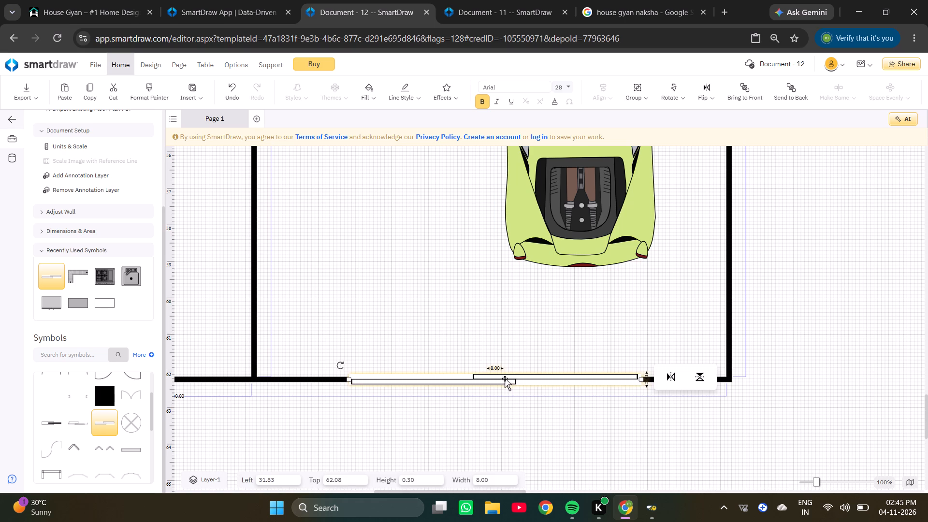
key("Left")
left_click(505, 378)
left_click(505, 378)
left_click(511, 409)
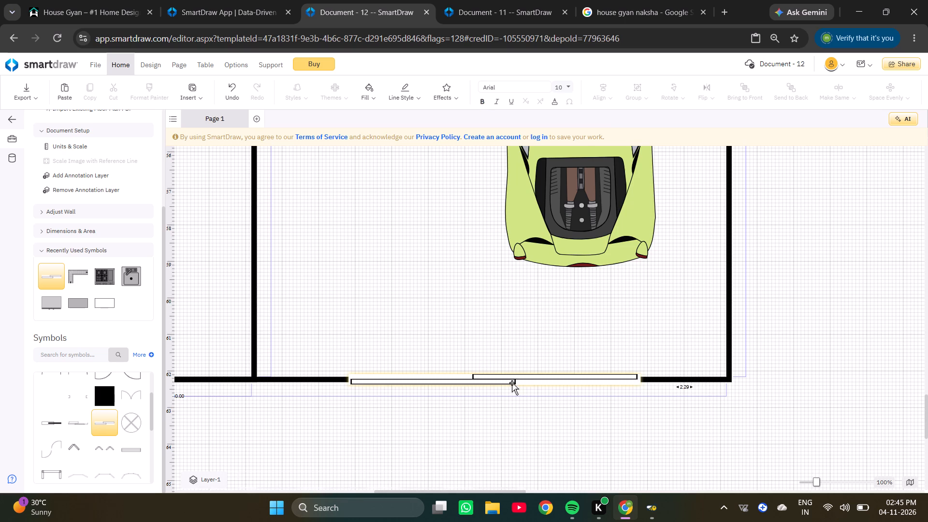
left_click(512, 383)
key("Left")
key("Left")
left_click(523, 426)
left_click(588, 383)
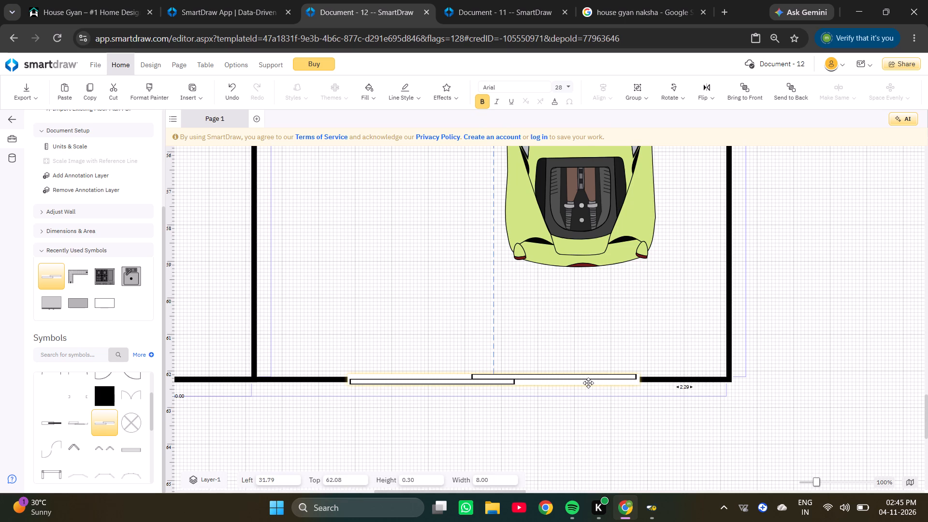
left_click(588, 383)
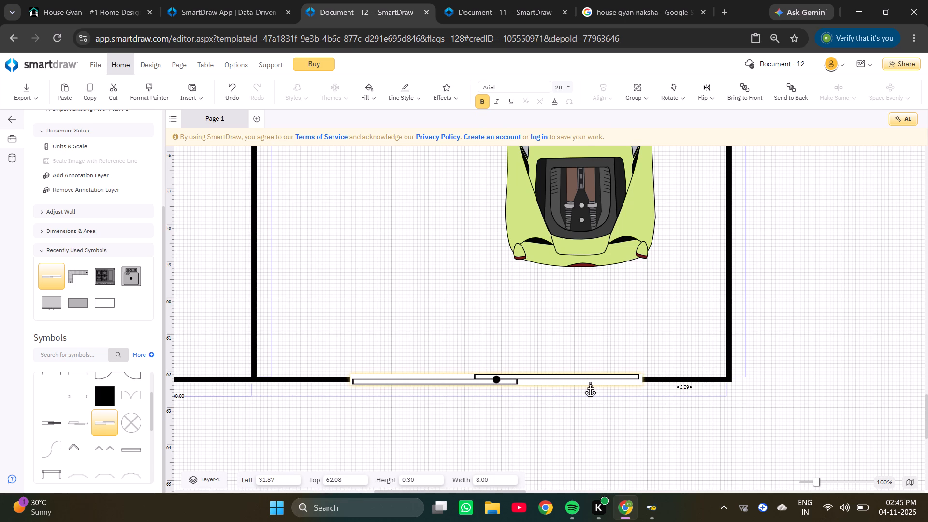
left_click(602, 434)
Review the drawn rooms against the reference plan for furniture that is still missing.
scroll(603, 431, "down", 7, "ctrl")
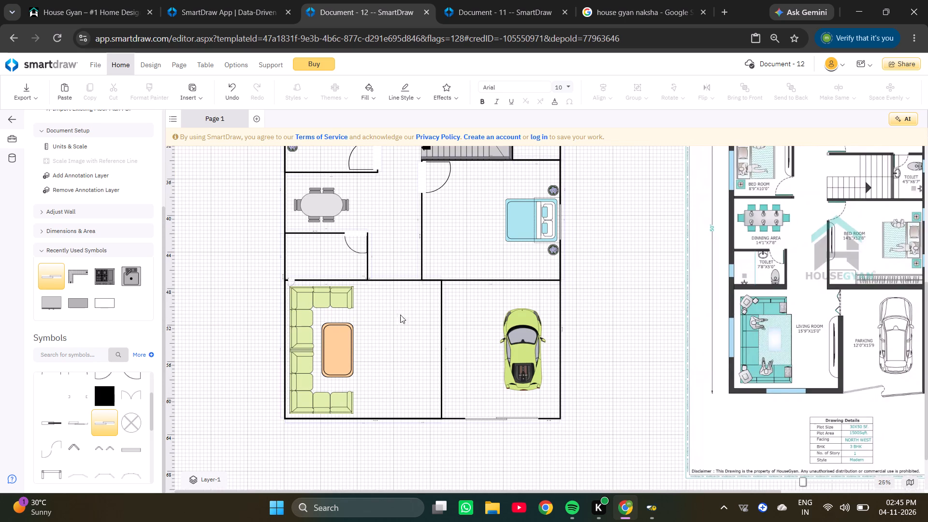
scroll(363, 318, "up", 1)
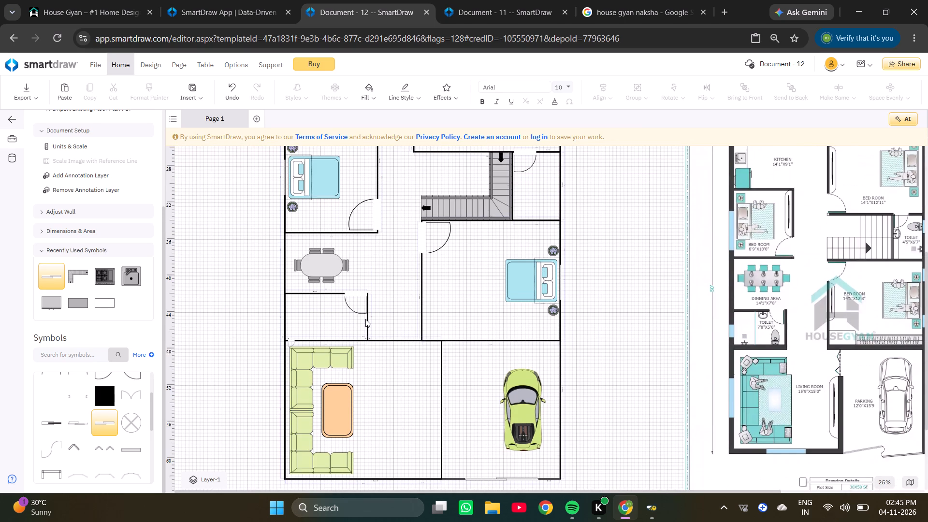
scroll(365, 319, "down", 1, "ctrl")
scroll(368, 317, "down", 2)
scroll(438, 300, "up", 2)
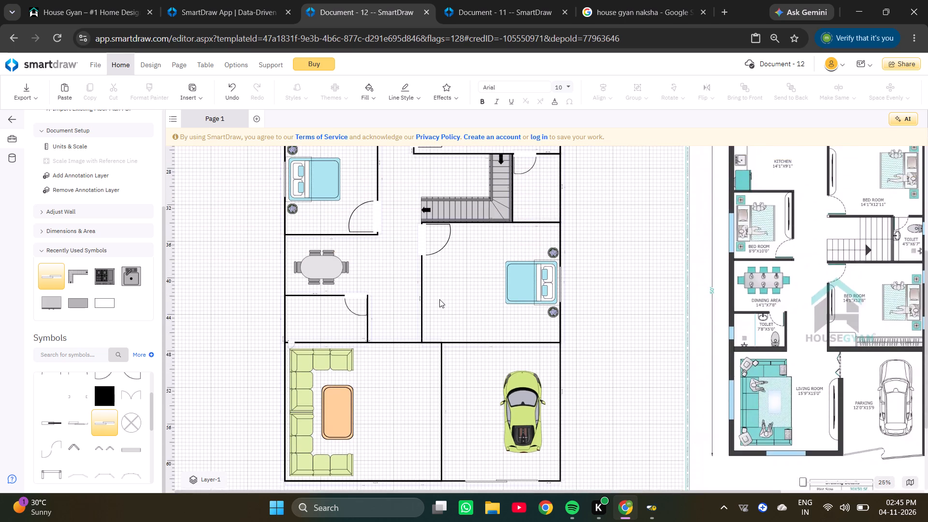
scroll(440, 299, "down", 2)
scroll(444, 298, "up", 5)
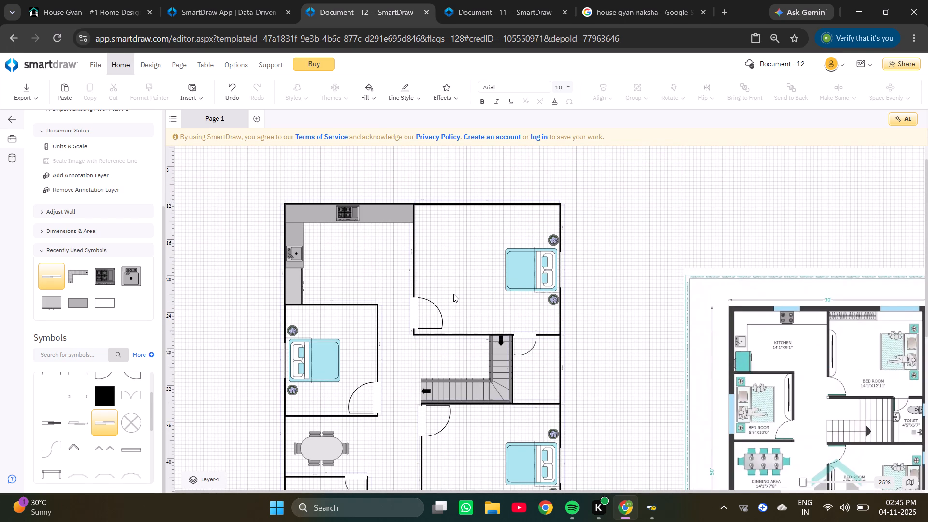
Copy the wardrobe of the upper-right bedroom in Document - 11 and paste it into the upper-right bedroom of Document - 12.
left_click(500, 0)
scroll(496, 191, "up", 5)
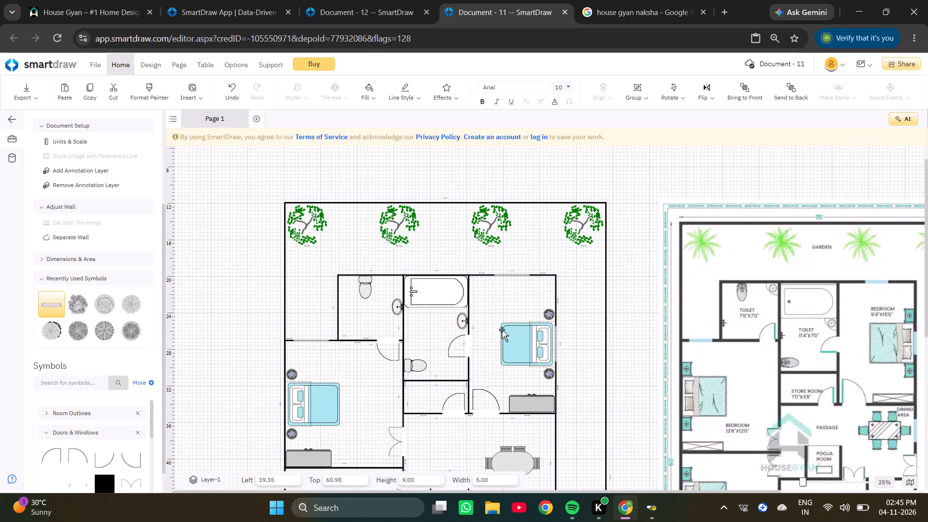
scroll(456, 307, "down", 2)
scroll(372, 304, "down", 1)
left_click(319, 271)
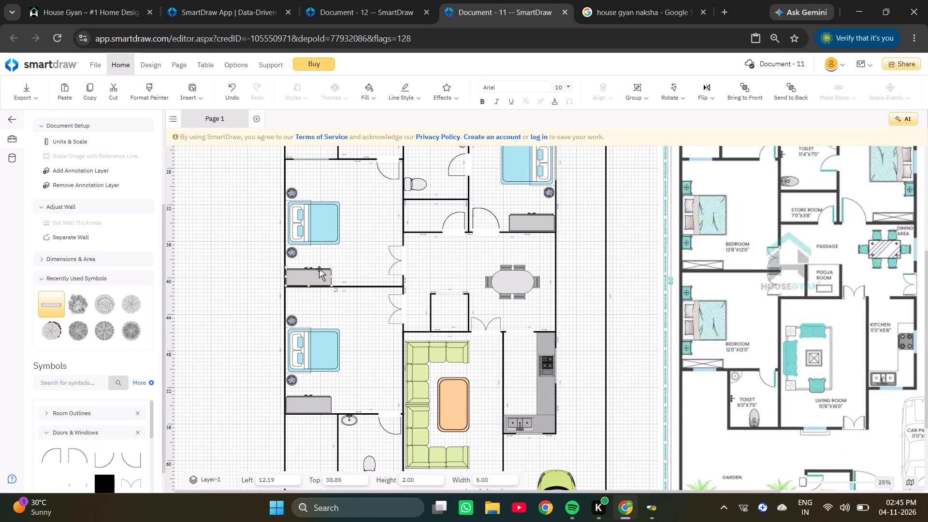
key("ctrl+c")
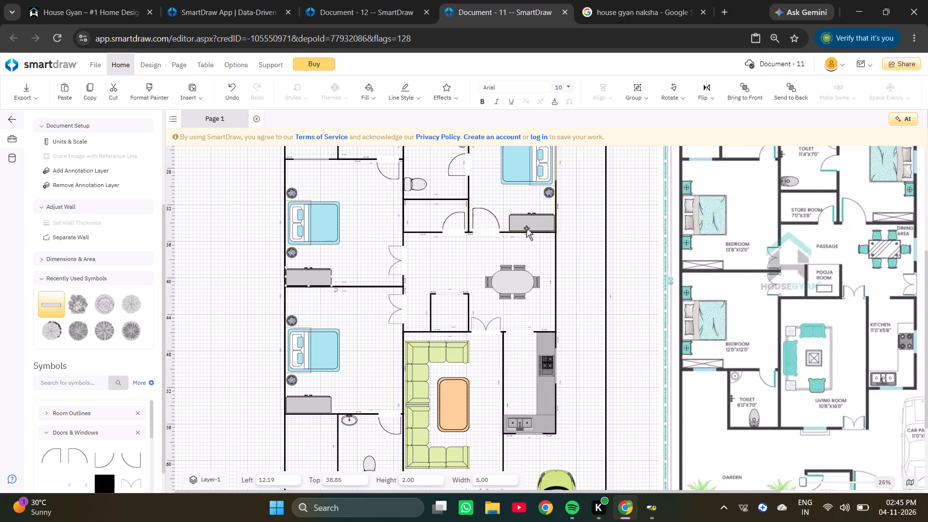
left_click(526, 228)
key("ctrl+c")
left_click(385, 0)
right_click(478, 291)
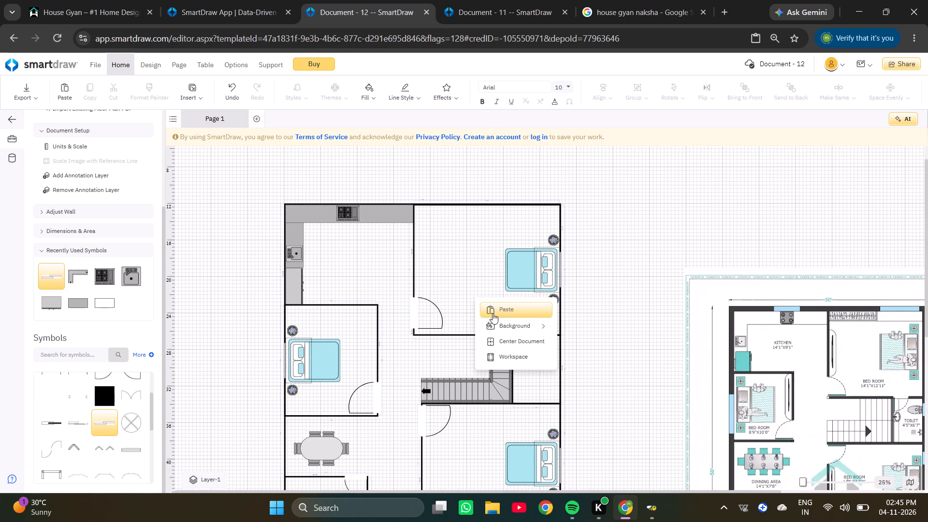
left_click(493, 313)
Move the pasted wardrobe near the bedroom's top wall and rotate it half a turn so its handles face the room.
left_click_drag(496, 302, 452, 229)
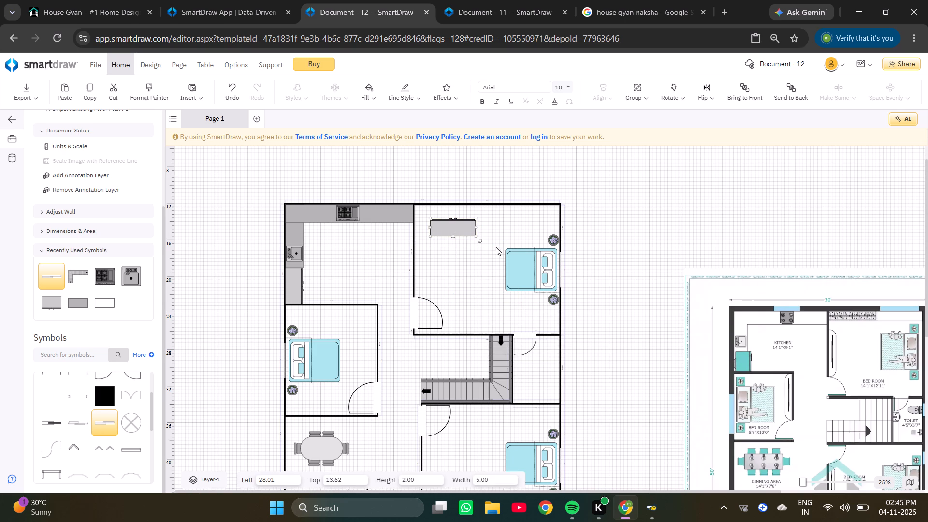
left_click_drag(478, 238, 380, 229)
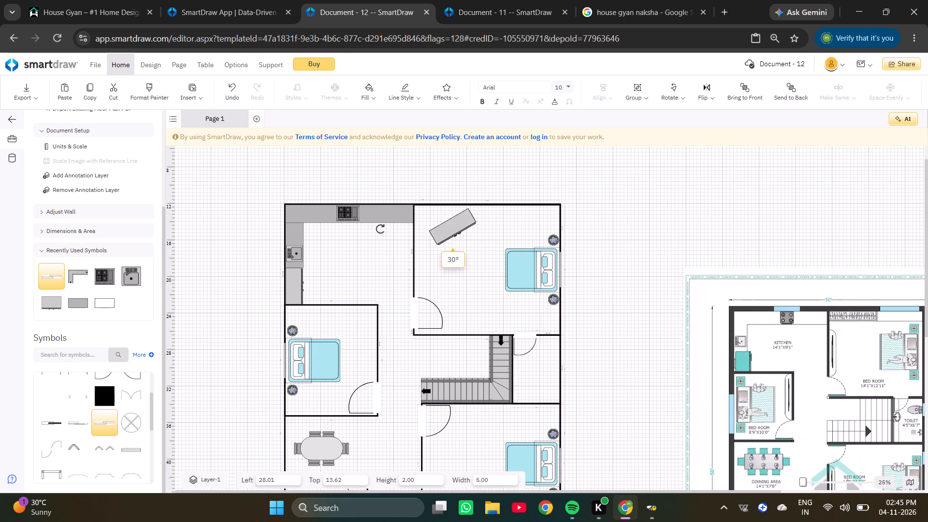
left_click_drag(380, 229, 387, 198)
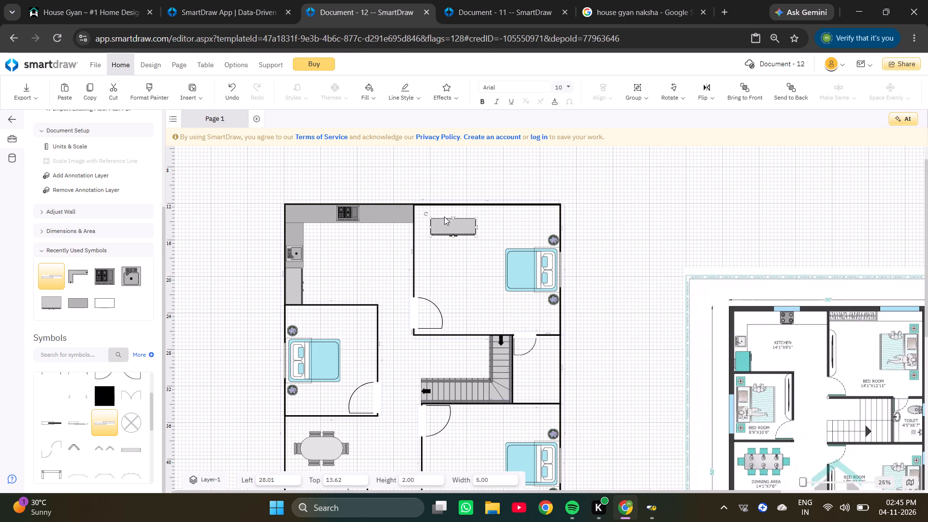
Fit the wardrobe into the bedroom's upper-left corner beside the kitchen wall, at about left 26.28 and top 12.24.
left_click_drag(449, 222, 435, 209)
scroll(432, 208, "up", 3, "ctrl")
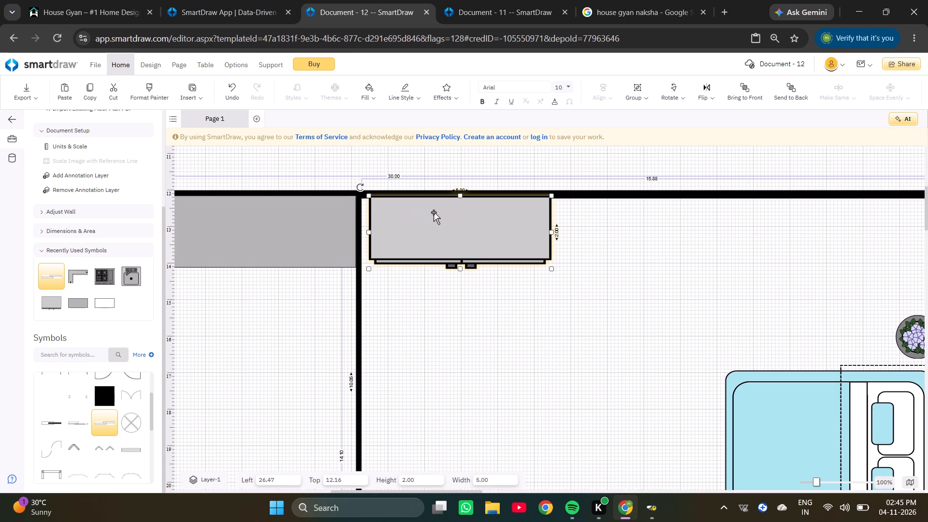
left_click_drag(437, 217, 431, 223)
scroll(439, 208, "up", 2, "ctrl")
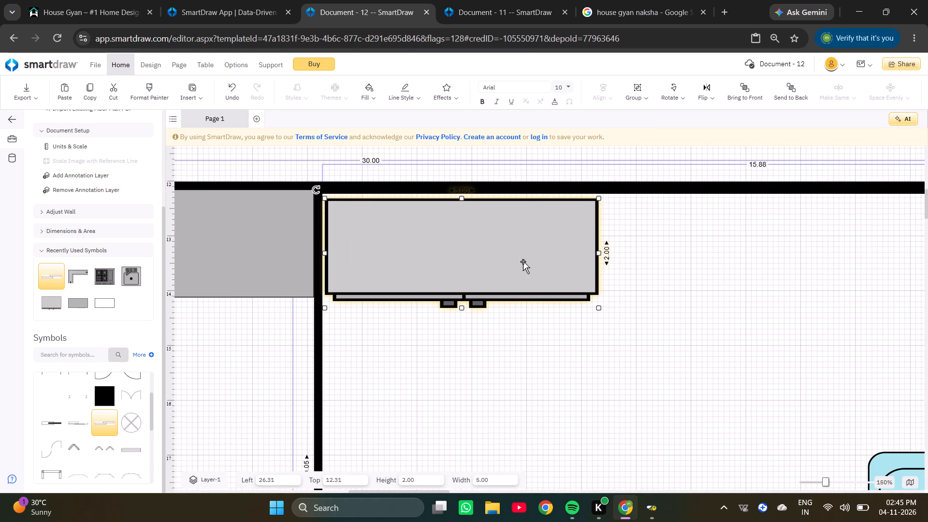
left_click_drag(517, 256, 565, 330)
left_click_drag(499, 294, 461, 234)
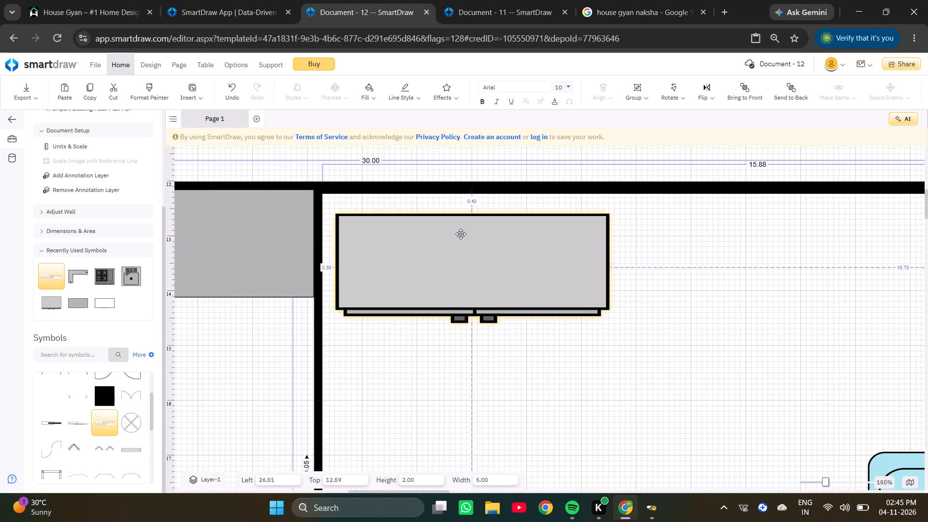
left_click_drag(461, 234, 450, 216)
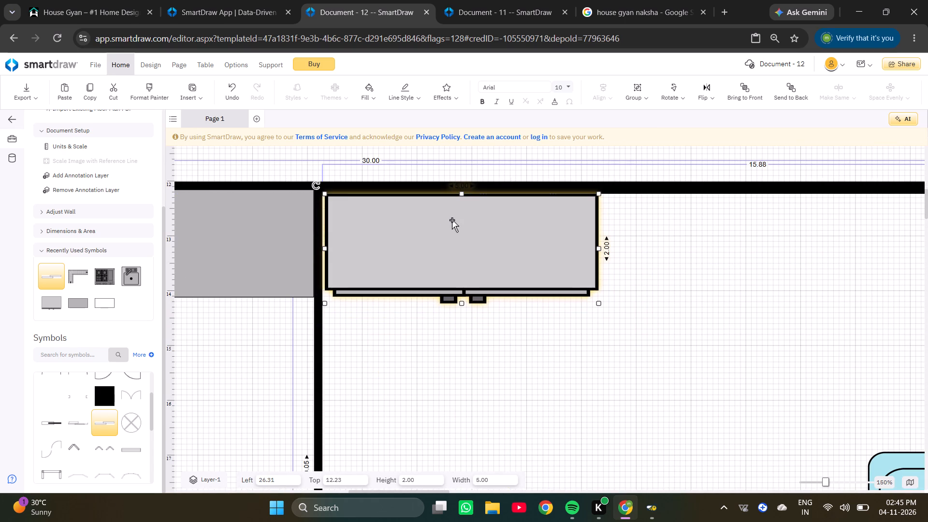
key("Left")
key("Left")
key("Left")
key("Down")
key("Down")
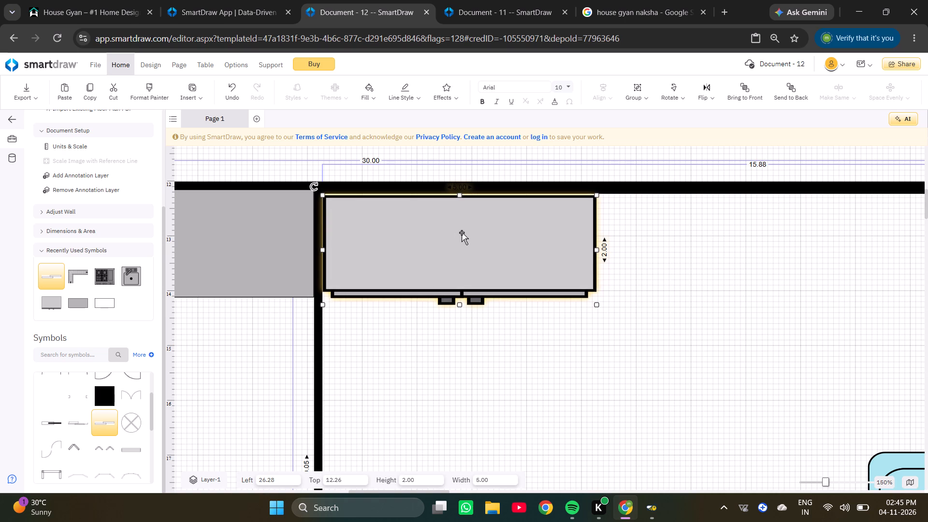
key("Up")
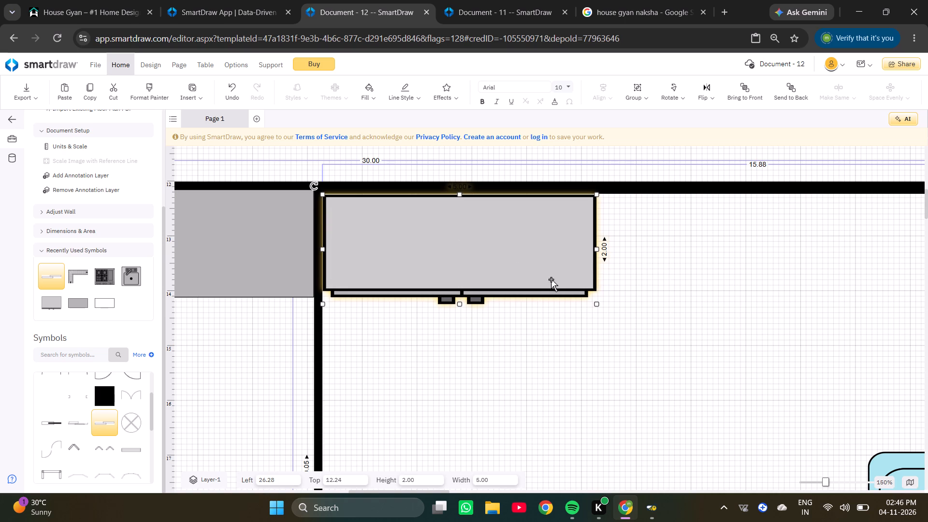
Set the height of the upper bedroom's wardrobe to 1.8.
left_click(605, 252)
key("Right")
key("Right")
key("Right")
key("Right")
key("Right")
key("Right")
key("Right")
key("Right")
key("Right")
key("Right")
key("BackSpace")
key("BackSpace")
key("BackSpace")
key("BackSpace")
key("BackSpace")
key("BackSpace")
key("BackSpace")
key("BackSpace")
key("BackSpace")
key("BackSpace")
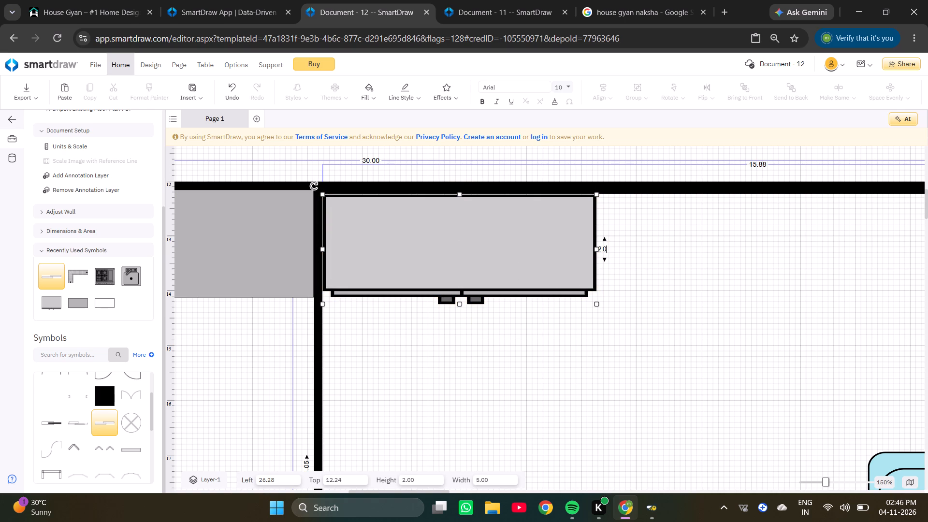
type("1.8")
key("Return")
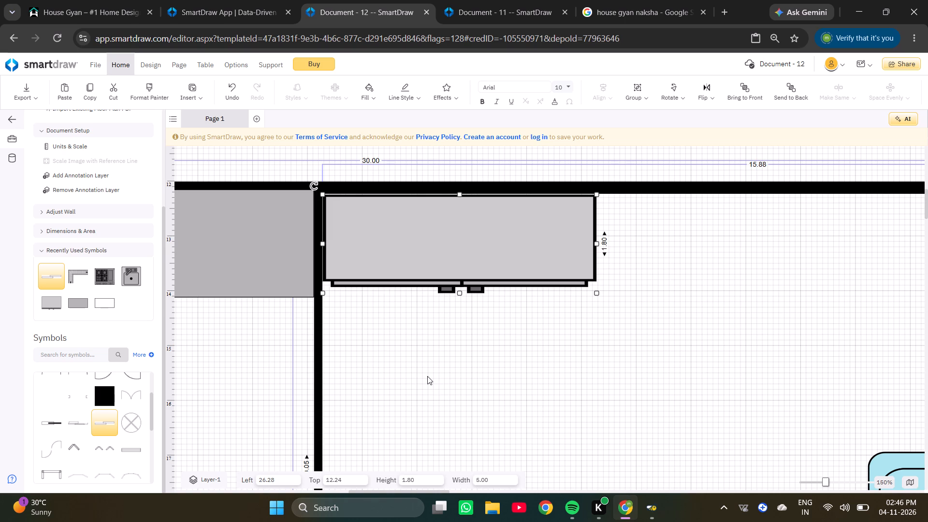
Nudge the wardrobe slightly away from the kitchen wall to a left position of about 26.29.
left_click(427, 376)
left_click(459, 218)
key("Right")
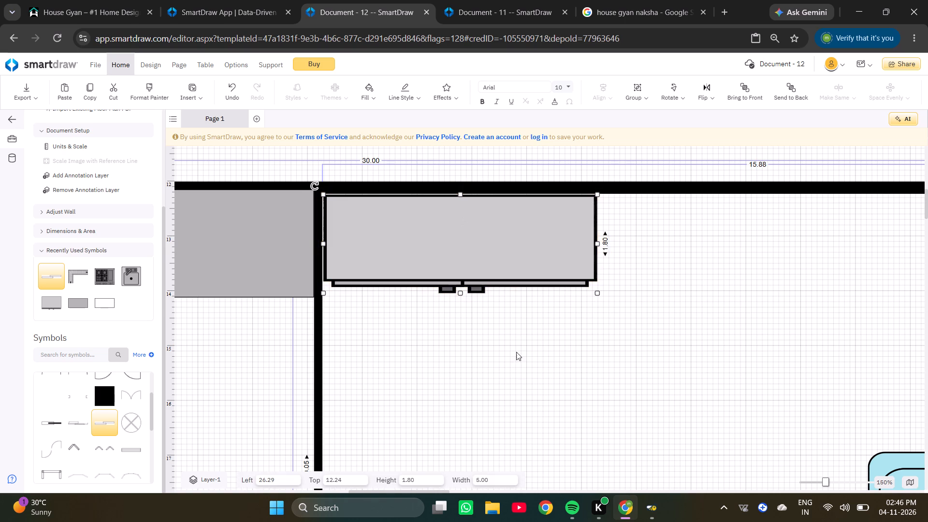
left_click(525, 397)
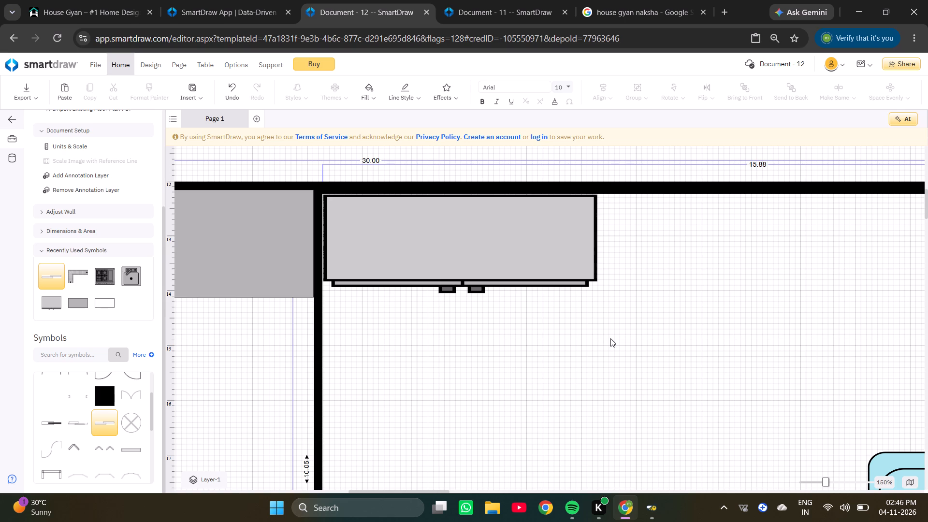
Copy the upper bedroom's wardrobe and paste the copy into the lower-right bedroom.
left_click(510, 236)
scroll(510, 254, "down", 8, "ctrl")
left_click(452, 312)
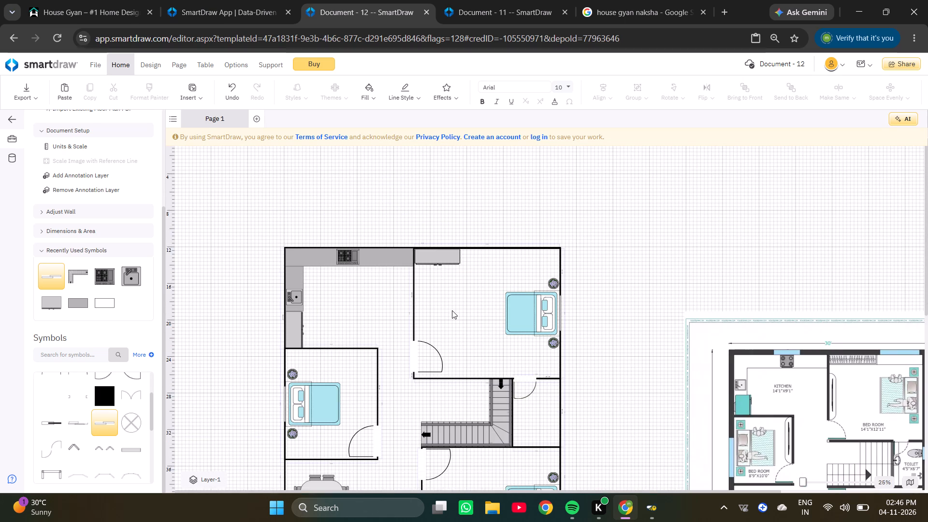
scroll(452, 310, "down", 3)
scroll(454, 295, "up", 1)
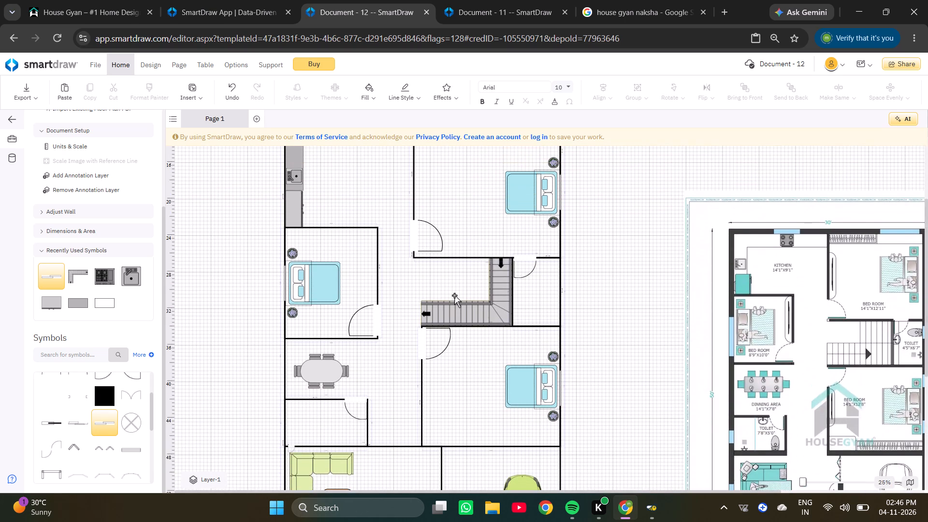
scroll(454, 295, "down", 2)
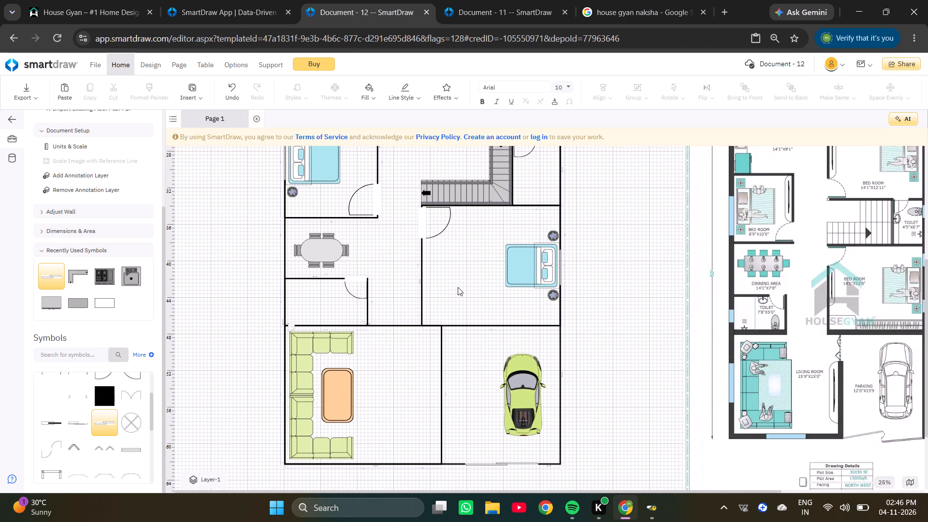
scroll(434, 203, "up", 4)
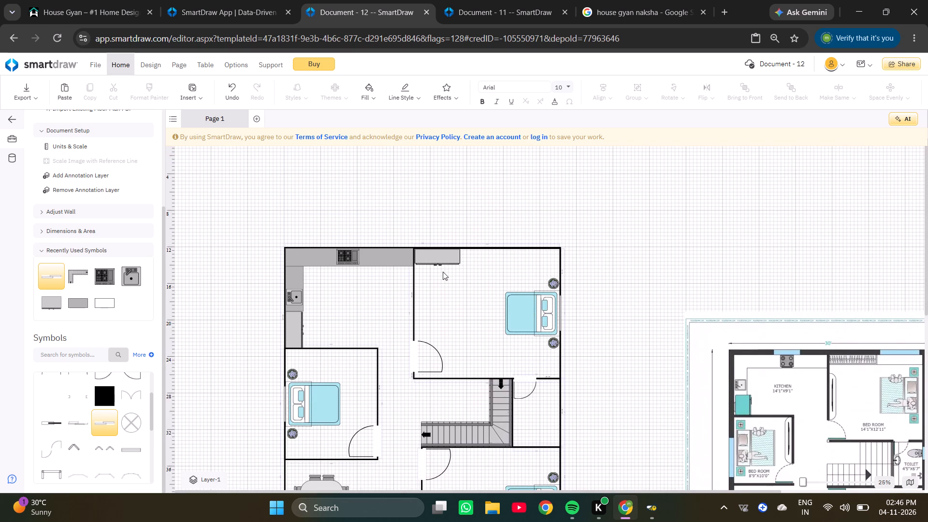
left_click(443, 272)
left_click(443, 258)
key("ctrl+c")
scroll(446, 257, "down", 6)
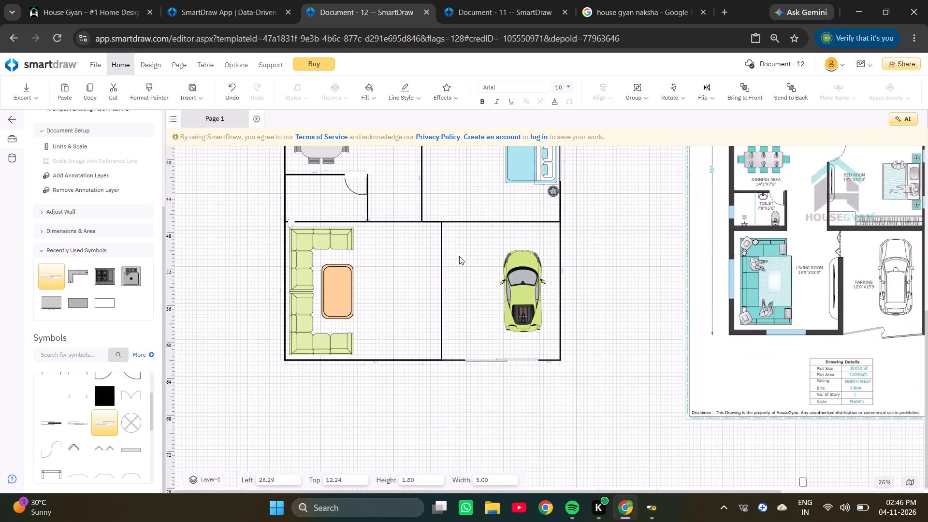
scroll(459, 256, "up", 3)
right_click(486, 337)
left_click(520, 361)
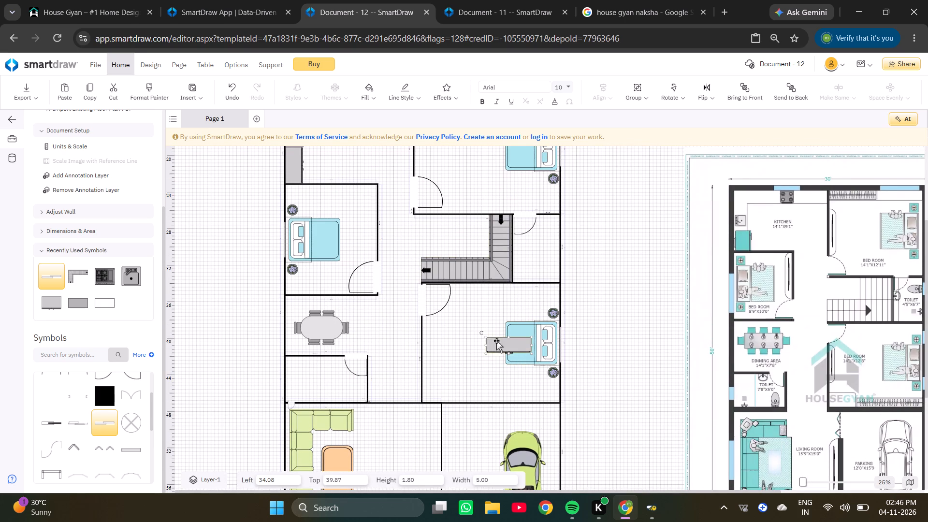
Rotate the pasted wardrobe so that its handles face up toward the lower-right bedroom.
left_click_drag(480, 331, 585, 367)
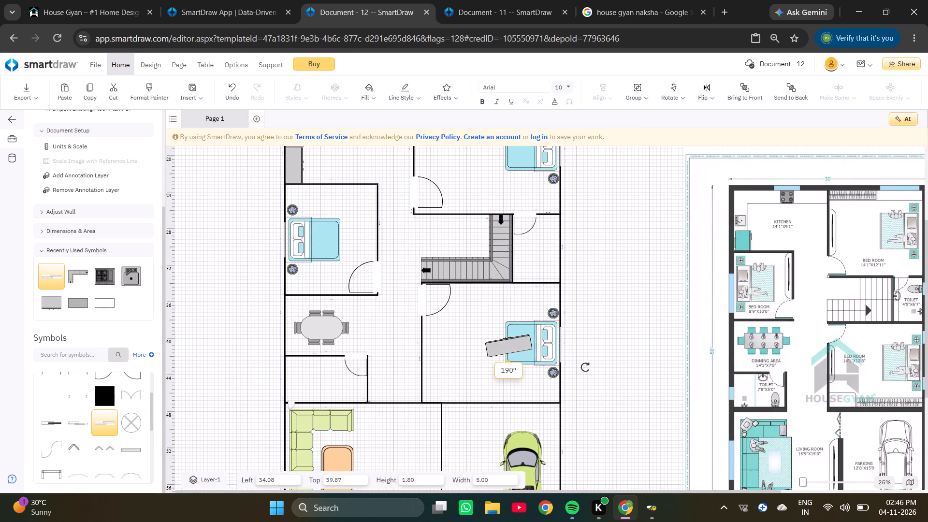
left_click_drag(585, 367, 590, 381)
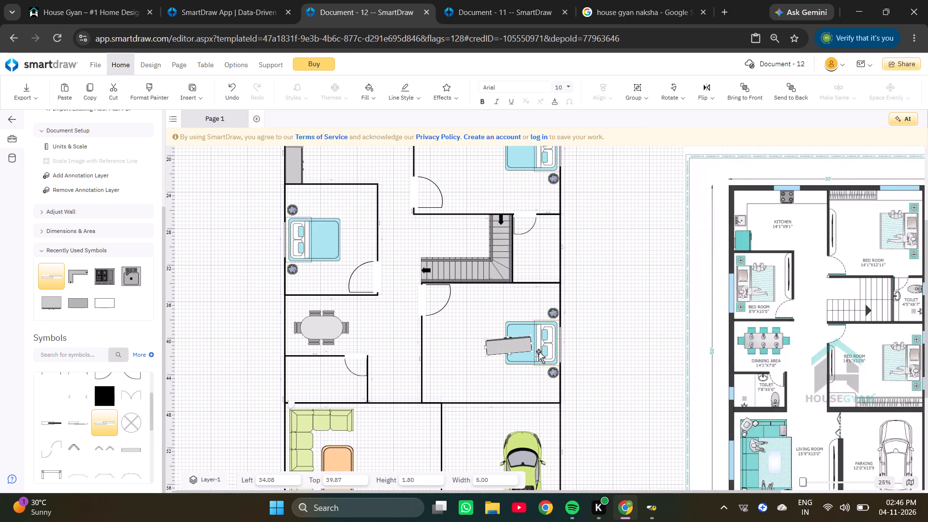
left_click(536, 355)
Fit the rotated wardrobe into the lower-right bedroom's bottom-right corner, at about left 37.13 and top 45.18.
left_click_drag(518, 348, 548, 387)
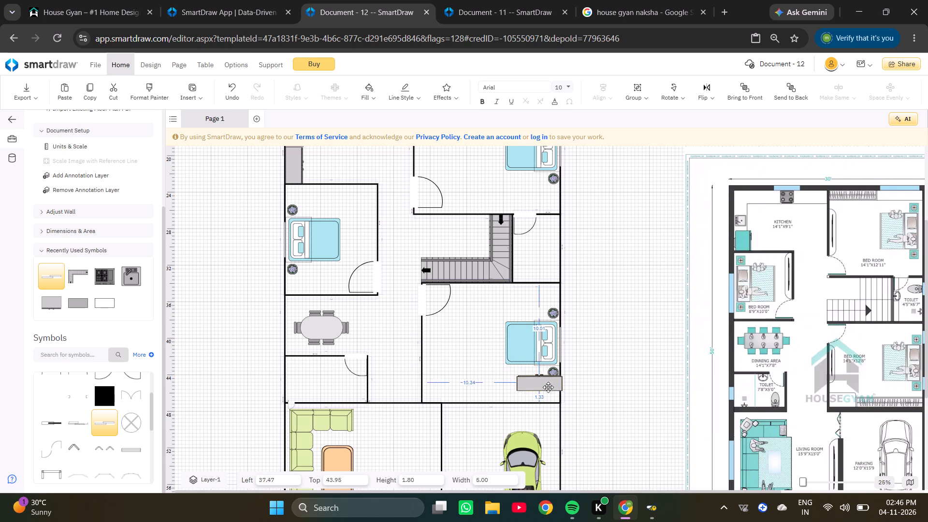
left_click_drag(548, 387, 543, 394)
scroll(544, 394, "up", 4, "ctrl")
left_click_drag(550, 393, 560, 405)
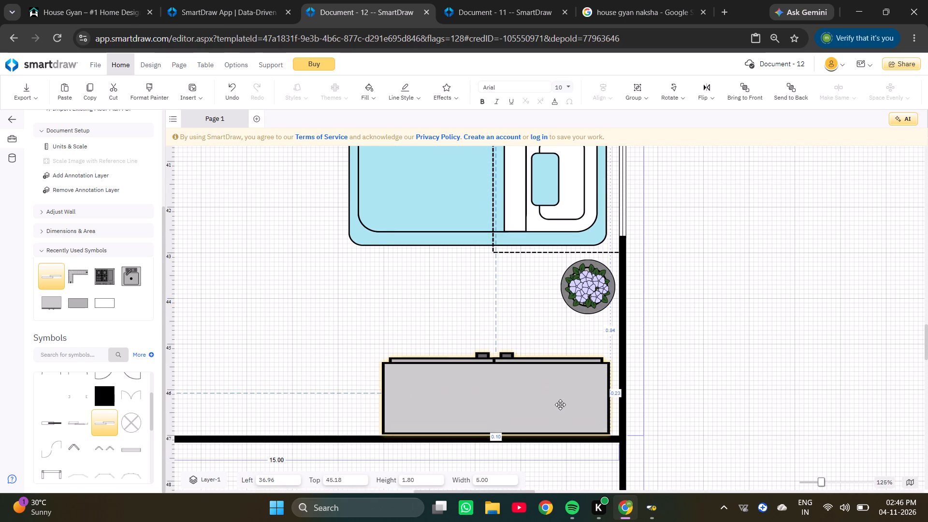
left_click_drag(560, 405, 566, 404)
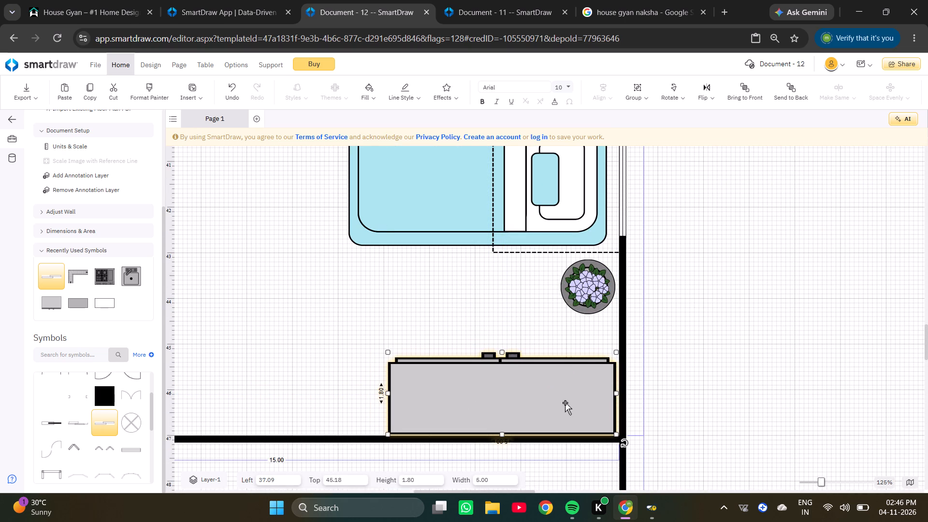
key("Right")
key("Right")
key("Right")
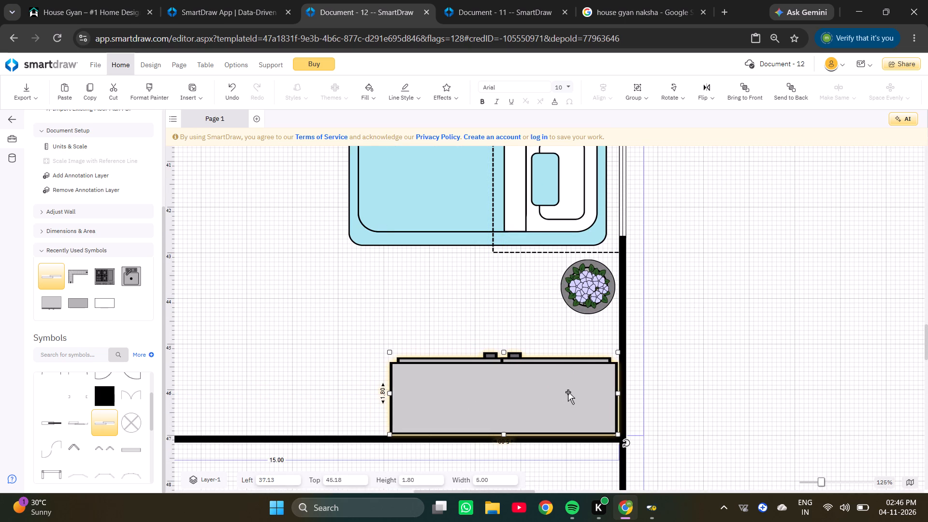
left_click(759, 371)
Copy the corner wardrobe and place the copy to its left along the lower-right bedroom's bottom wall.
scroll(596, 360, "down", 5, "ctrl")
left_click(542, 374)
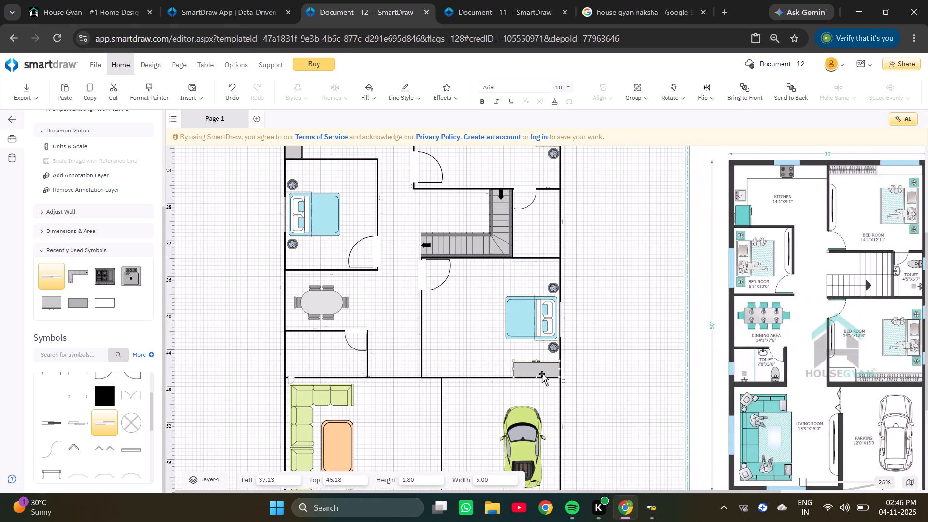
key("ctrl+c")
key("ctrl+v")
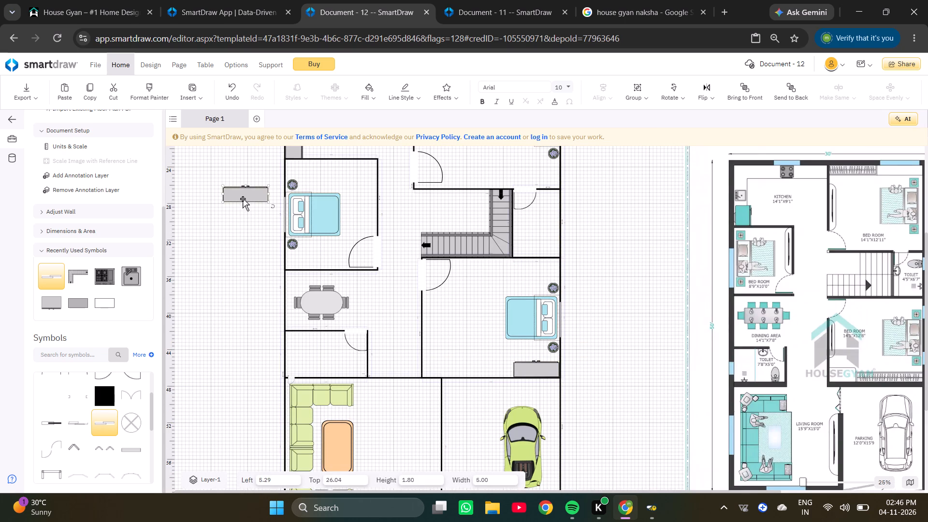
left_click_drag(243, 199, 489, 373)
Align the second wardrobe with the first one against the bottom wall, at about left 32.10 and top 45.18.
scroll(490, 374, "up", 4, "ctrl")
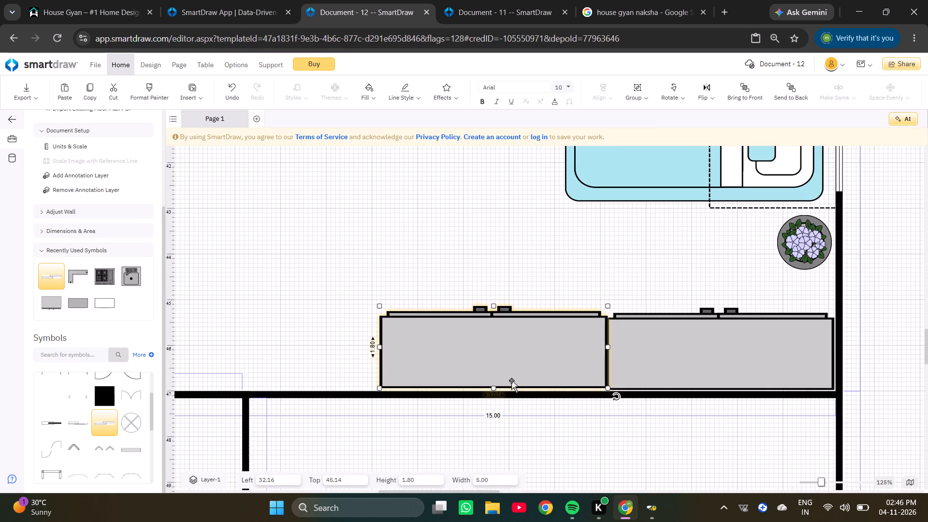
left_click_drag(513, 360, 504, 362)
key("Right")
key("Right")
key("Right")
key("Right")
key("Right")
key("Right")
key("Right")
key("Right")
key("Right")
key("Right")
key("Right")
key("Right")
key("Right")
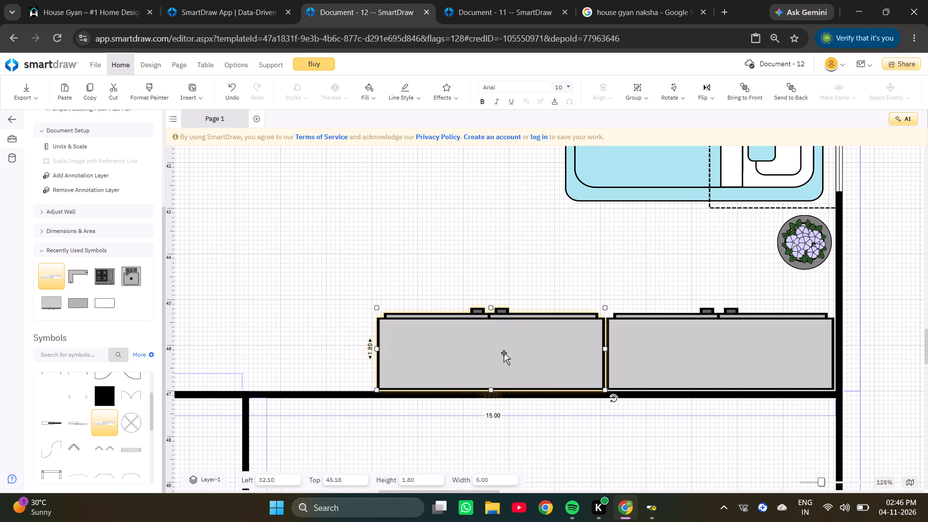
left_click(432, 234)
Search the symbol library for technology.
scroll(432, 234, "down", 8, "ctrl")
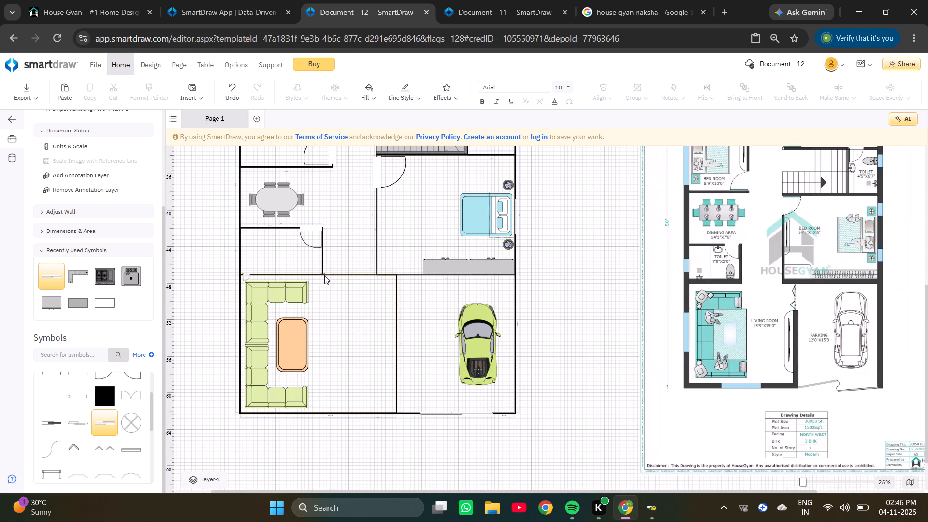
scroll(404, 298, "down", 2)
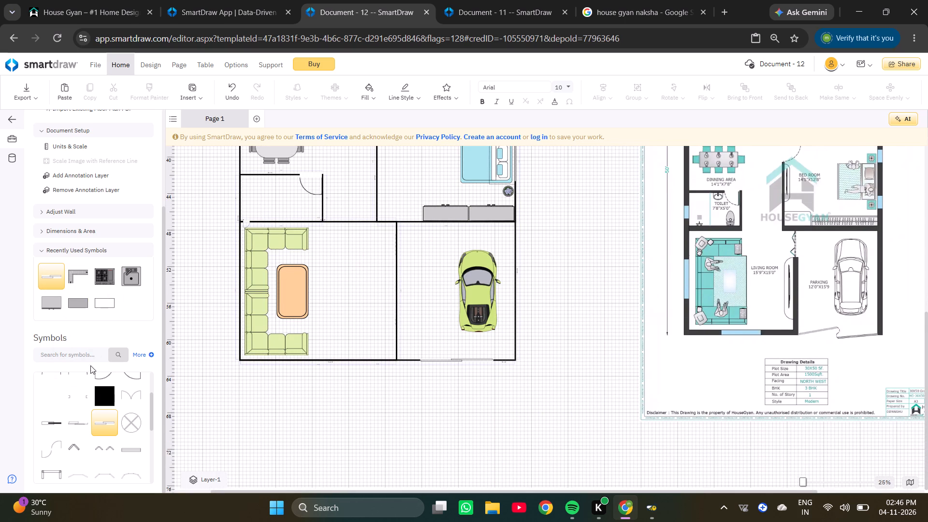
left_click(90, 356)
key("t")
key("e")
key("c")
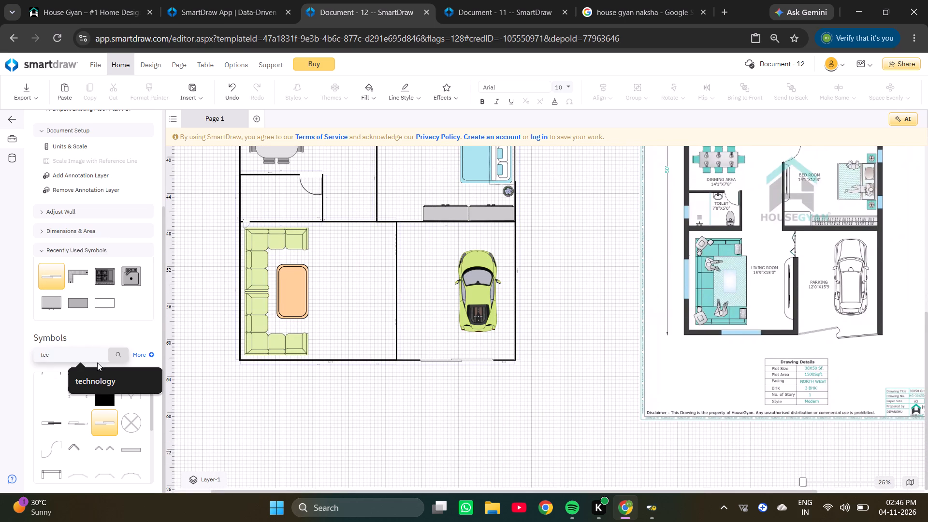
left_click(106, 372)
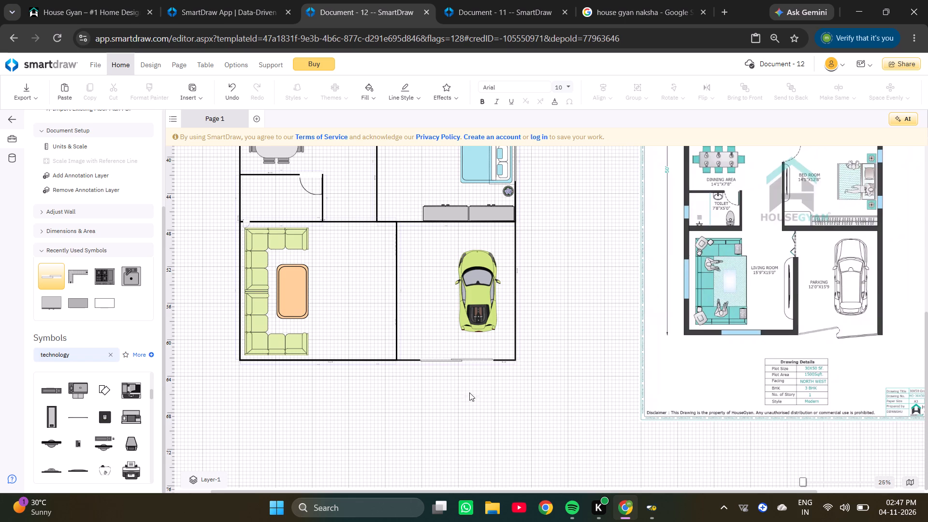
Add the flat-screen TV symbol to the living room near the parking wall, at about left 27.20 and top 55.34.
scroll(112, 433, "down", 1)
double_click(80, 413)
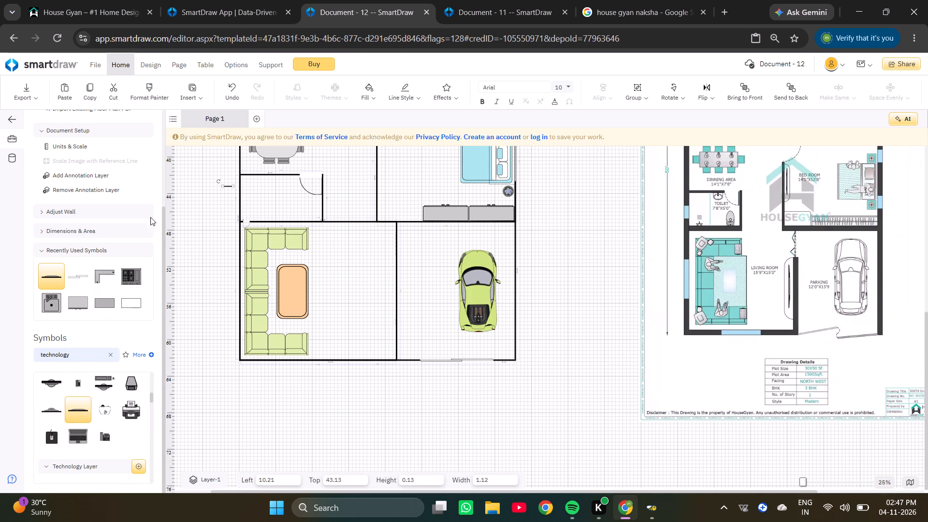
left_click_drag(227, 186, 229, 193)
left_click_drag(229, 193, 382, 298)
Set the TV symbol's width to 5.0.
scroll(379, 297, "up", 7, "ctrl")
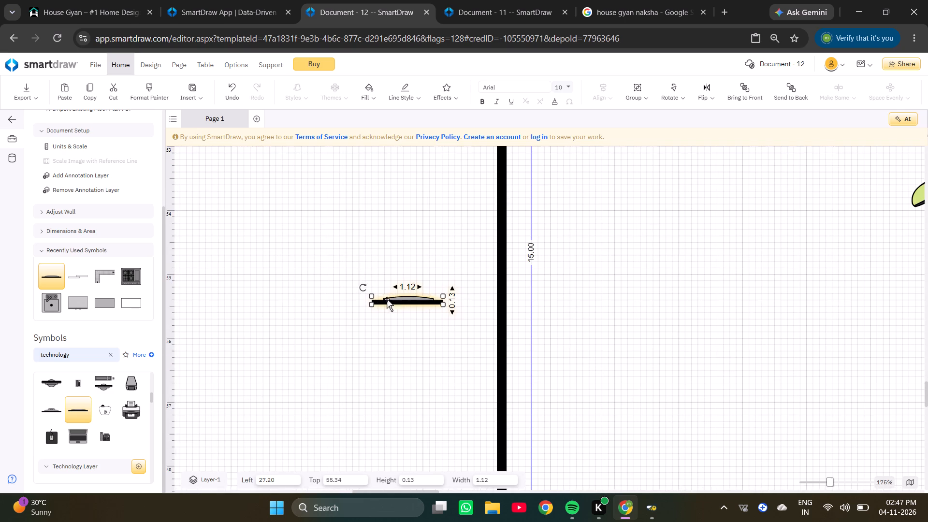
left_click(411, 287)
key("BackSpace")
key("BackSpace")
key("BackSpace")
key("BackSpace")
key("BackSpace")
key("BackSpace")
key("BackSpace")
key("BackSpace")
key("BackSpace")
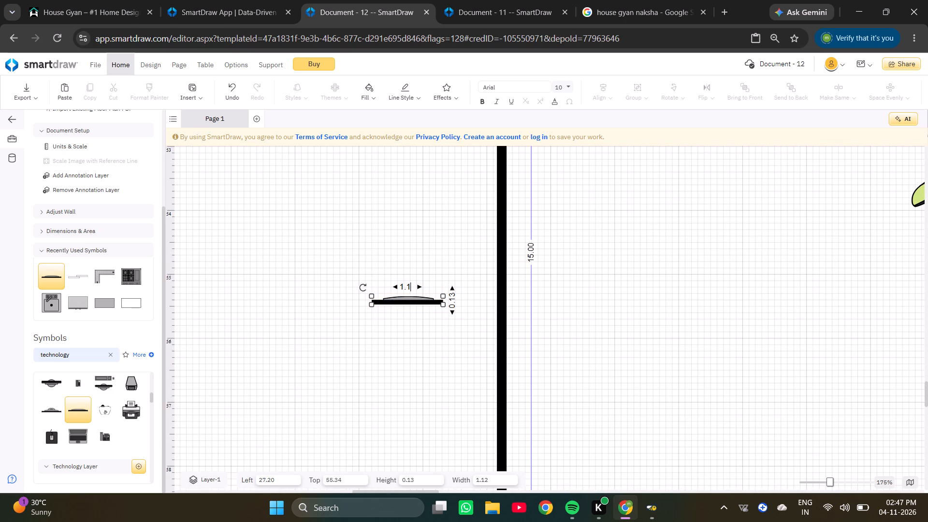
type("5.0")
key("Return")
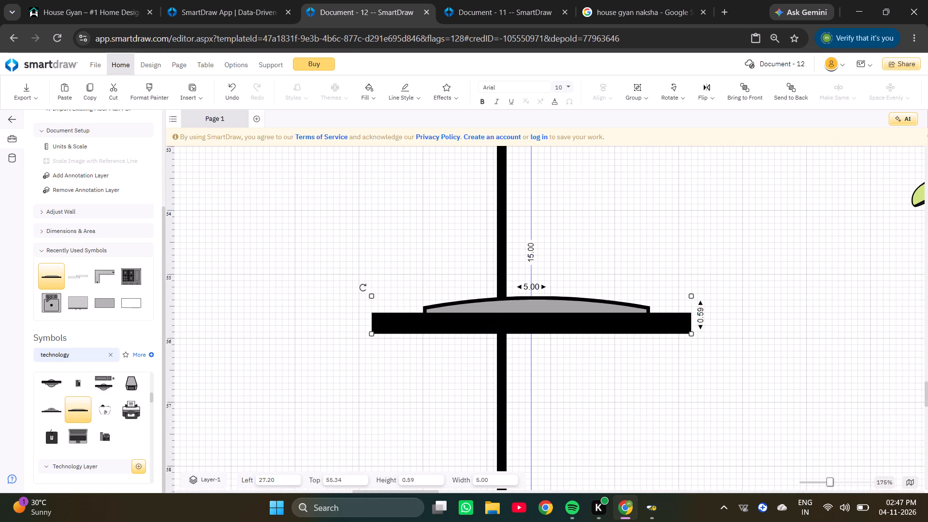
Rotate the TV to stand vertically, with its straight edge facing the sofa.
scroll(470, 329, "down", 2, "ctrl")
scroll(362, 323, "down", 5, "ctrl")
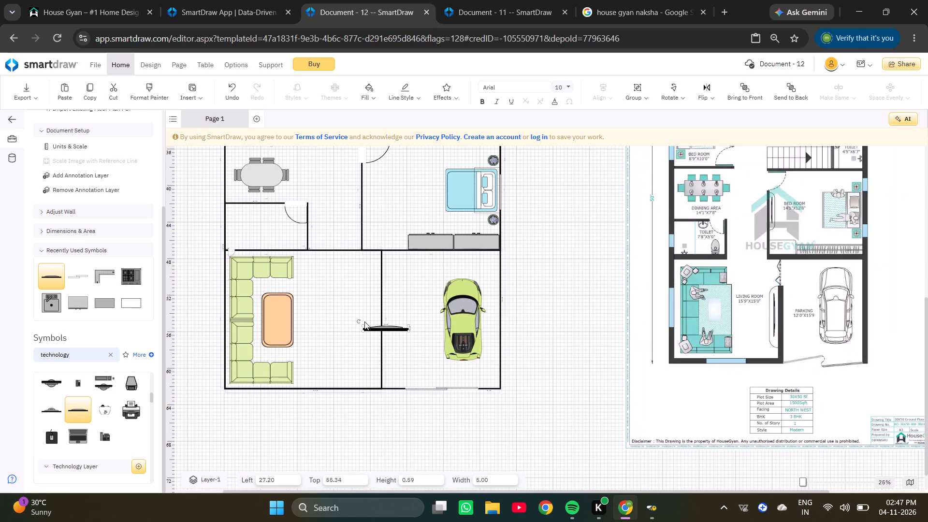
left_click_drag(360, 321, 399, 292)
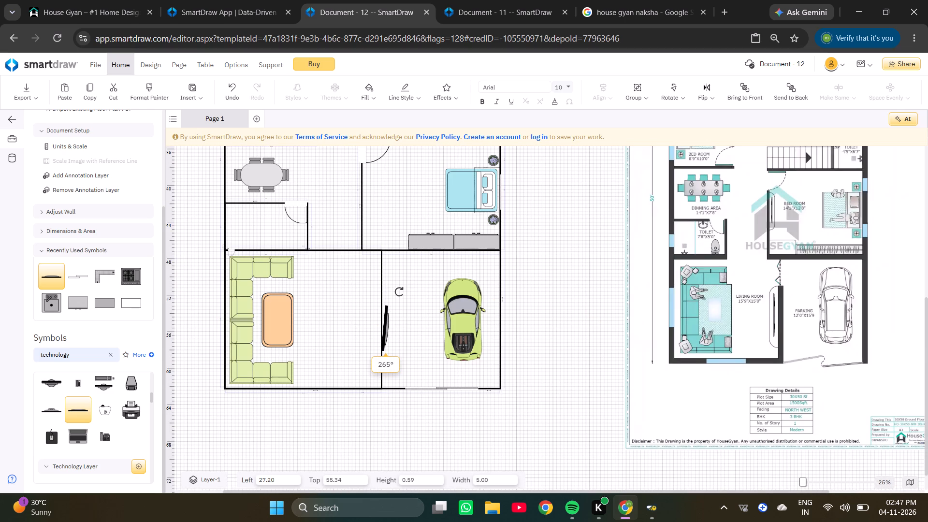
left_click_drag(399, 292, 396, 289)
Move the TV into the living room between the coffee table and the parking wall, at about left 21.75 and top 55.00.
left_click_drag(386, 323, 380, 323)
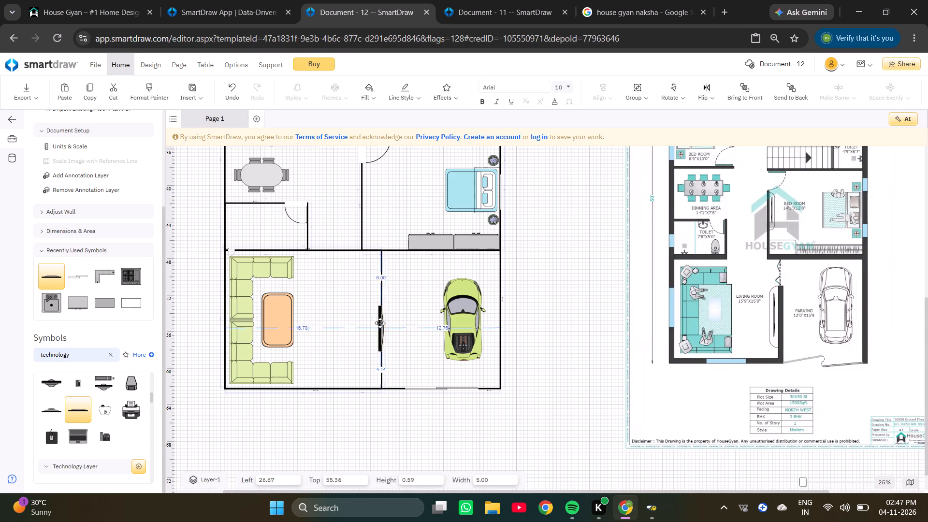
left_click_drag(380, 323, 338, 320)
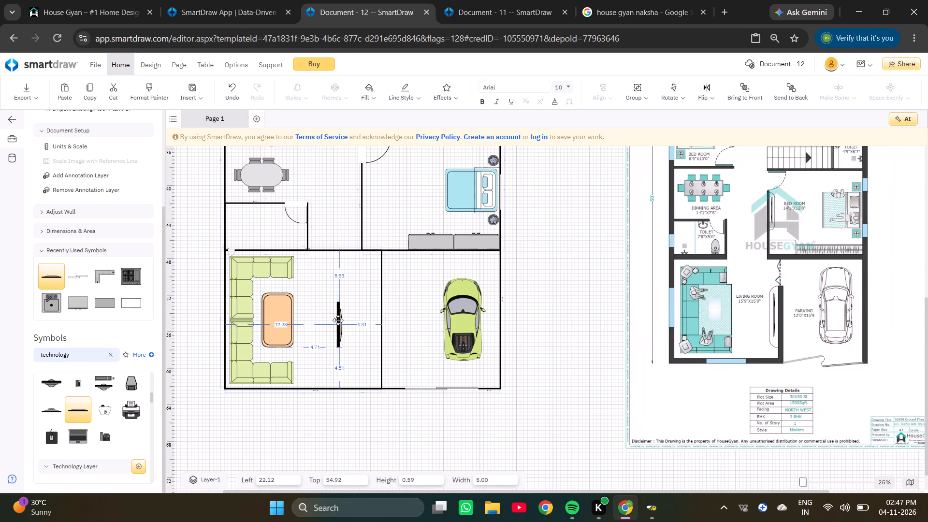
left_click_drag(338, 320, 336, 320)
triple_click(336, 320)
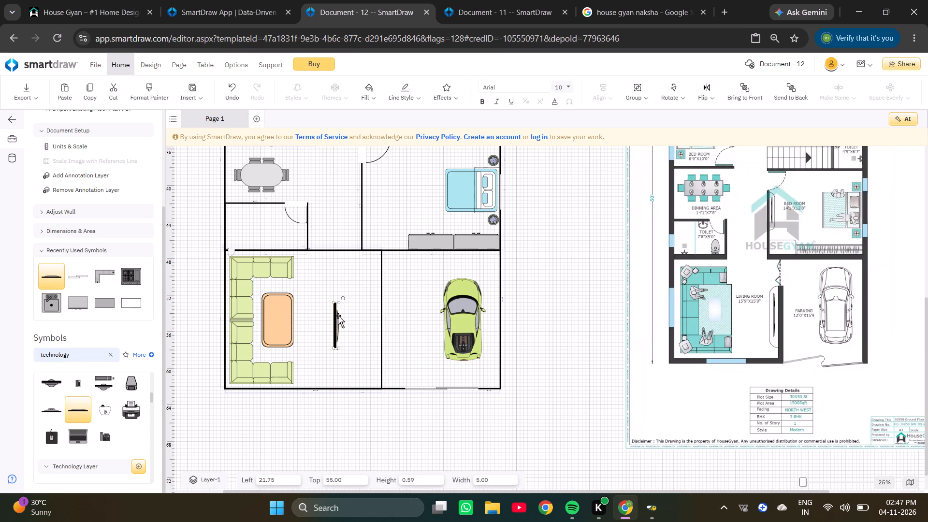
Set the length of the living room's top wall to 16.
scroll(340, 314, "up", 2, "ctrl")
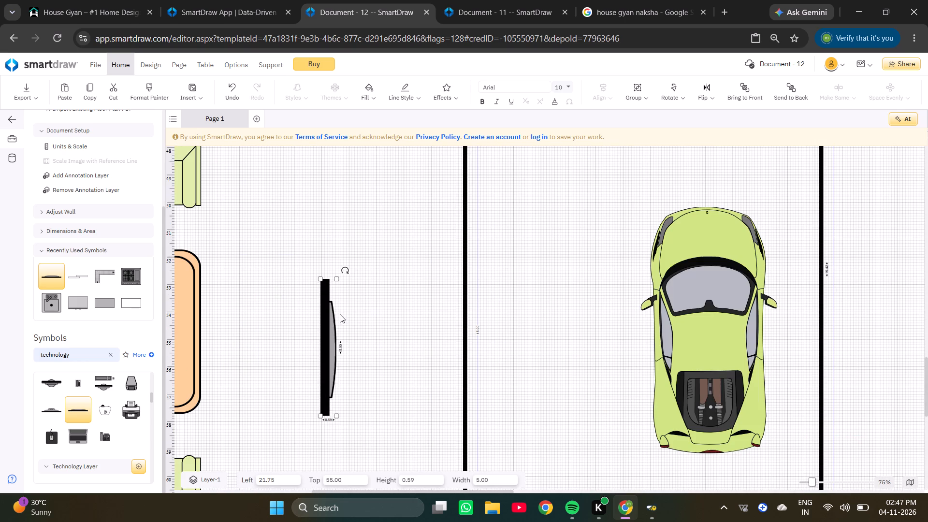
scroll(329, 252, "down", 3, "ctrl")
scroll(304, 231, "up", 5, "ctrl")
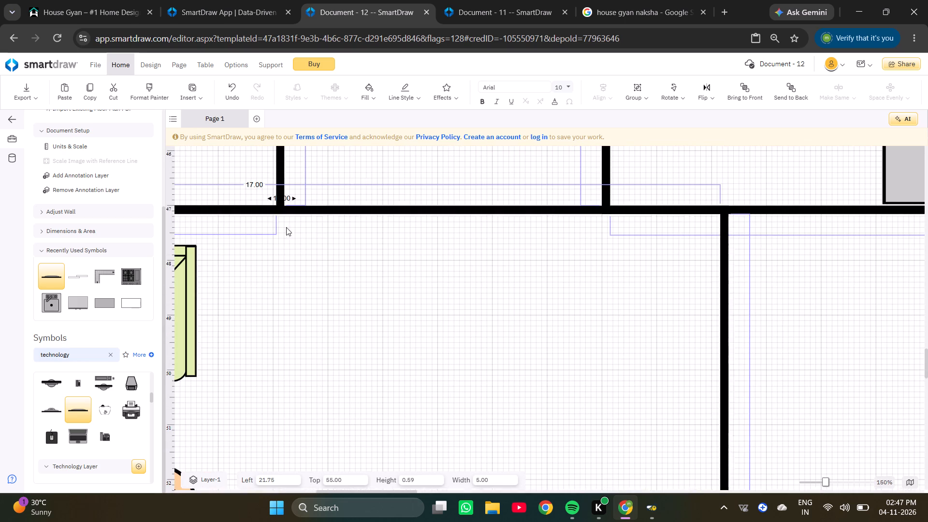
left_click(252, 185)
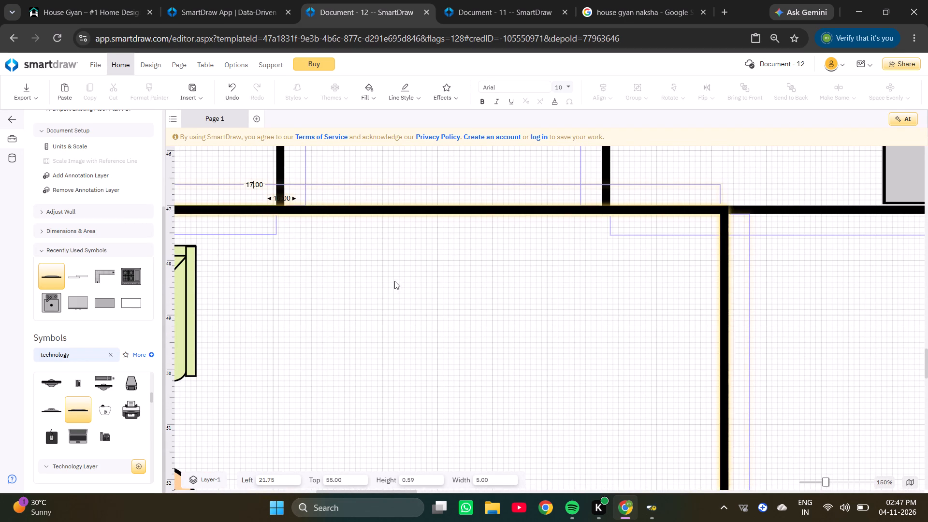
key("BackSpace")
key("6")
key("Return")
Shift the TV closer to the wall between living room and parking, at about left 24.22 and top 54.42.
left_click(458, 341)
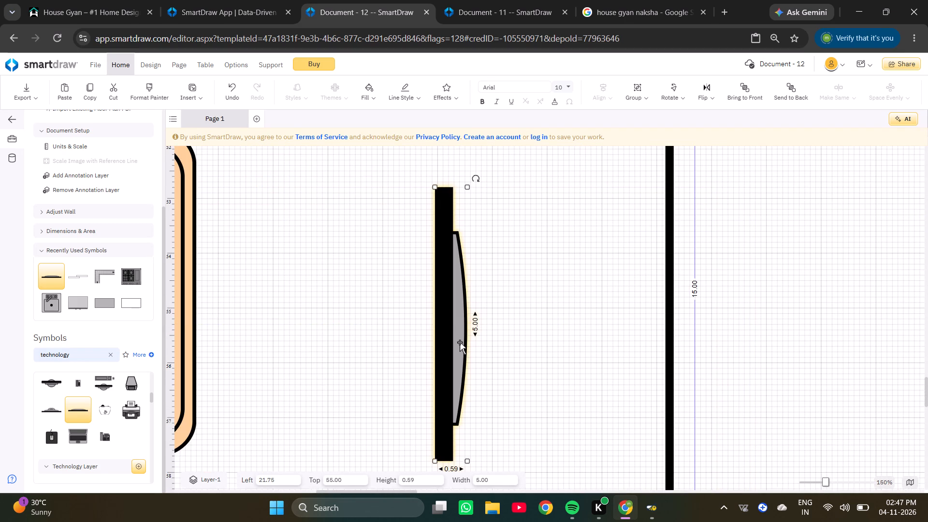
scroll(460, 342, "down", 6, "ctrl")
scroll(333, 259, "up", 3, "ctrl")
scroll(379, 268, "down", 3, "ctrl")
left_click(393, 351)
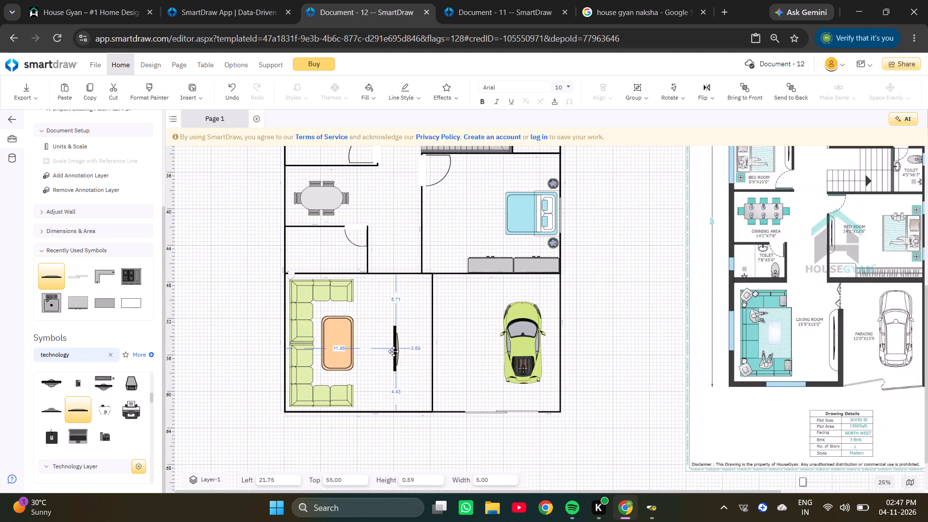
left_click_drag(398, 349, 399, 344)
left_click(399, 344)
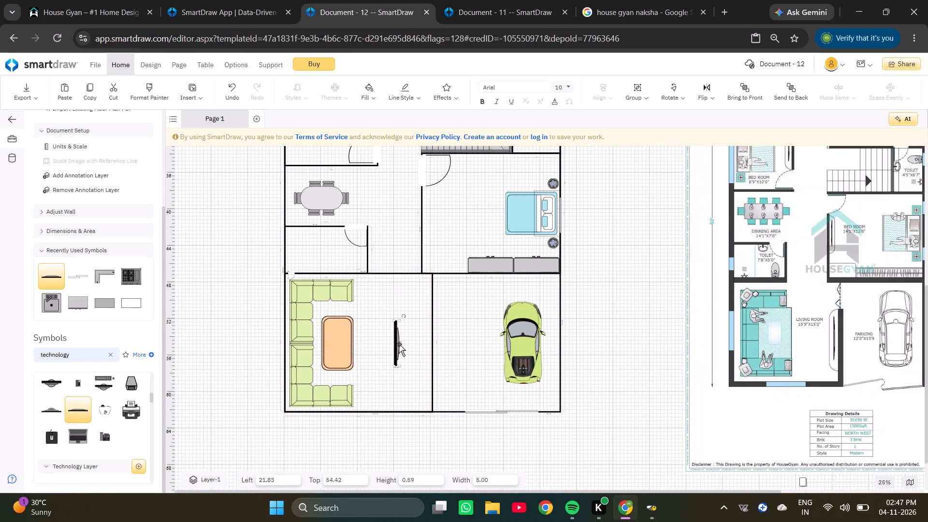
key("Right")
key("Right")
key("Right")
key("Right")
key("Right")
key("Right")
key("Right")
key("Right")
key("Right")
key("Right")
key("Right")
key("Right")
key("Right")
key("Right")
key("Right")
key("Right")
key("Right")
key("Right")
key("Right")
key("Right")
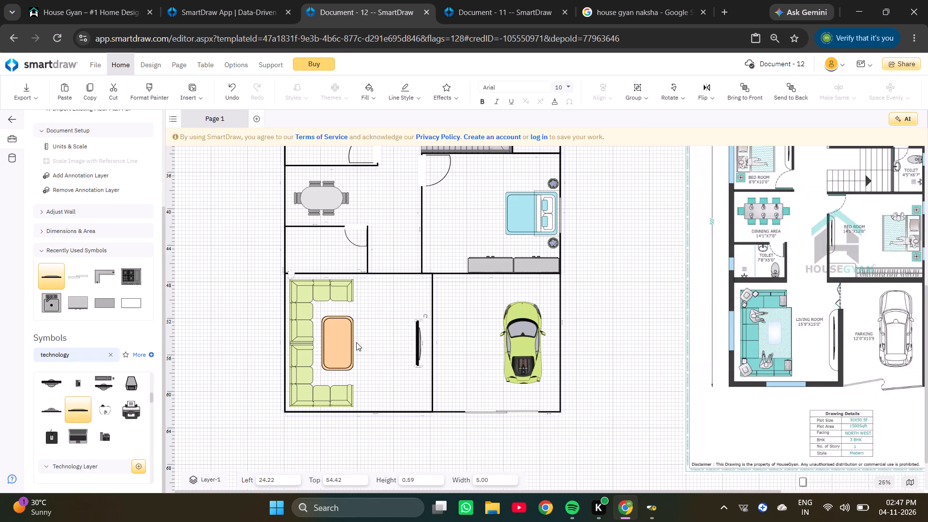
Set the length of the living room's top wall to 16.50.
scroll(359, 256, "up", 3, "ctrl")
left_click(359, 304)
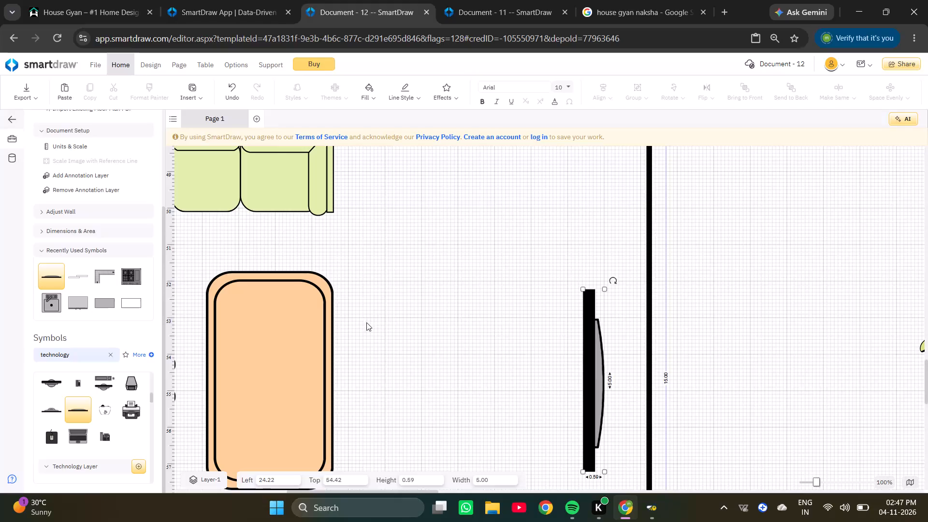
scroll(362, 320, "up", 6)
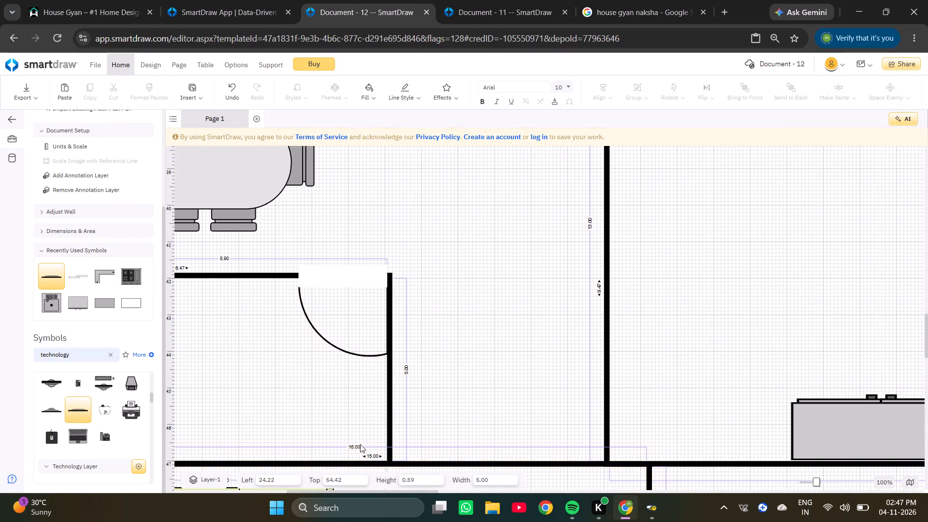
key("BackSpace")
key("BackSpace")
key("5")
key("0")
key("Return")
scroll(514, 410, "up", 4)
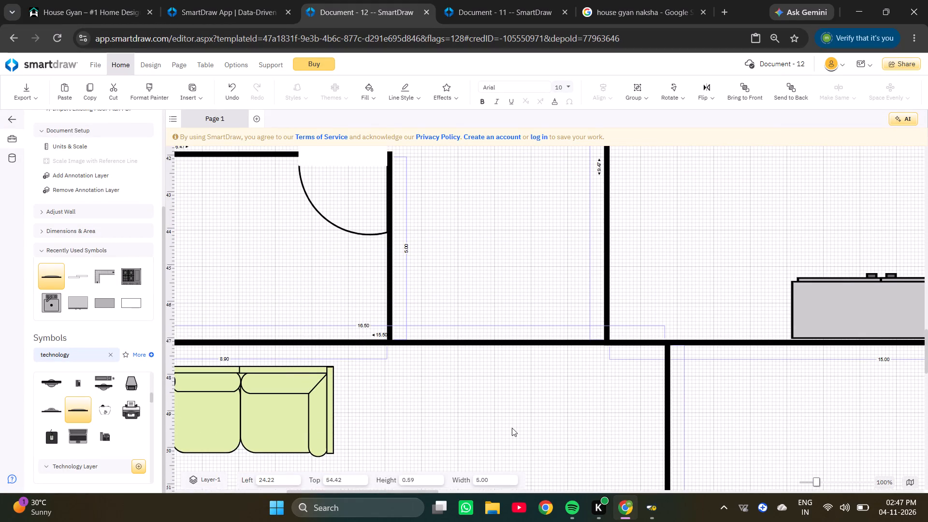
Nudge the TV against the wall between living room and parking, at about left 25.85 and top 54.42.
left_click(512, 428)
scroll(512, 428, "down", 3)
left_click(603, 395)
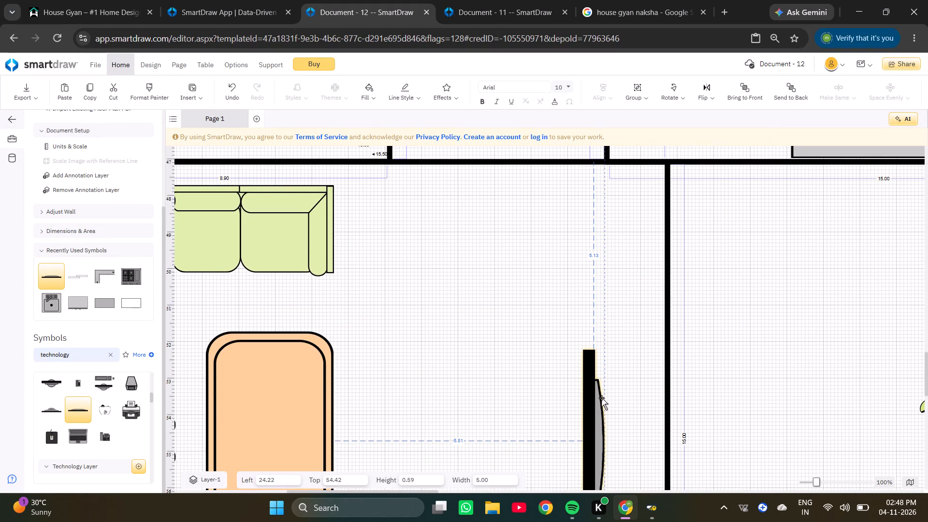
key("Right")
key("Right")
key("Right")
key("Right")
key("Right")
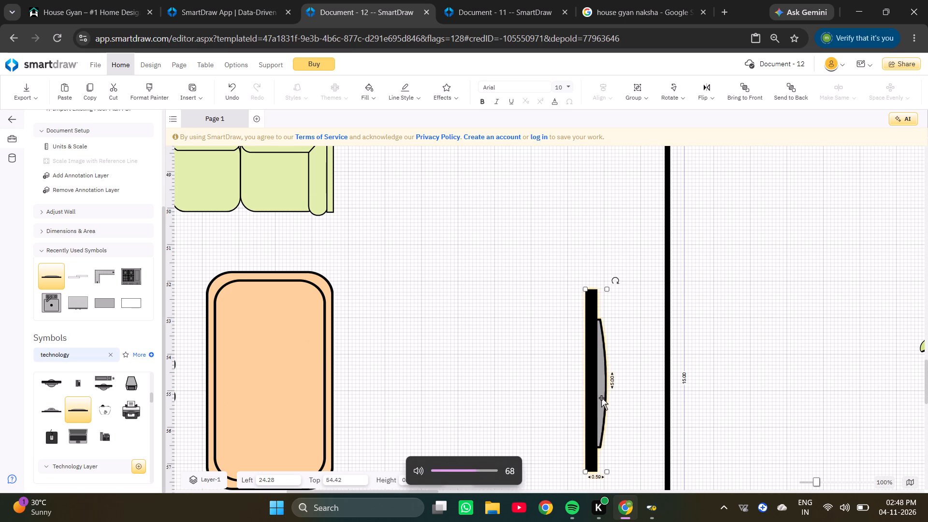
key("Right")
key("Right")
key("Right")
key("Right")
key("Right")
key("Right")
key("Right")
key("Right")
key("Right")
key("Right")
key("Right")
key("Right")
key("Right")
key("Right")
key("Right")
key("Right")
key("Right")
key("Right")
key("Right")
key("Right")
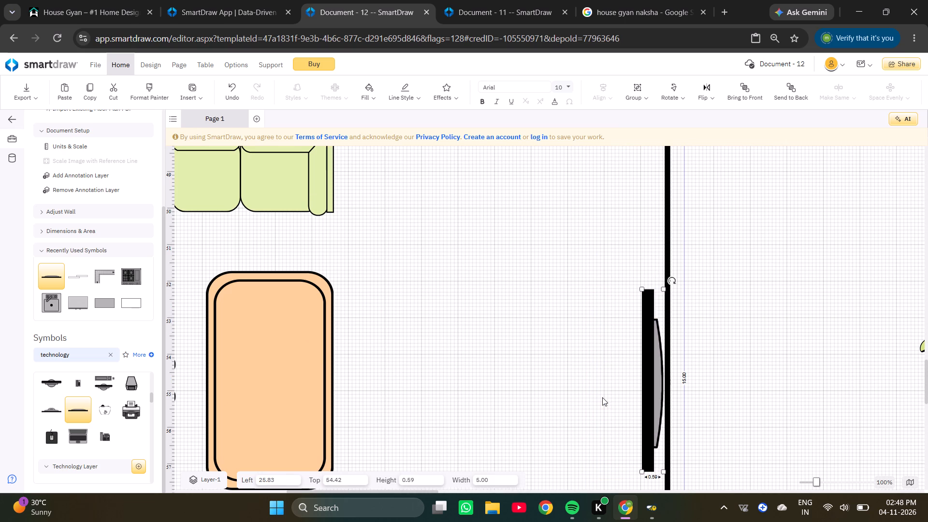
key("Right")
key("Right")
scroll(501, 391, "down", 3, "ctrl")
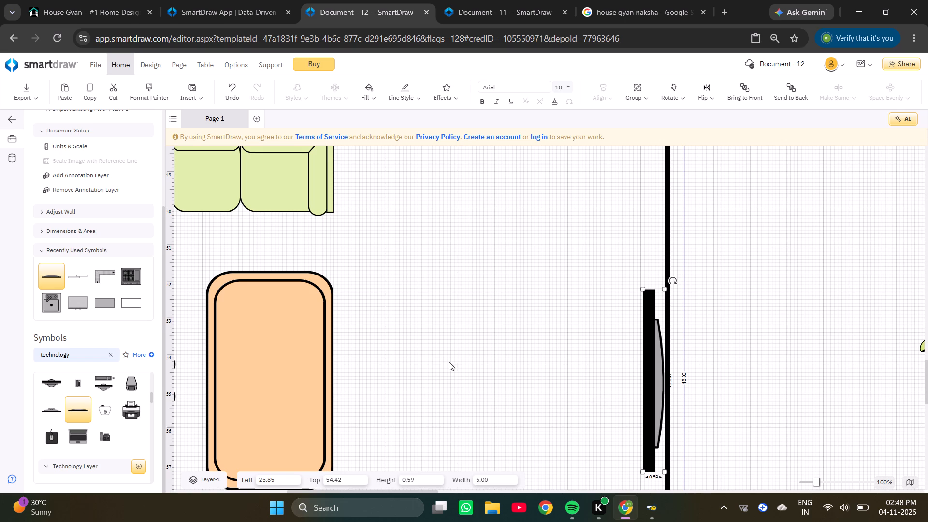
scroll(449, 362, "down", 5, "ctrl")
left_click(367, 354)
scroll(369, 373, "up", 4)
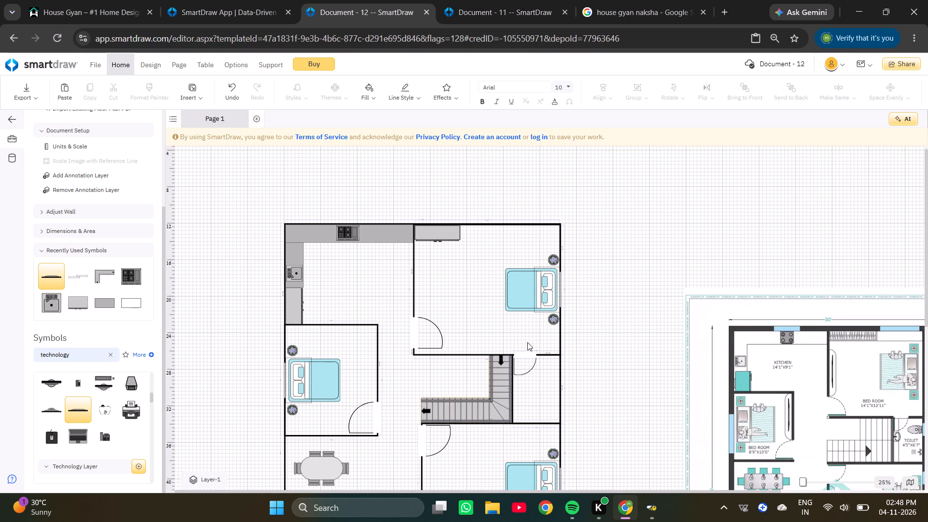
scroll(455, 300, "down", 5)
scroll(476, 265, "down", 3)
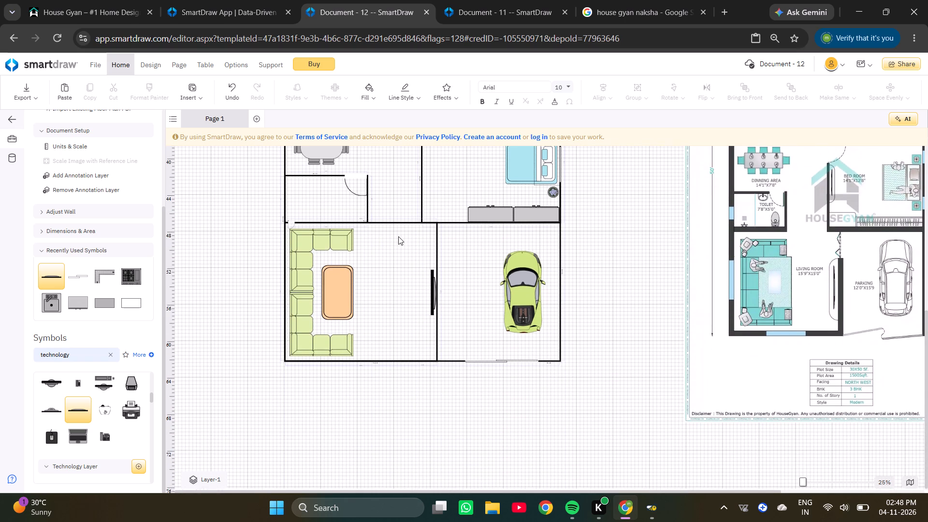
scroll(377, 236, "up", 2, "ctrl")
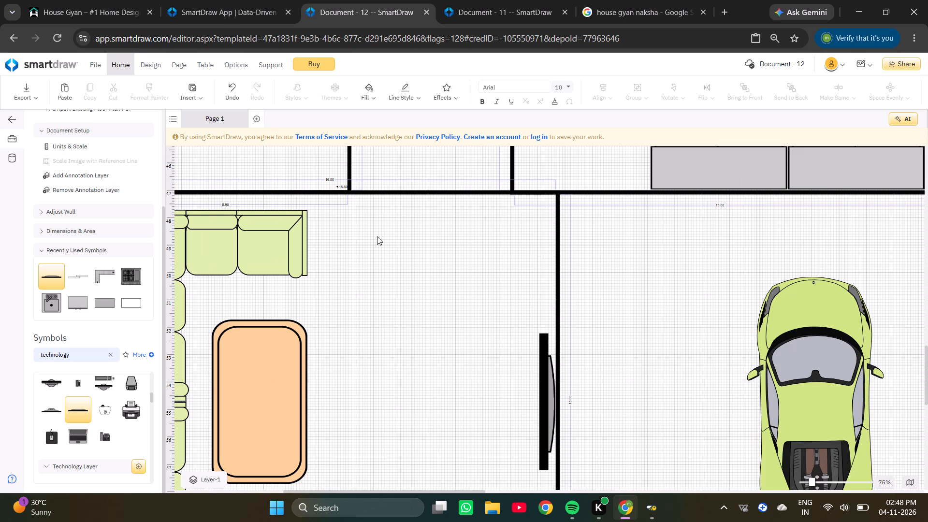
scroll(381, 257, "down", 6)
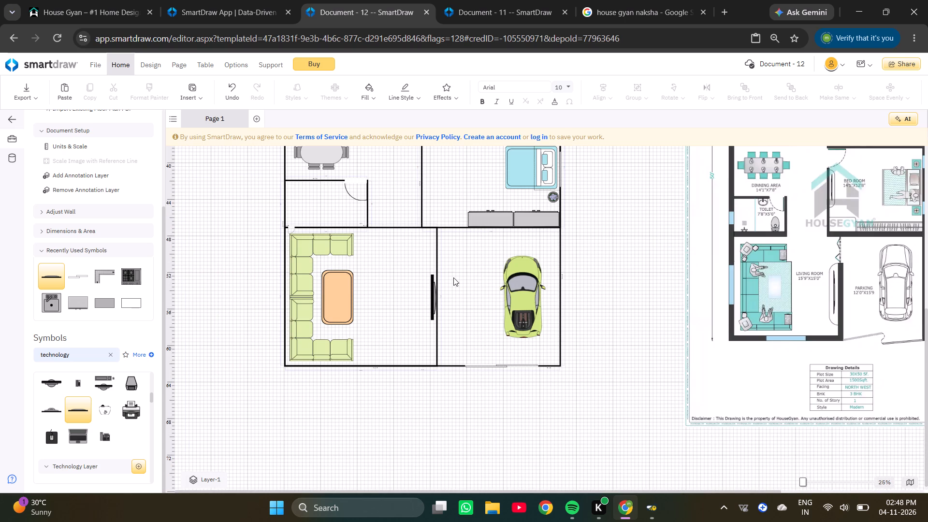
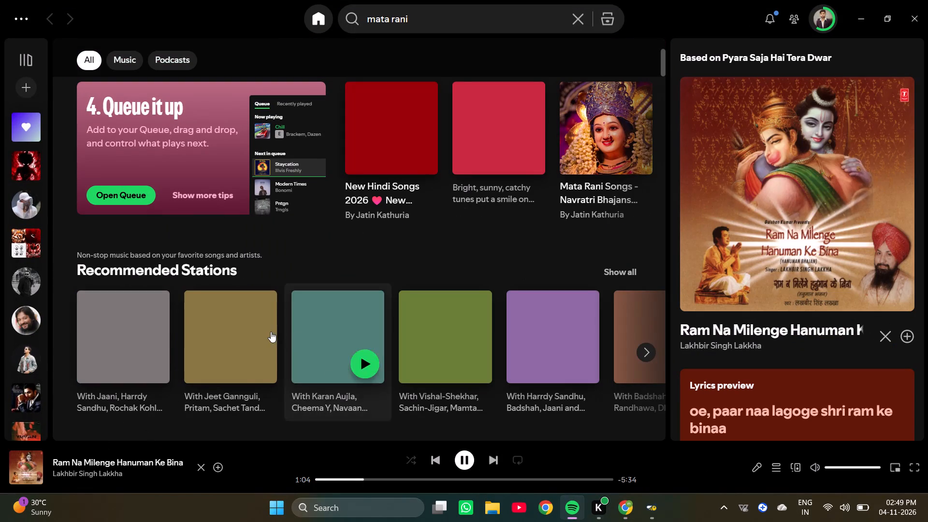
In Spotify, open the Highway road trip Hindi songs playlist and play Mere Naam Tu (From "Zero").
scroll(283, 294, "down", 1)
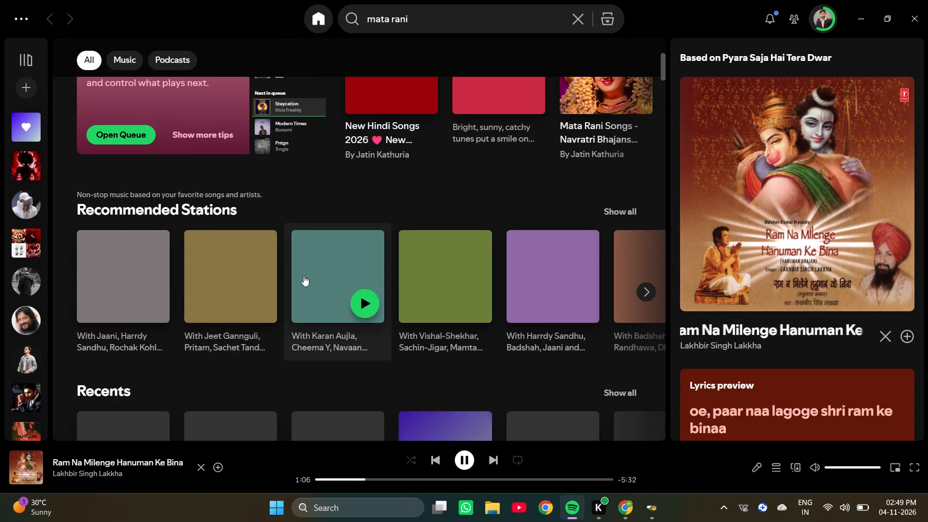
scroll(305, 275, "up", 2)
scroll(319, 280, "down", 1)
scroll(320, 280, "up", 6)
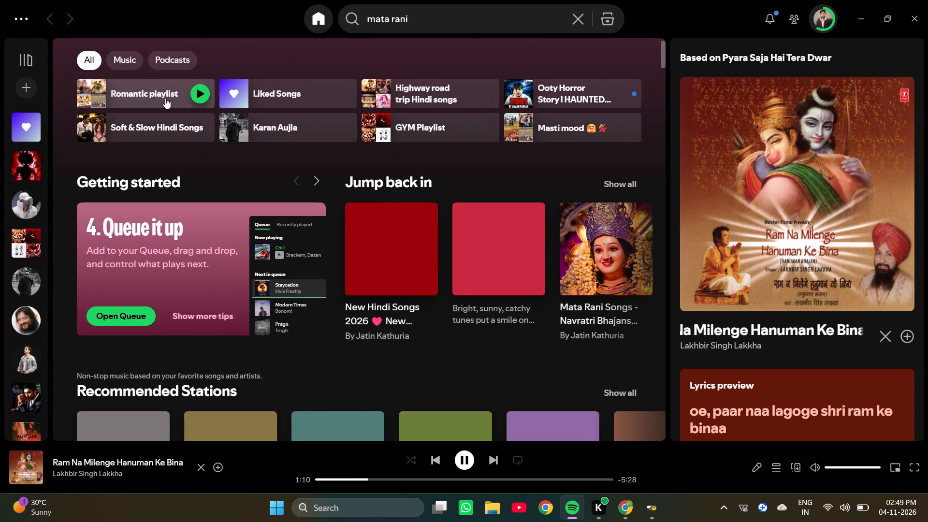
left_click(377, 93)
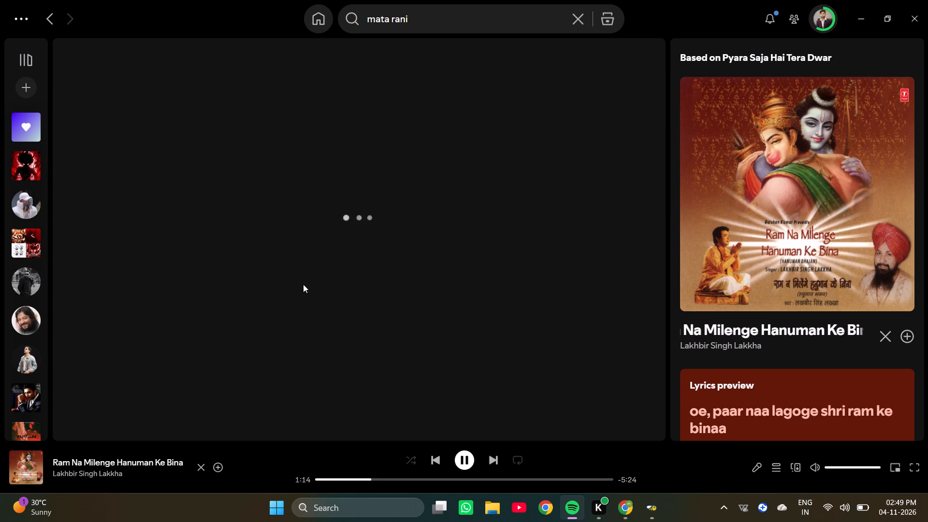
scroll(200, 260, "down", 1)
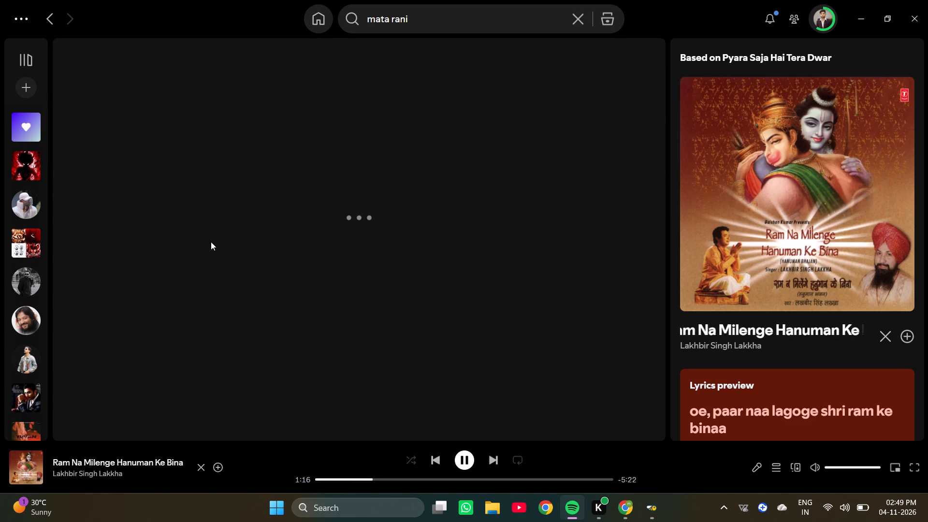
scroll(205, 265, "down", 9)
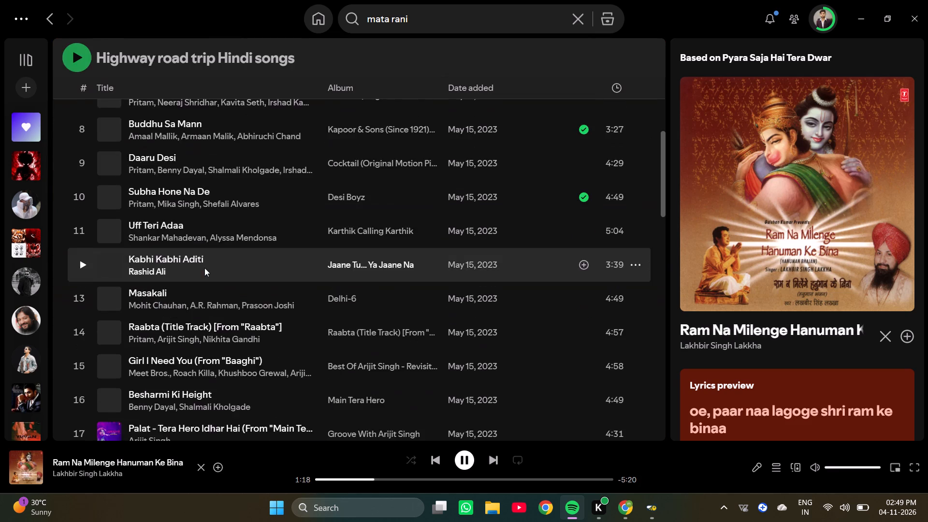
scroll(204, 268, "down", 20)
scroll(204, 268, "down", 12)
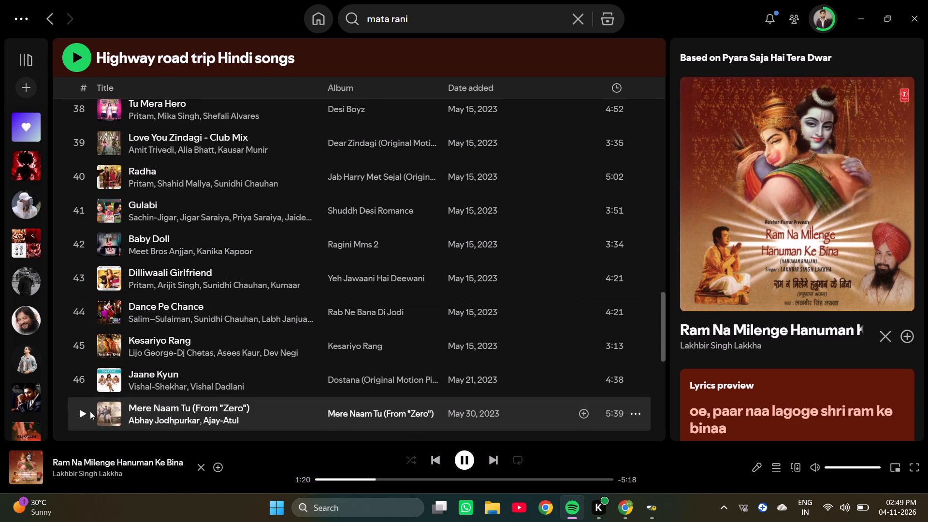
left_click(83, 413)
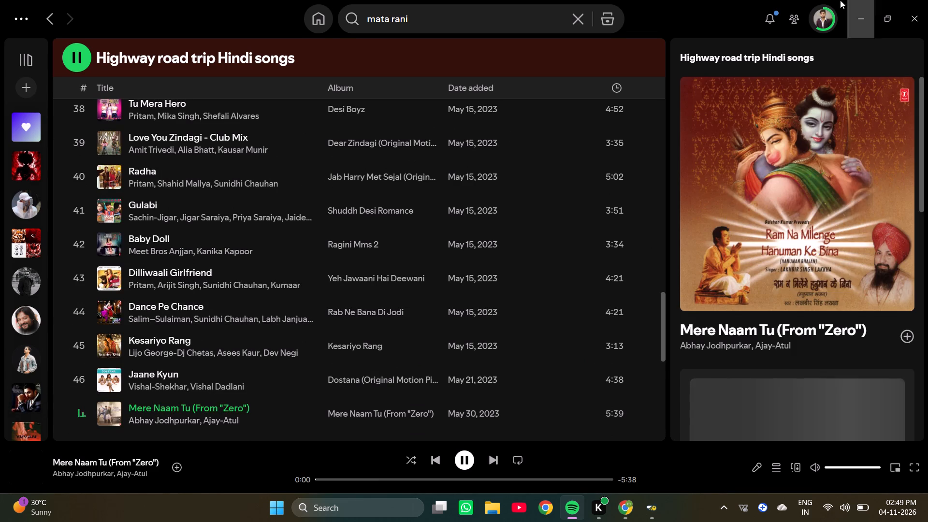
left_click(852, 2)
Back in Chrome, lower the computer's sound volume slightly and reduce the screen brightness to about 44.
scroll(510, 294, "up", 5)
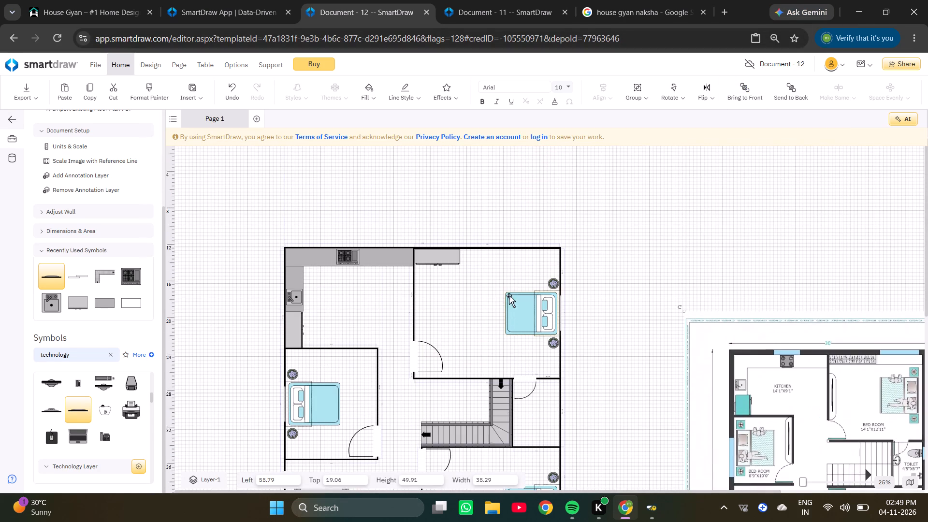
scroll(411, 242, "up", 3, "ctrl")
scroll(427, 248, "down", 3, "ctrl")
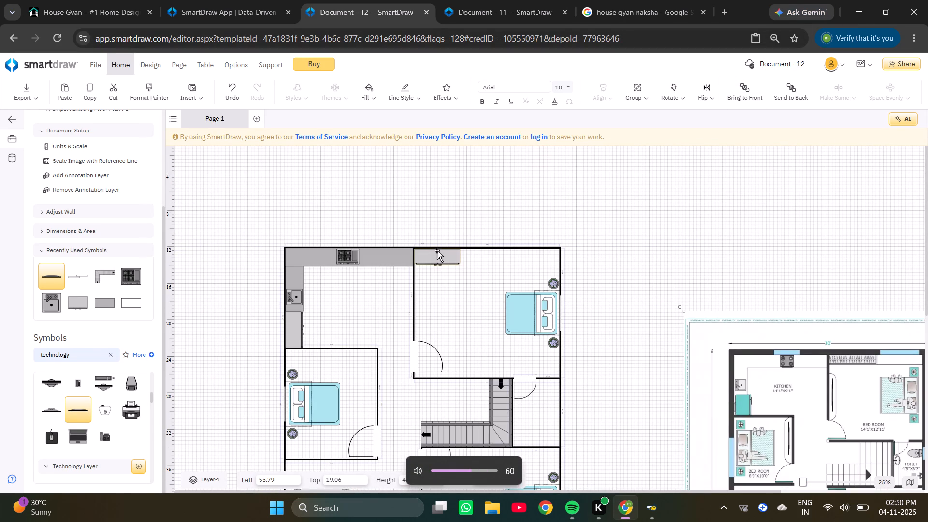
left_click(871, 514)
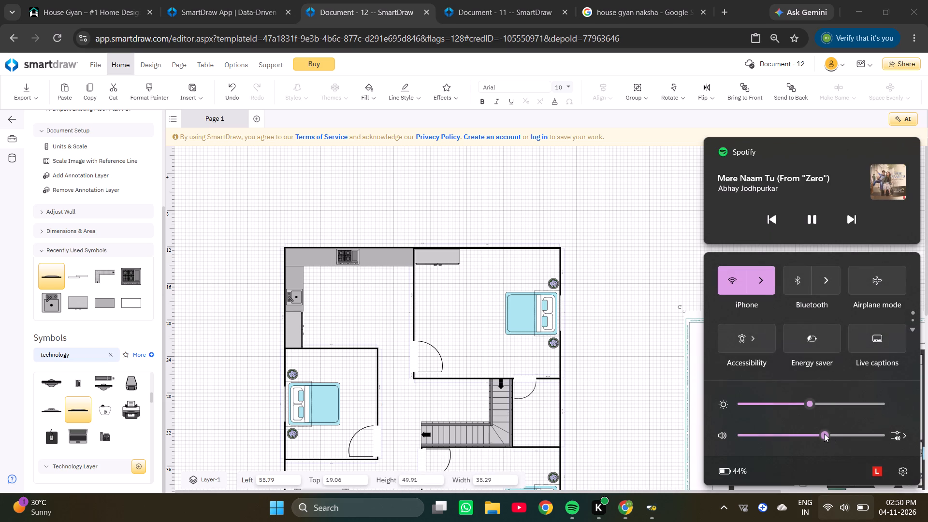
left_click_drag(824, 434, 811, 438)
left_click_drag(809, 405, 802, 406)
left_click_drag(802, 406, 803, 406)
left_click(622, 338)
Delete the small stray opening symbol from the living room's top wall, near its junction with the outer left wall.
scroll(436, 276, "up", 2, "ctrl")
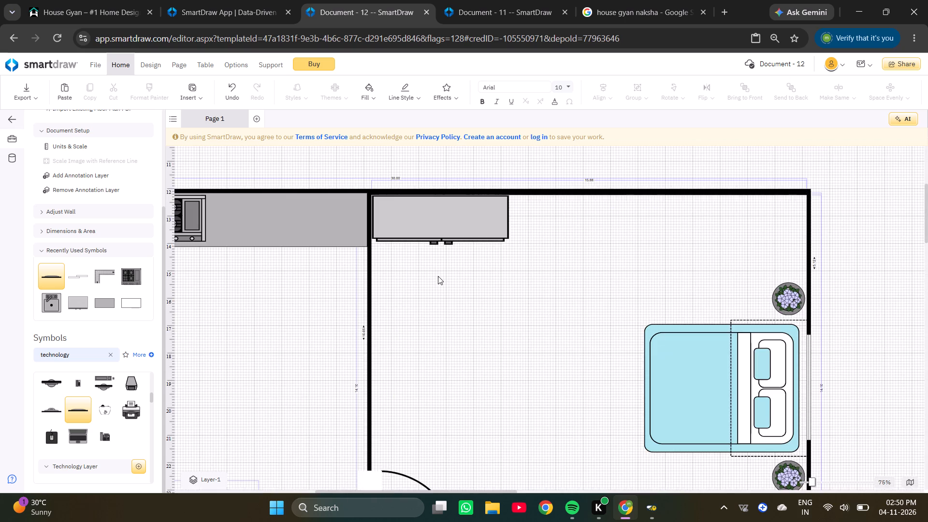
scroll(439, 279, "down", 6, "ctrl")
scroll(433, 292, "down", 3)
scroll(262, 189, "up", 2, "ctrl")
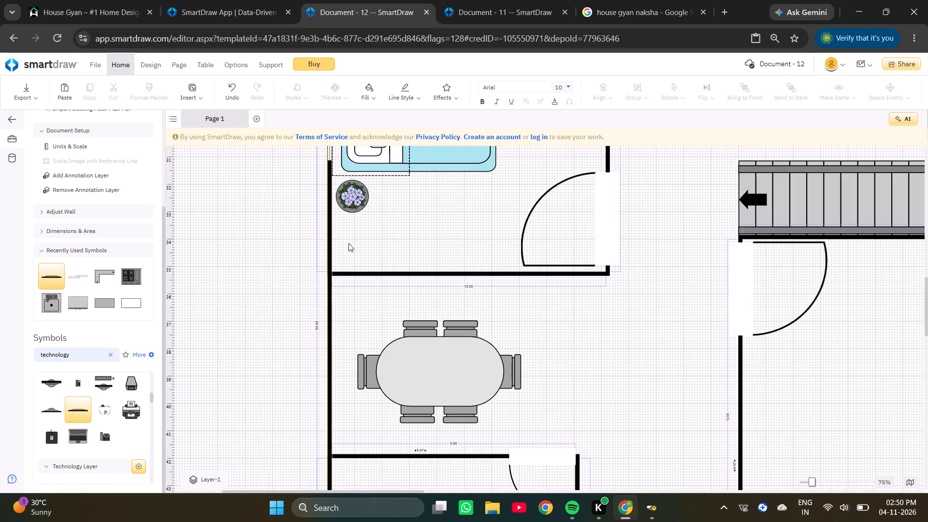
scroll(368, 259, "down", 3, "ctrl")
scroll(391, 266, "down", 1)
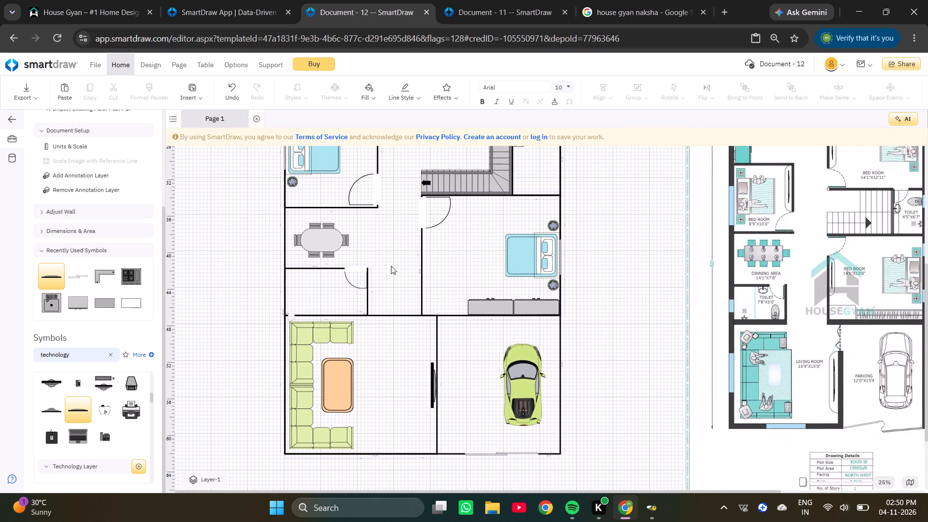
scroll(755, 181, "up", 3, "ctrl")
scroll(756, 182, "down", 3, "ctrl")
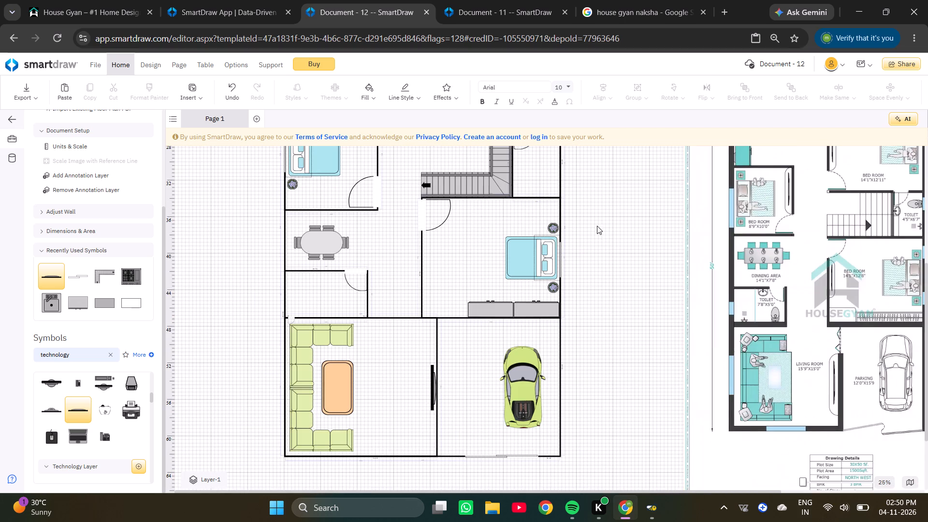
scroll(394, 232, "down", 3)
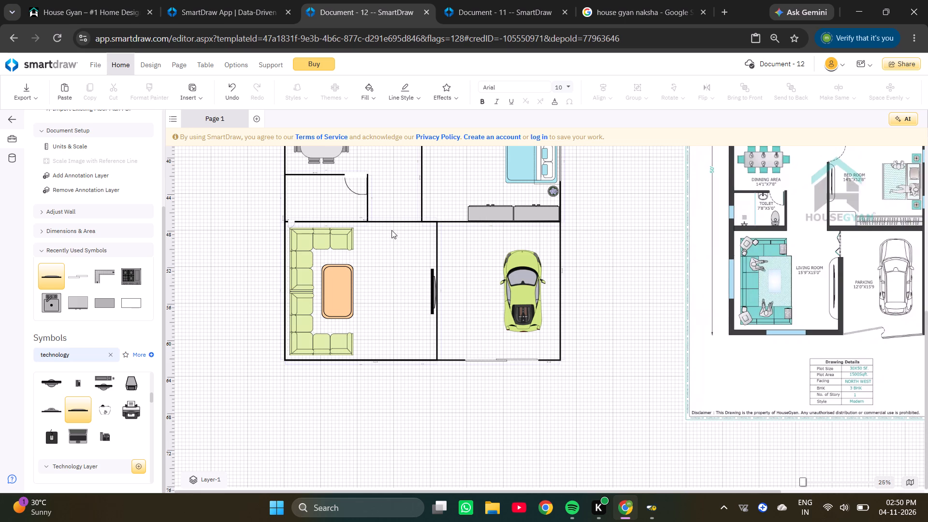
scroll(314, 247, "up", 1, "ctrl")
scroll(314, 247, "down", 1, "ctrl")
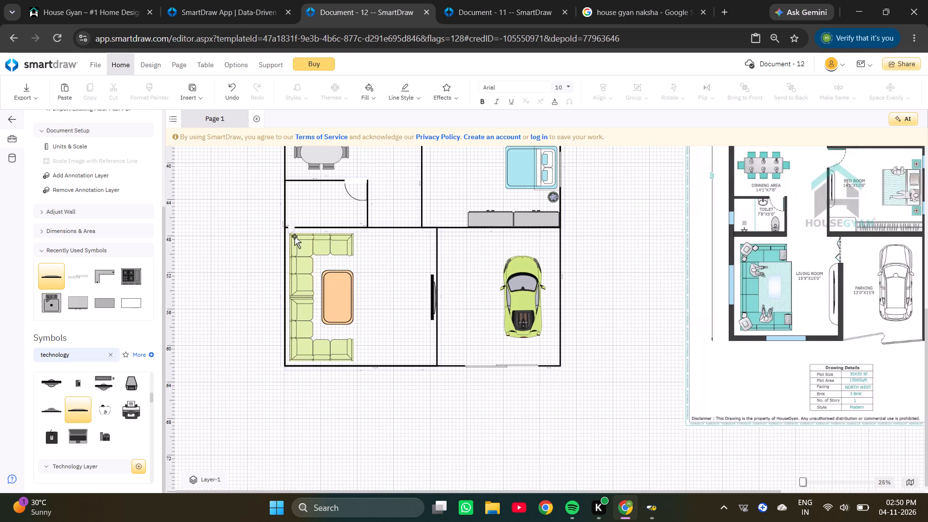
scroll(293, 233, "up", 3, "ctrl")
left_click(290, 226)
key("Delete")
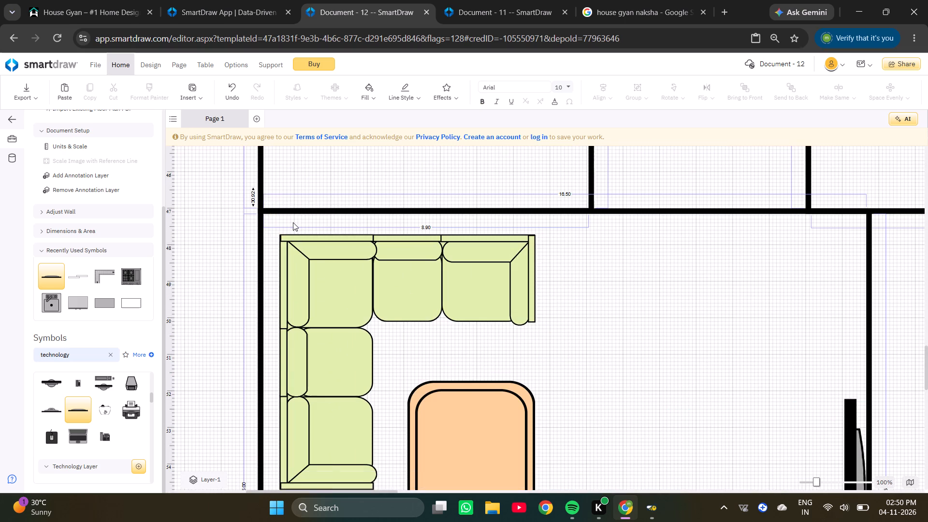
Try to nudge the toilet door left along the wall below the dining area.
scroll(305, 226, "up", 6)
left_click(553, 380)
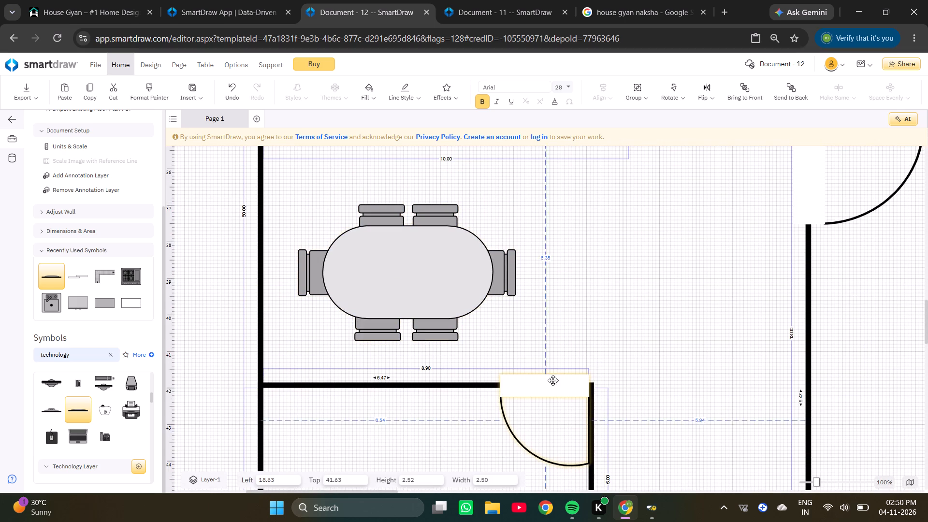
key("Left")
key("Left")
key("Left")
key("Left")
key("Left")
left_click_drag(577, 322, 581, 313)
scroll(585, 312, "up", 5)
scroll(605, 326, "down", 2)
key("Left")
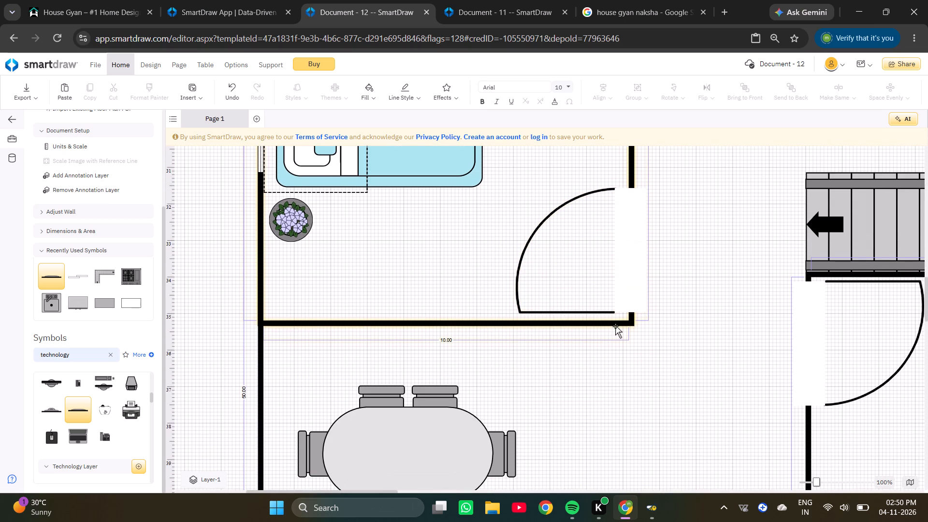
Add a Double Folding Door (48") symbol and place it in the living room near the top of the parking wall.
scroll(615, 326, "down", 6, "ctrl")
scroll(550, 232, "up", 3)
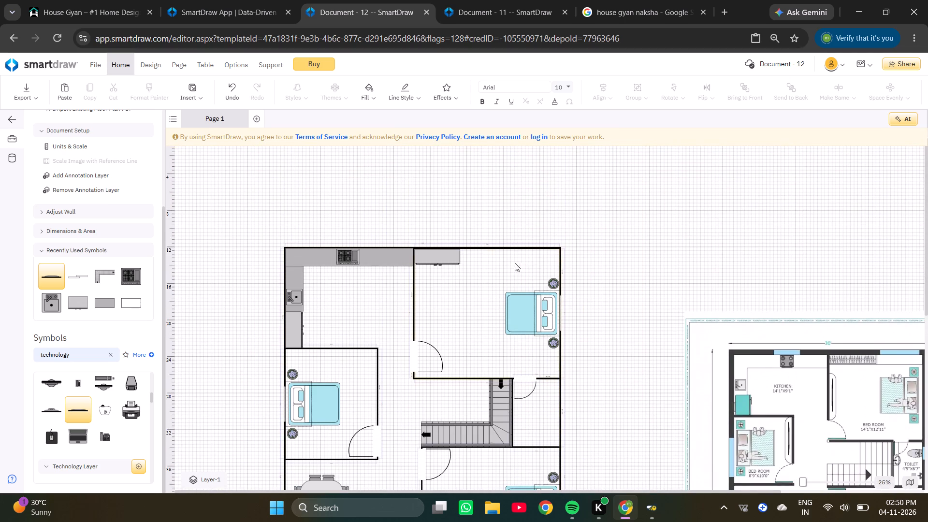
scroll(508, 261, "down", 5)
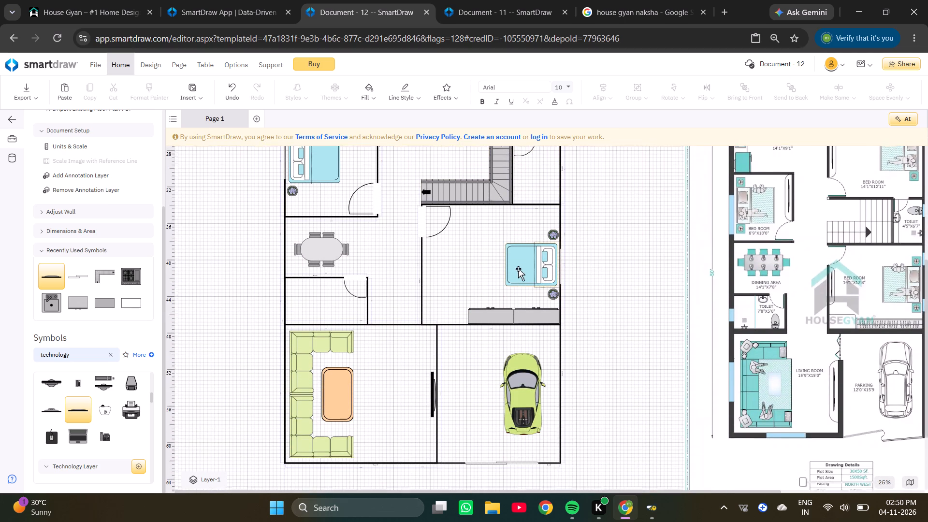
scroll(426, 302, "up", 2, "ctrl")
scroll(426, 302, "down", 2, "ctrl")
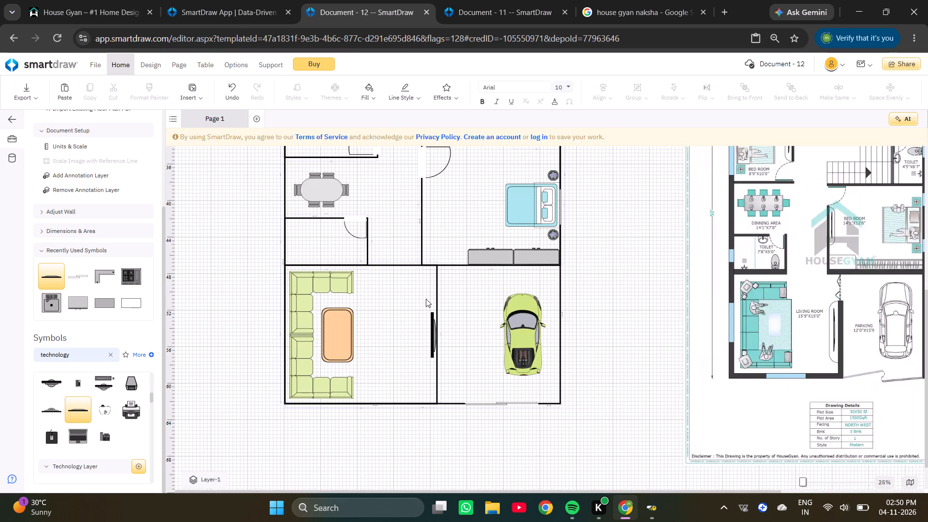
left_click(111, 357)
scroll(82, 416, "down", 1)
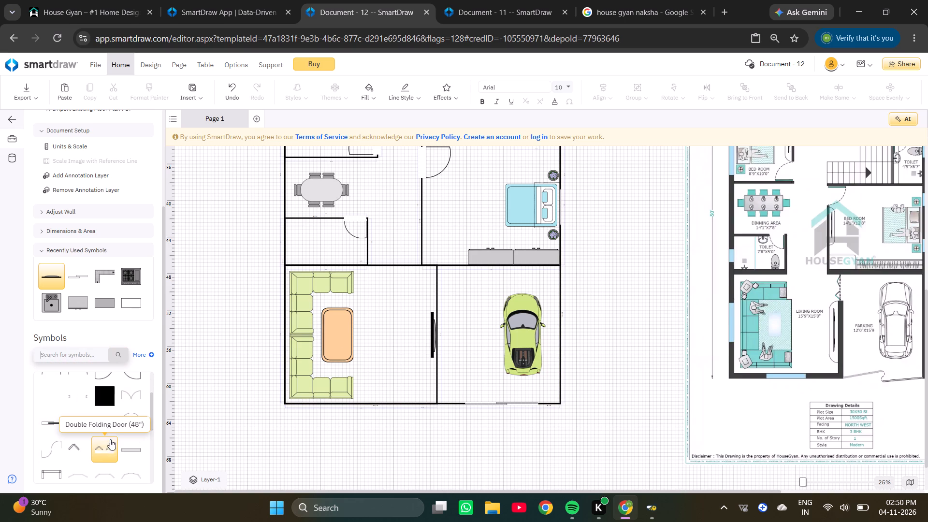
double_click(101, 450)
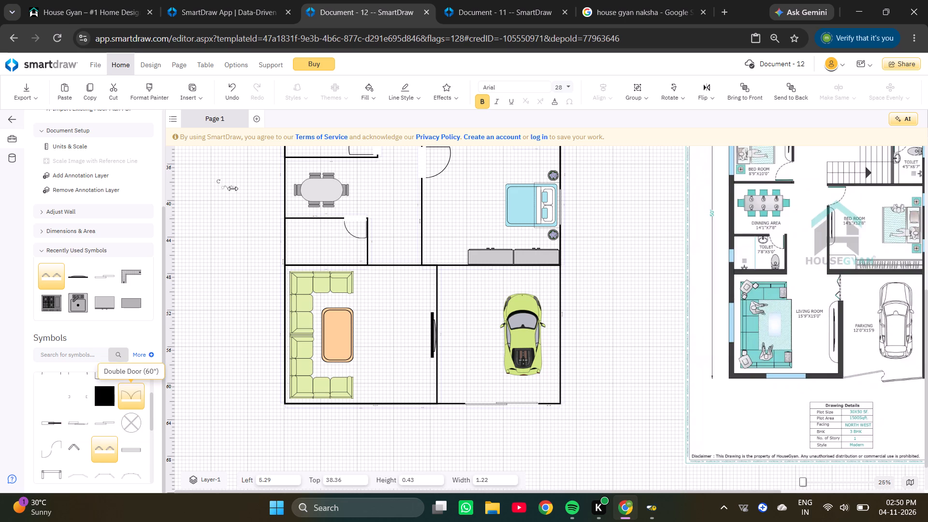
left_click_drag(229, 188, 411, 279)
Set the double folding door's width to 4.
scroll(411, 279, "up", 8, "ctrl")
left_click(418, 250)
key("BackSpace")
key("BackSpace")
key("BackSpace")
key("BackSpace")
key("BackSpace")
key("BackSpace")
key("BackSpace")
key("BackSpace")
key("BackSpace")
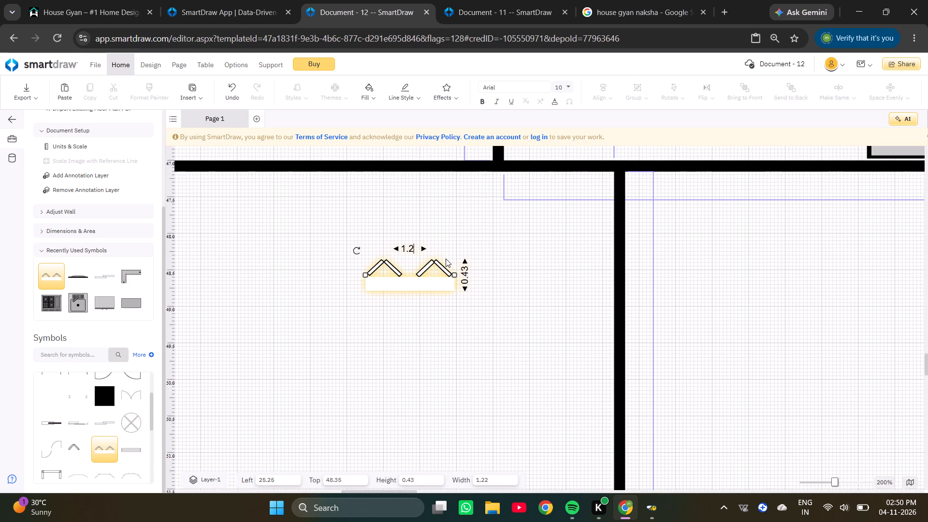
key("4")
key("Return")
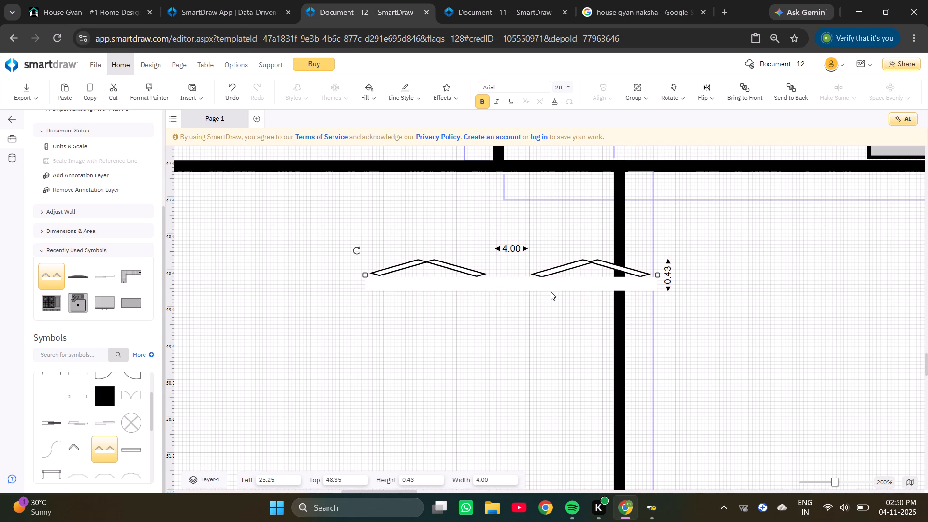
Attach the folding door to the wall between living room and parking, directly below the living room's top wall.
left_click(551, 291)
left_click_drag(548, 279, 654, 242)
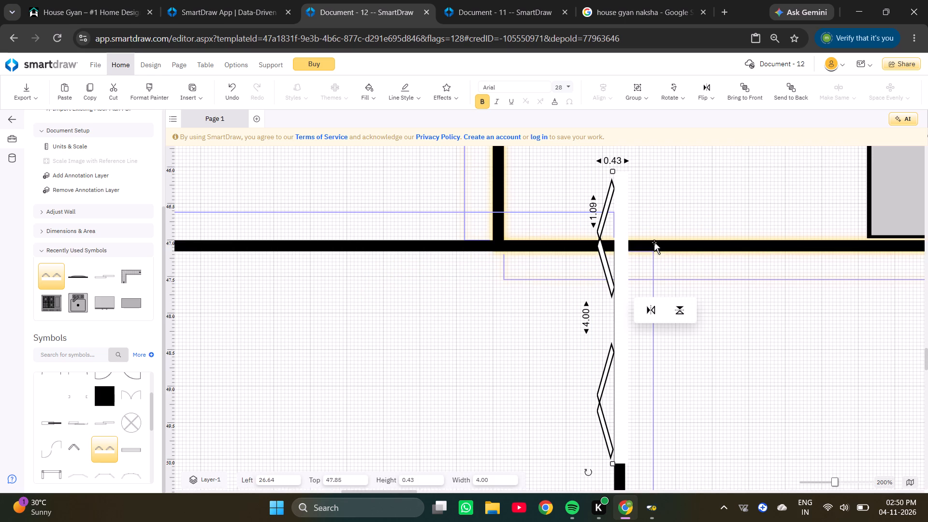
left_click(600, 310)
left_click_drag(617, 306, 631, 383)
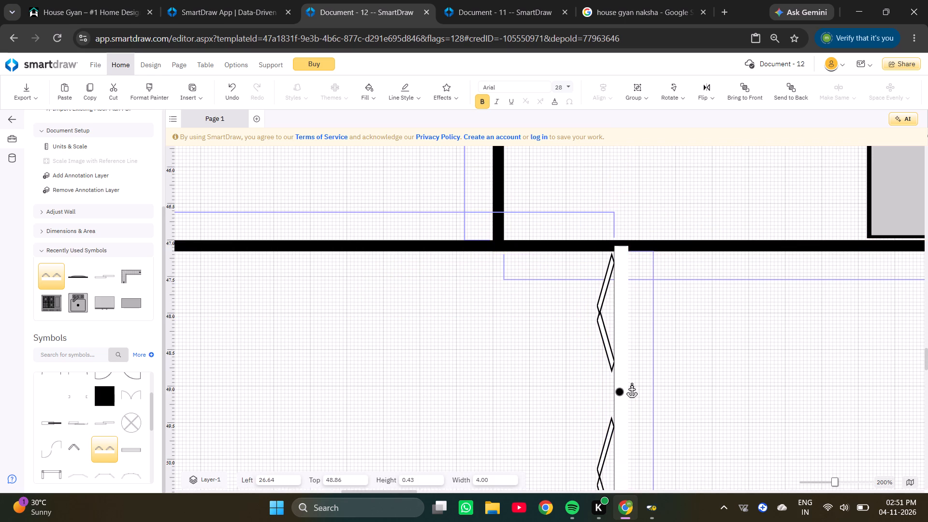
left_click_drag(631, 383, 630, 386)
left_click(733, 276)
Examine the folding door and TV on the living room's parking wall and compare them with the reference plan.
scroll(733, 275, "down", 8, "ctrl")
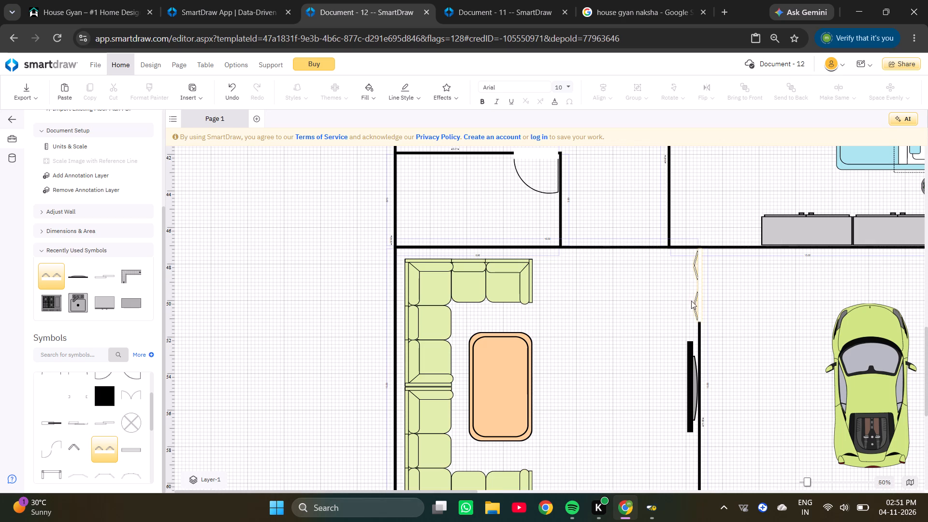
left_click(730, 311)
scroll(718, 300, "down", 2)
left_click(694, 282)
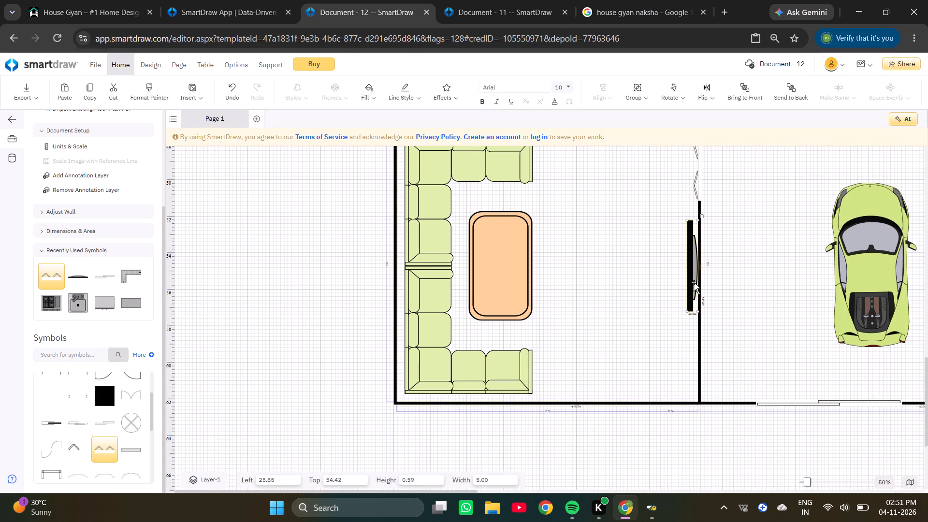
scroll(694, 280, "down", 4, "ctrl")
scroll(437, 235, "up", 6, "ctrl")
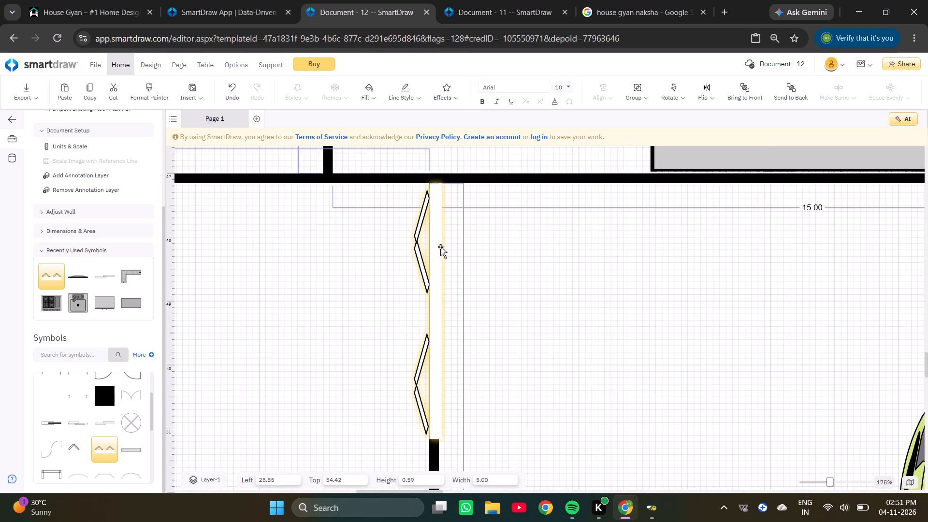
scroll(441, 249, "down", 9, "ctrl")
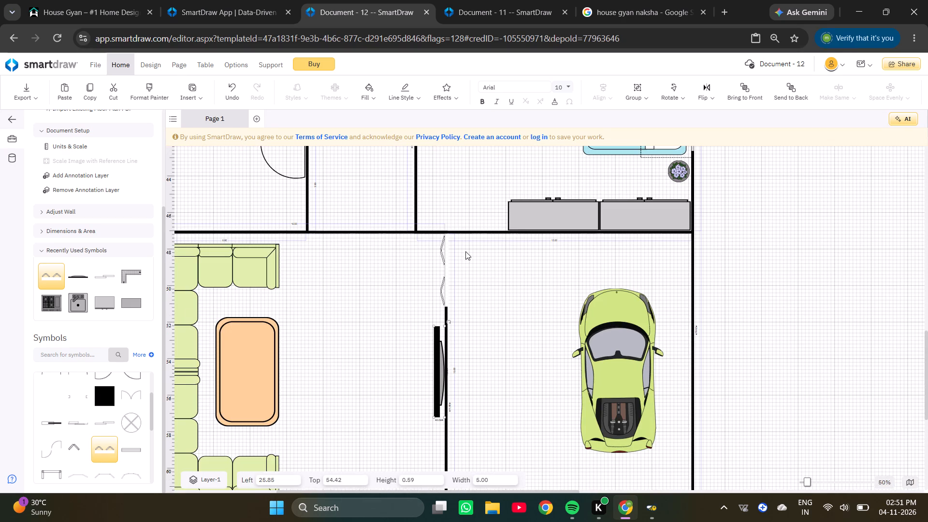
scroll(429, 258, "up", 6, "ctrl")
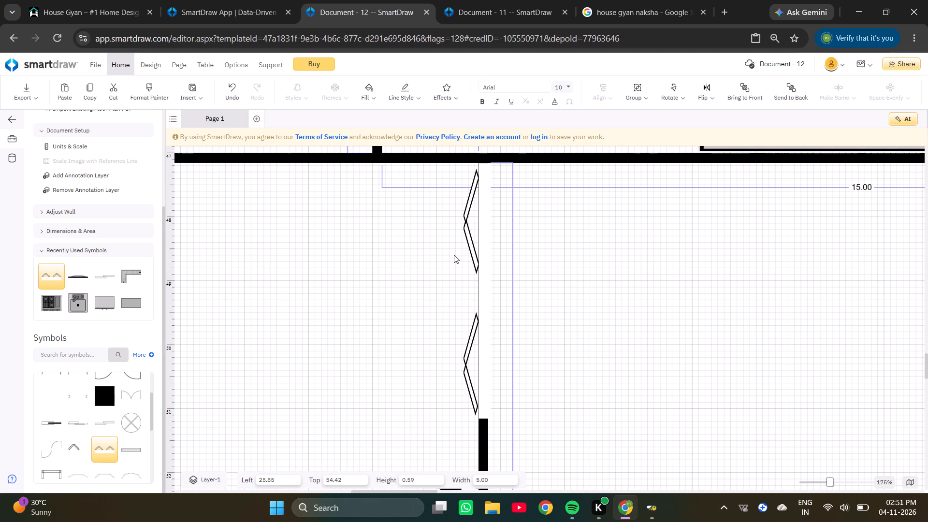
scroll(453, 256, "down", 8, "ctrl")
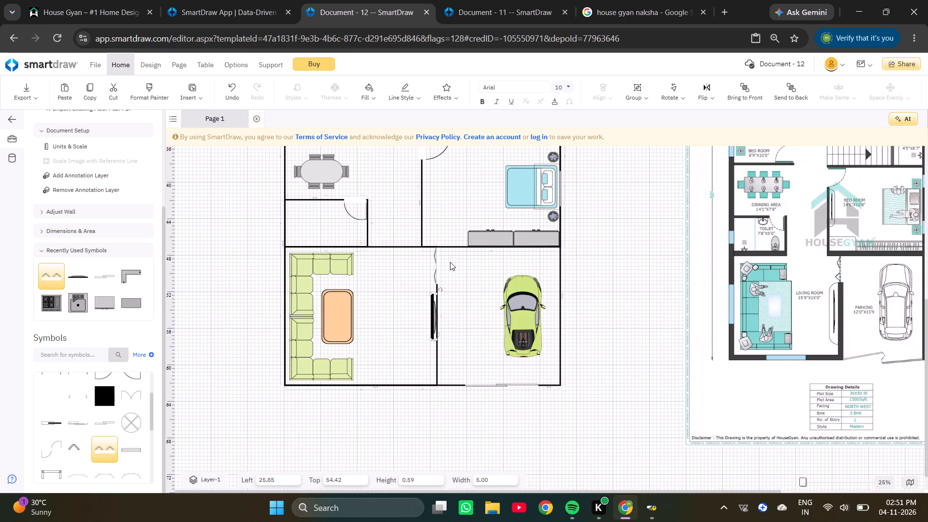
Copy the living room TV and place the duplicate inside the bedroom above the parking area, just beside its door-side wall.
scroll(869, 296, "up", 2, "ctrl")
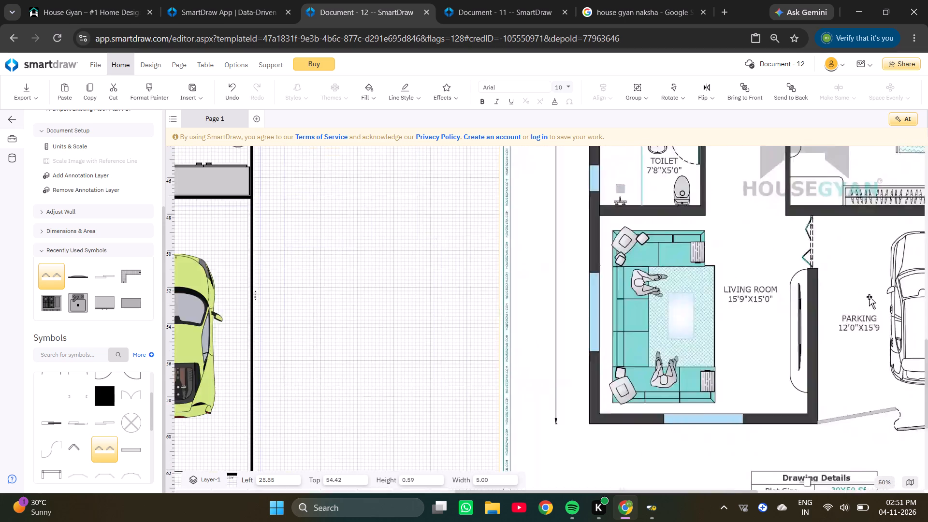
scroll(869, 297, "up", 1, "ctrl")
scroll(877, 300, "down", 5, "ctrl")
scroll(506, 266, "up", 3)
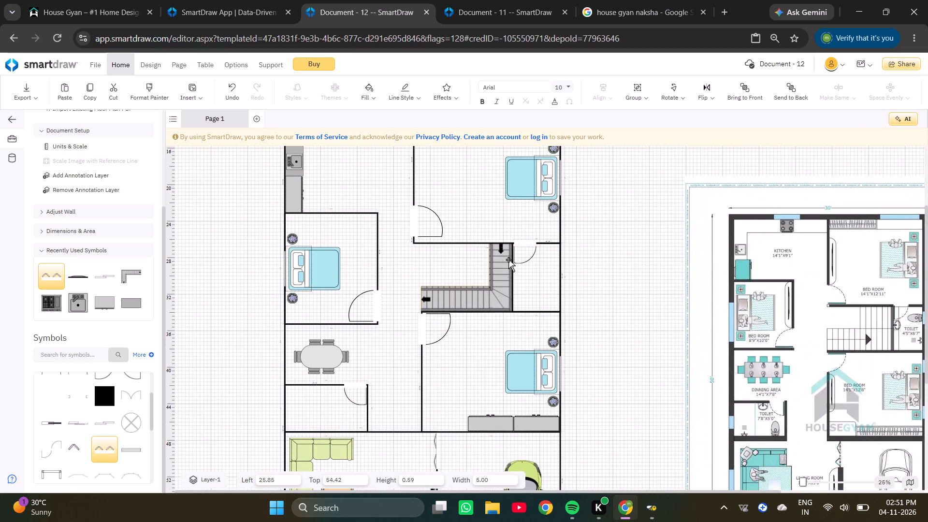
scroll(512, 257, "down", 1)
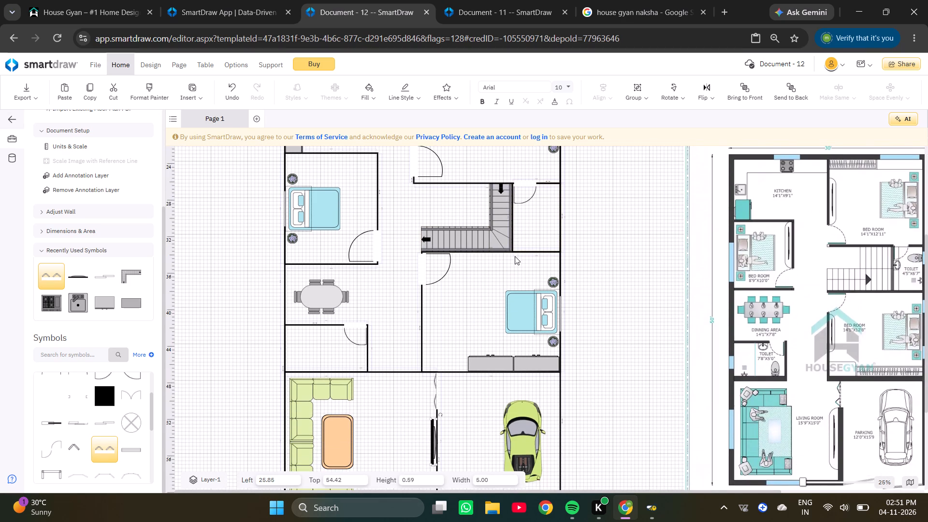
left_click(432, 443)
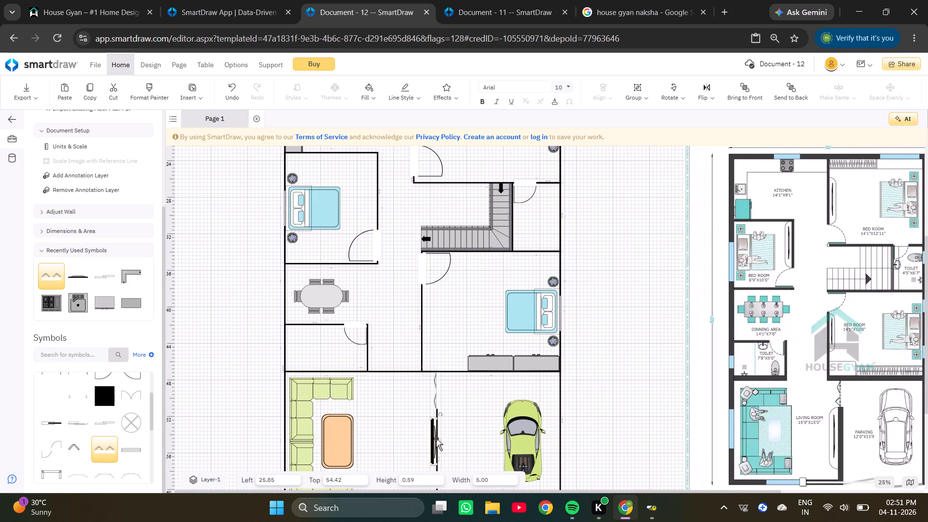
key("ctrl+c")
key("ctrl+v")
left_click_drag(248, 191, 447, 282)
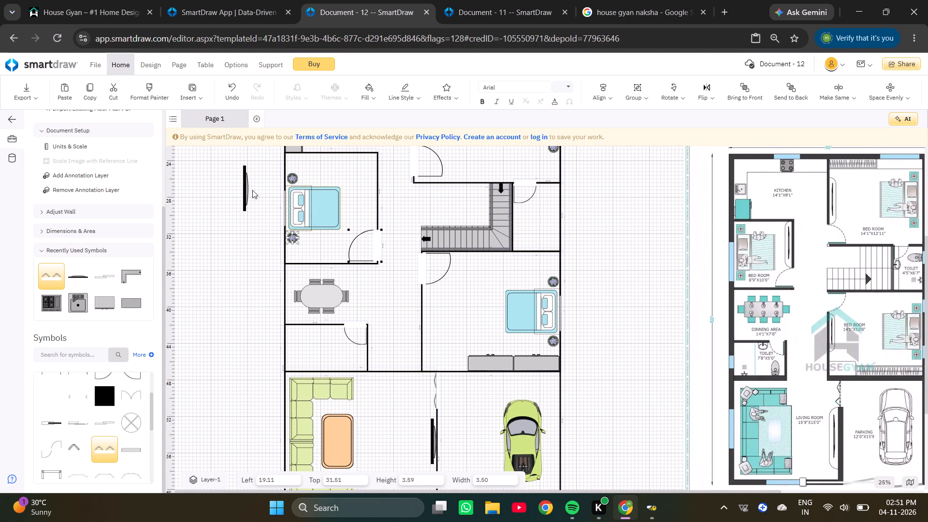
left_click_drag(243, 187, 282, 220)
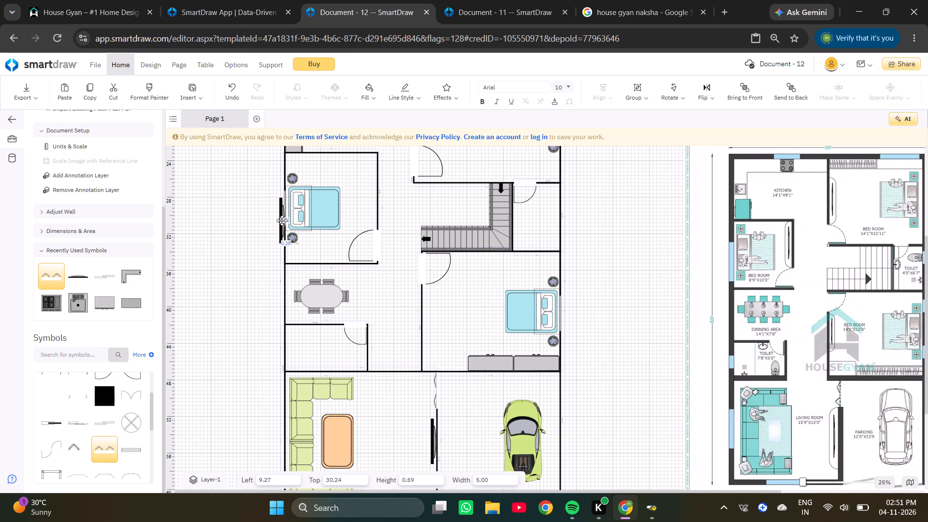
left_click_drag(282, 220, 432, 314)
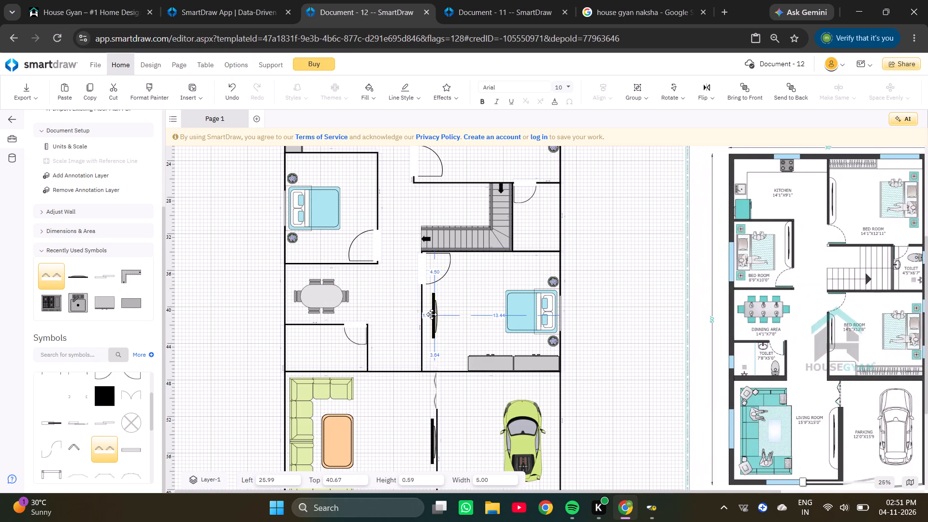
left_click_drag(432, 314, 432, 310)
left_click(432, 310)
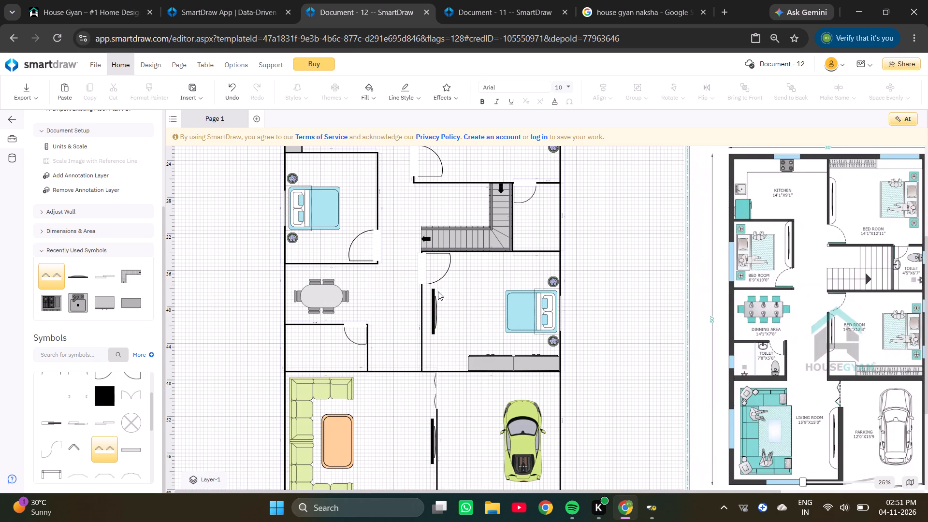
Set the bedroom TV copy's width to 4.
left_click(431, 302)
left_click(434, 299)
scroll(435, 303, "up", 8, "ctrl")
left_click(434, 339)
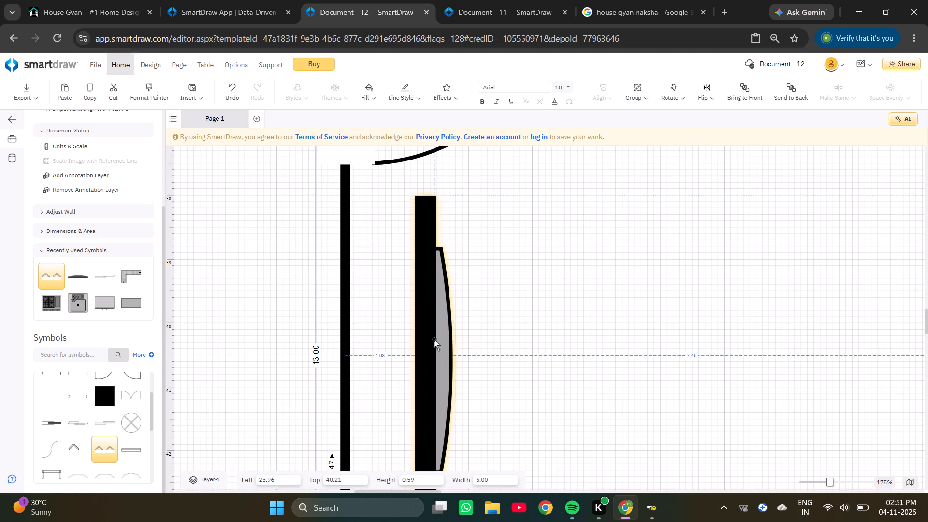
left_click(462, 358)
left_click(459, 356)
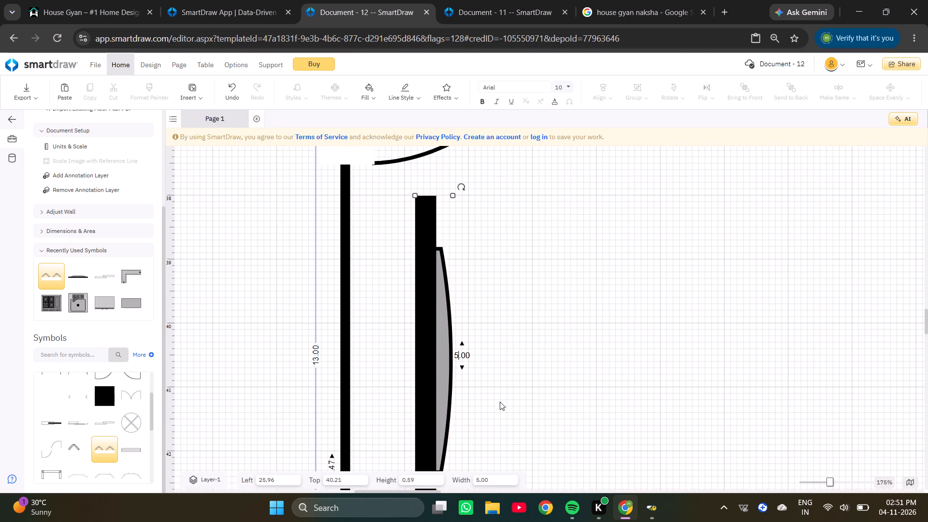
key("BackSpace")
key("4")
key("Return")
Rotate the bedroom TV half a turn so its curved side faces the adjacent wall and it stays vertical.
left_click(414, 339)
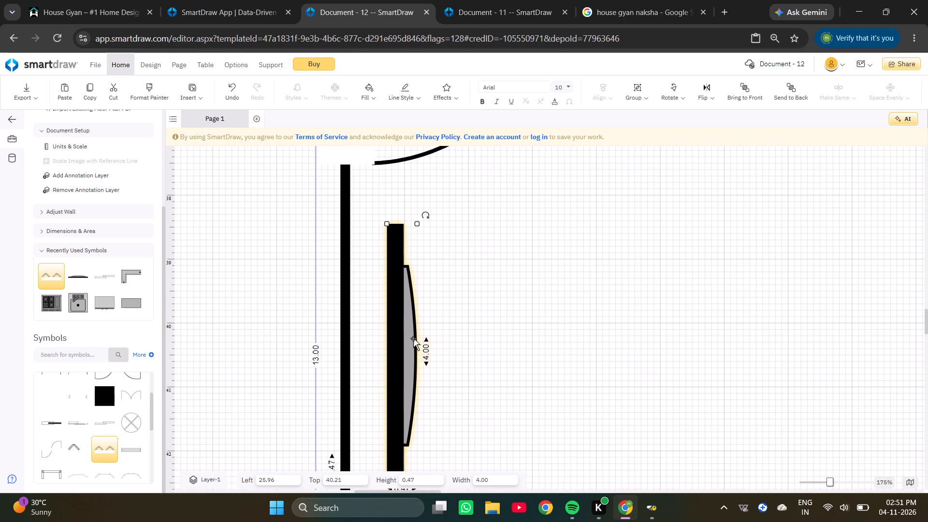
scroll(413, 338, "down", 3, "ctrl")
left_click(409, 338)
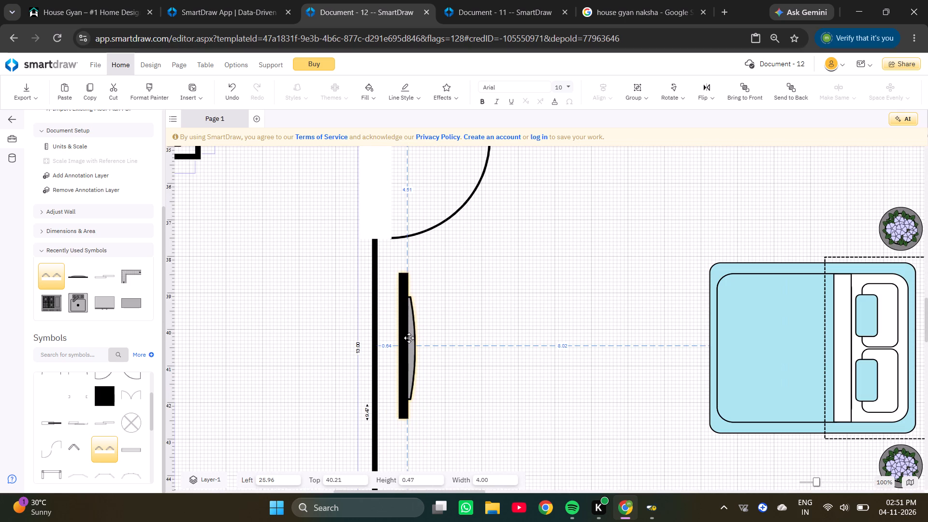
left_click_drag(426, 265, 379, 473)
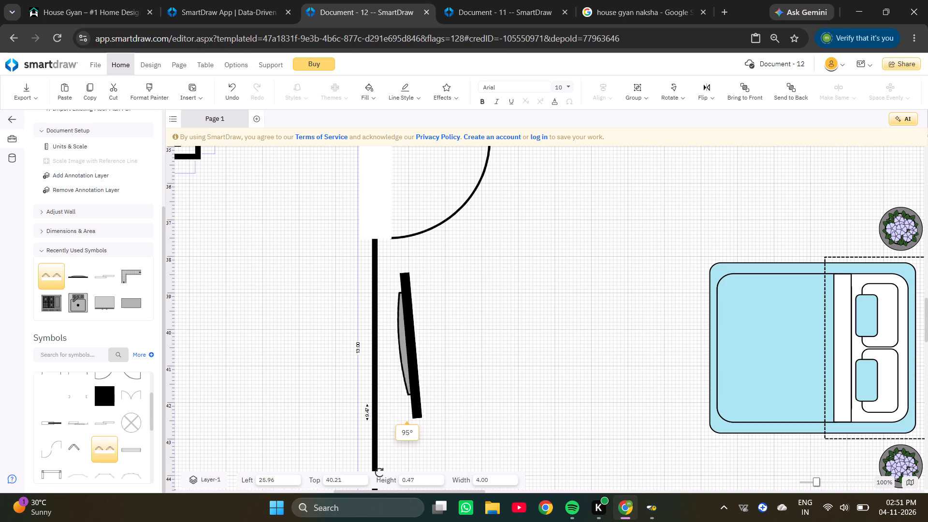
left_click_drag(379, 473, 377, 470)
Nudge the rotated TV against the bedroom's door-side wall, to a left position of about 25.4.
key("Left")
key("Left")
key("Left")
key("Left")
key("Left")
key("Left")
key("Left")
key("Left")
key("Left")
key("Left")
key("Left")
key("Left")
key("Left")
key("Left")
key("Left")
key("Left")
key("Left")
key("Left")
key("Left")
key("Left")
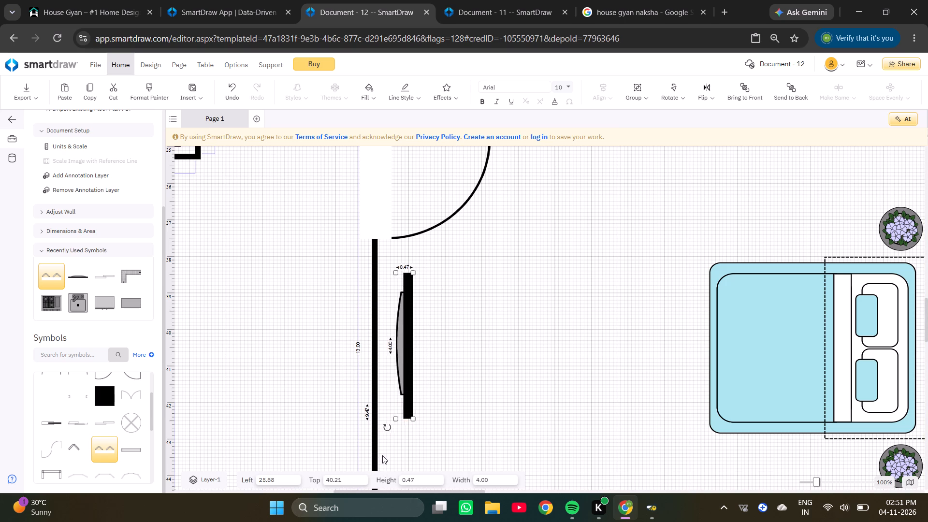
key("Left")
key("Left")
key("Left")
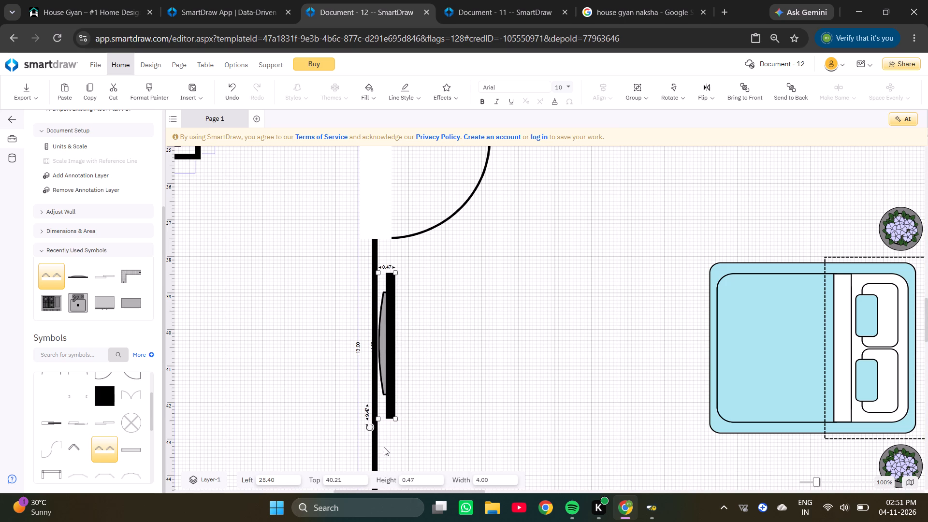
key("Left")
Copy the 4-wide TV into the top bedroom and place it between the wardrobe and the door, near the kitchen-side wall.
left_click(386, 366)
key("ctrl+c")
scroll(389, 361, "up", 13)
scroll(419, 353, "down", 8)
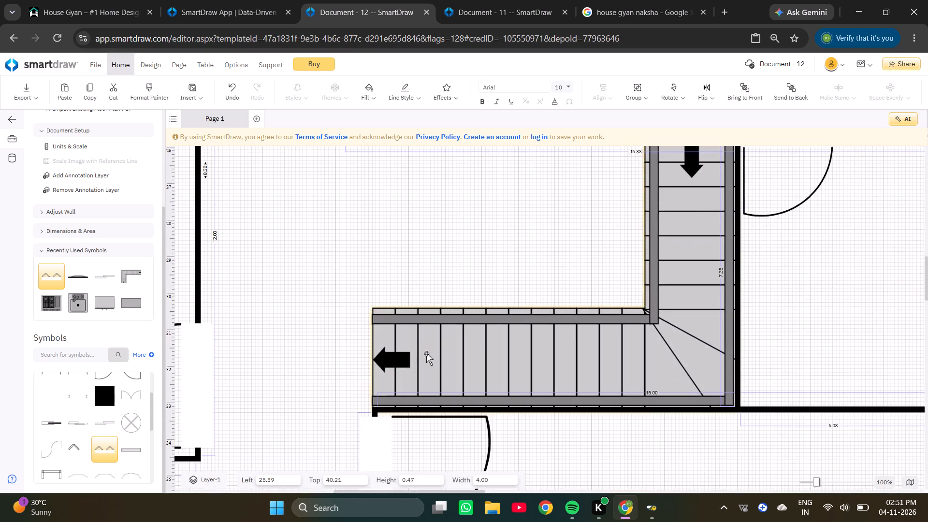
scroll(427, 354, "down", 5)
left_click(393, 360)
key("ctrl+c")
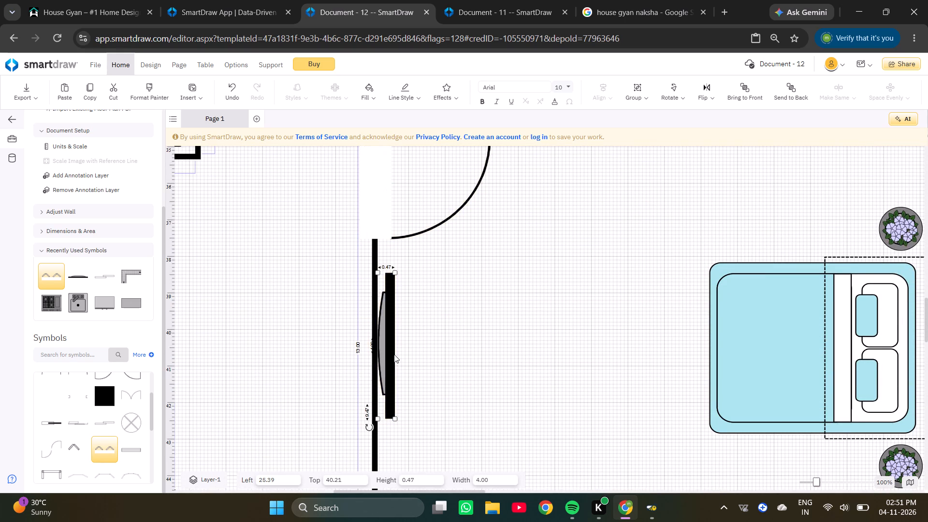
scroll(395, 353, "up", 8)
scroll(448, 334, "up", 6)
right_click(447, 334)
left_click(464, 355)
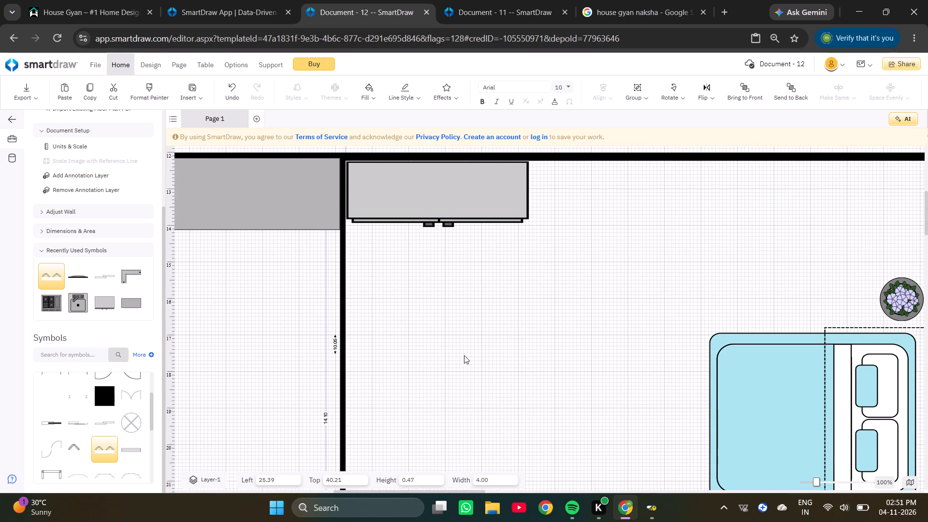
left_click_drag(524, 347, 400, 439)
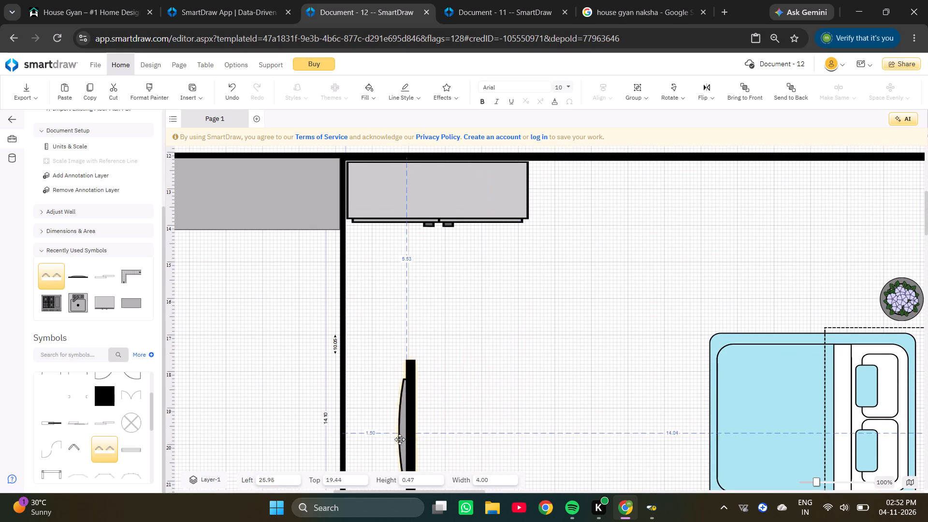
left_click_drag(400, 439, 377, 418)
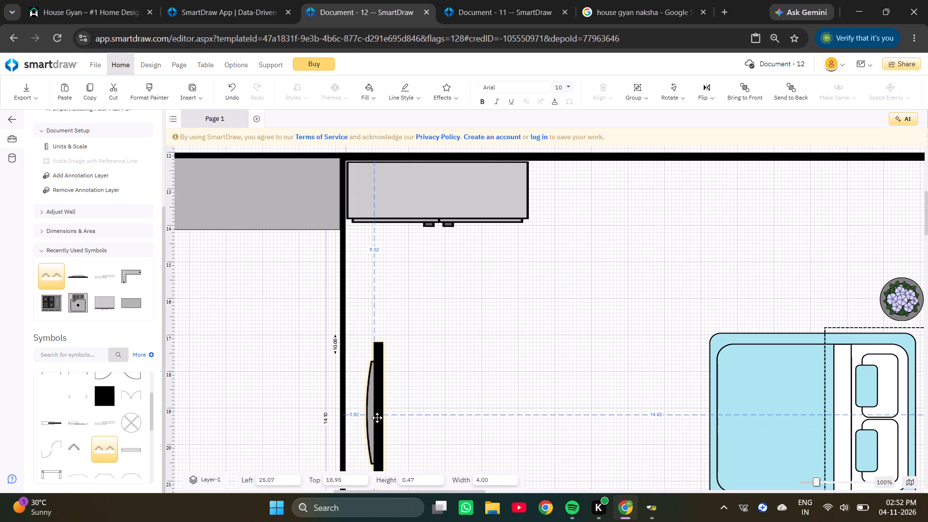
left_click_drag(377, 418, 381, 452)
scroll(381, 382, "down", 1)
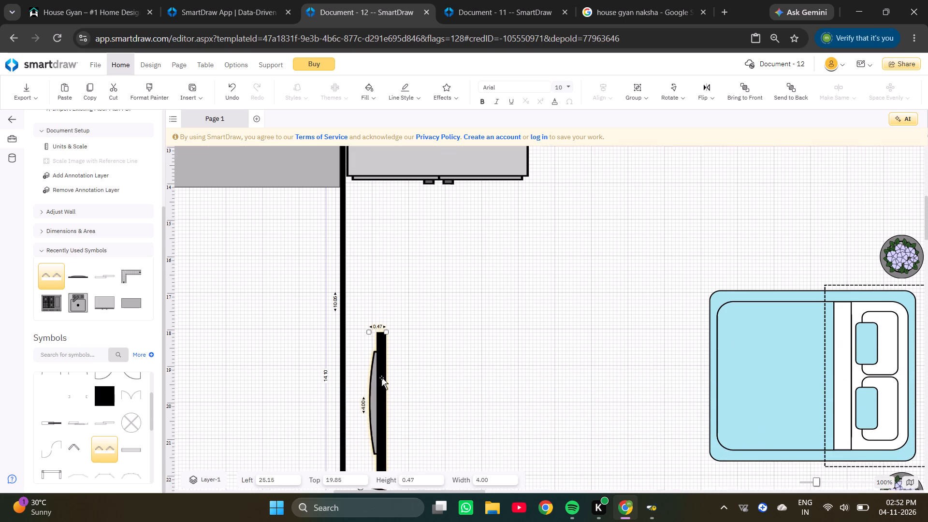
left_click_drag(382, 362, 382, 327)
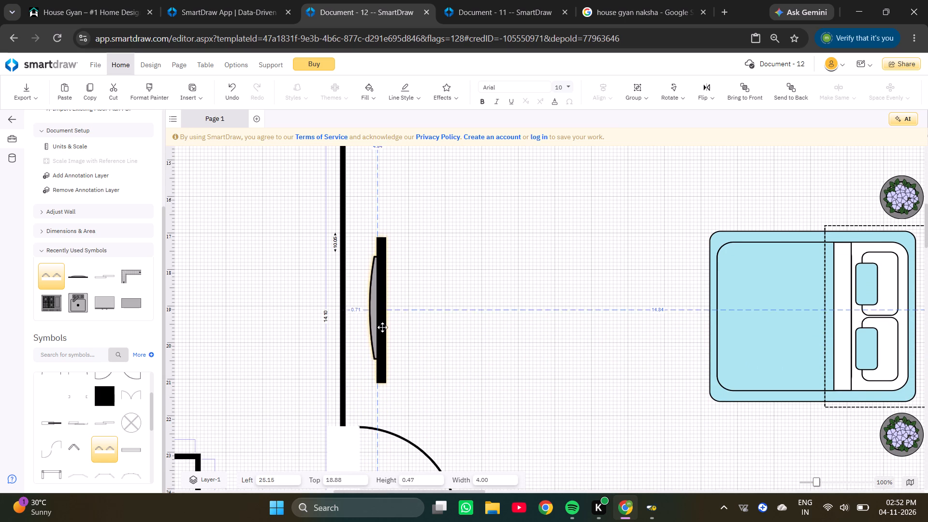
left_click_drag(382, 327, 383, 333)
left_click(383, 333)
Nudge the top bedroom's TV against the kitchen-side wall, to a left position of about 24.5.
key("Left")
key("Left")
key("Left")
key("Left")
key("Left")
key("Left")
key("Left")
key("Left")
key("Left")
key("Left")
key("Left")
key("Left")
key("Left")
key("Left")
key("Left")
key("Left")
key("Left")
key("Left")
key("Left")
key("Left")
key("Left")
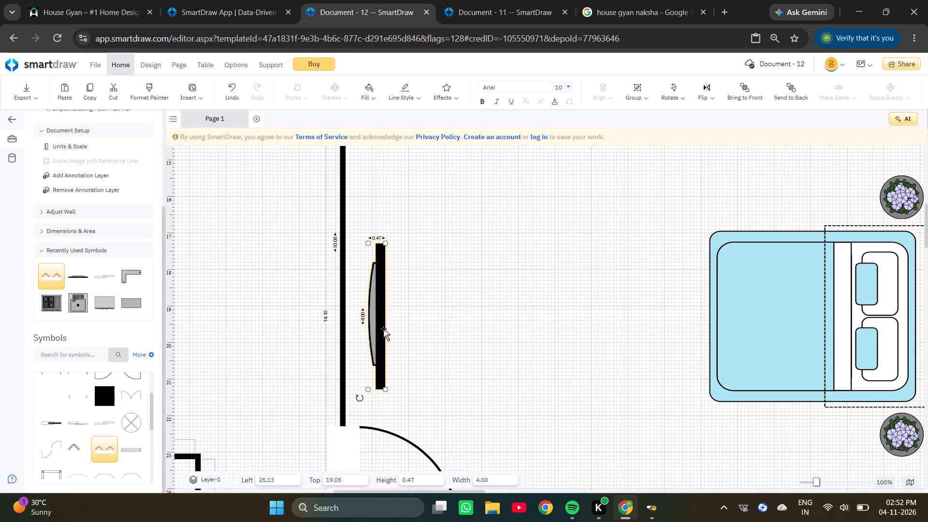
key("Left")
key("Left")
key("Left")
key("Left")
key("Left")
key("Left")
key("Left")
key("Left")
key("Left")
key("Left")
key("Left")
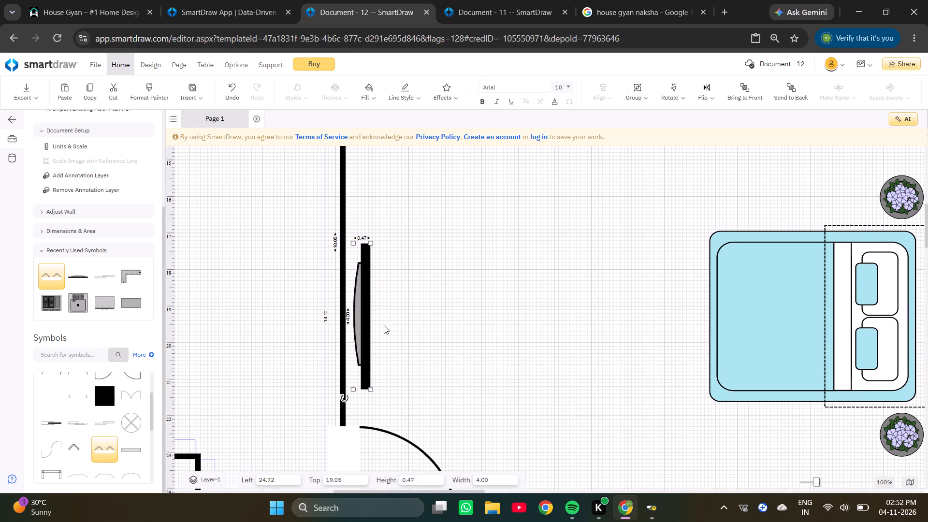
key("Left")
key("Left")
key("Left")
key("Left")
key("Left")
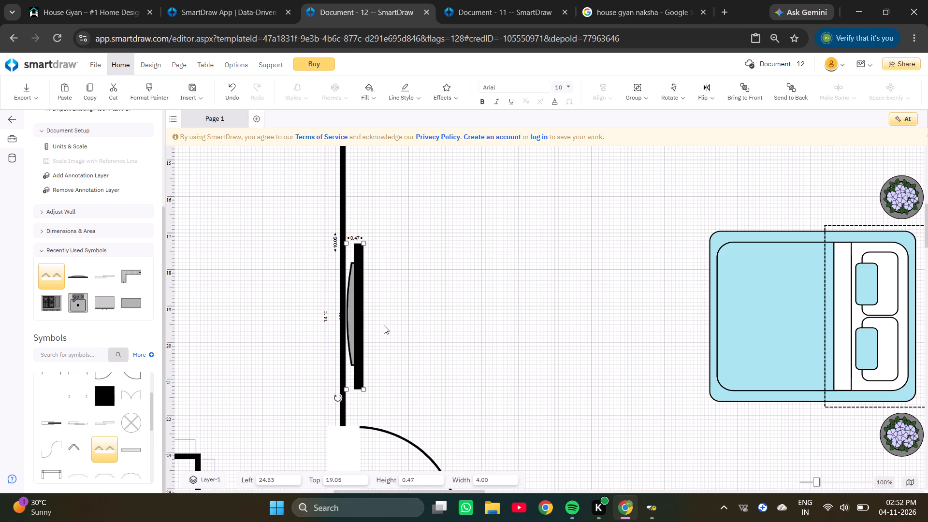
key("Left")
left_click(494, 287)
left_click(377, 313)
left_click_drag(372, 315, 366, 317)
left_click(360, 319)
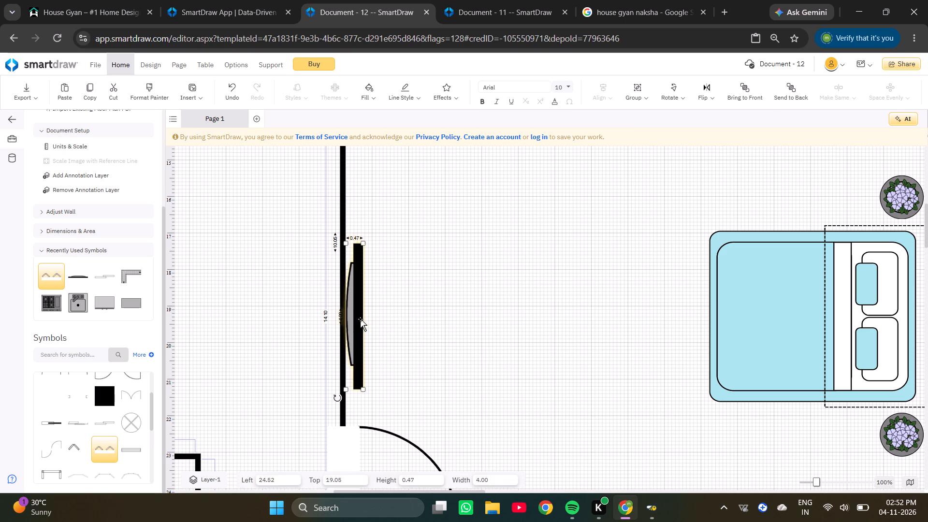
key("Left")
Examine the whole furnished floor plan from kitchen to parking and compare it with the reference plan.
left_click(570, 315)
scroll(571, 315, "down", 9, "ctrl")
left_click(470, 346)
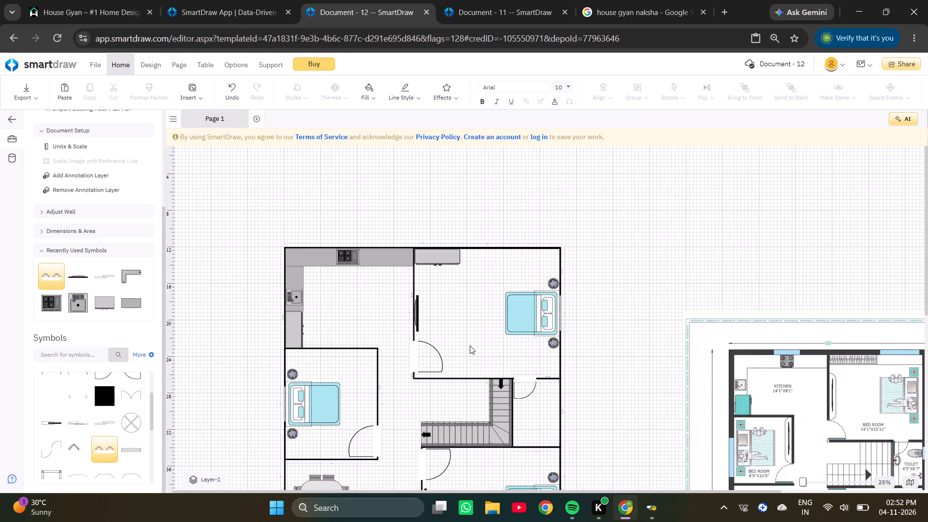
scroll(456, 303, "down", 3)
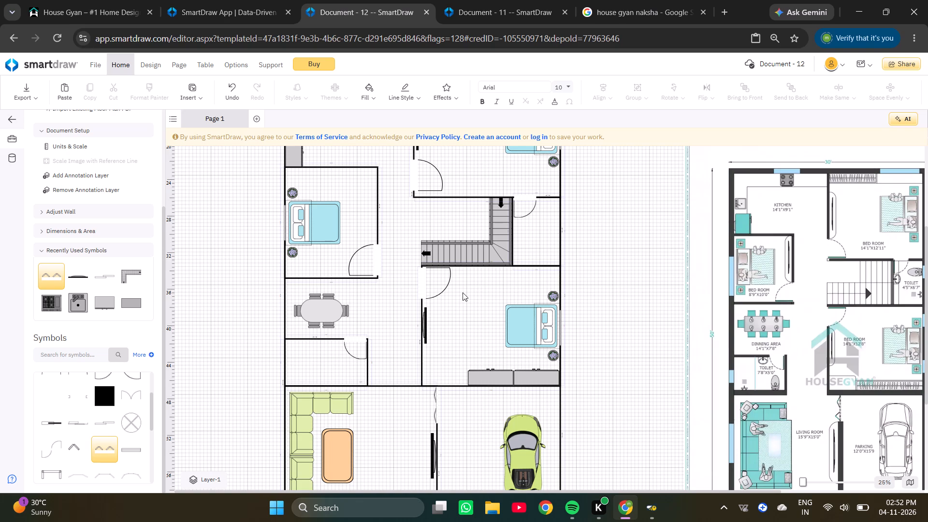
scroll(464, 291, "down", 3)
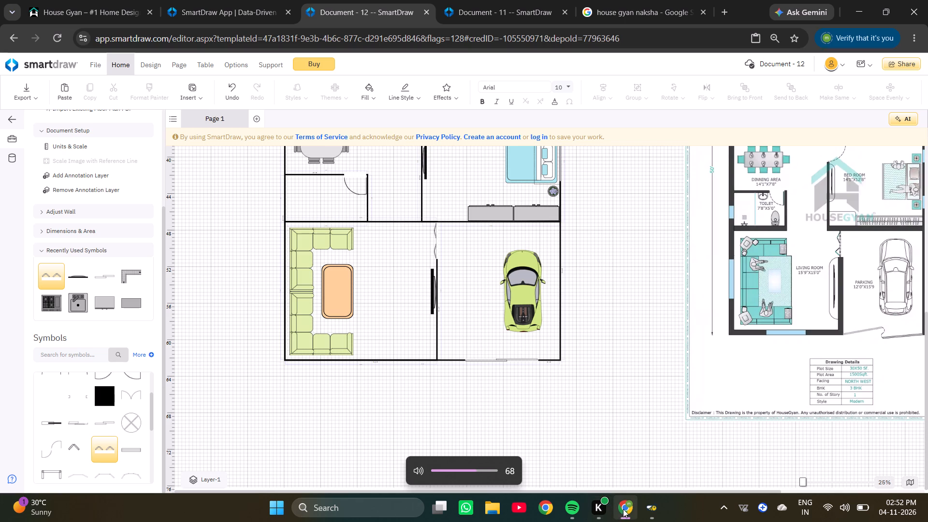
scroll(493, 309, "down", 3)
scroll(388, 270, "up", 3, "ctrl")
scroll(375, 287, "down", 4, "ctrl")
scroll(289, 287, "up", 4)
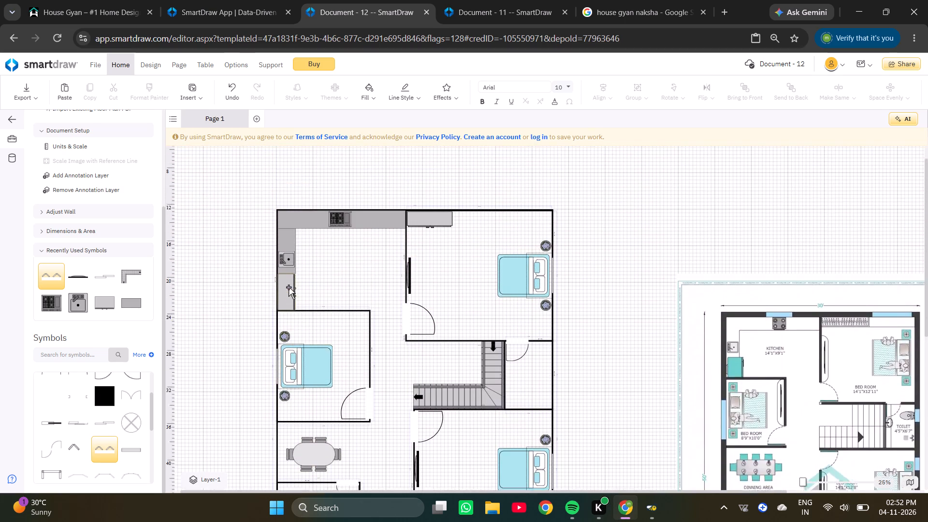
scroll(289, 287, "up", 2)
scroll(307, 287, "up", 1, "ctrl")
scroll(314, 288, "down", 6, "ctrl")
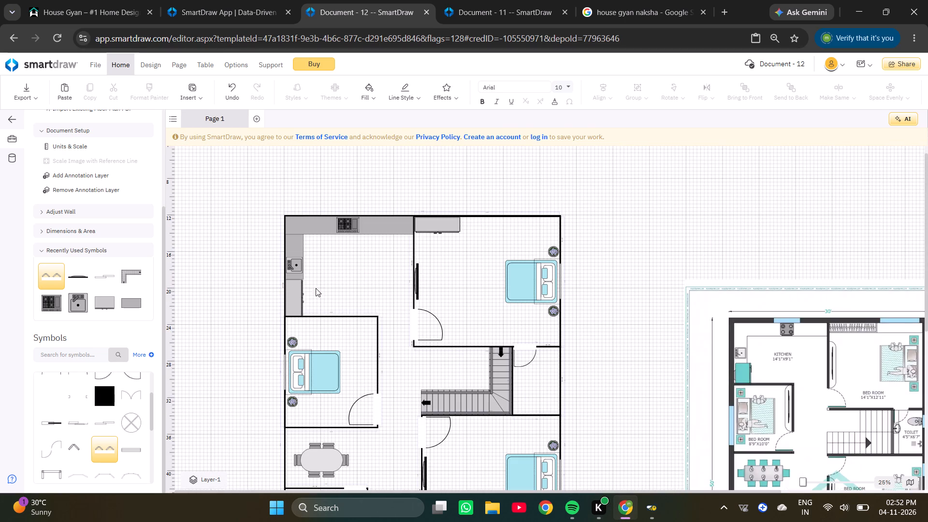
Switch to the house gyan naksha image results and open the 30X50 North Facing 3BHK Ground Floor House Plan preview.
left_click(626, 1)
scroll(230, 244, "down", 2)
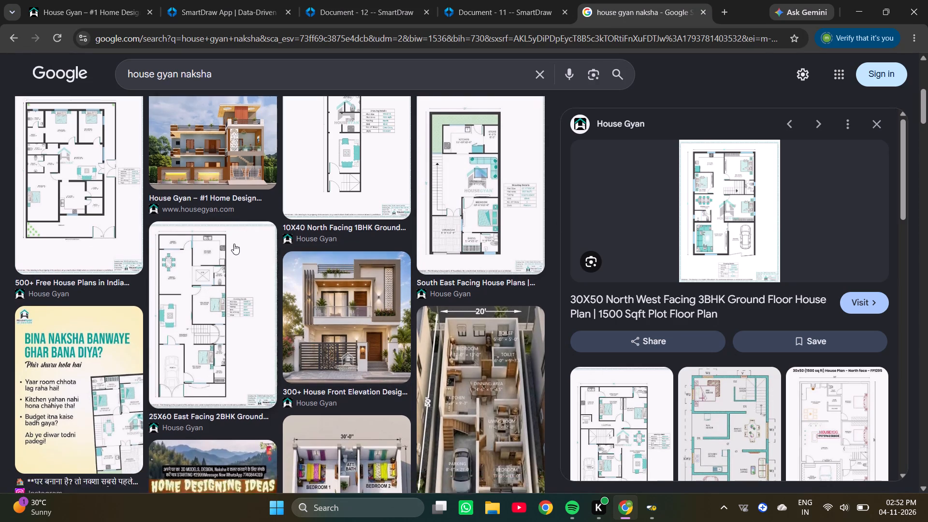
scroll(234, 244, "down", 3)
scroll(700, 261, "down", 2)
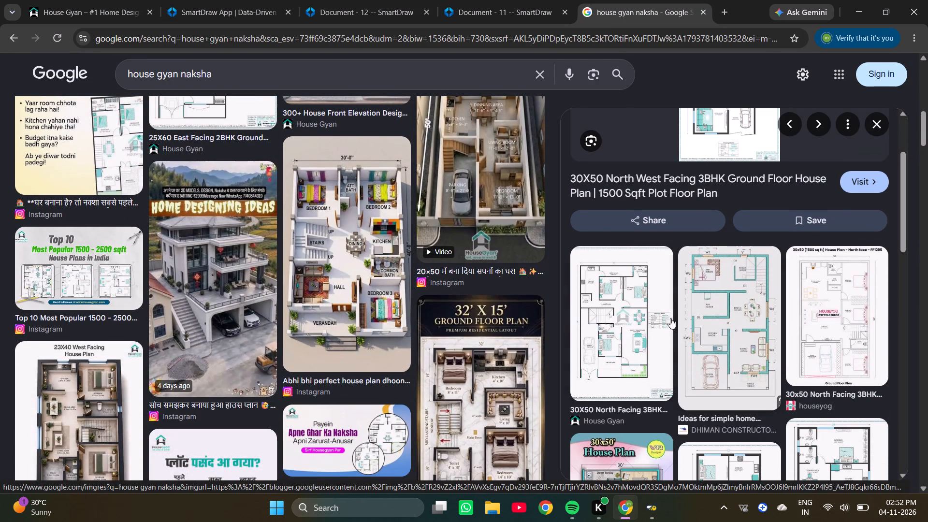
left_click(632, 364)
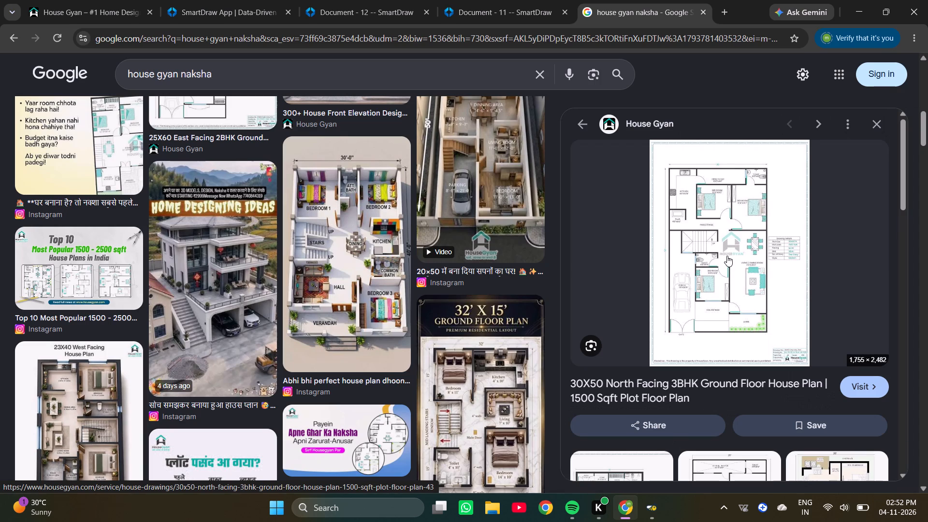
Copy the 30X50 North Facing 3BHK ground floor plan image and paste it into a new blank SmartDraw floor plan document.
right_click(723, 253)
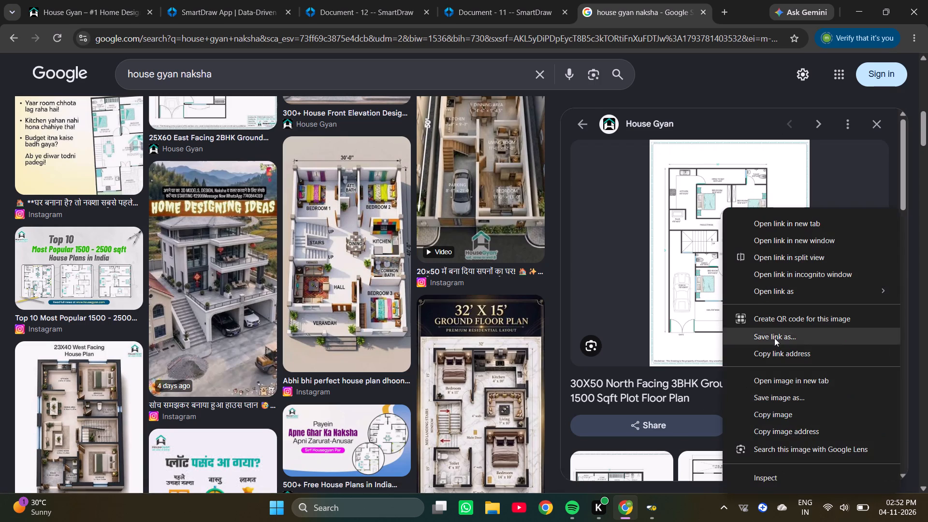
left_click(764, 409)
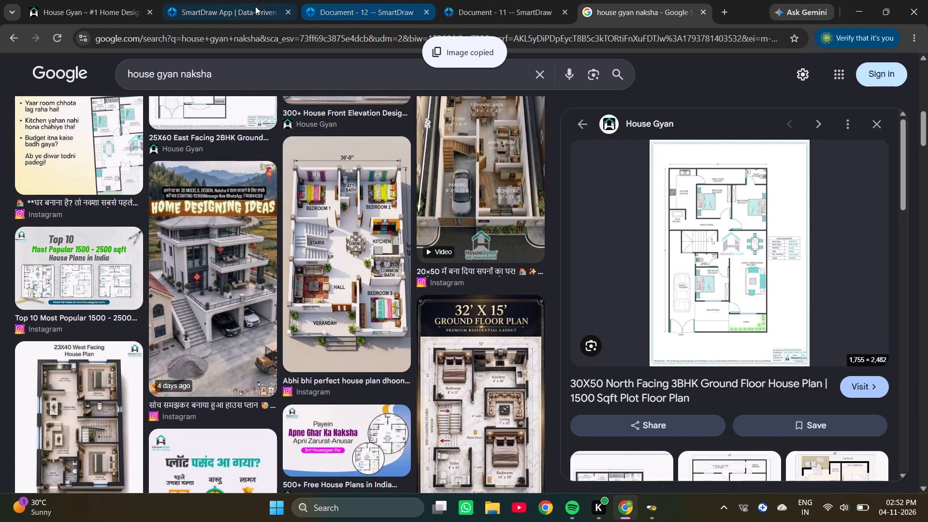
left_click(223, 0)
left_click(253, 309)
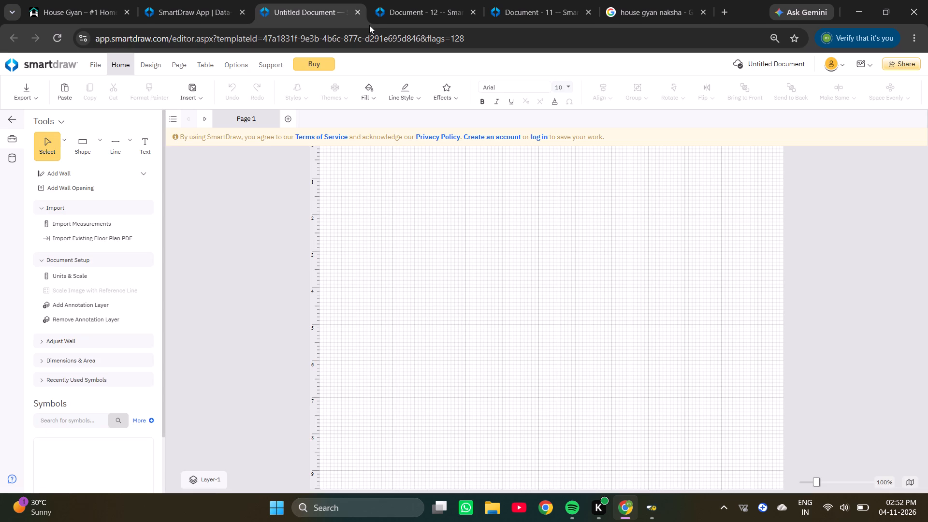
right_click(558, 283)
left_click(574, 294)
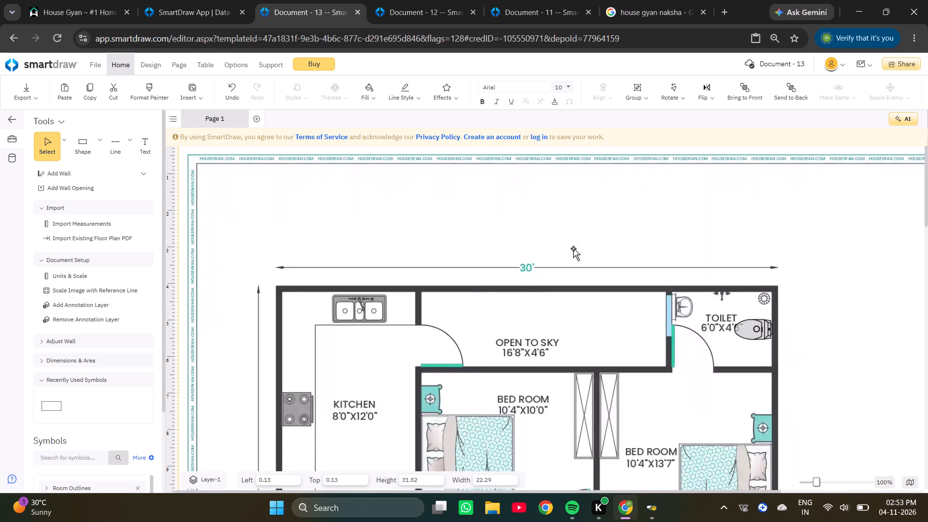
Move the pasted 30X50 plan image aside to a left position of about 49.66 and top of about 3.63, leaving drawing space beside it.
scroll(570, 268, "down", 8)
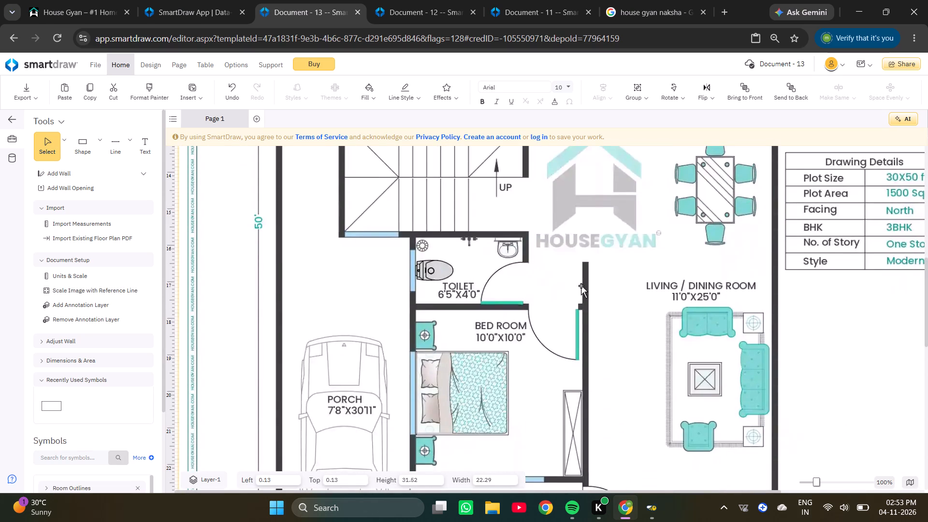
scroll(572, 294, "down", 4, "ctrl")
scroll(537, 300, "up", 2, "ctrl")
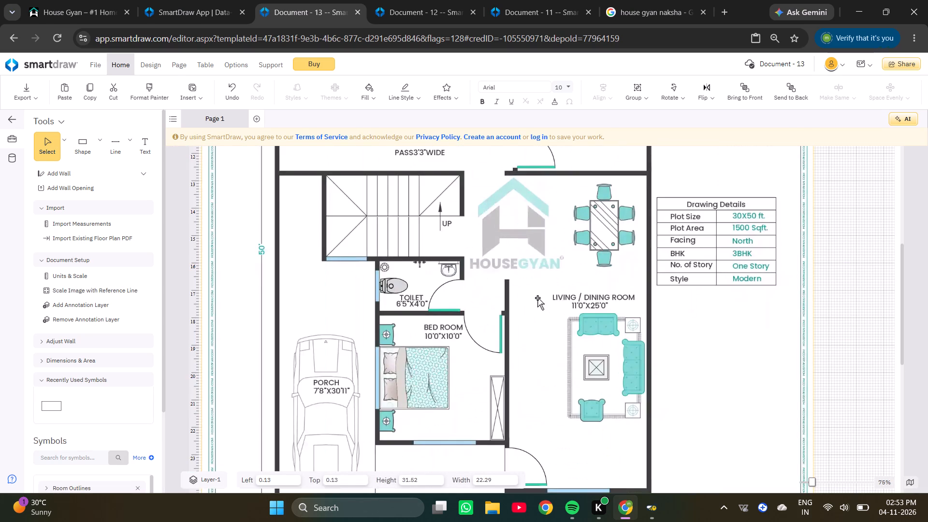
scroll(537, 298, "up", 2)
scroll(538, 296, "down", 1)
scroll(538, 296, "up", 2)
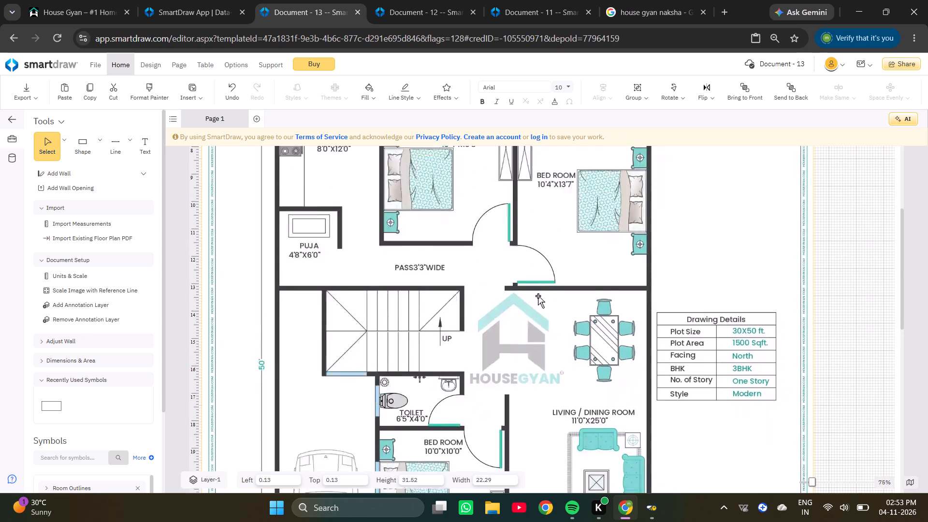
scroll(539, 293, "down", 2, "ctrl")
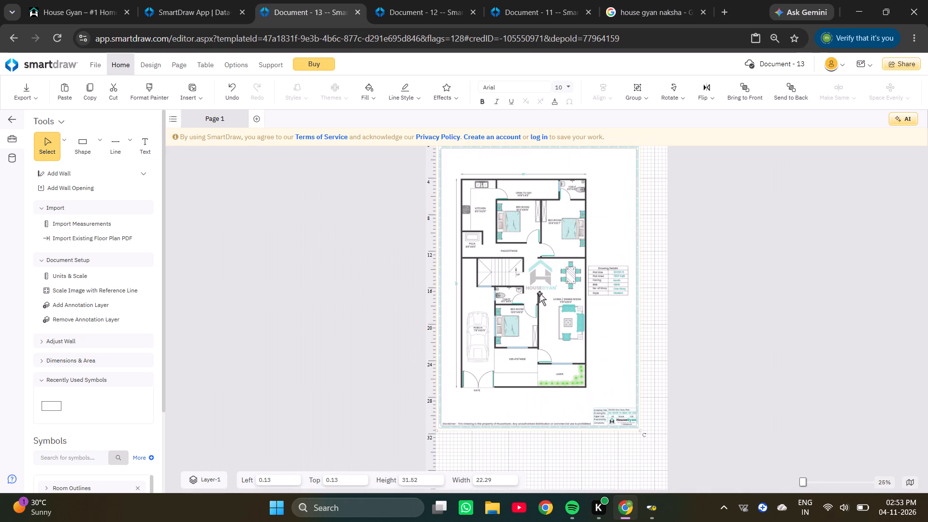
scroll(539, 293, "up", 1)
left_click_drag(539, 293, 760, 325)
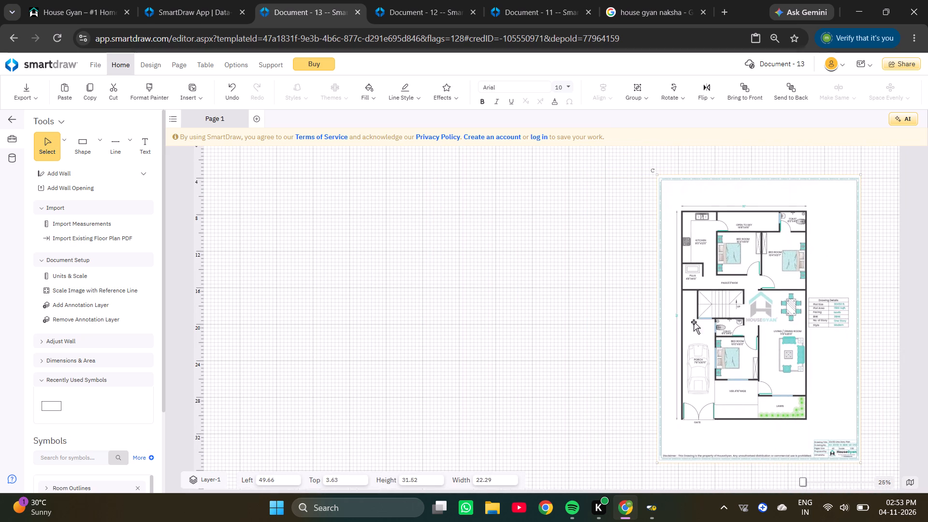
scroll(680, 327, "down", 3)
Switch to Document - 12 and look over the finished floor plan down to the living room and parking.
left_click(415, 2)
scroll(449, 149, "down", 4)
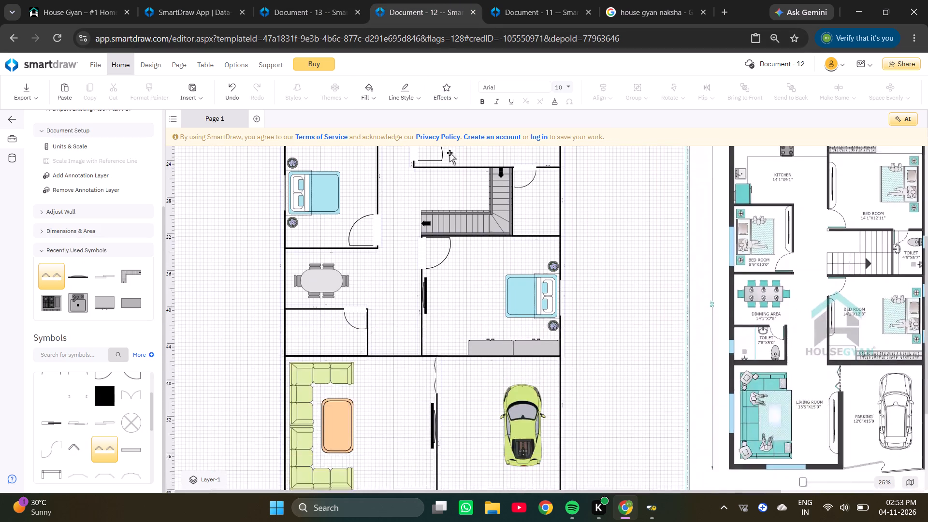
scroll(446, 261, "down", 2)
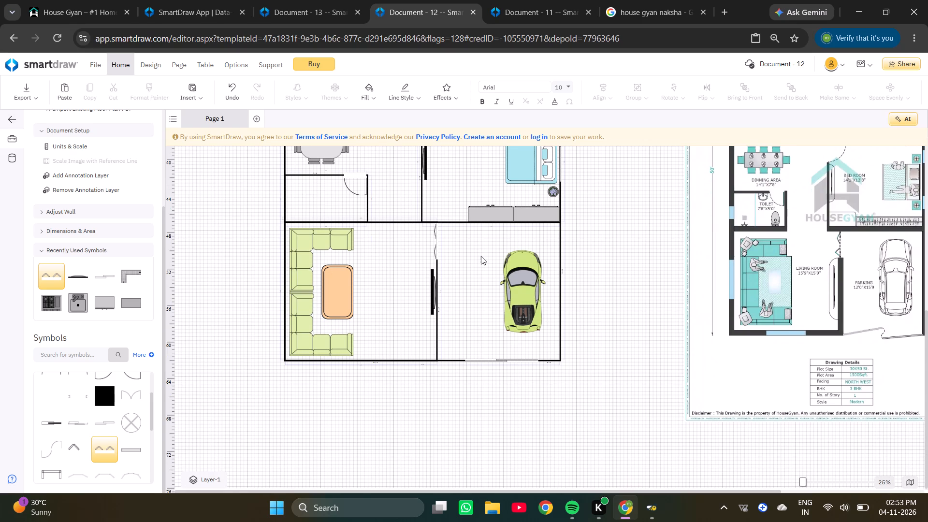
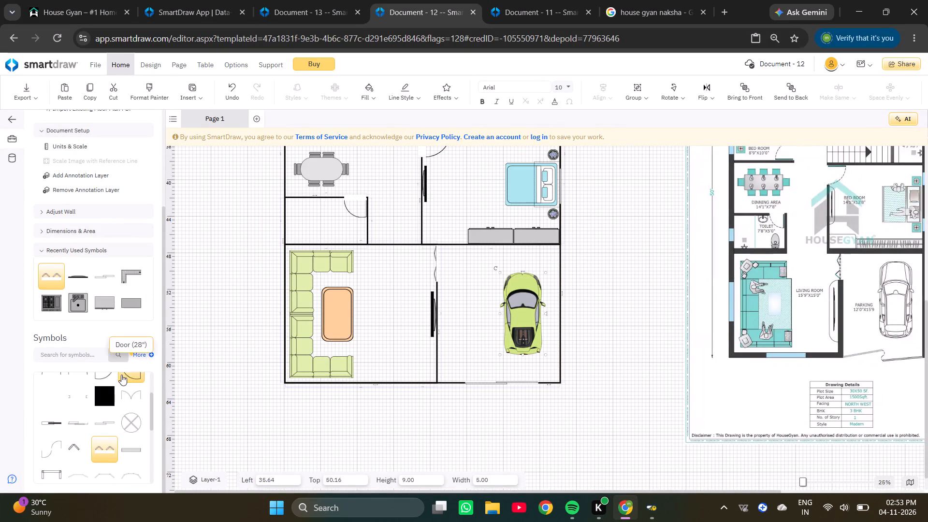
Search the symbol library for bike.
left_click(93, 355)
type("cr")
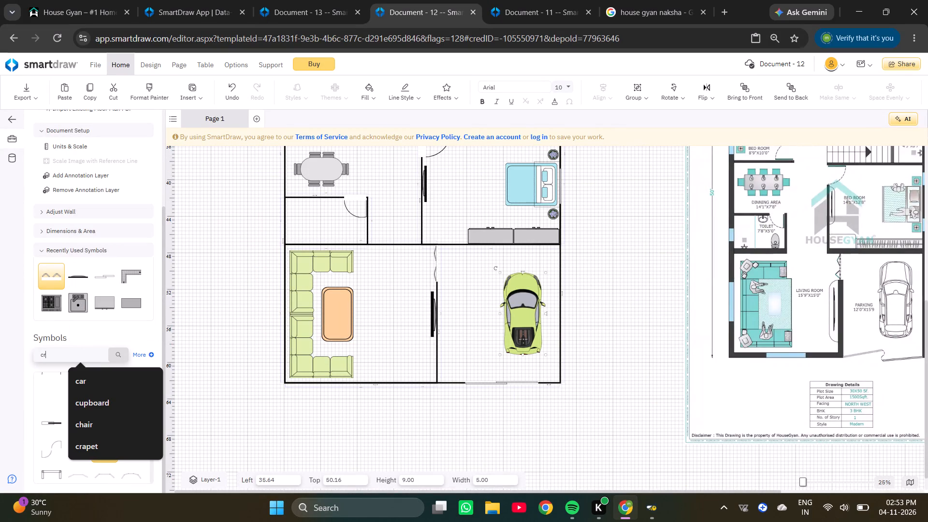
key("BackSpace")
key("BackSpace")
key("BackSpace")
key("BackSpace")
key("BackSpace")
key("BackSpace")
type("bike")
key("Return")
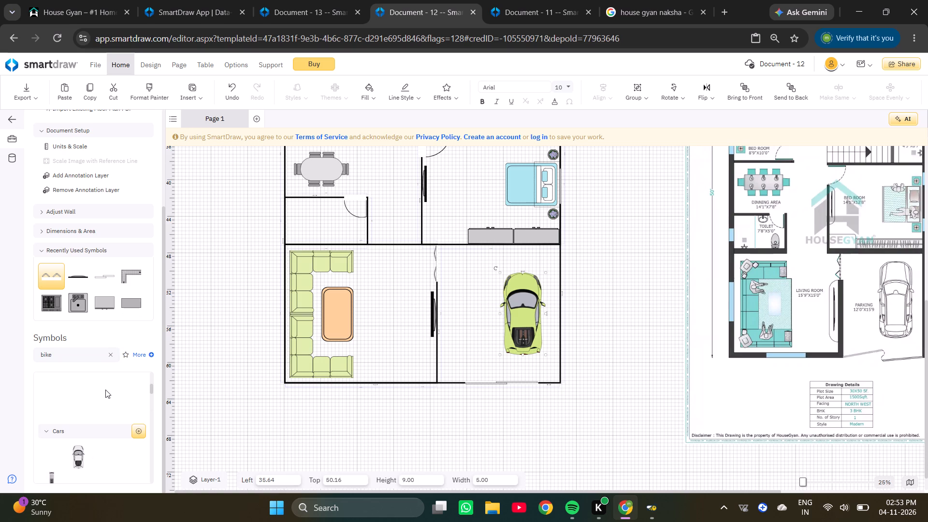
Place the Motorcycle - 2 (Sports Bike) symbol in the parking area, in the free space beside the green car.
scroll(85, 423, "down", 2)
scroll(83, 417, "up", 3)
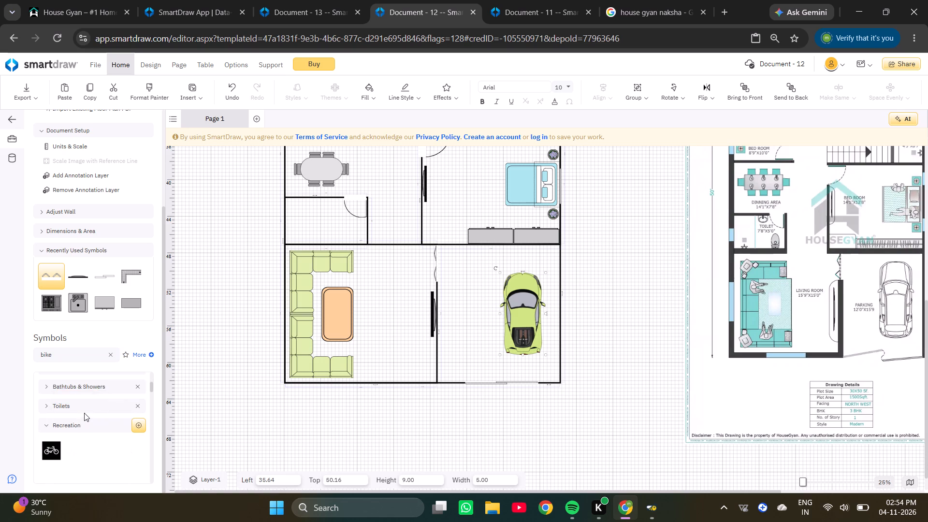
scroll(84, 413, "down", 4)
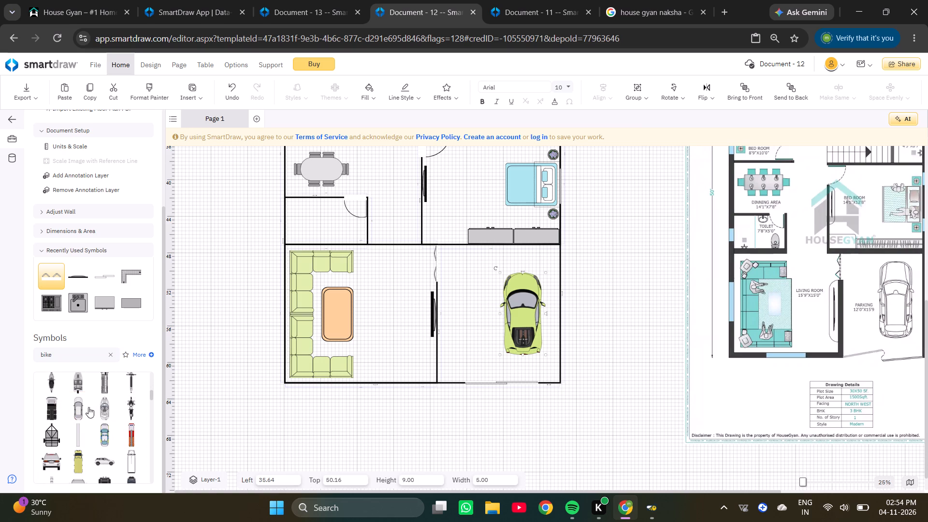
double_click(133, 403)
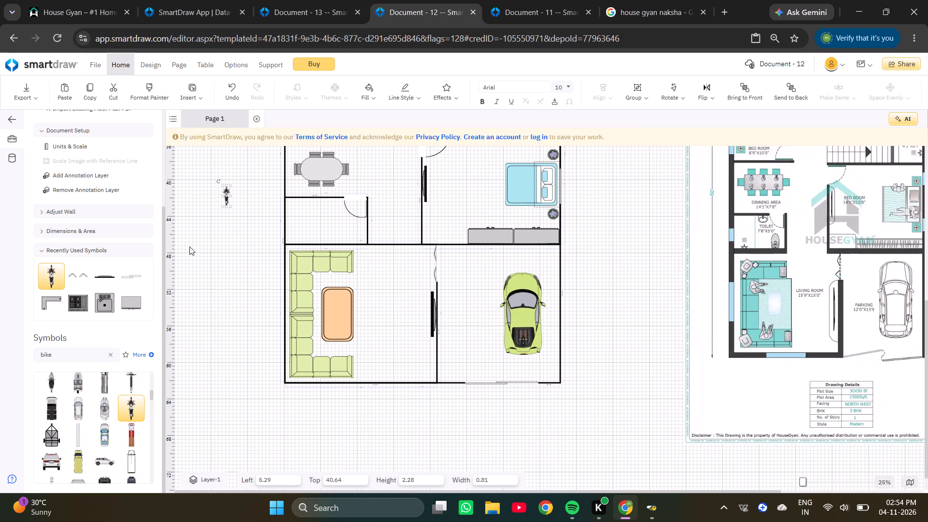
left_click_drag(229, 199, 478, 332)
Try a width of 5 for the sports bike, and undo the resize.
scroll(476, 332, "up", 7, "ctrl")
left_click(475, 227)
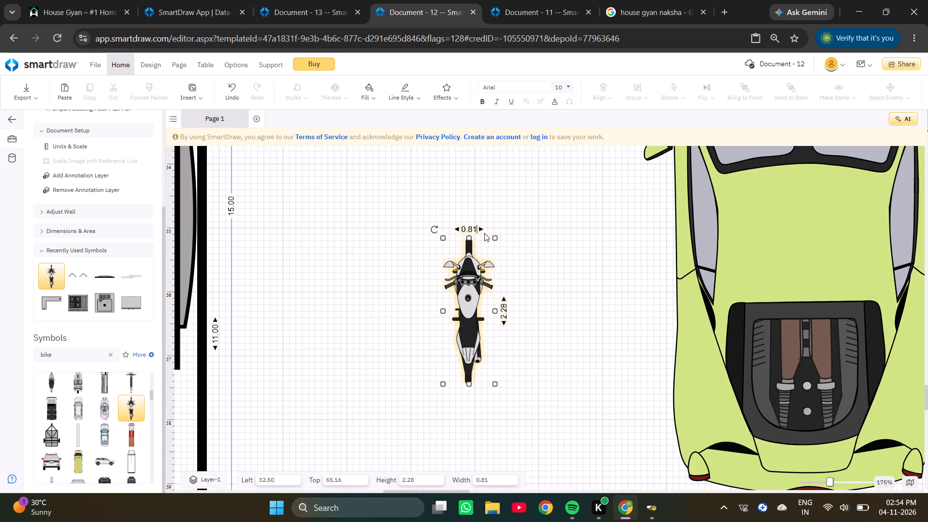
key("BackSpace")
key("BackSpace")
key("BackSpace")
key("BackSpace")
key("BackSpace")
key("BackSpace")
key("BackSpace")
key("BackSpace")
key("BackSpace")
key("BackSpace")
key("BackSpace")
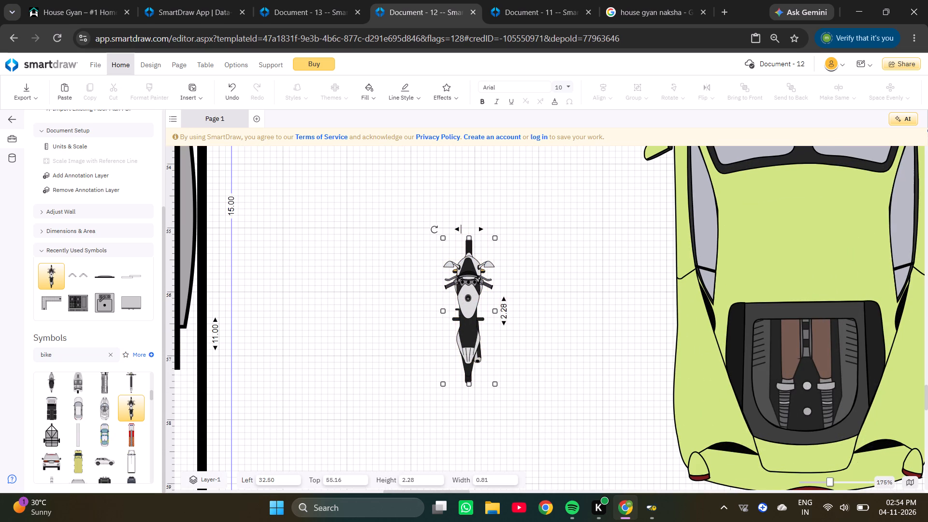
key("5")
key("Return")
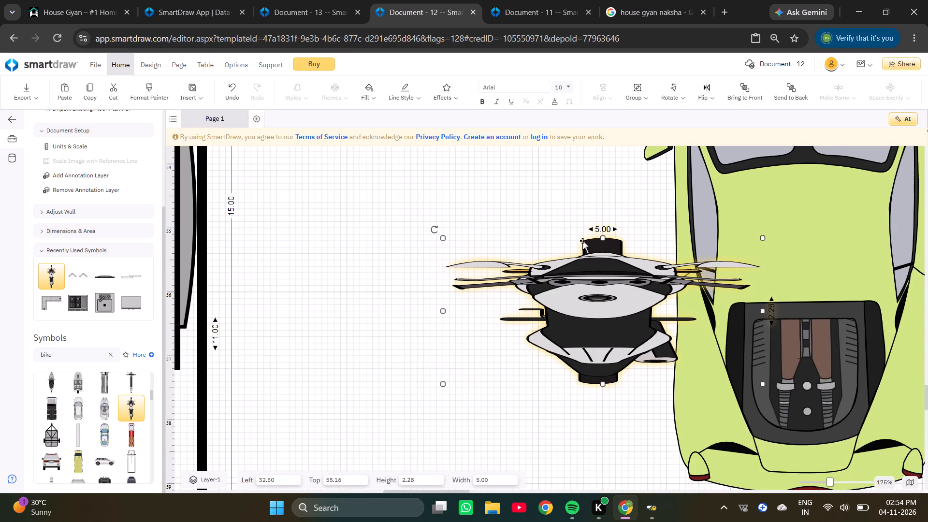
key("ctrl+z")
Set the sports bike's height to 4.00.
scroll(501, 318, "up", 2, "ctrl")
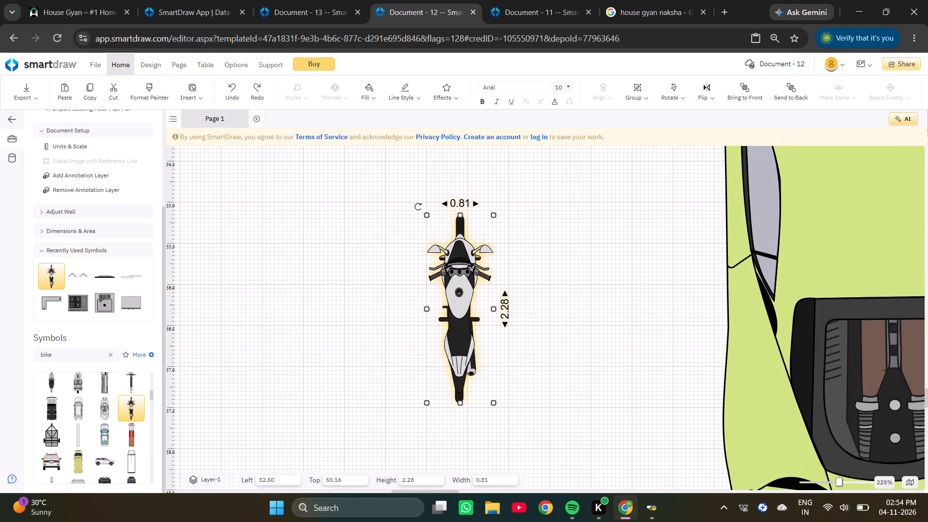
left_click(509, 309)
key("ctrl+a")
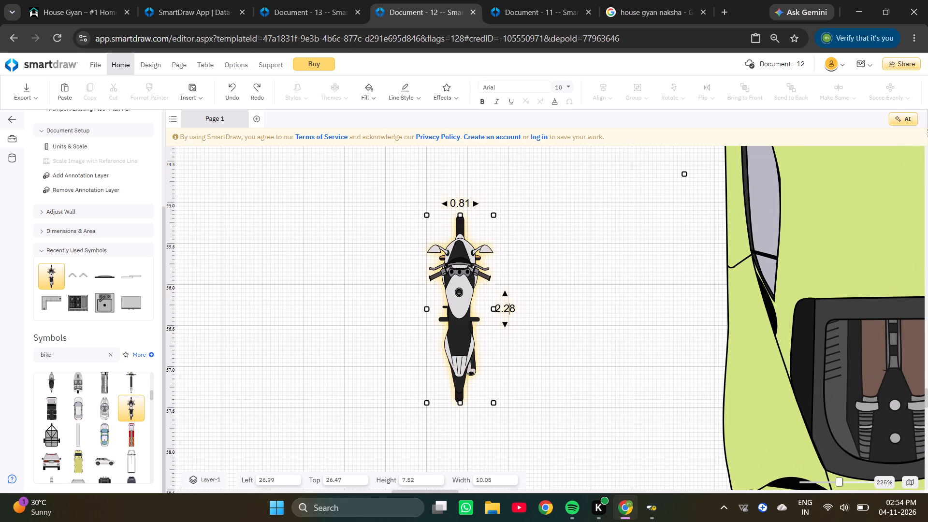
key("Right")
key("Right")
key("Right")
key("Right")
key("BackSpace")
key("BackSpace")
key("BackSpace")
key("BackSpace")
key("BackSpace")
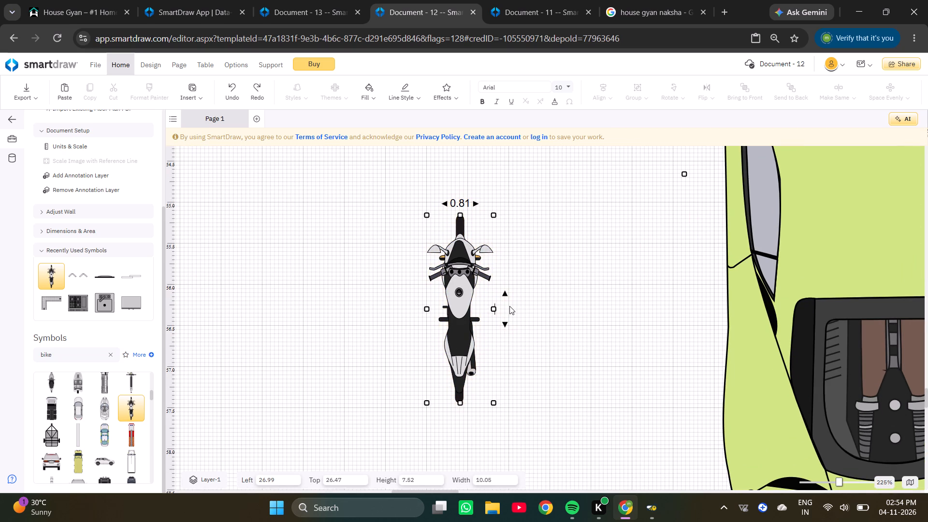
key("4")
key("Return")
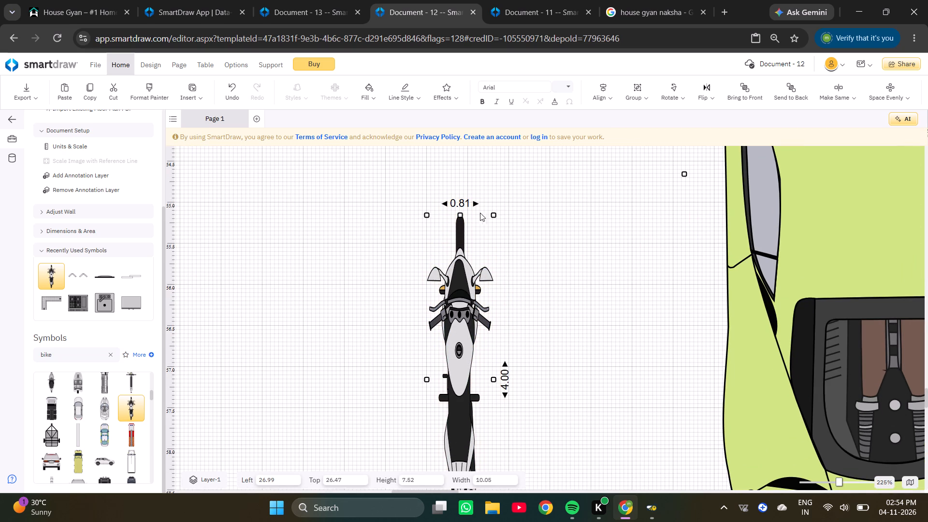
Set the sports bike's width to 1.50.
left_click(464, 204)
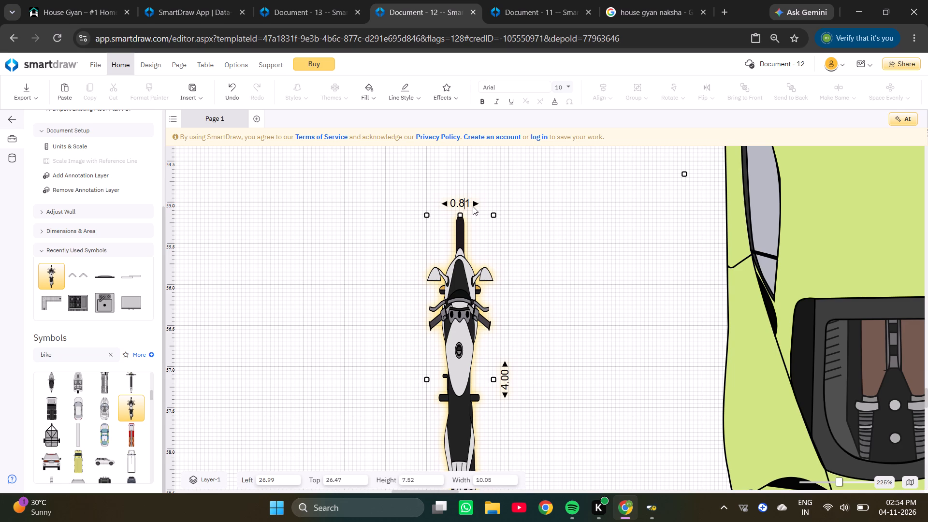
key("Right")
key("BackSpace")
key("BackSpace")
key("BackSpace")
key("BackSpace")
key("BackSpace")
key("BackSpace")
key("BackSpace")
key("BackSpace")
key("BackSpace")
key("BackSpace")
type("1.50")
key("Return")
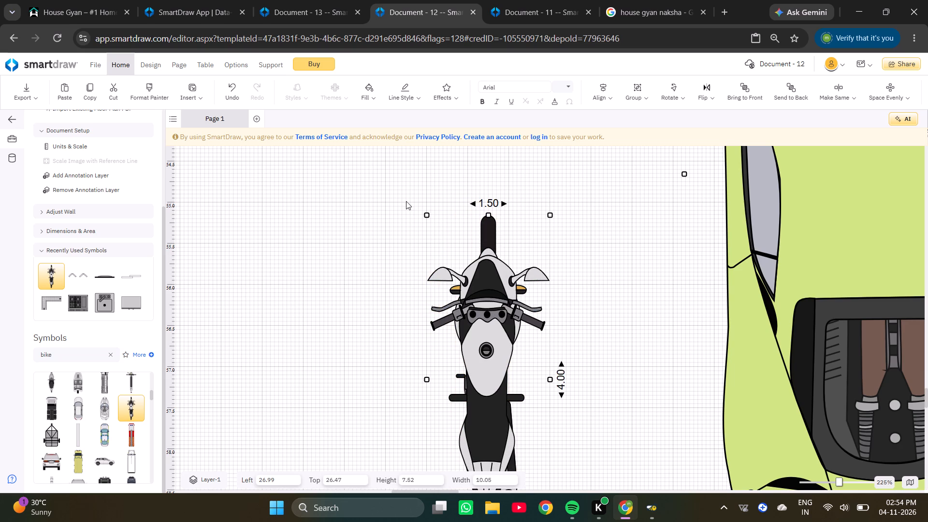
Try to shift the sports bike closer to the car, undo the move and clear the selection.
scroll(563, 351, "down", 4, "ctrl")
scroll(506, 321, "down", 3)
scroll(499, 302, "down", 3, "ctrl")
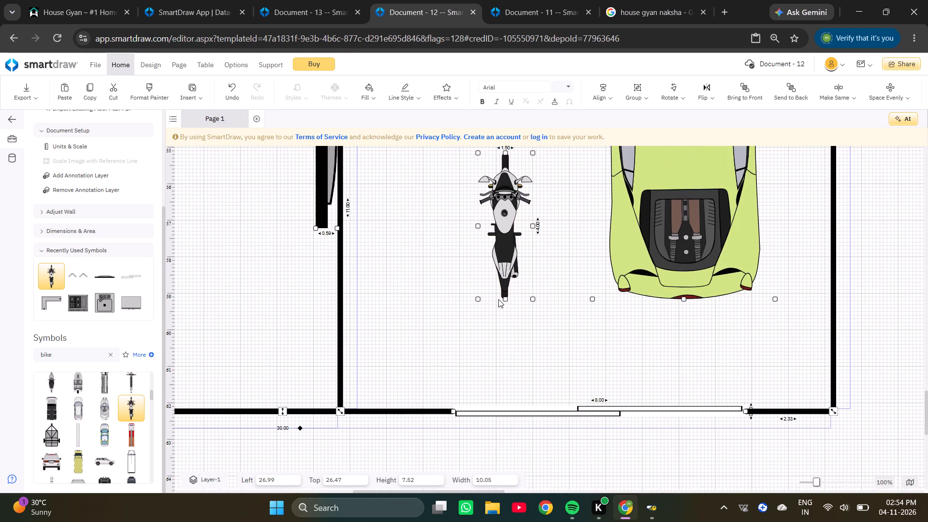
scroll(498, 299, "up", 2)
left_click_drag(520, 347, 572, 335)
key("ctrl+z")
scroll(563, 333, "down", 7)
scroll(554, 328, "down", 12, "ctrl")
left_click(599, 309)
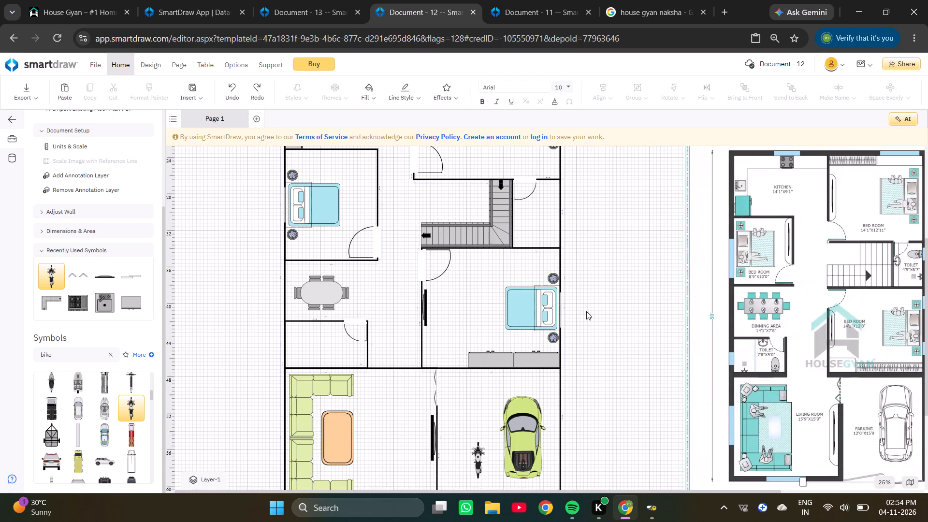
Set the sports bike's height to 5.00 and move it further into the parking area, to a top of about 53.98.
scroll(580, 315, "down", 5)
scroll(496, 309, "up", 5, "ctrl")
left_click_drag(416, 320, 407, 319)
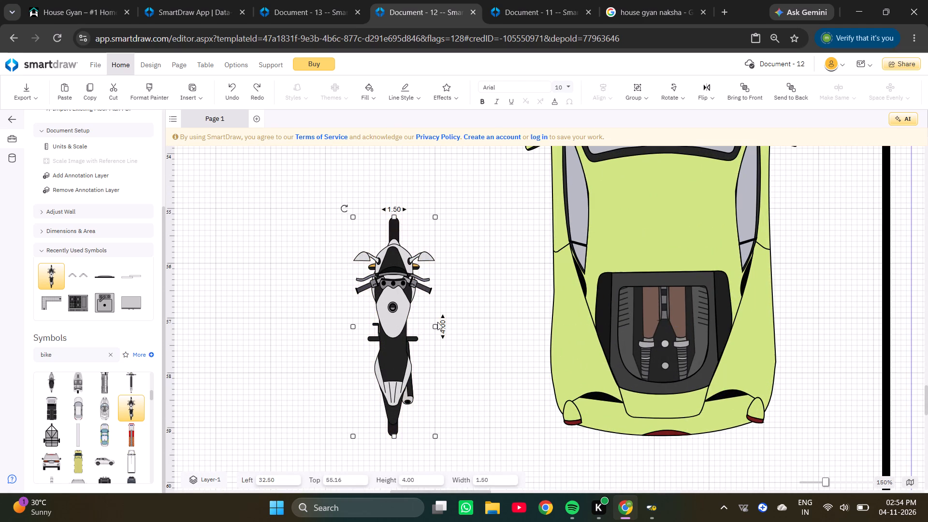
left_click(442, 326)
key("Left")
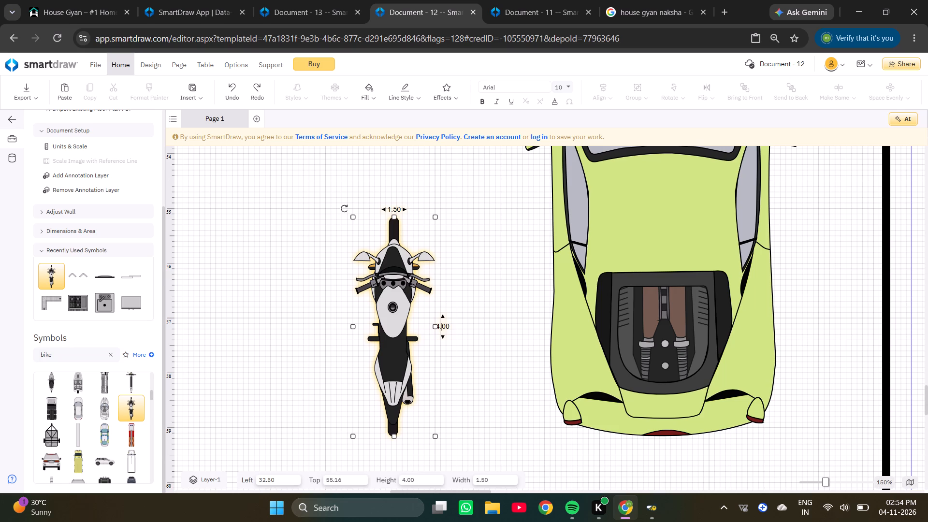
key("BackSpace")
key("5")
key("Return")
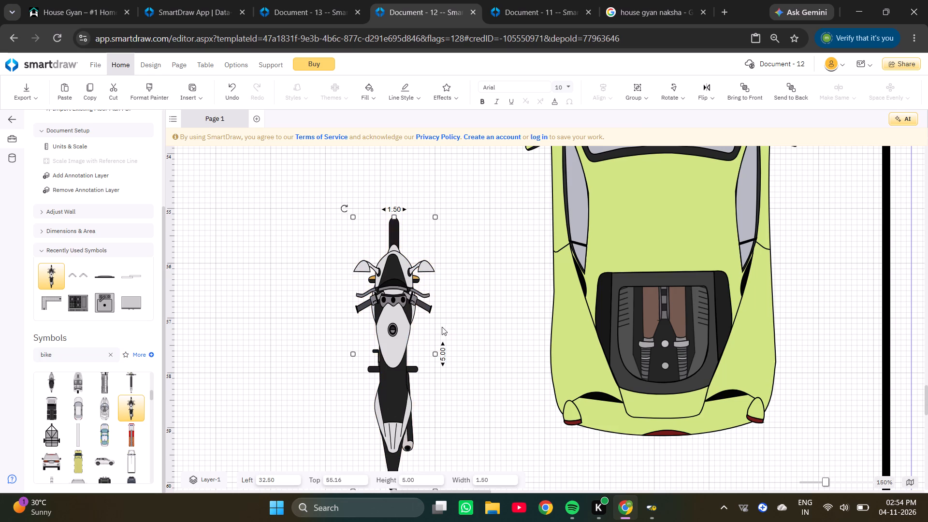
left_click_drag(410, 324, 408, 259)
Set the sports bike's width to 1.80 and move it closer to the car, to left about 33.08 and top about 53.87.
scroll(404, 233, "up", 3)
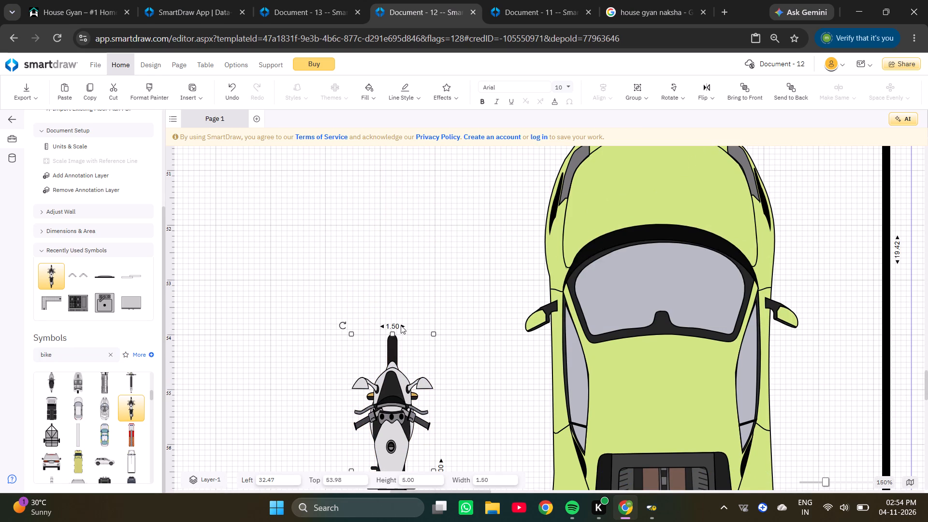
left_click(396, 325)
key("BackSpace")
key("8")
key("Return")
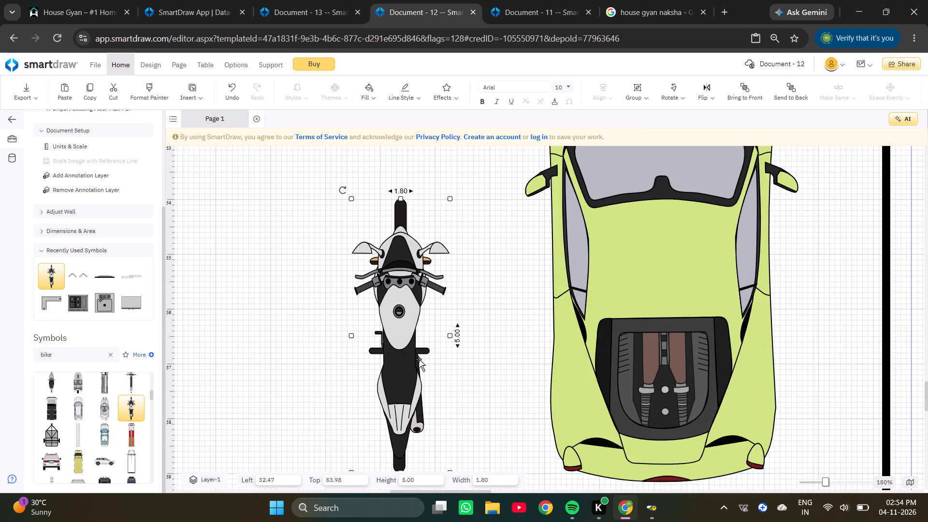
scroll(422, 349, "down", 5, "ctrl")
left_click_drag(414, 349, 414, 348)
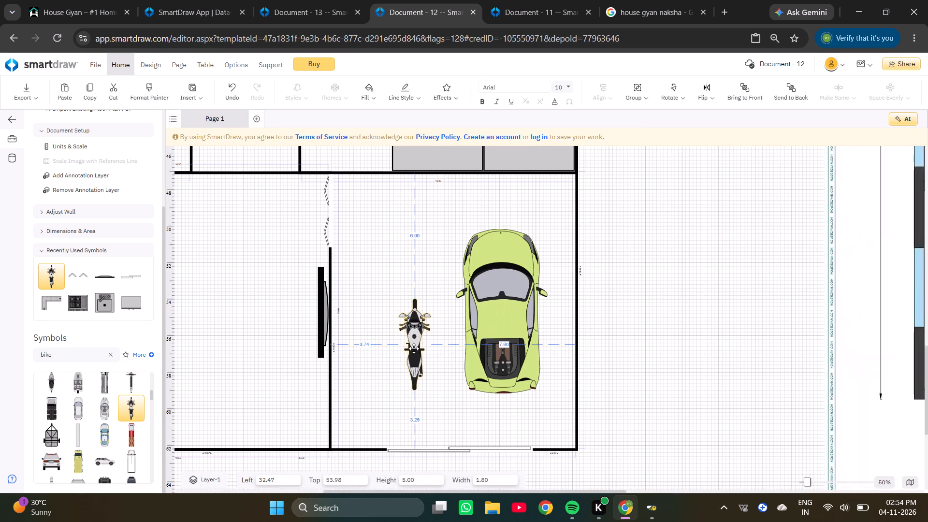
left_click_drag(414, 348, 425, 348)
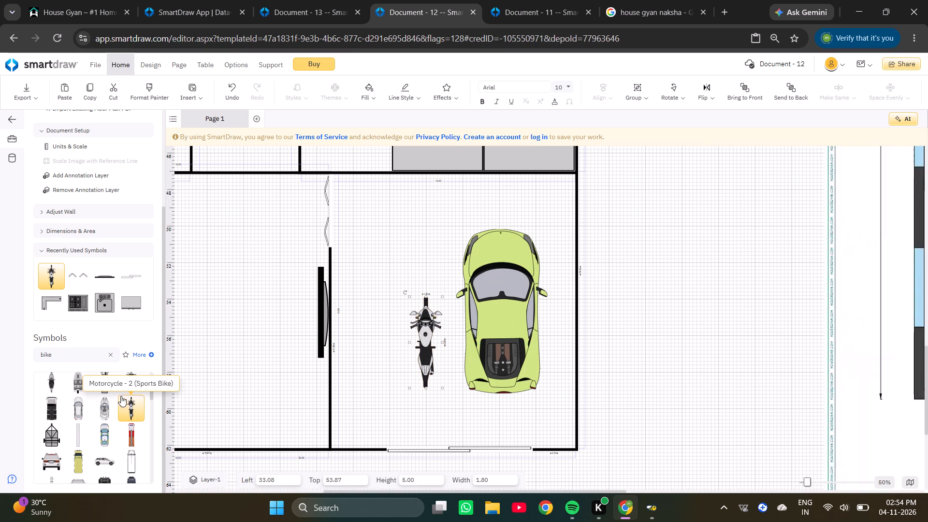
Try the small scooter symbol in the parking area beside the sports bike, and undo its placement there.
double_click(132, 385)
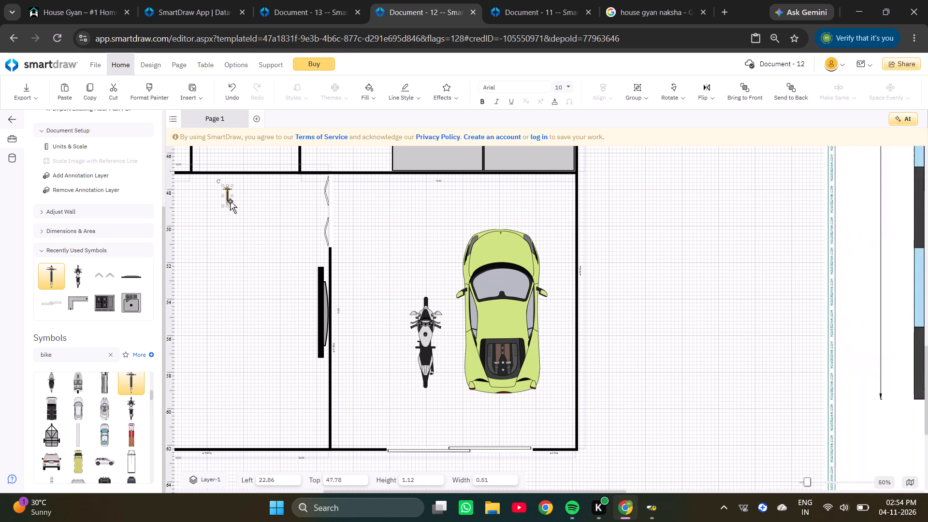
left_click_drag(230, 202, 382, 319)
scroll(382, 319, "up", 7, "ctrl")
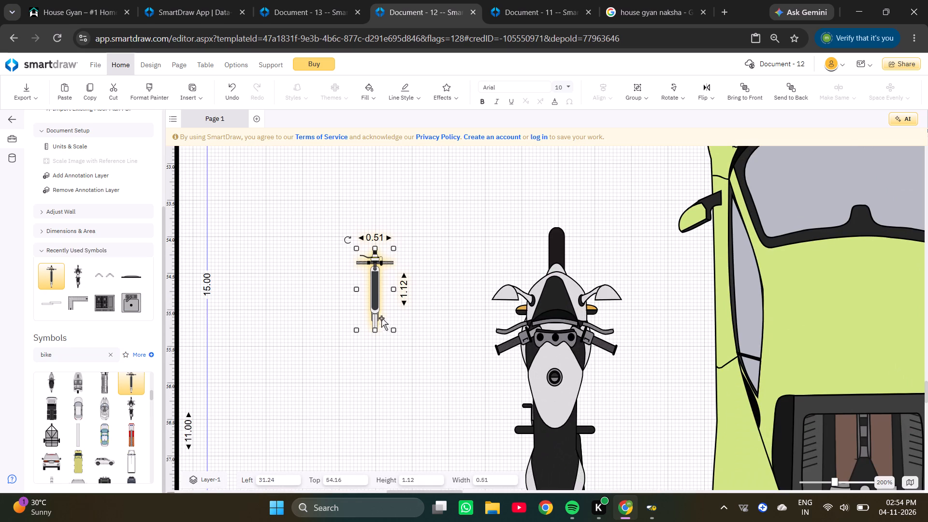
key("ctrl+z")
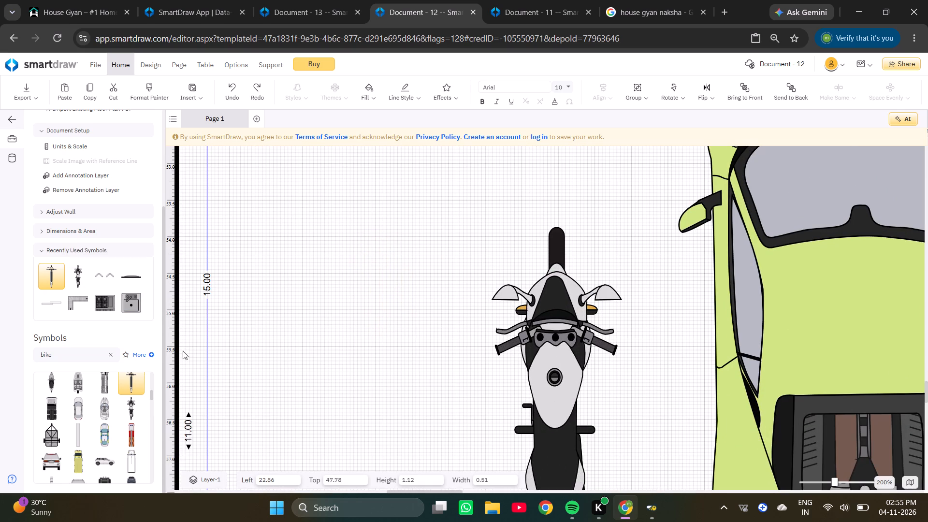
Place the Motorcycle - 1 symbol beside the sports bike, at left about 31.81 and top about 53.87.
scroll(124, 406, "down", 1)
scroll(63, 422, "down", 1)
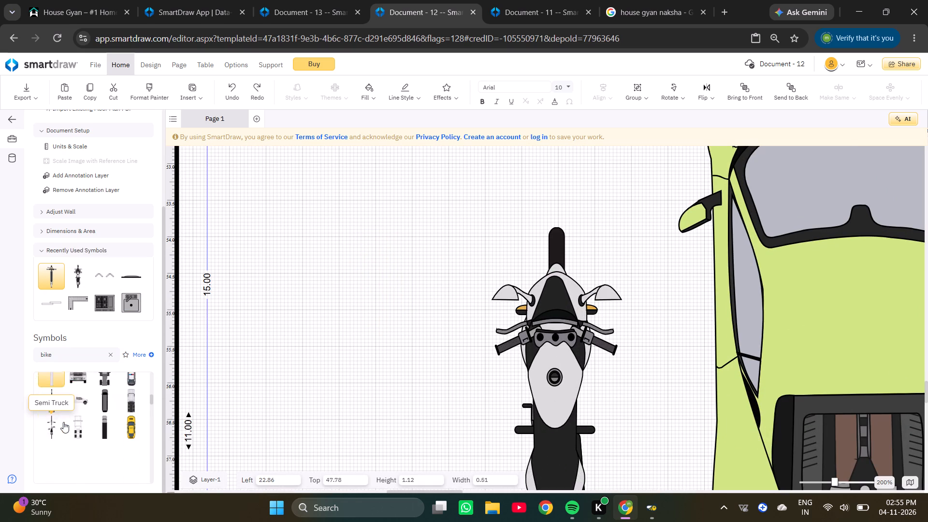
scroll(72, 432, "down", 2)
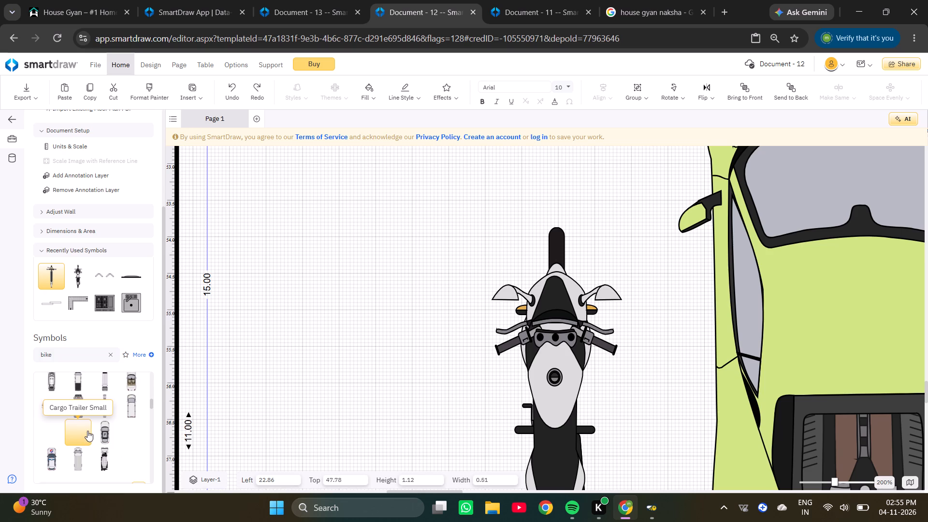
scroll(109, 456, "down", 1)
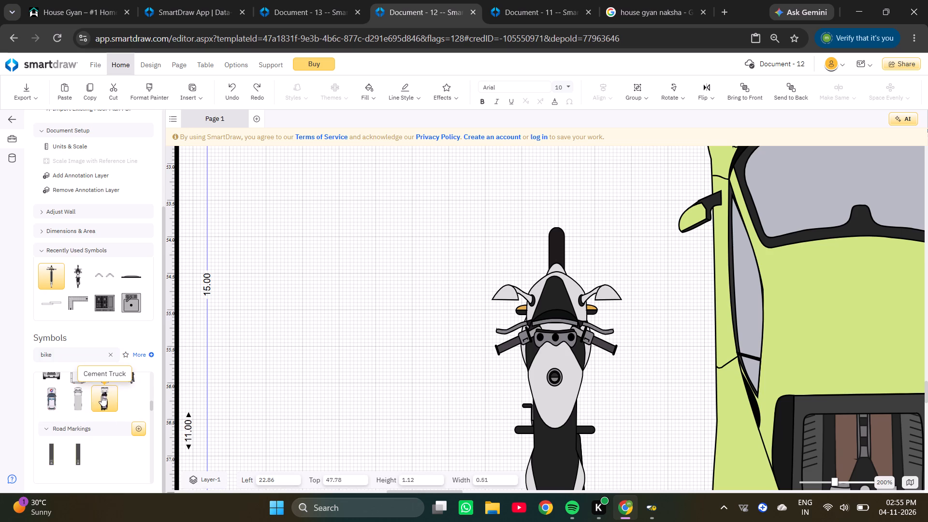
scroll(53, 406, "up", 1)
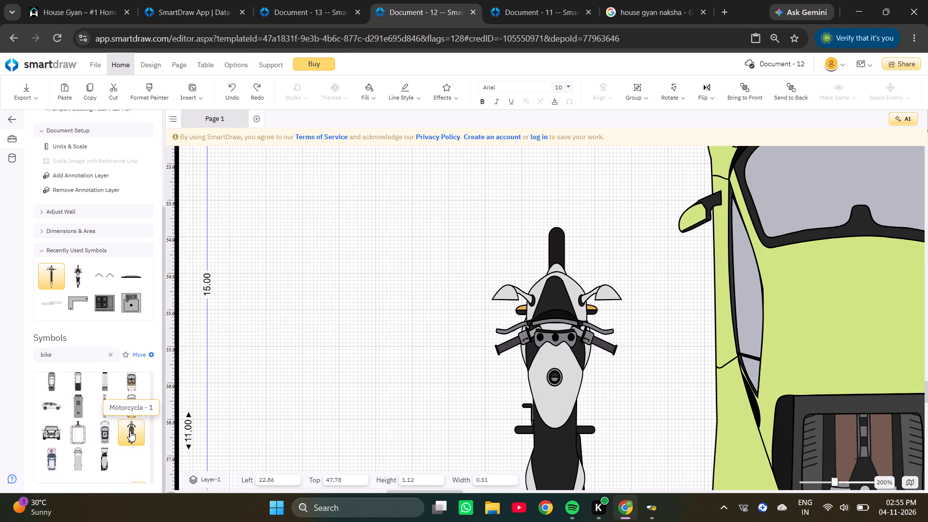
double_click(131, 431)
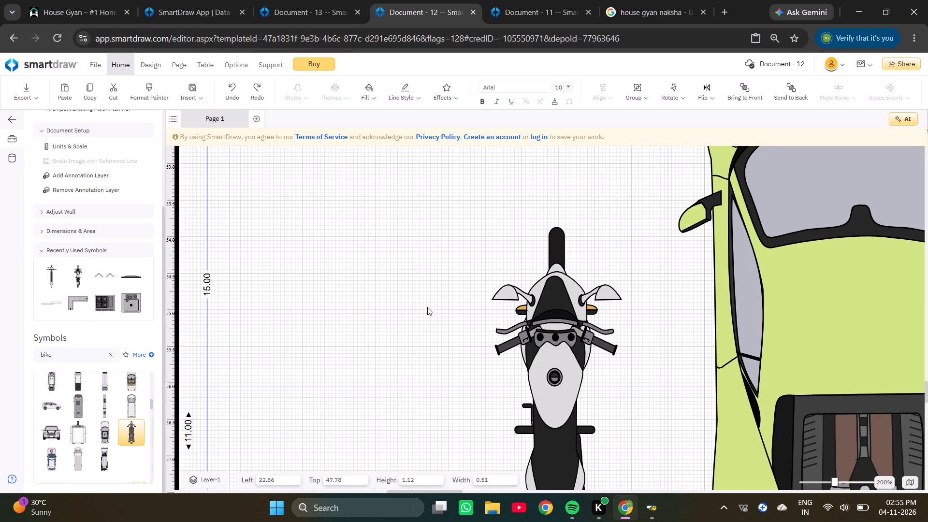
left_click_drag(253, 258, 429, 303)
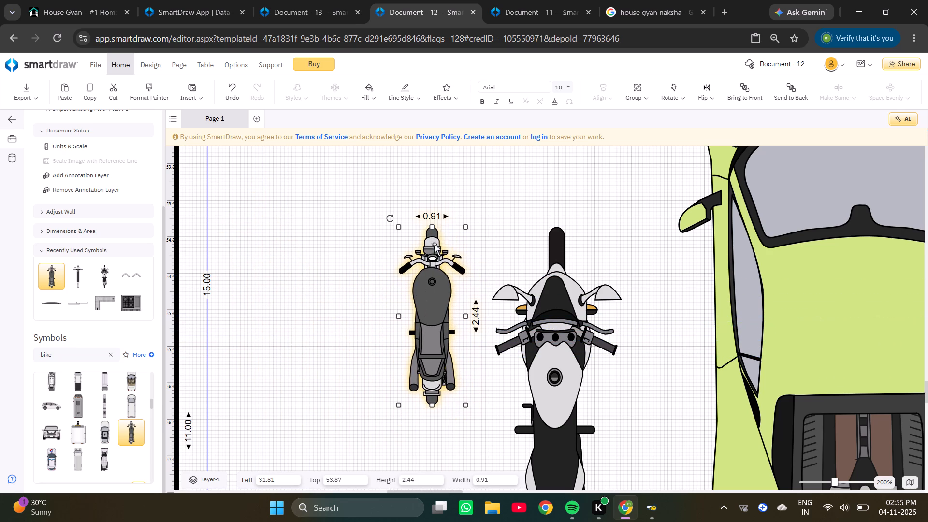
Set the width of the Motorcycle - 1 symbol to 1.80.
left_click(439, 219)
key("BackSpace")
key("BackSpace")
key("BackSpace")
key("BackSpace")
key("BackSpace")
key("BackSpace")
key("BackSpace")
key("BackSpace")
key("BackSpace")
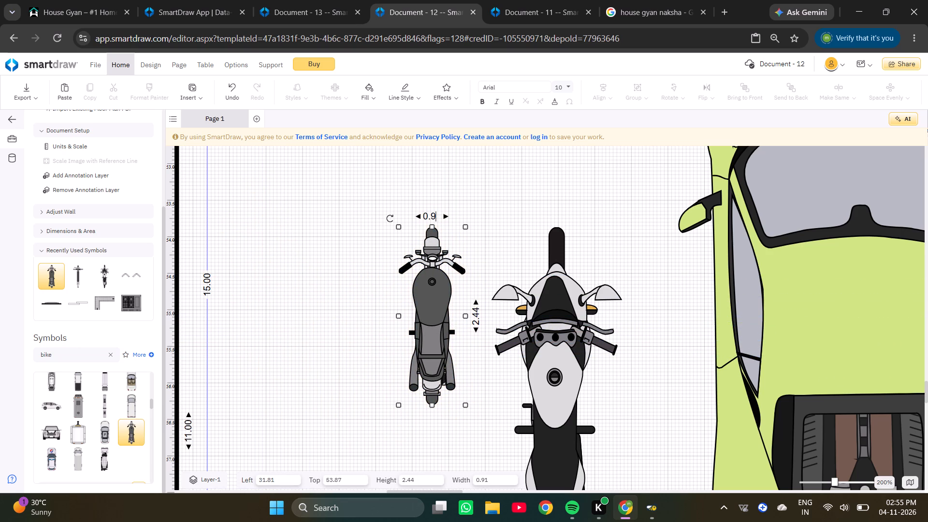
type("1.")
key("8")
key("Return")
Move the Motorcycle - 1 symbol away from the sports bike, to left about 30.89 and top about 53.76.
left_click_drag(459, 291, 454, 292)
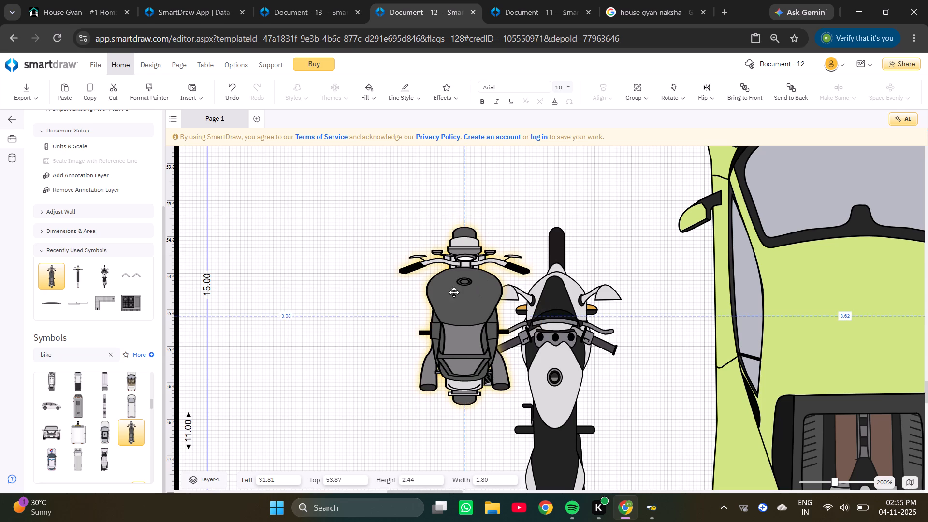
left_click_drag(454, 292, 391, 283)
Set the height of the Motorcycle - 1 symbol to 5.00.
left_click(478, 309)
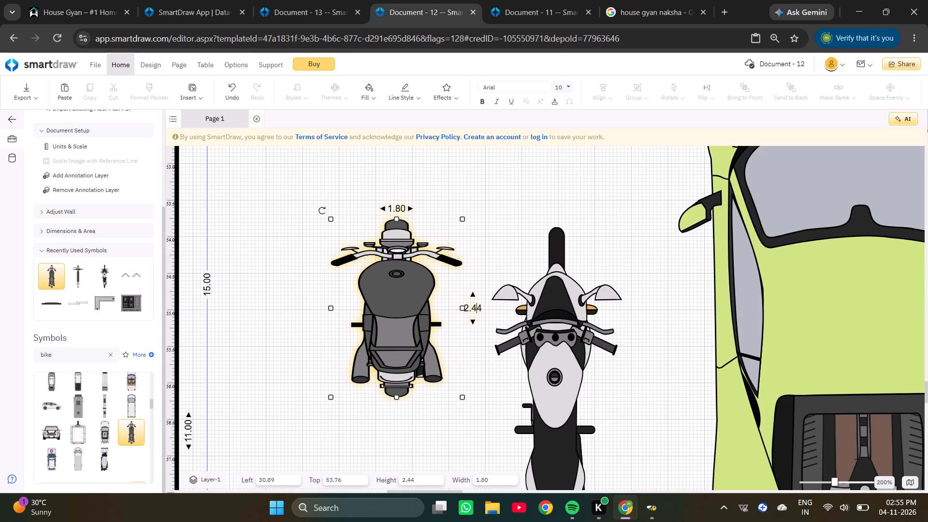
key("Right")
key("Right")
key("Right")
key("Right")
key("Right")
key("Right")
key("Right")
key("Right")
key("BackSpace")
key("BackSpace")
key("BackSpace")
key("BackSpace")
key("BackSpace")
key("BackSpace")
key("BackSpace")
key("BackSpace")
key("BackSpace")
key("BackSpace")
key("BackSpace")
key("BackSpace")
key("BackSpace")
key("5")
key("Return")
Move the Motorcycle - 1 symbol level with the sports bike, to left about 30.81 and top about 53.87.
scroll(438, 292, "down", 2)
left_click_drag(420, 293, 420, 311)
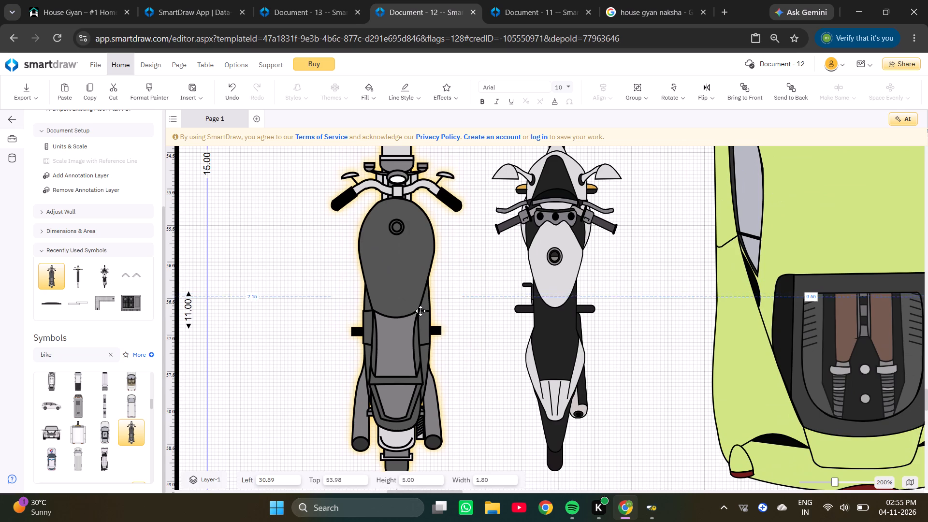
left_click_drag(420, 311, 417, 321)
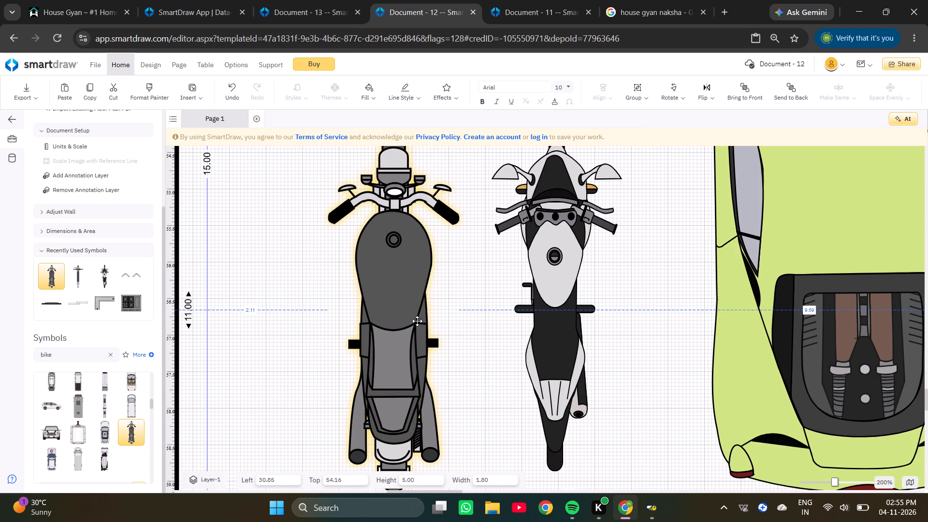
left_click_drag(417, 321, 417, 320)
scroll(417, 319, "up", 2)
scroll(417, 319, "down", 1)
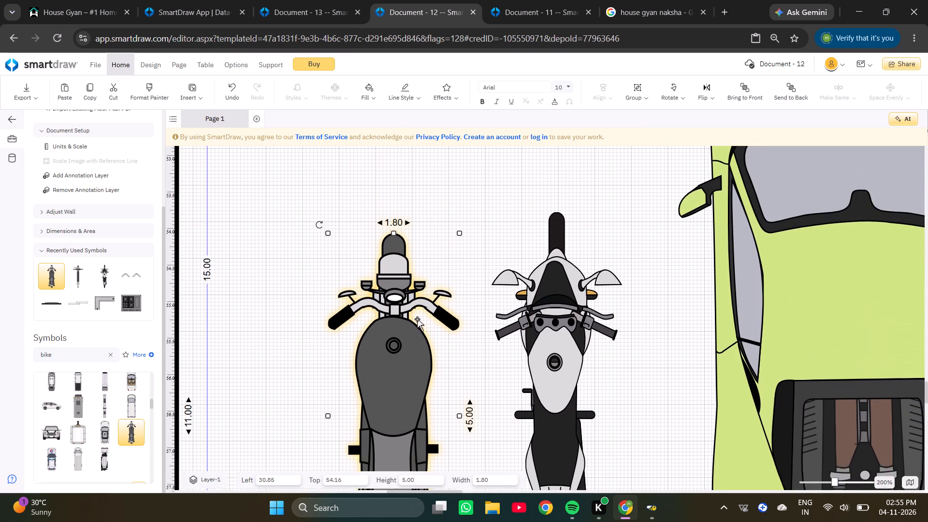
scroll(417, 317, "down", 3)
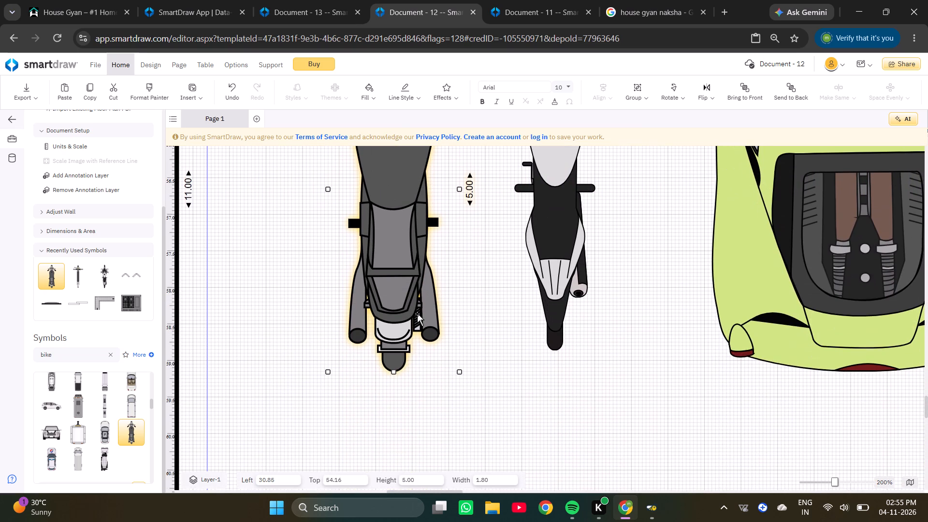
left_click_drag(416, 303, 414, 281)
Nudge the Motorcycle - 1 symbol further from the sports bike, to left about 30.48, keeping it level with the bike.
scroll(414, 281, "up", 2)
double_click(409, 298)
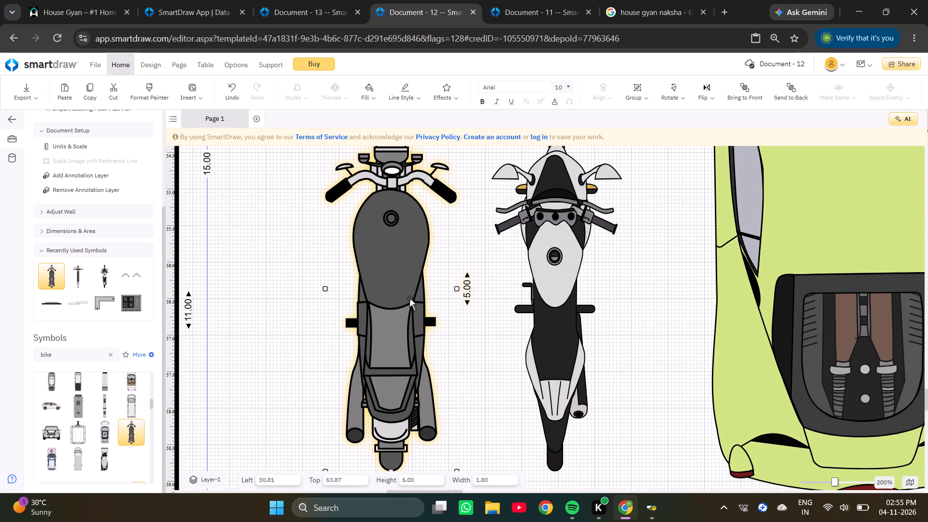
key("Left")
key("Left")
key("Left")
key("Left")
key("Left")
key("Left")
key("Left")
key("Left")
key("Left")
key("Left")
key("Left")
key("Left")
key("Left")
key("Left")
key("Left")
key("Left")
key("Left")
left_click(401, 299)
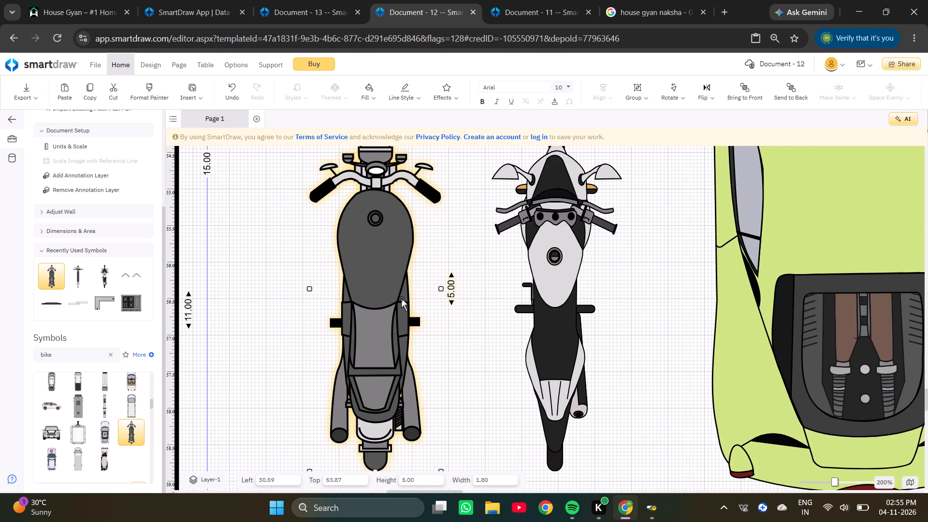
key("Left")
key("Left")
key("Left")
key("Left")
key("Left")
key("Left")
left_click(393, 297)
key("Left")
key("Left")
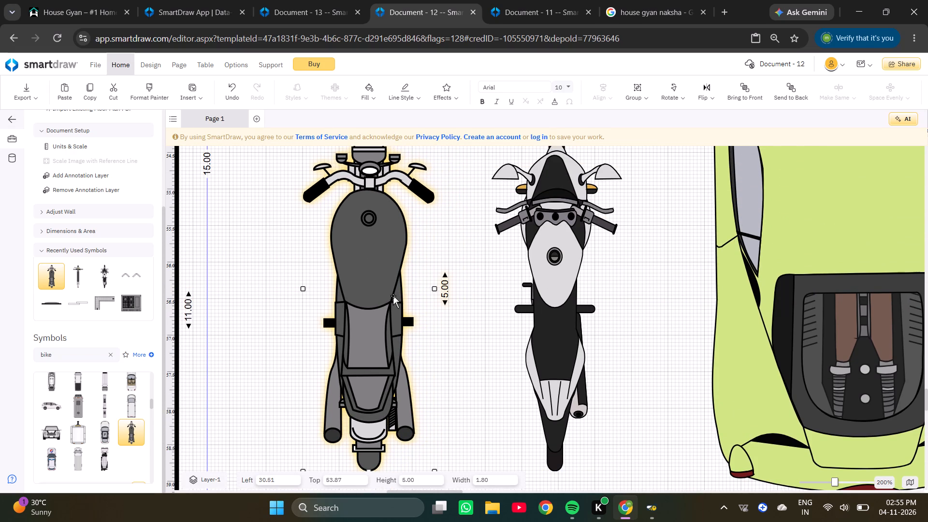
key("Left")
left_click(393, 296)
key("Left")
key("Right")
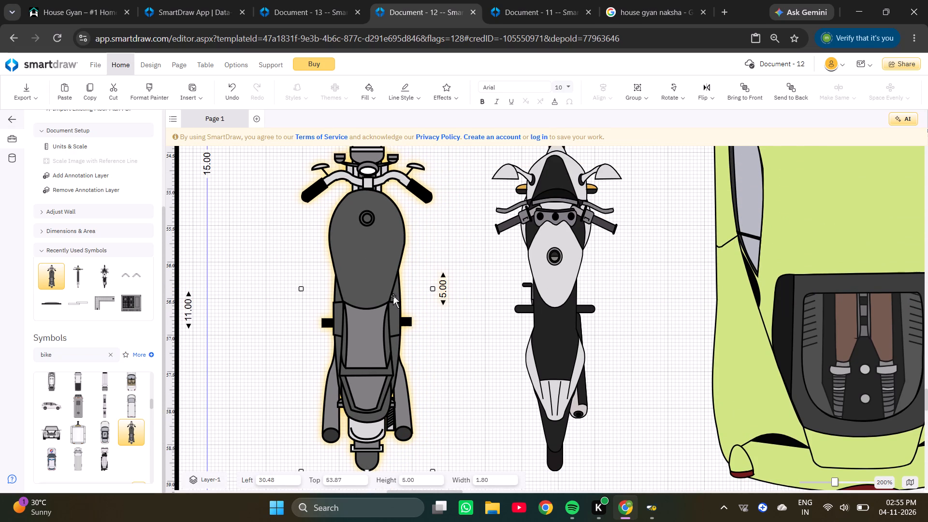
left_click(393, 296)
left_click(393, 296)
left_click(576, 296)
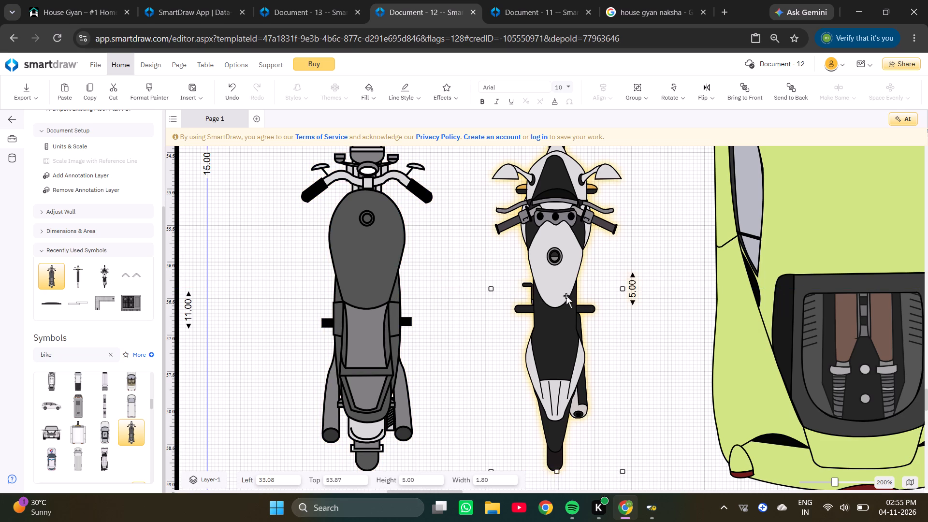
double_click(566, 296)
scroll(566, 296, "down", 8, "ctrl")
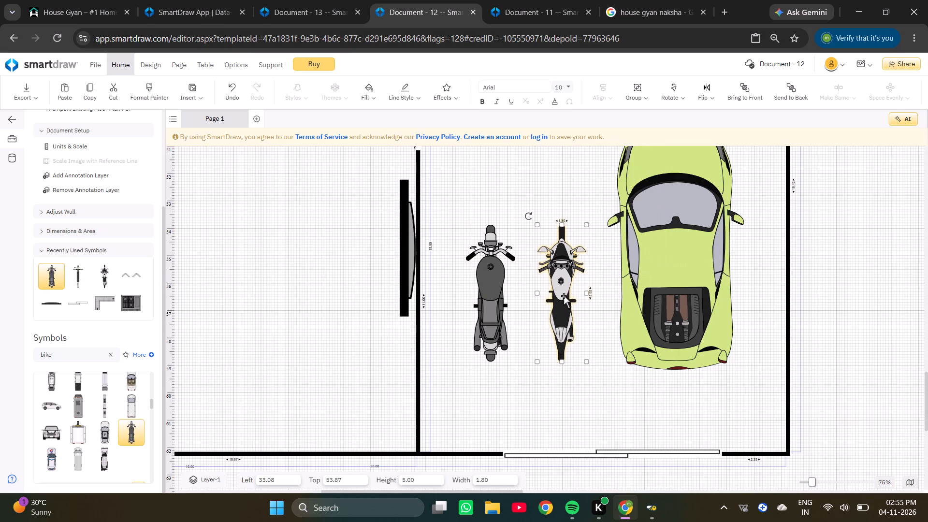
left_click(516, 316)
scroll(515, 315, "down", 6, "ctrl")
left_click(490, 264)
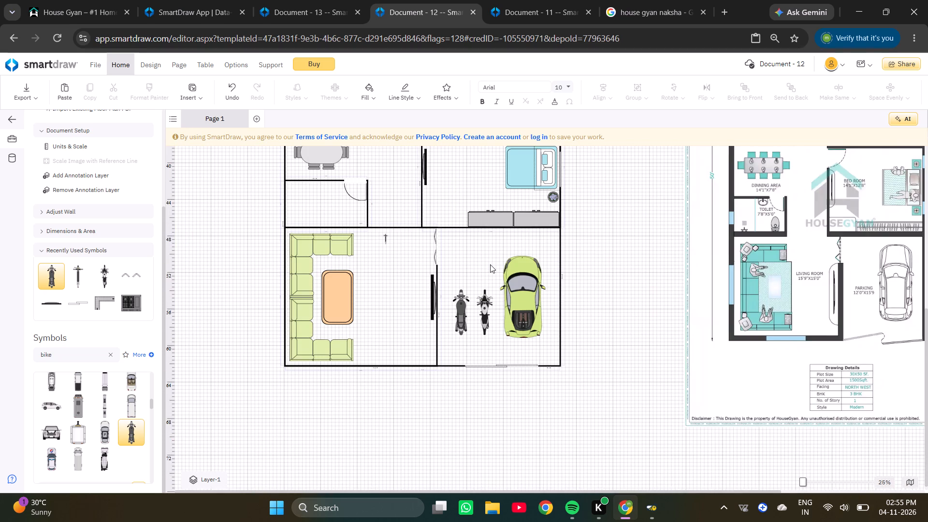
Switch to Spotify, play the track Jaane Kyun, and return to the floor plan in the browser.
left_click(571, 508)
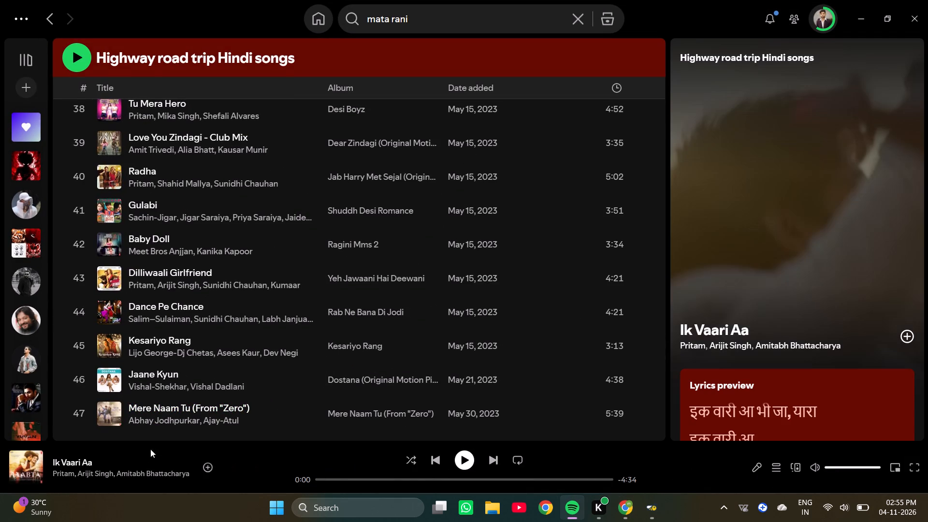
left_click(82, 380)
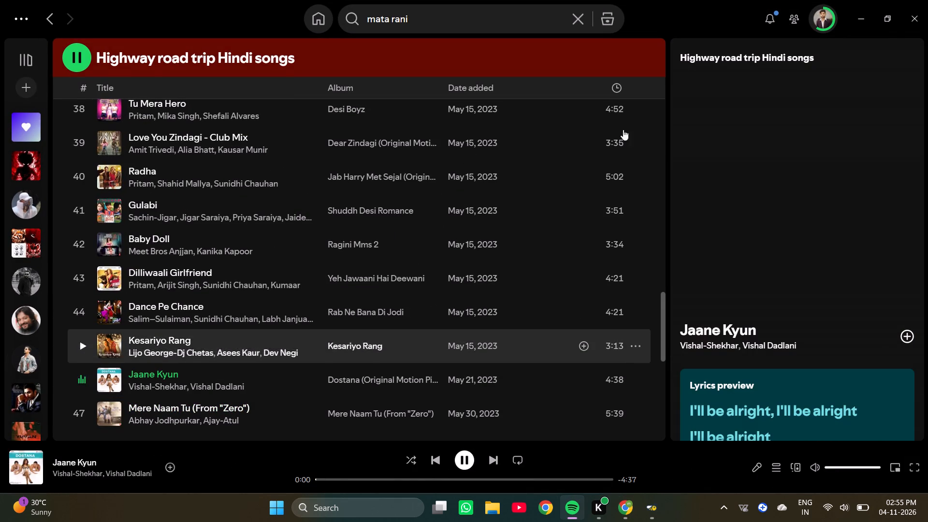
left_click(856, 5)
Delete the stray small symbol near the living room's upper wall.
scroll(391, 284, "up", 3)
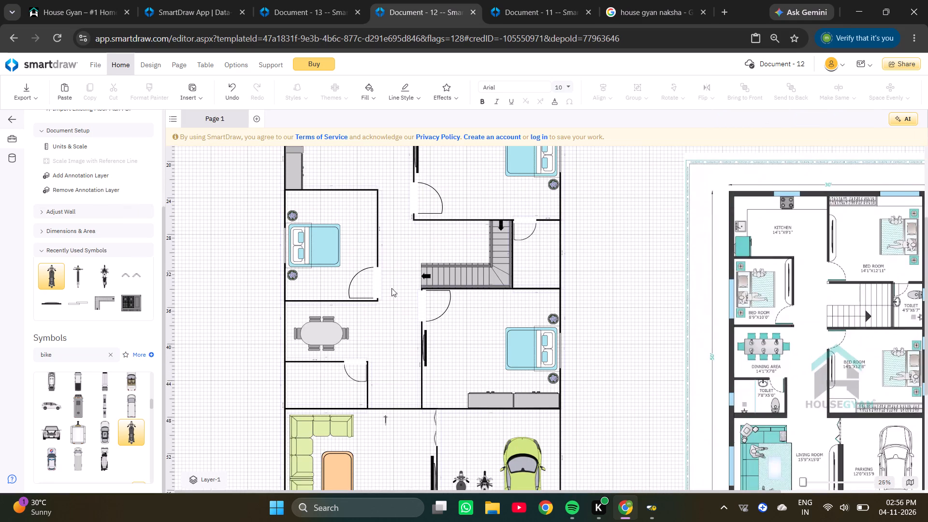
scroll(380, 414, "down", 2)
left_click_drag(413, 312, 378, 282)
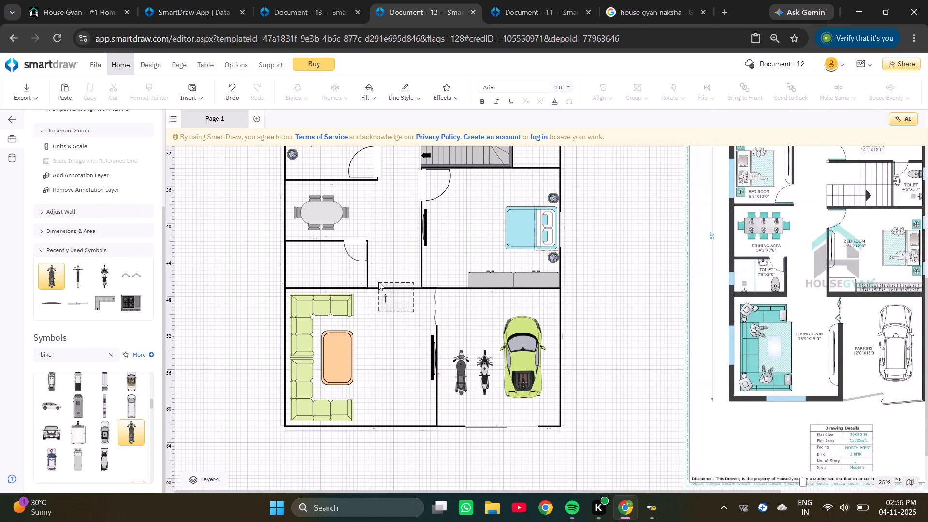
key("Delete")
Examine the rooms of the Document - 12 floor plan against the reference image for missing furniture and fixtures.
scroll(363, 341, "up", 2)
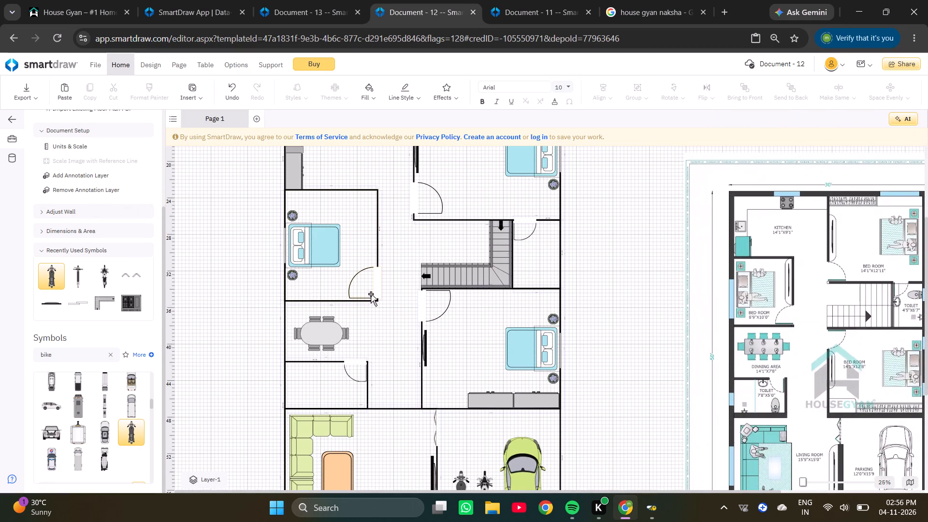
scroll(354, 294, "up", 4)
scroll(361, 281, "down", 2)
scroll(361, 281, "up", 3)
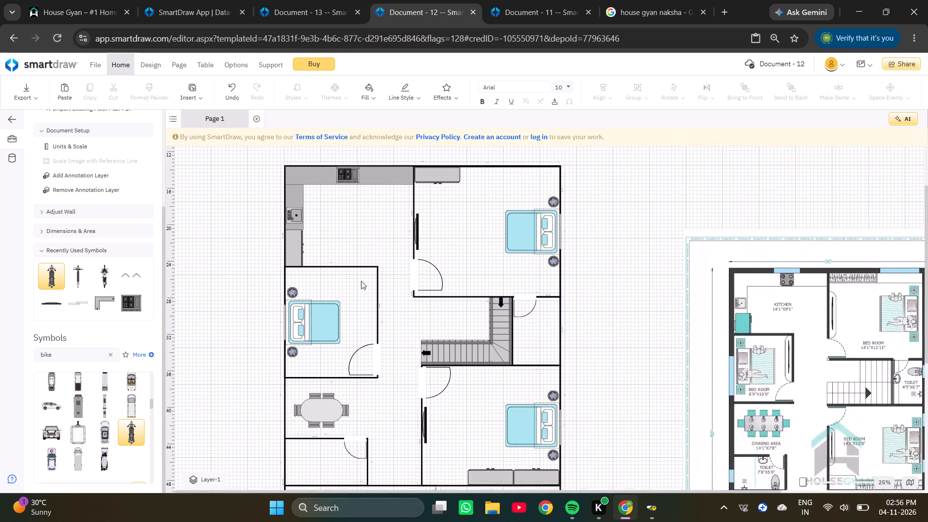
scroll(438, 265, "up", 3, "ctrl")
scroll(443, 261, "down", 3, "ctrl")
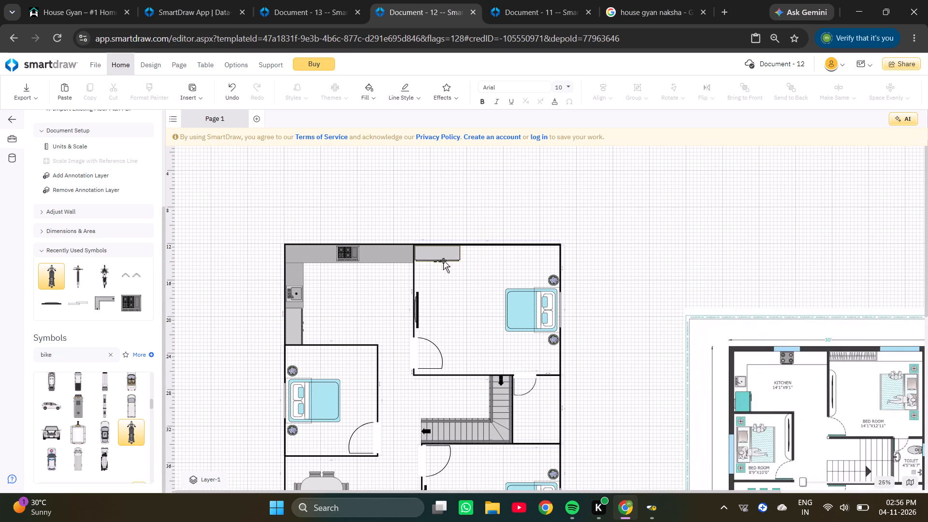
scroll(443, 261, "down", 1)
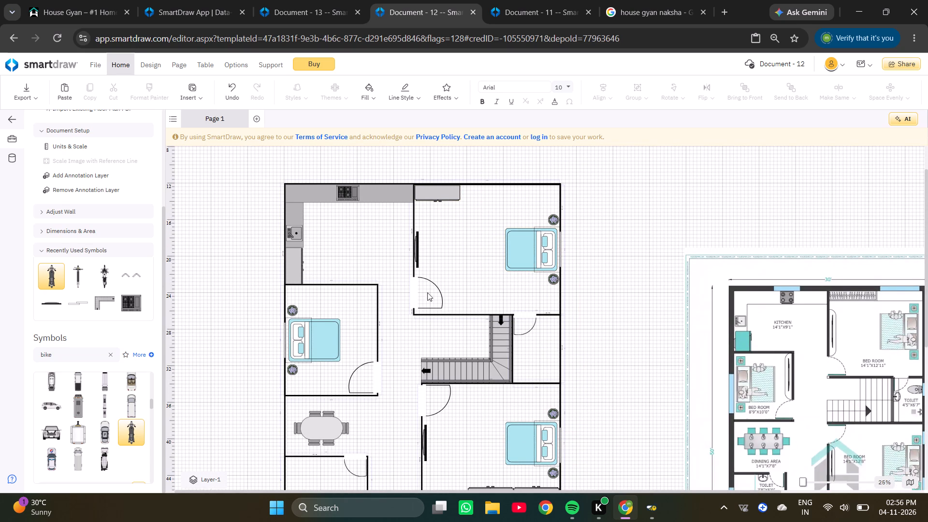
scroll(429, 239, "up", 3, "ctrl")
scroll(431, 237, "down", 4, "ctrl")
scroll(434, 235, "down", 6)
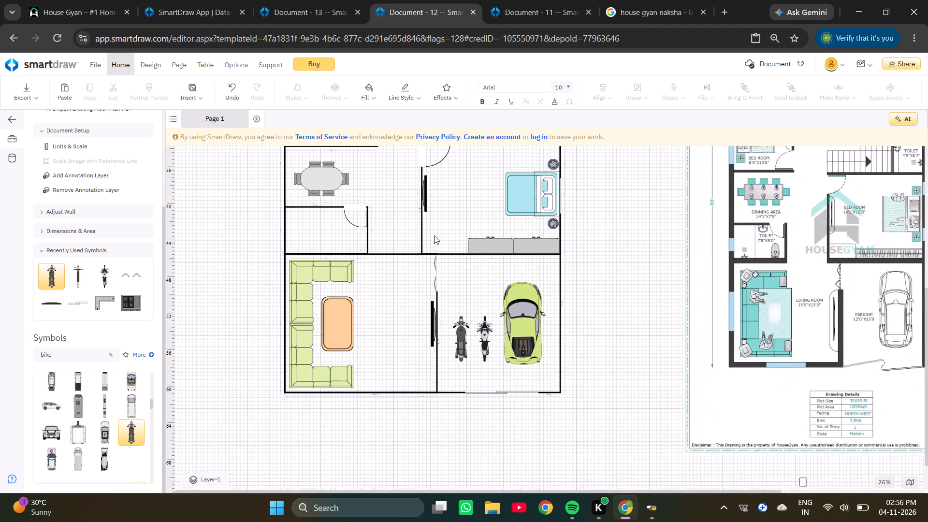
scroll(499, 280, "up", 2, "ctrl")
scroll(503, 276, "down", 3, "ctrl")
scroll(326, 321, "up", 4)
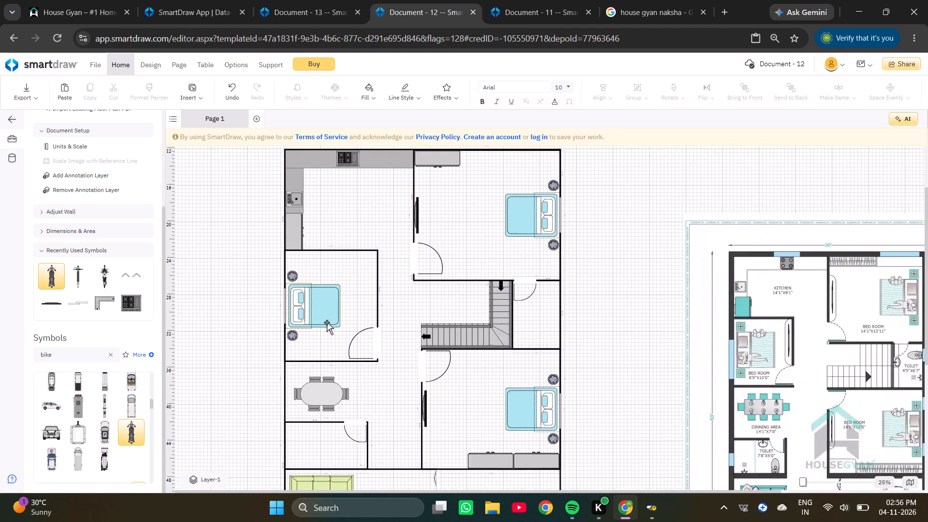
scroll(320, 290, "up", 3, "ctrl")
scroll(320, 290, "down", 2, "ctrl")
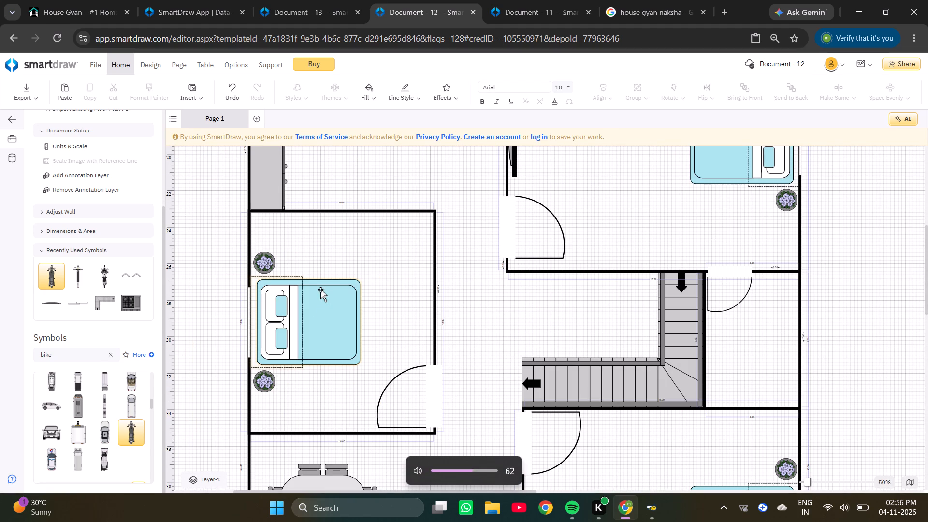
scroll(324, 283, "up", 3)
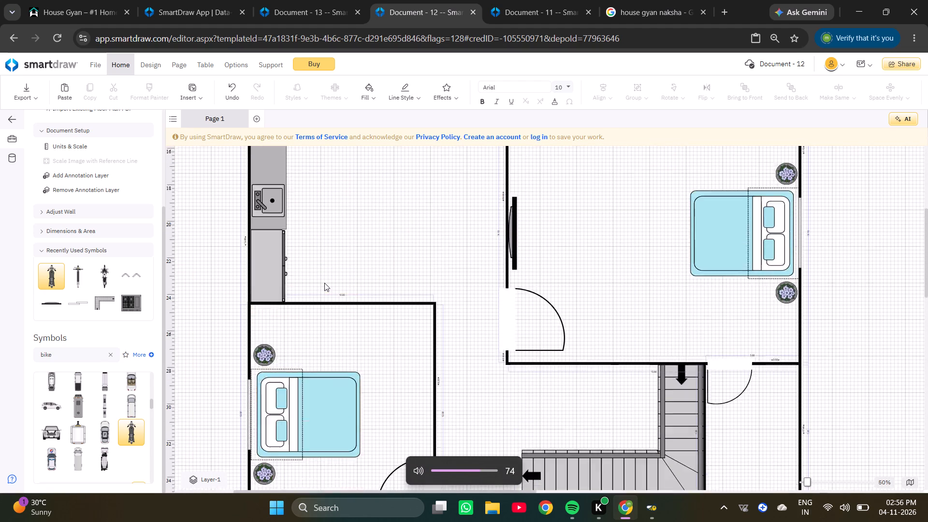
scroll(324, 283, "up", 1)
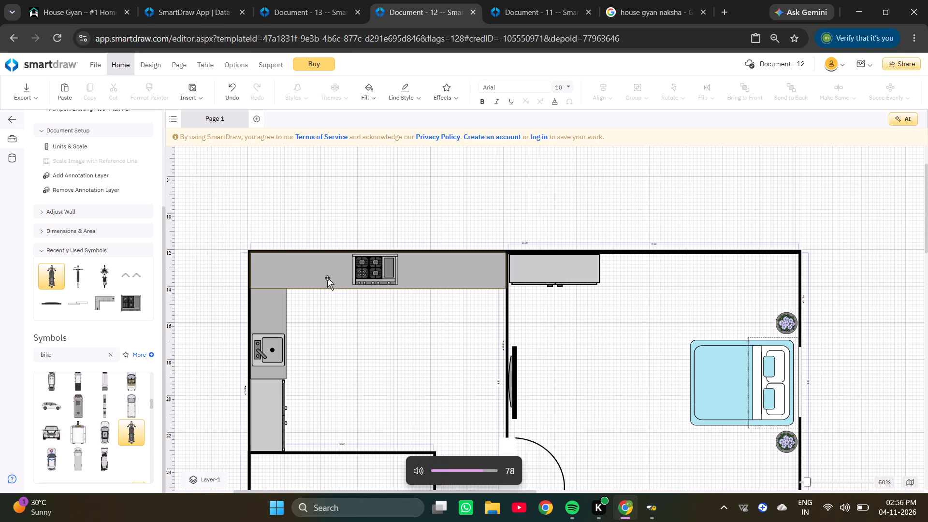
scroll(350, 299, "up", 1)
scroll(395, 325, "down", 5)
scroll(406, 319, "up", 4)
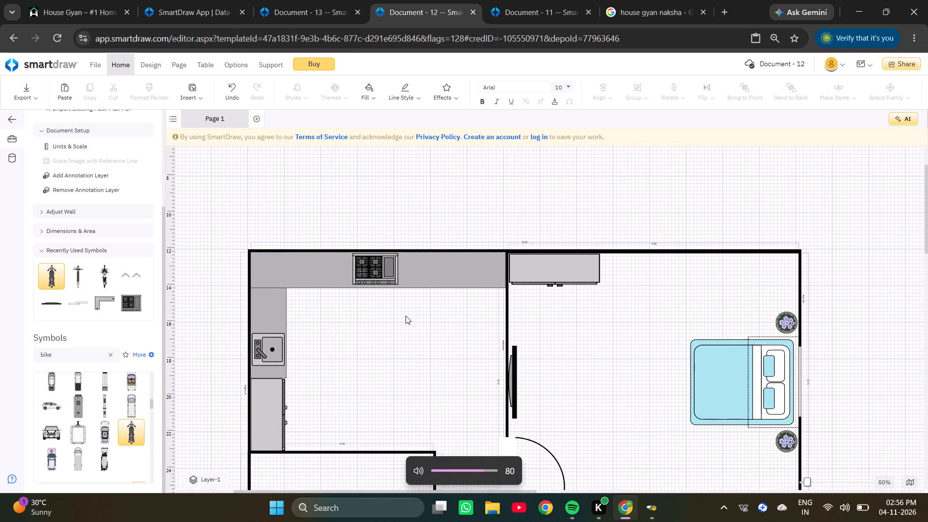
scroll(406, 315, "down", 5)
left_click(315, 284)
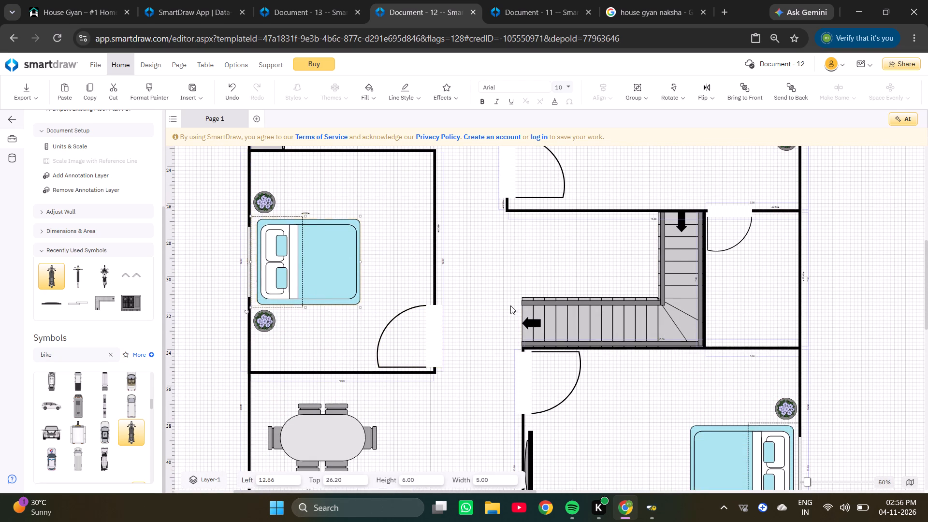
left_click(532, 306)
left_click(762, 268)
scroll(745, 278, "down", 3, "ctrl")
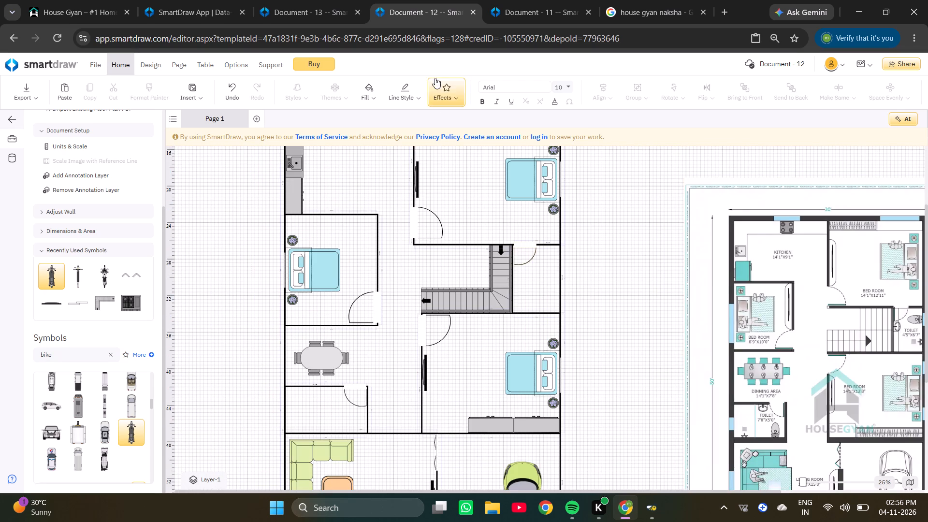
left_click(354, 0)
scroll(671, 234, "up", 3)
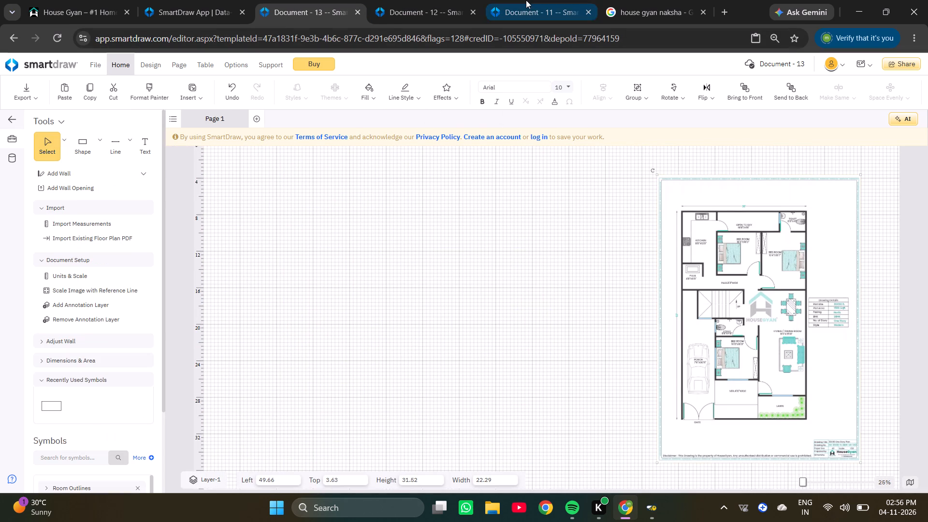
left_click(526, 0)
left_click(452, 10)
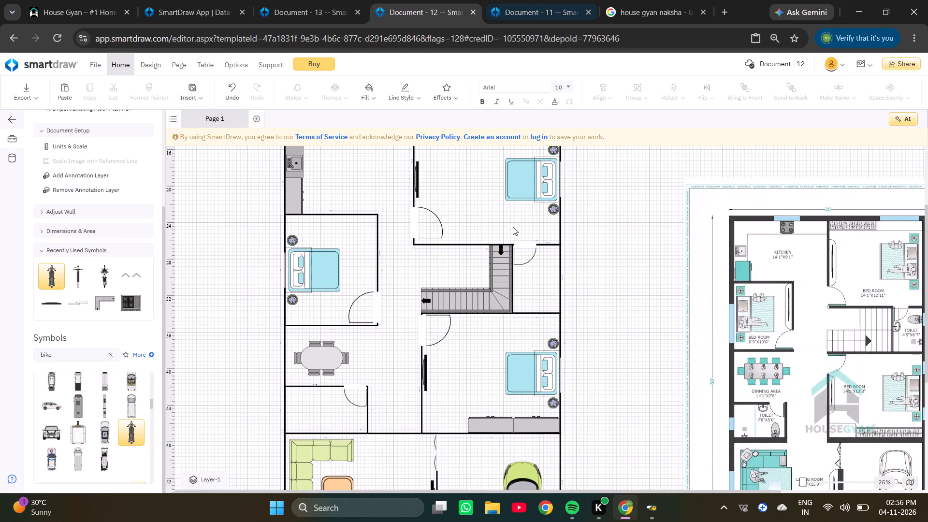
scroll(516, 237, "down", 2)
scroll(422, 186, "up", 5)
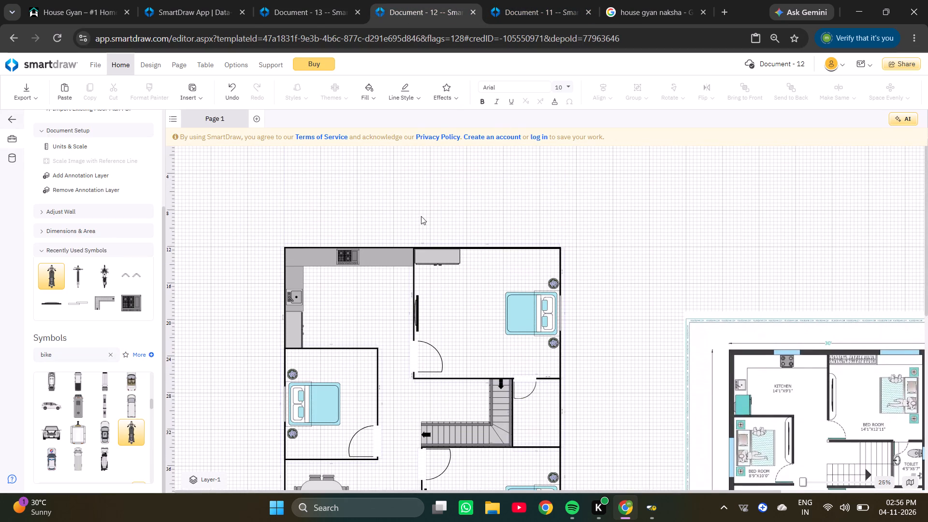
Copy the toilet and washbasin from Document - 11's upper toilet and paste them into Document - 12 by the toilet below the dining area.
left_click(518, 0)
scroll(493, 270, "up", 2)
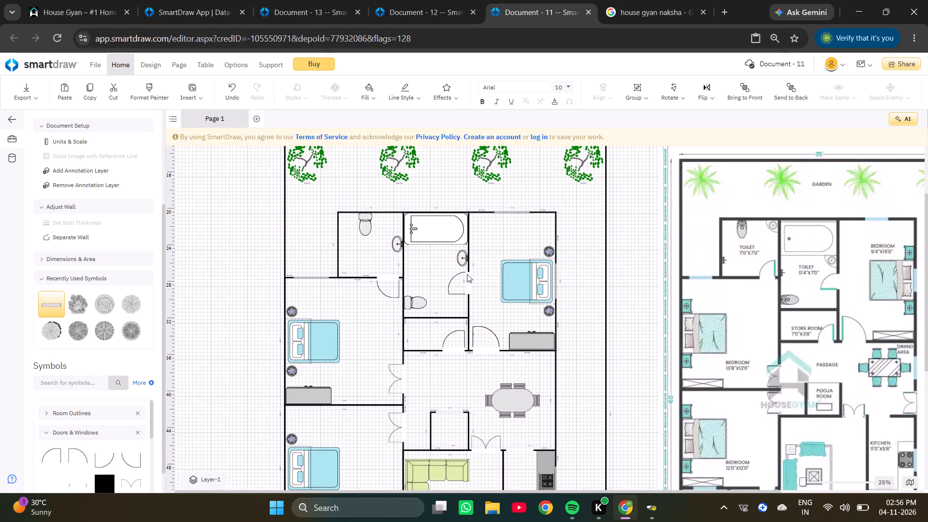
left_click(399, 246)
left_click(357, 231, "ctrl")
left_click(364, 229, "ctrl")
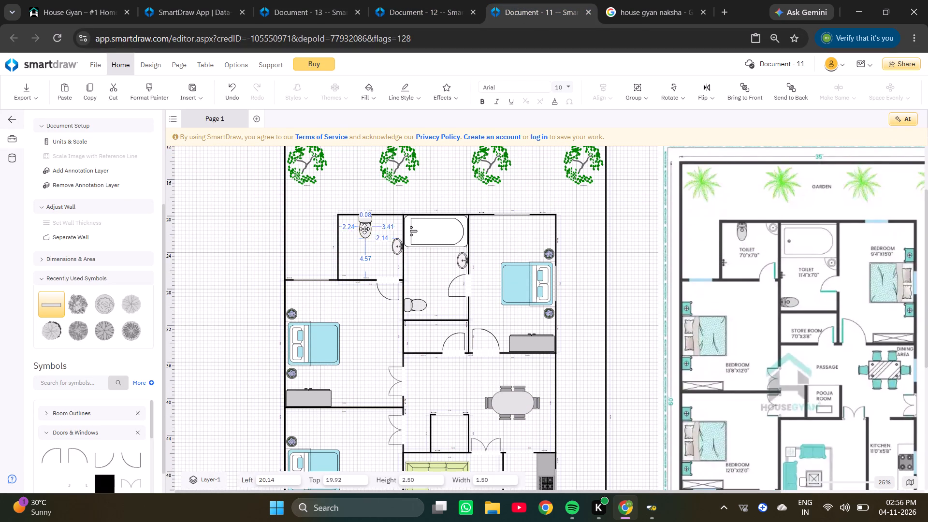
key("ctrl+c")
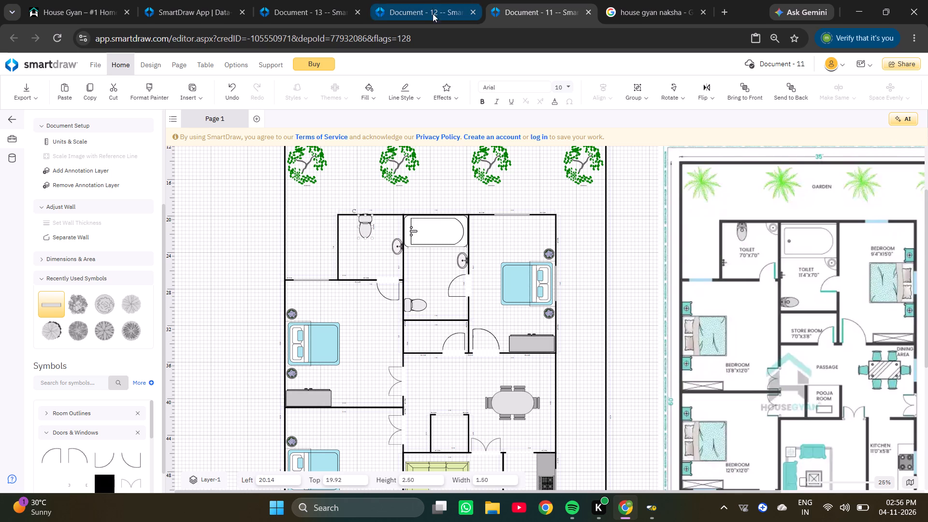
left_click(397, 245)
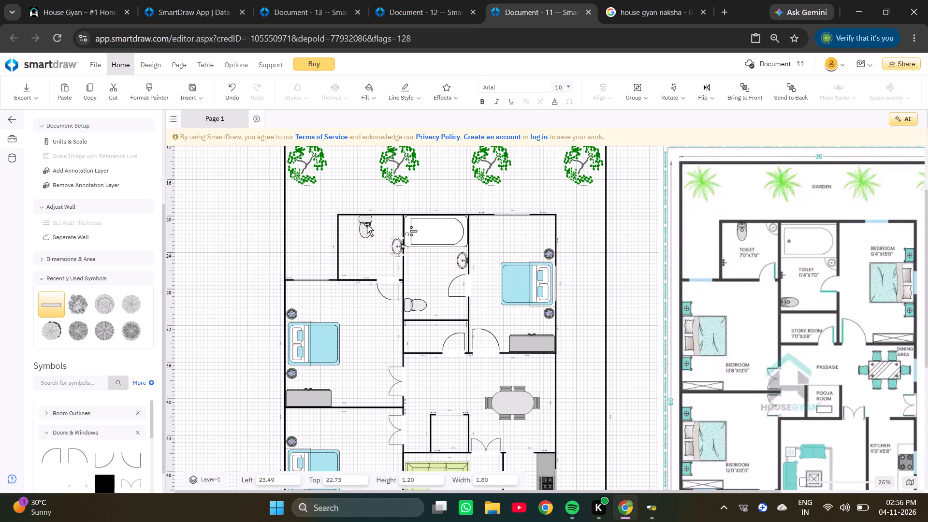
left_click(367, 224, "ctrl")
key("ctrl+c")
left_click(313, 0)
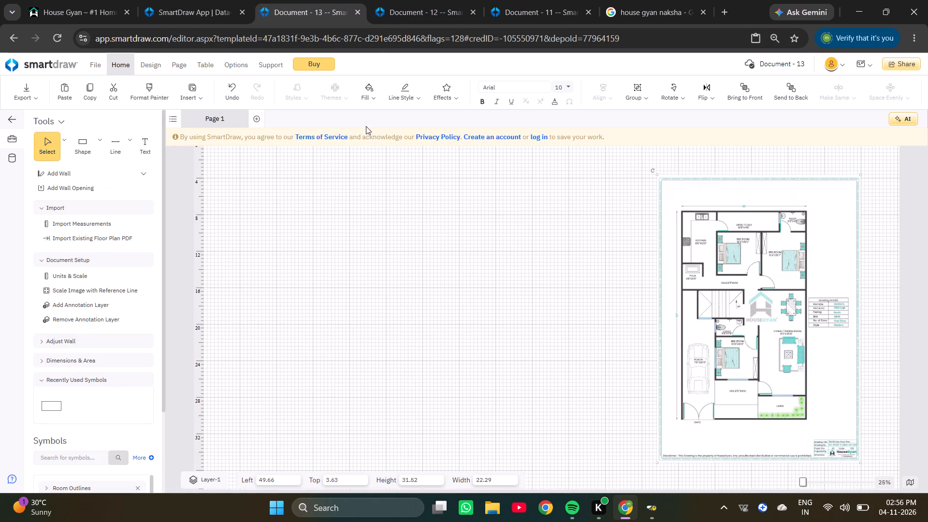
left_click(216, 0)
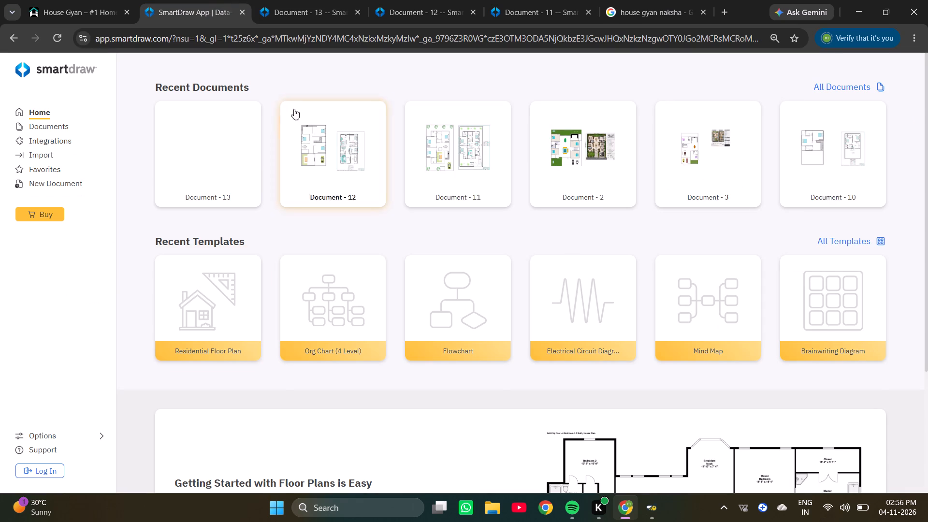
left_click(435, 0)
scroll(398, 315, "down", 3)
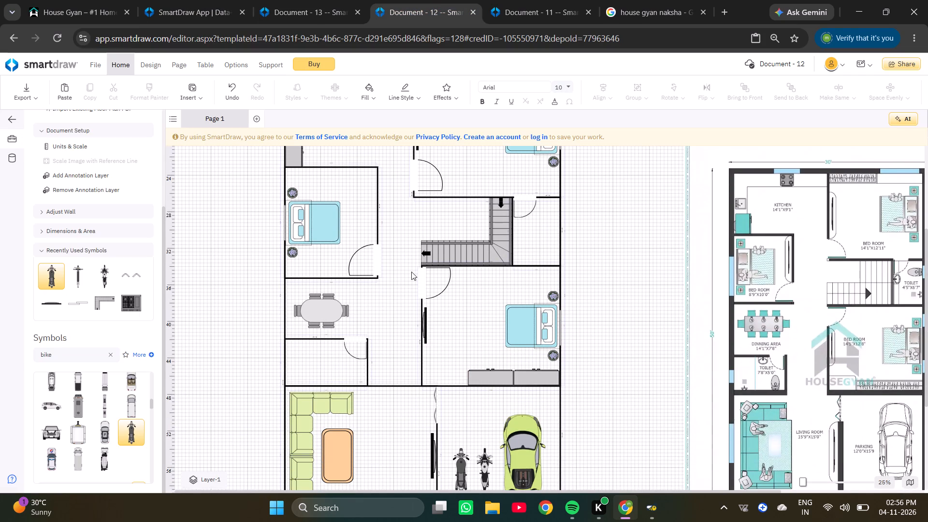
right_click(328, 369)
left_click(369, 388)
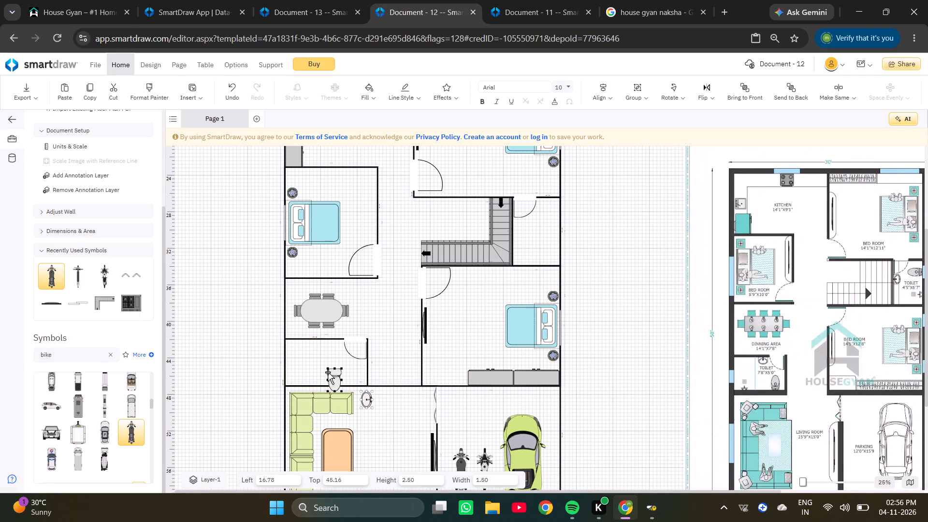
Move the pasted toilet and washbasin together into the toilet room below the dining area.
left_click_drag(333, 375, 303, 350)
scroll(323, 366, "up", 3, "ctrl")
left_click_drag(387, 396, 397, 397)
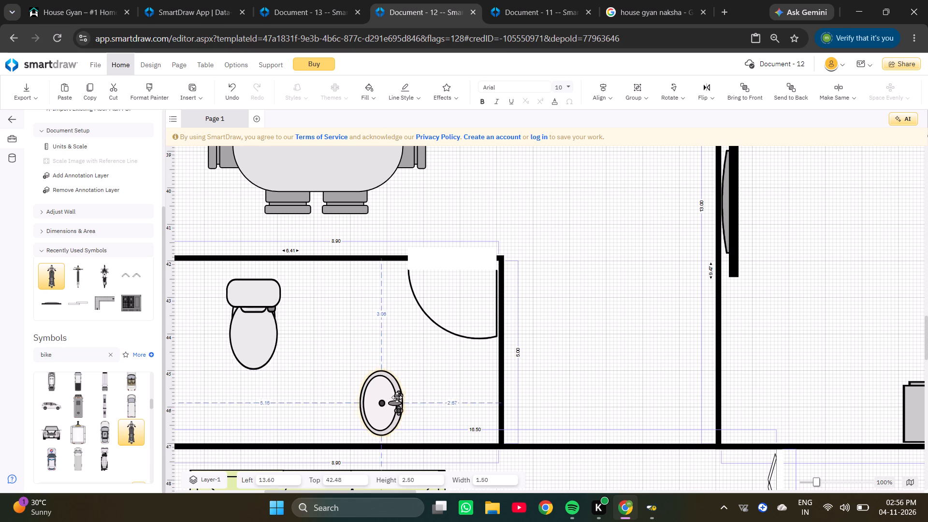
left_click_drag(397, 397, 423, 397)
Place the washbasin against the toilet room's right wall below the door, at left about 19.55 and top 45.06.
left_click(356, 381)
left_click_drag(418, 399, 448, 405)
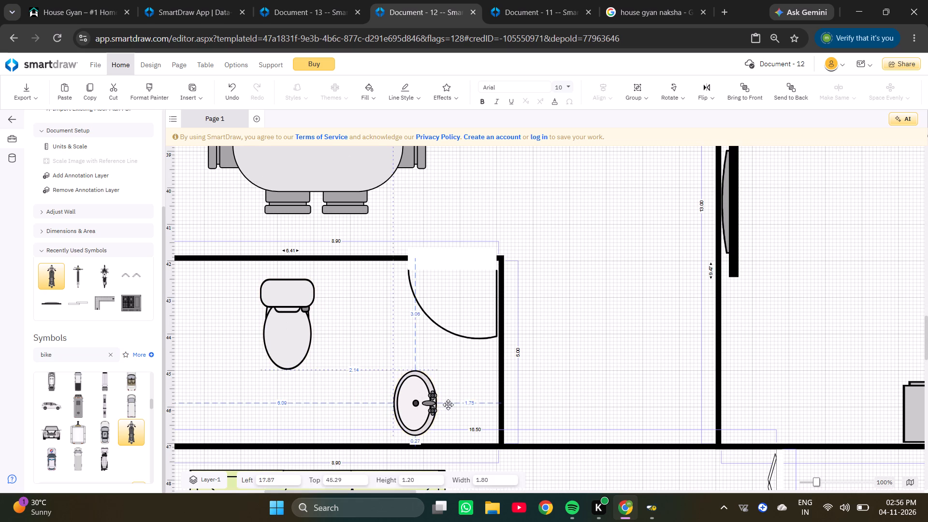
left_click_drag(448, 405, 478, 393)
left_click(478, 393)
key("Up")
key("Up")
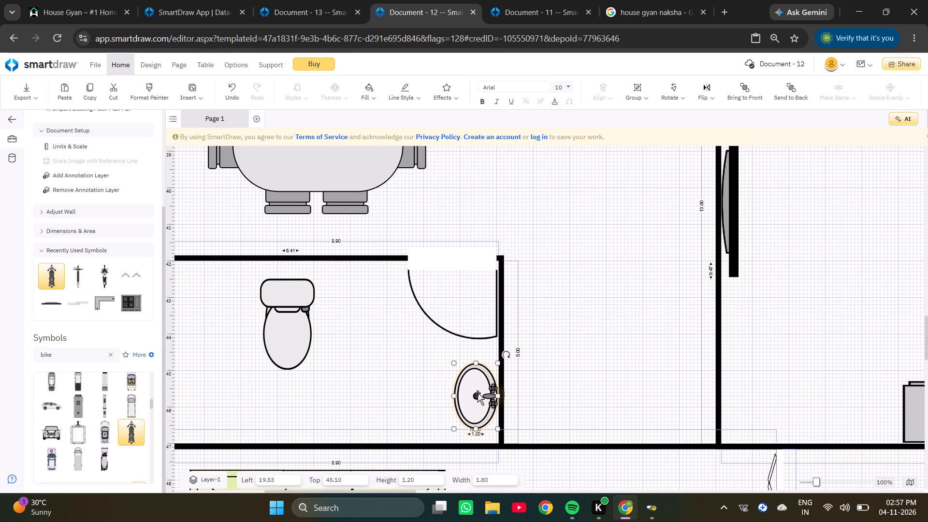
key("Up")
left_click(477, 393)
key("Up")
key("Up")
left_click(477, 393)
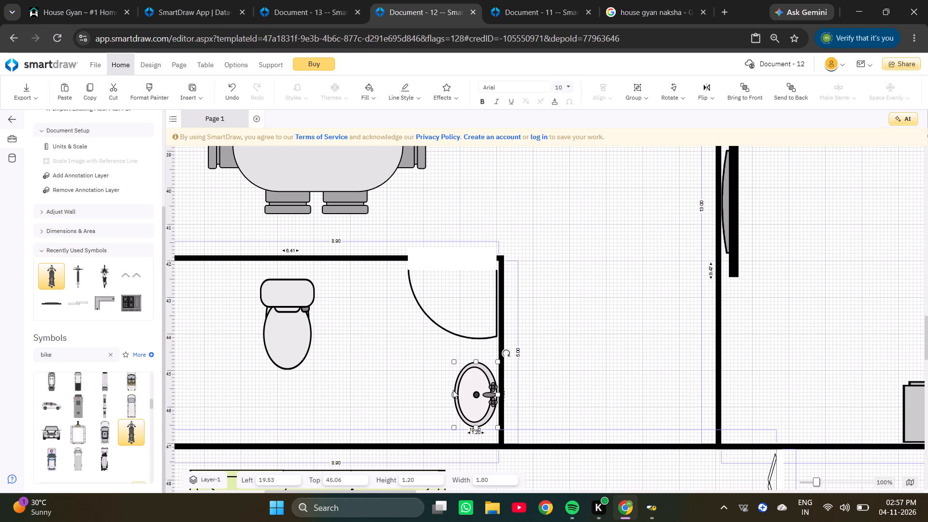
key("Right")
left_click(531, 382)
left_click(488, 392)
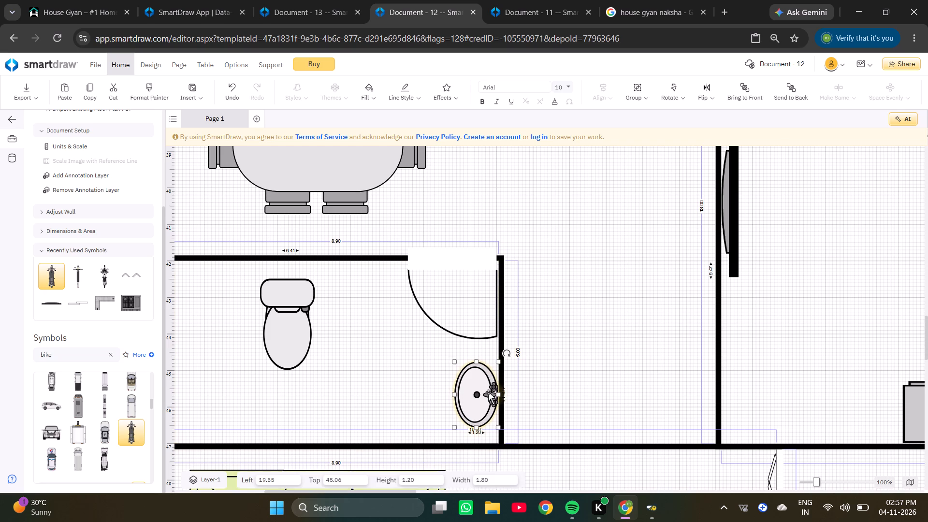
key("Right")
left_click(572, 353)
Rotate the toilet fixture half a turn so its tank faces the living room wall.
scroll(283, 316, "down", 2, "ctrl")
left_click_drag(284, 316, 280, 334)
scroll(281, 329, "up", 2, "ctrl")
left_click(252, 295)
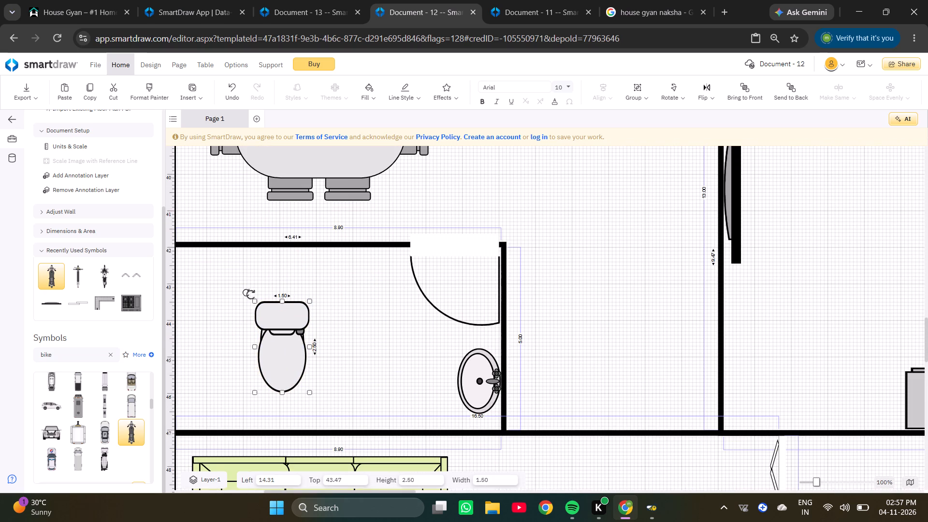
left_click(250, 293)
left_click(298, 328)
left_click_drag(249, 294, 303, 402)
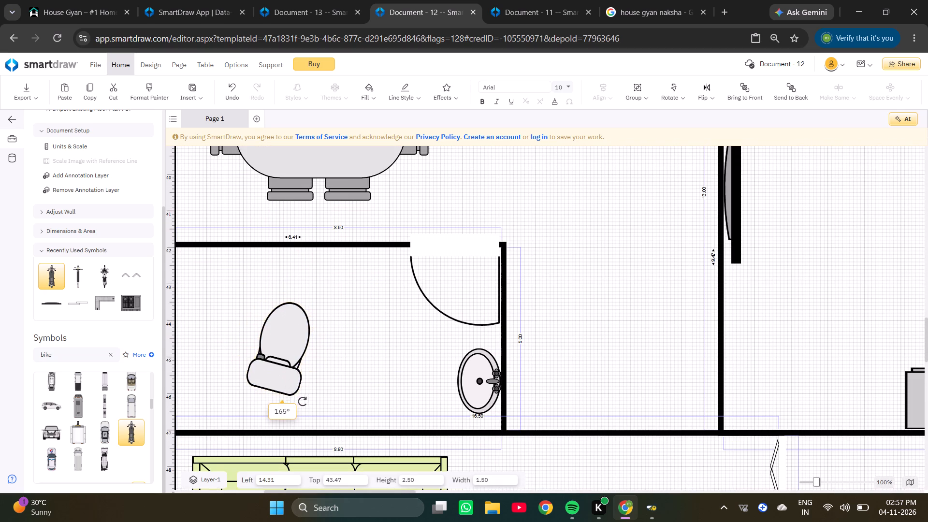
left_click_drag(303, 402, 318, 398)
scroll(287, 370, "down", 1, "ctrl")
scroll(282, 362, "up", 2, "ctrl")
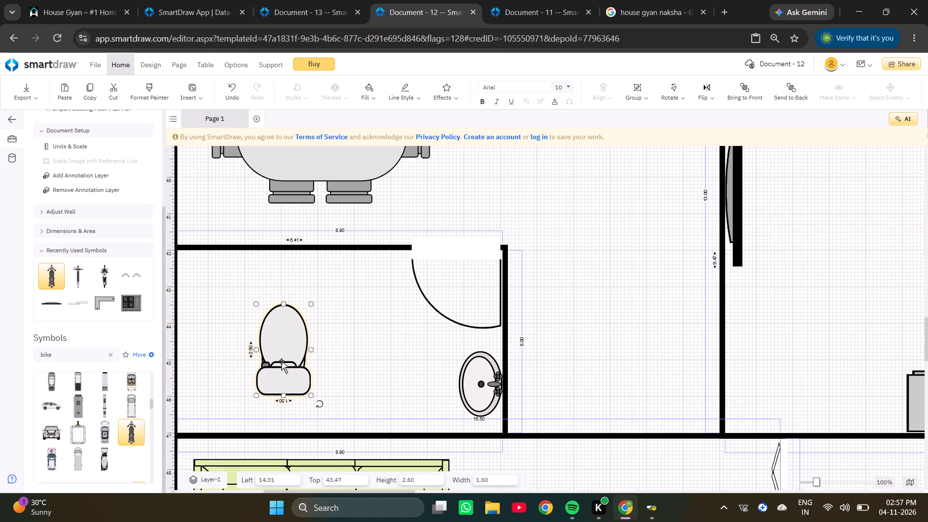
Position the toilet fixture with its tank against the room's lower wall, at left 14.41 and top 44.50.
scroll(281, 359, "down", 2, "ctrl")
left_click_drag(278, 351, 281, 370)
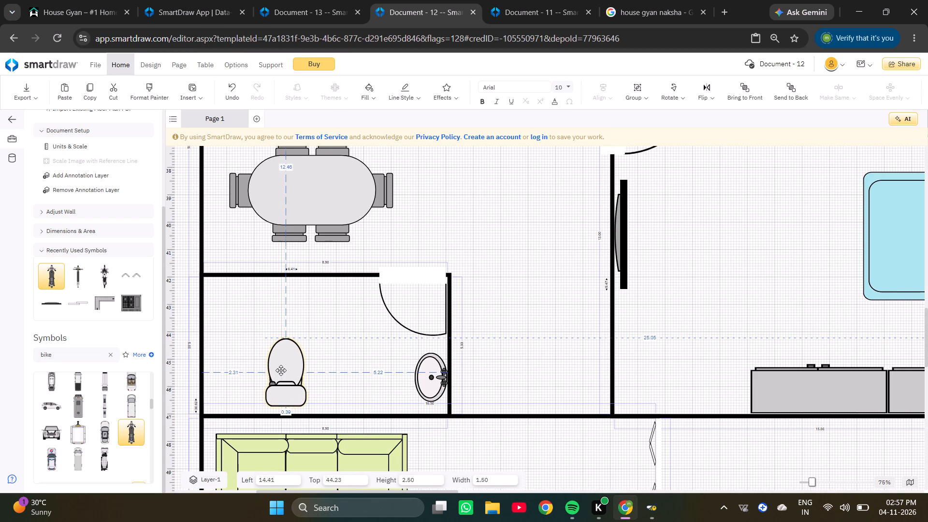
left_click_drag(281, 370, 279, 379)
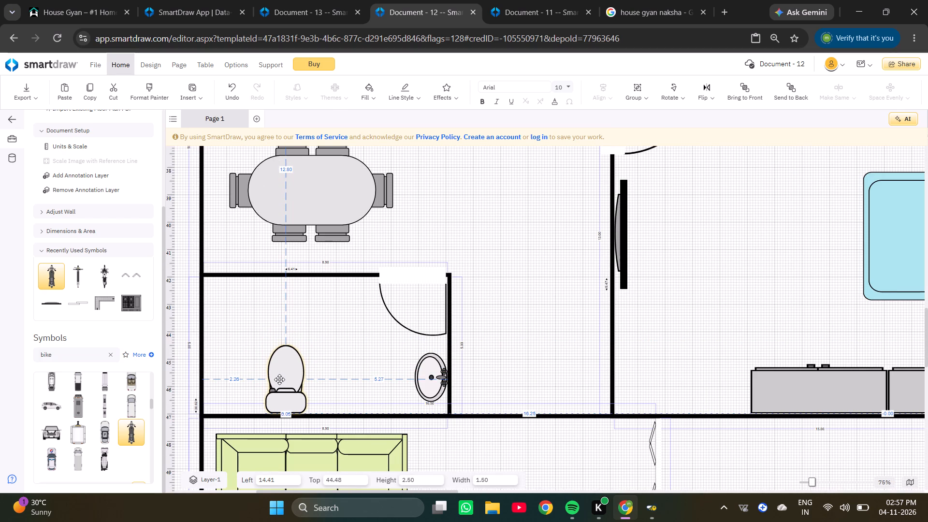
left_click_drag(279, 379, 279, 381)
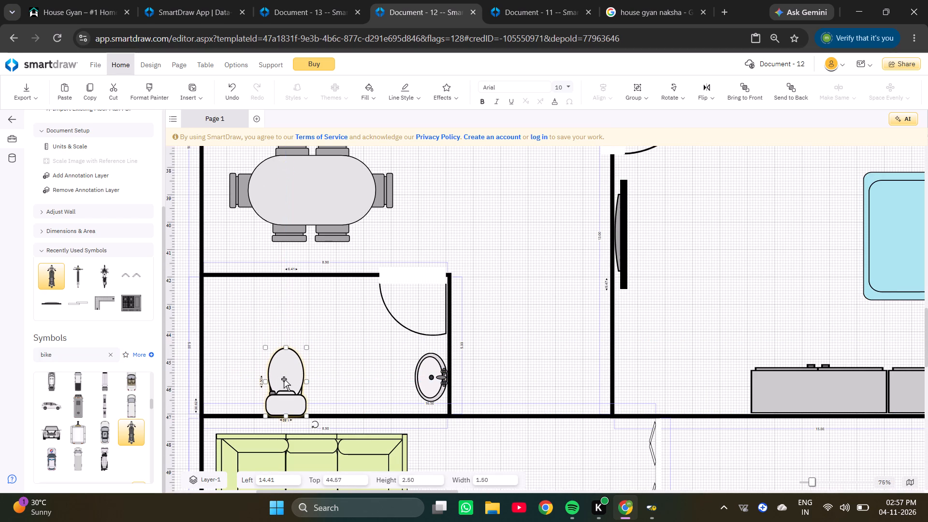
left_click(284, 379)
key("Up")
key("Up")
key("Up")
key("Up")
key("Up")
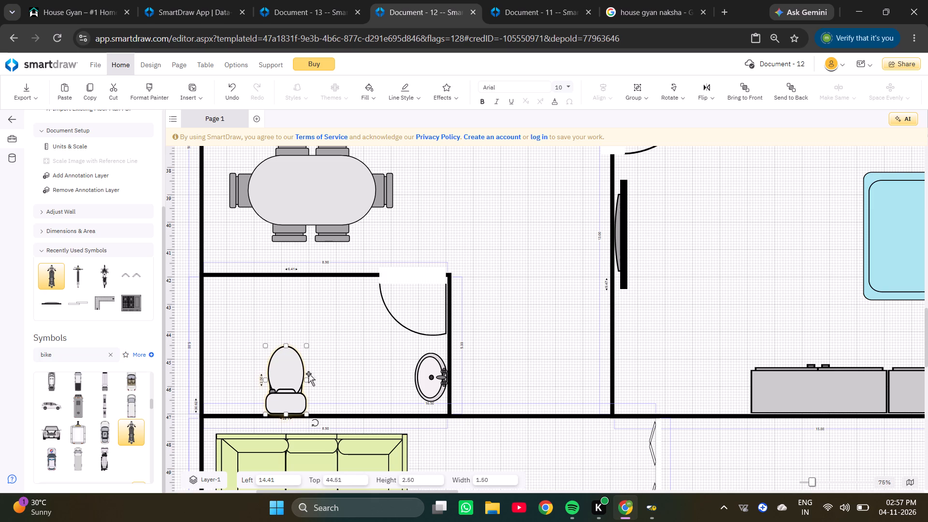
key("Up")
key("Up")
key("Down")
left_click(352, 370)
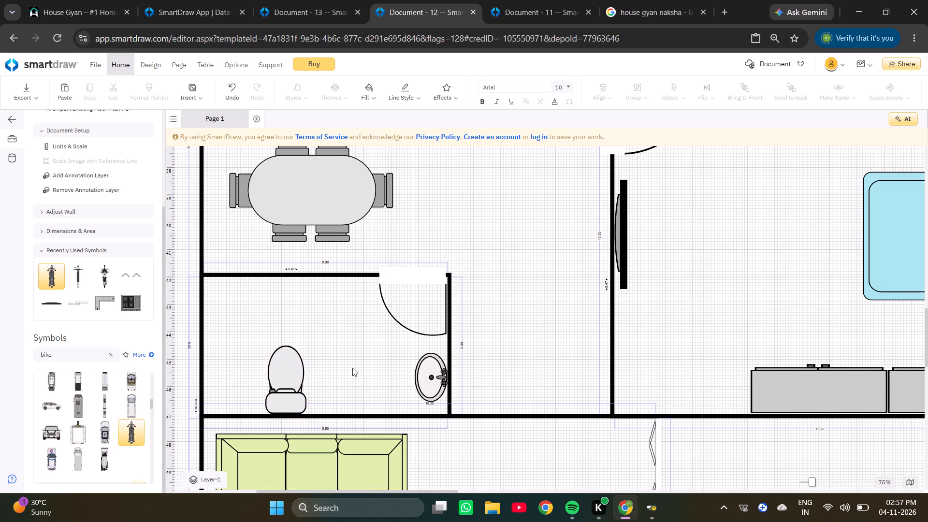
Examine the Document - 12 rooms against the reference plan for fixtures still missing.
scroll(320, 360, "down", 6, "ctrl")
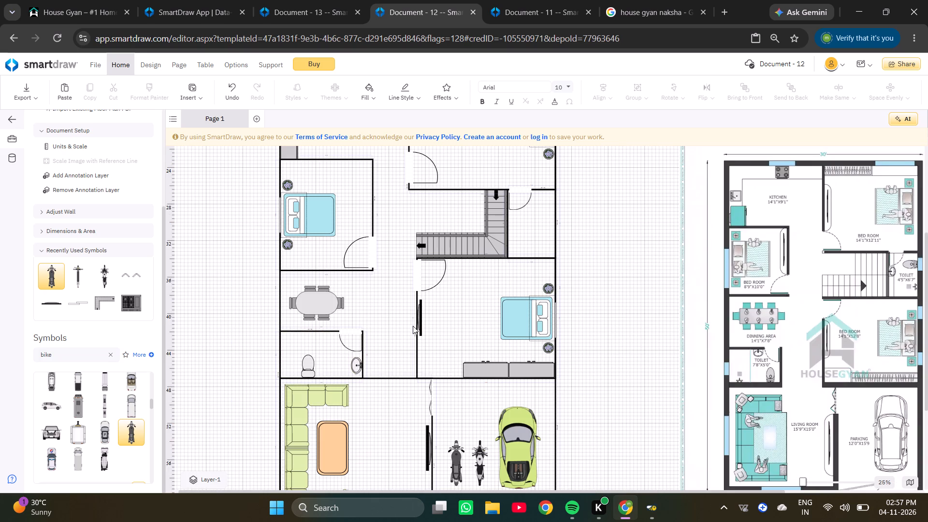
scroll(422, 304, "down", 1, "ctrl")
scroll(498, 301, "up", 2, "ctrl")
scroll(542, 298, "down", 3, "ctrl")
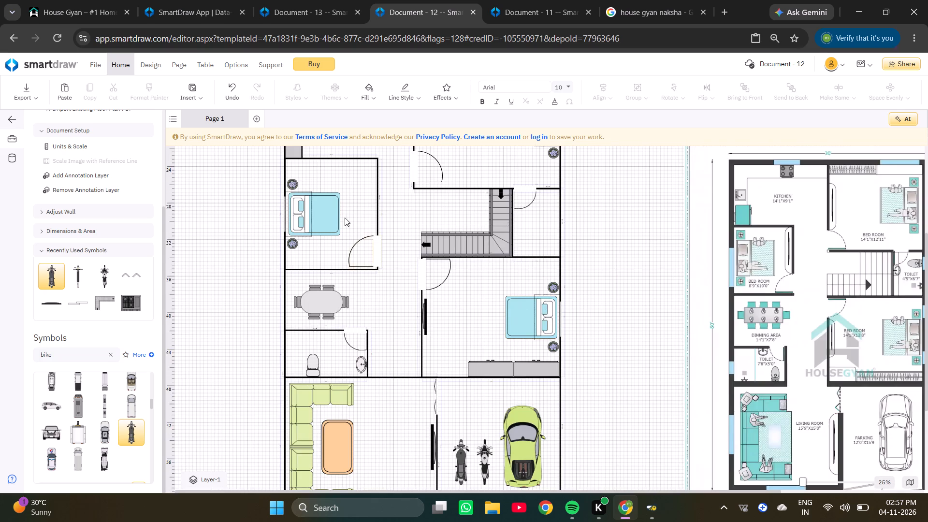
scroll(333, 205, "up", 3)
scroll(319, 271, "up", 2, "ctrl")
scroll(320, 267, "down", 2, "ctrl")
scroll(508, 285, "up", 2, "ctrl")
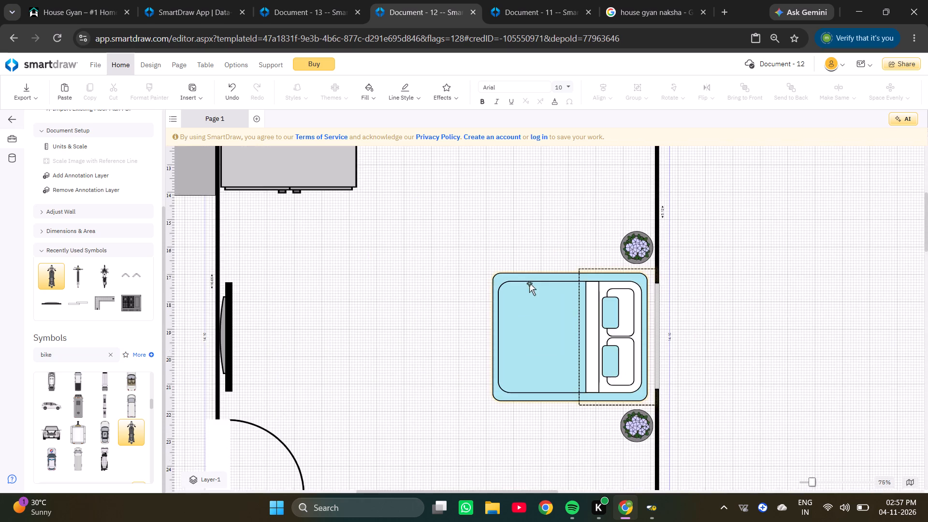
scroll(645, 283, "down", 2, "ctrl")
scroll(644, 290, "down", 6)
scroll(489, 289, "up", 2, "ctrl")
scroll(501, 285, "down", 4, "ctrl")
scroll(844, 291, "up", 2, "ctrl")
scroll(844, 291, "down", 4, "ctrl")
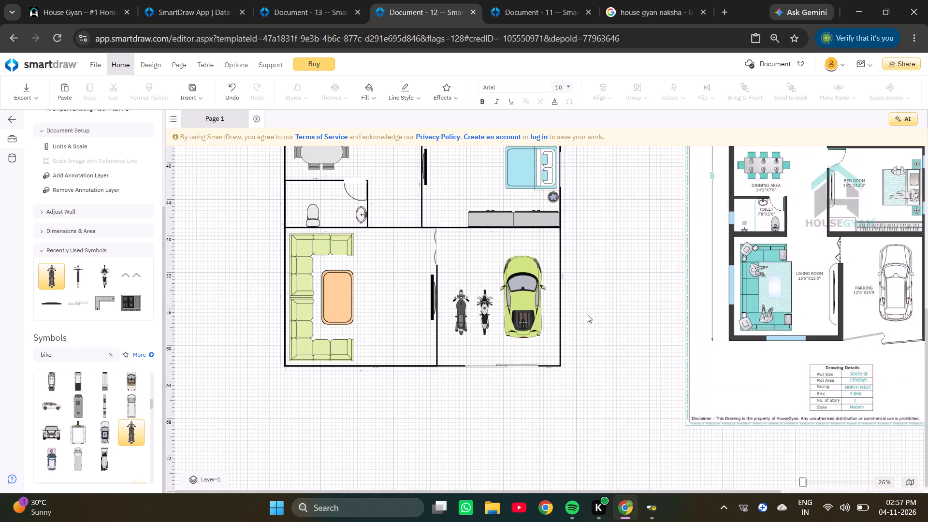
scroll(471, 298, "up", 5)
scroll(464, 333, "down", 2)
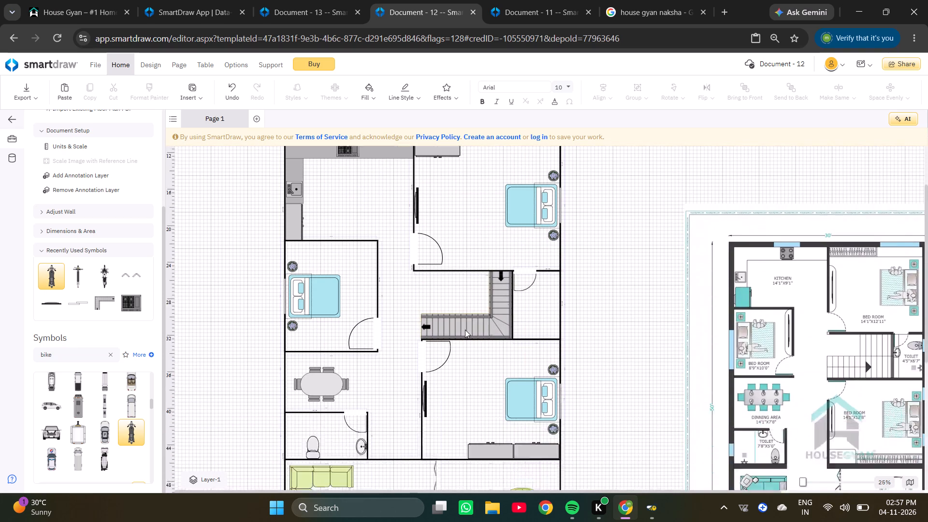
scroll(469, 321, "down", 2)
scroll(473, 313, "up", 2)
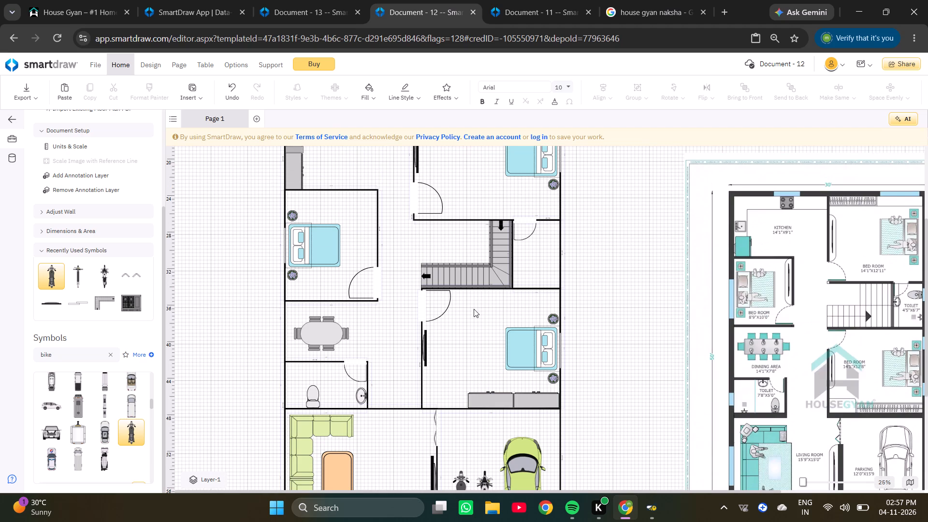
scroll(474, 306, "down", 3)
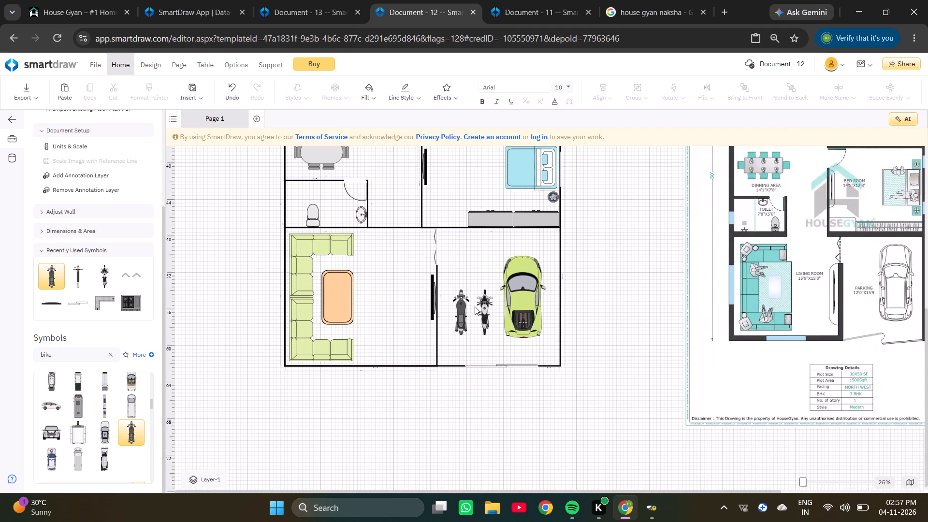
scroll(451, 294, "up", 3, "ctrl")
scroll(445, 311, "down", 4, "ctrl")
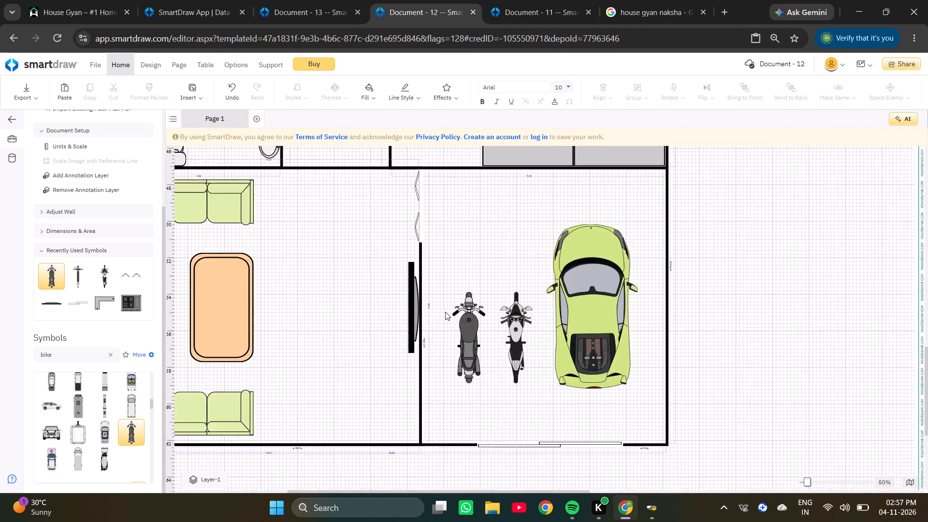
scroll(348, 306, "up", 2)
Copy the toilet fixture from below the dining area and paste it into the small toilet beside the staircase.
left_click(310, 349)
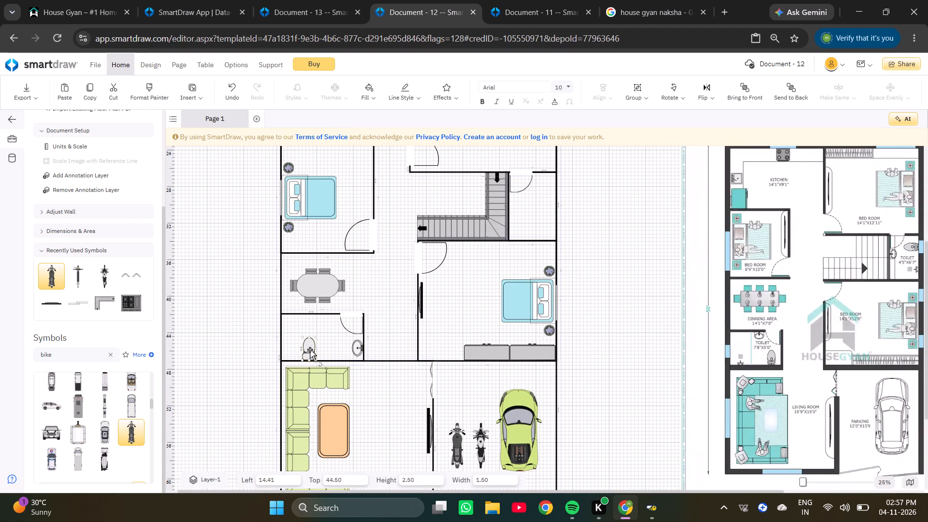
key("ctrl+c")
scroll(369, 317, "up", 4)
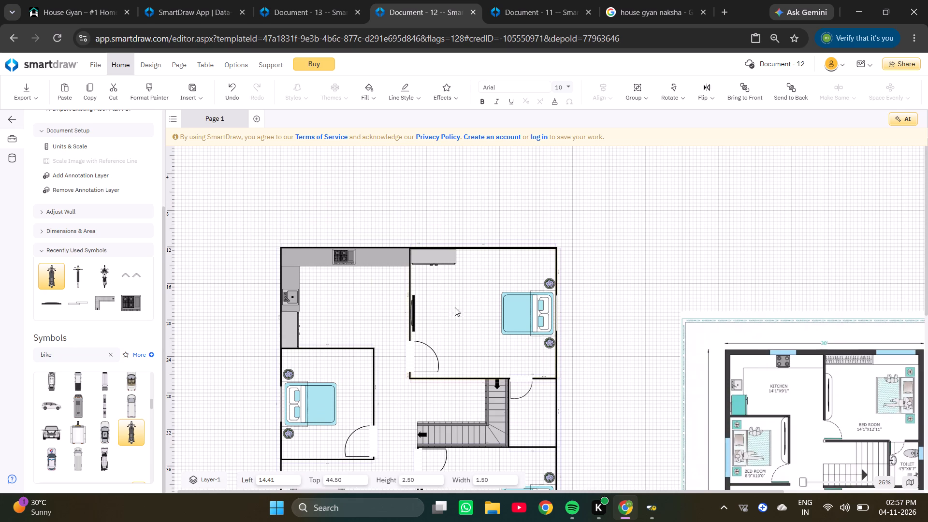
right_click(536, 416)
left_click(556, 434)
Rotate the pasted toilet fixture in the small toilet beside the staircase to 270° so its tank faces the outer wall.
scroll(546, 427, "up", 3)
scroll(543, 425, "up", 3, "ctrl")
scroll(544, 398, "down", 1)
left_click_drag(577, 428, 590, 408)
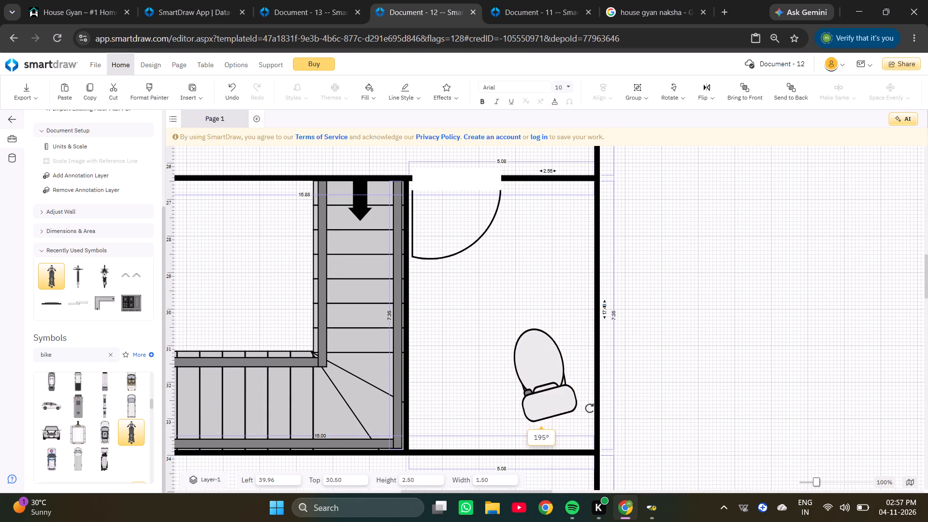
left_click_drag(590, 408, 607, 331)
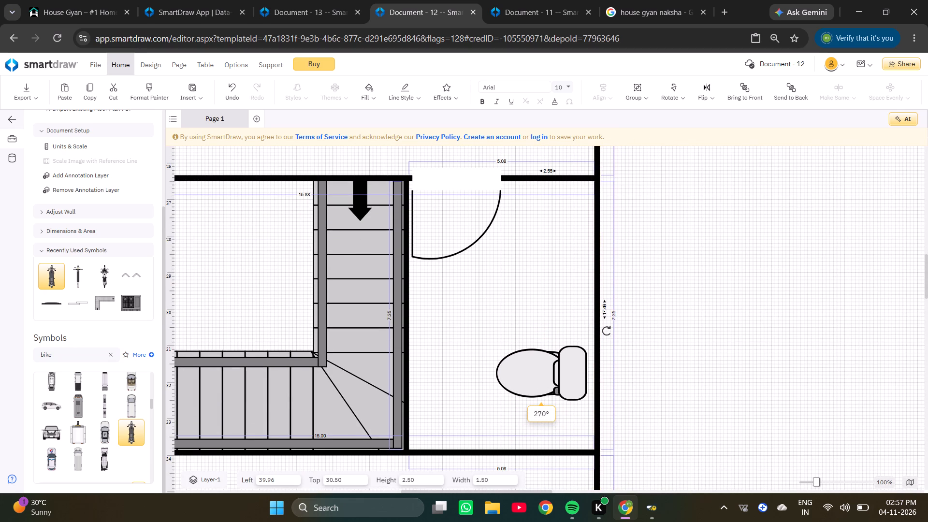
left_click_drag(607, 331, 607, 331)
Move the toilet fixture against the outer wall near the room's lower corner, at left 40.23 and top 30.91.
left_click_drag(568, 375, 575, 396)
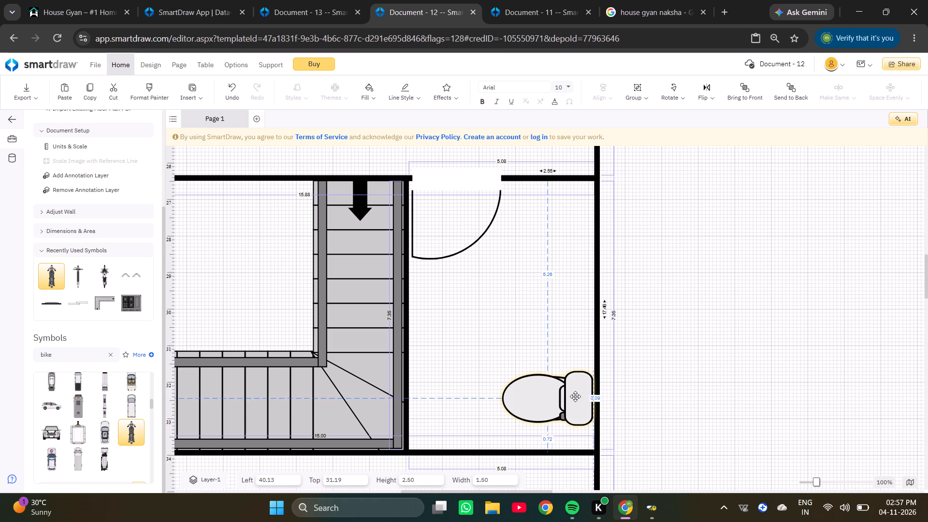
left_click_drag(575, 396, 575, 396)
left_click(582, 400)
key("Right")
key("Right")
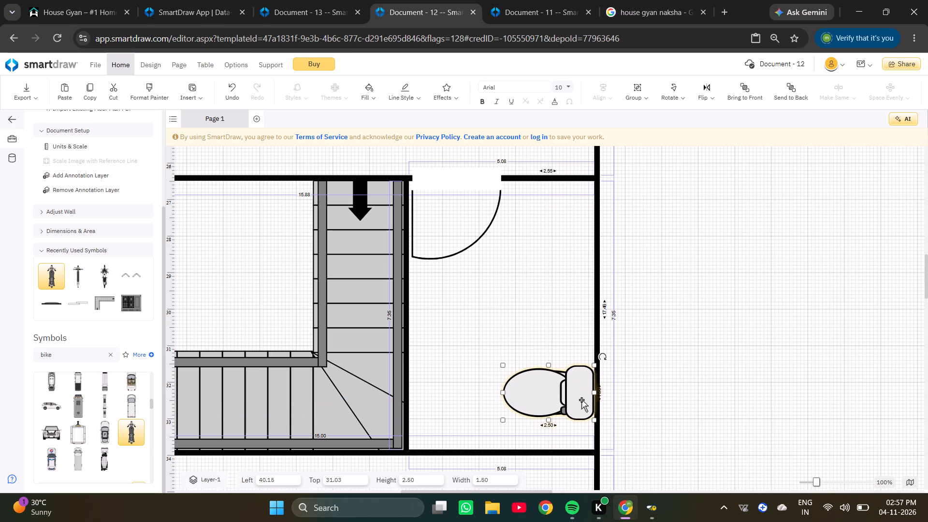
key("Right")
left_click(585, 389)
left_click(585, 389)
key("Up")
key("Up")
key("Up")
key("Up")
key("Up")
key("Up")
key("Up")
key("Up")
key("Up")
key("Up")
key("Up")
key("Up")
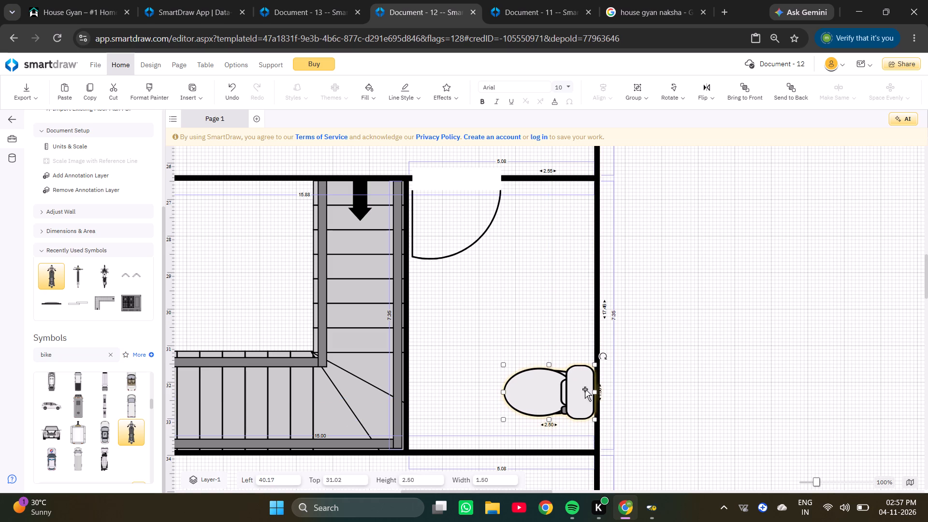
left_click(585, 389)
key("Down")
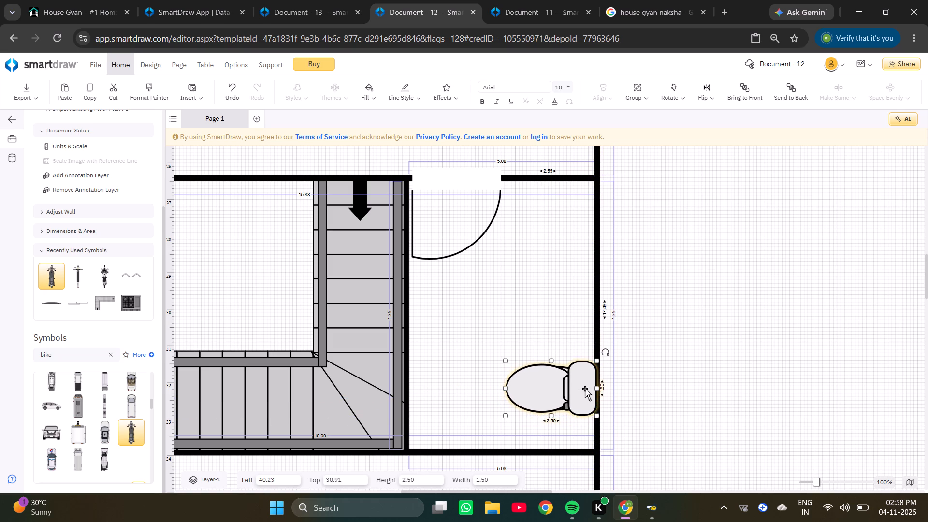
Nudge the toilet fixture back off the outer wall line to left 40.16, keeping top at 30.91.
key("Left")
key("Left")
left_click(581, 388)
key("Left")
key("Left")
key("Left")
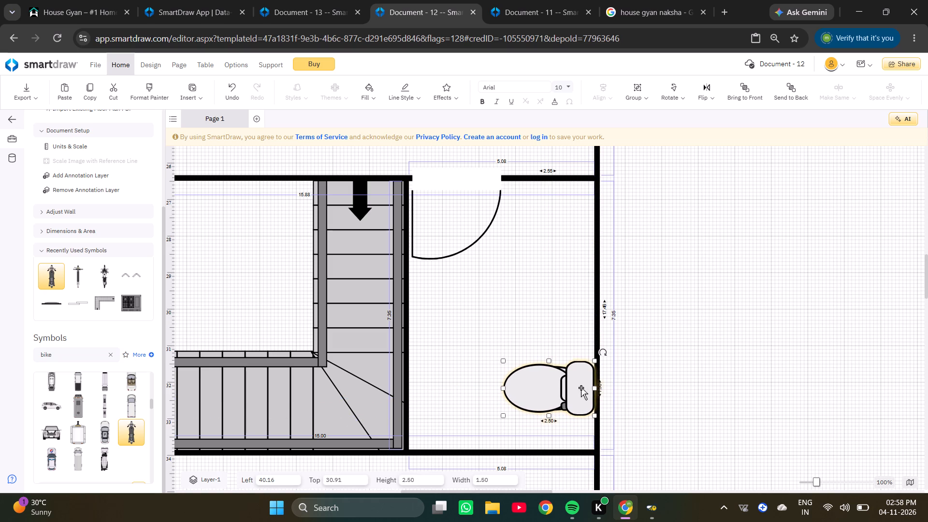
triple_click(581, 388)
left_click(581, 388)
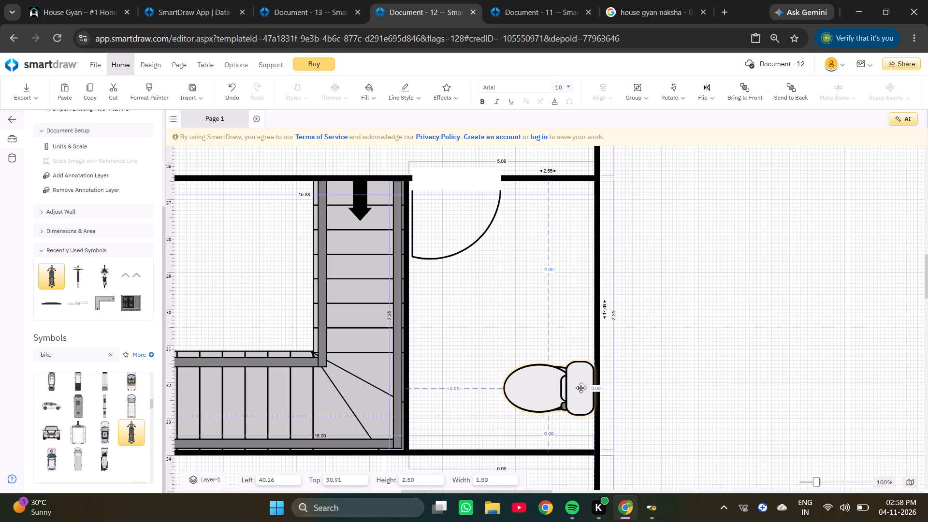
key("Up")
double_click(581, 387)
key("Left")
key("Left")
key("Down")
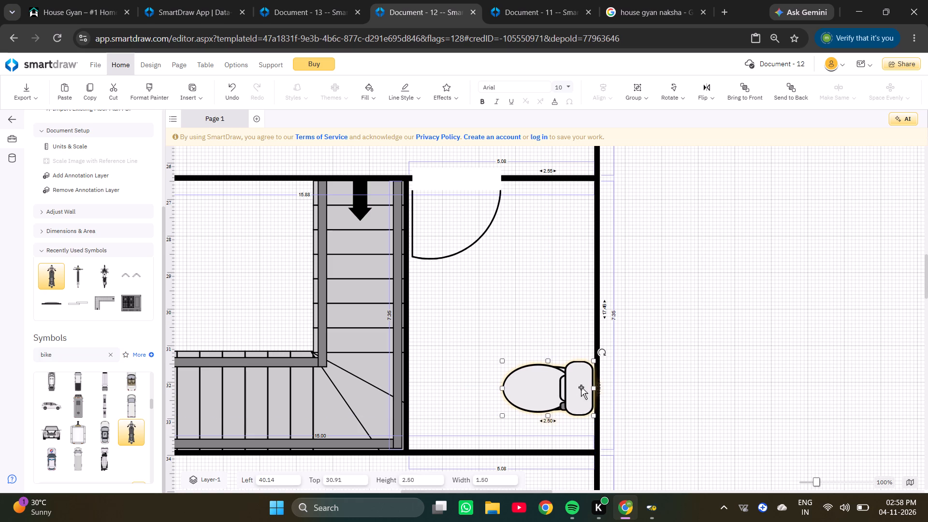
triple_click(581, 387)
key("Right")
key("Right")
left_click(691, 380)
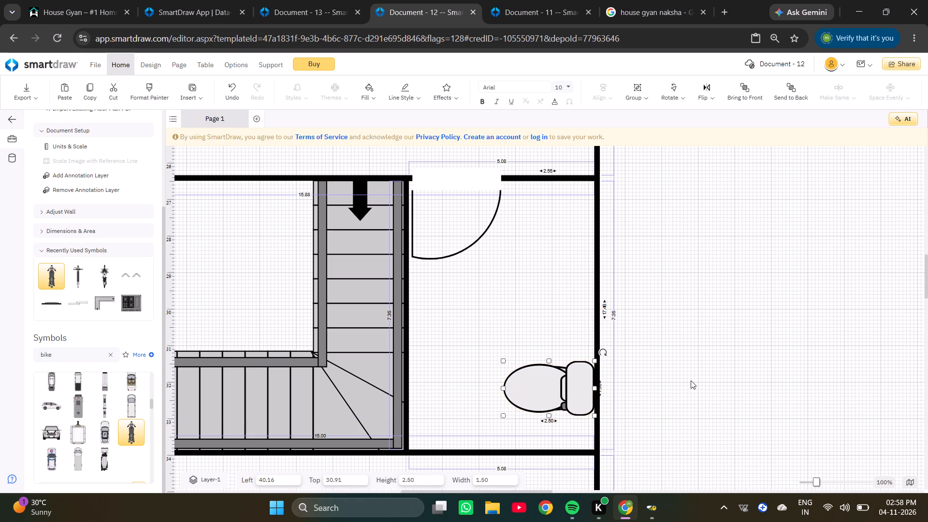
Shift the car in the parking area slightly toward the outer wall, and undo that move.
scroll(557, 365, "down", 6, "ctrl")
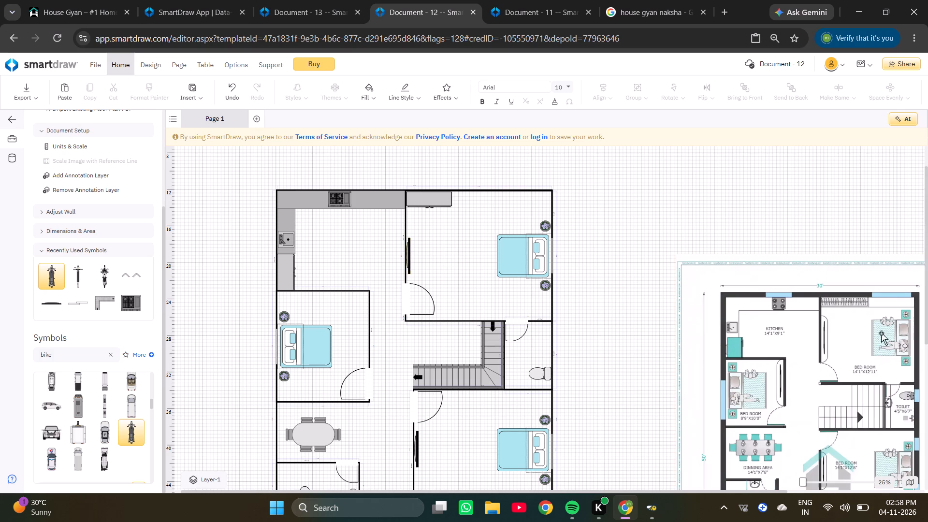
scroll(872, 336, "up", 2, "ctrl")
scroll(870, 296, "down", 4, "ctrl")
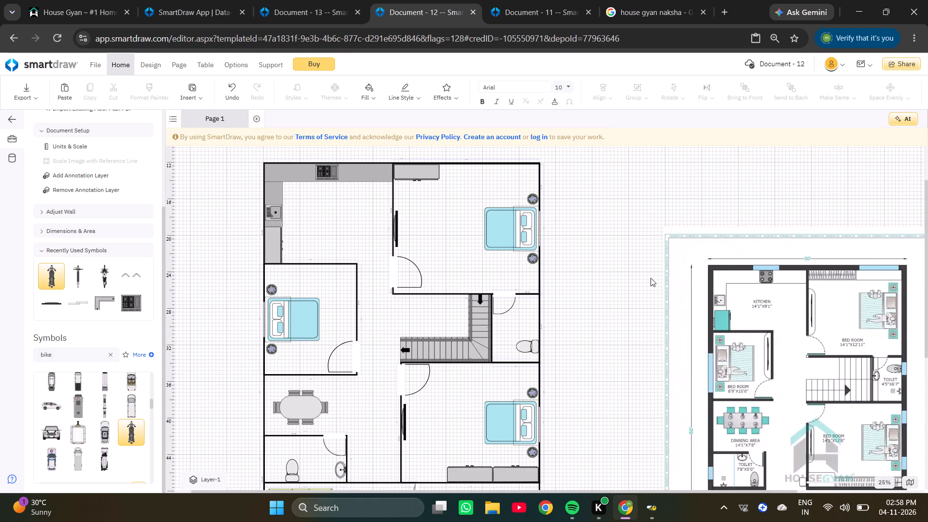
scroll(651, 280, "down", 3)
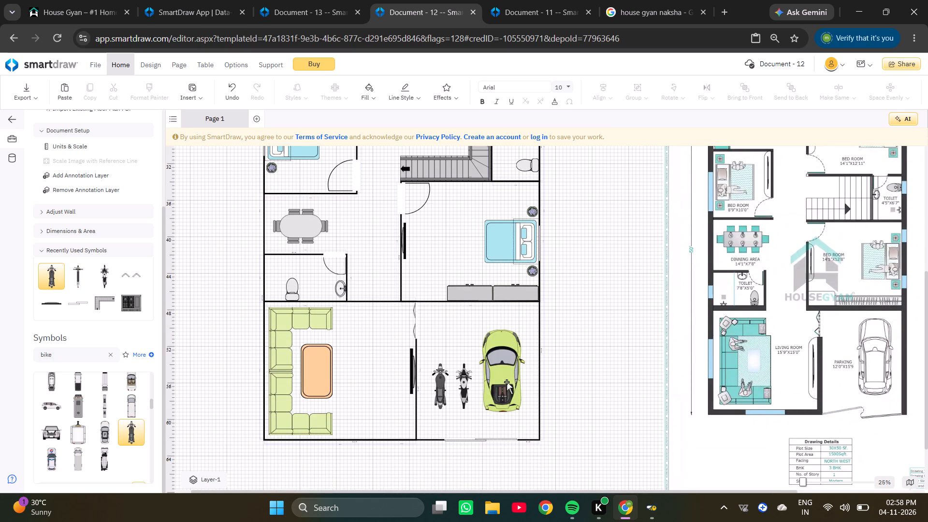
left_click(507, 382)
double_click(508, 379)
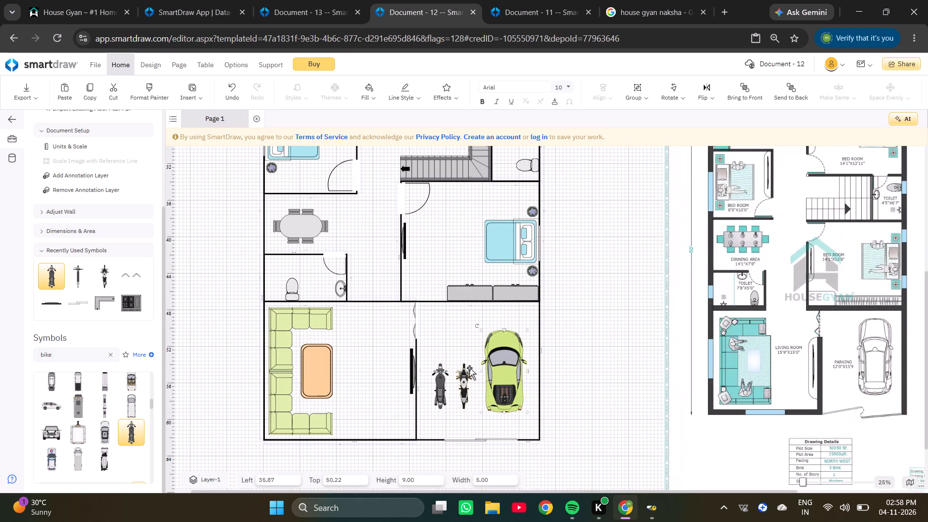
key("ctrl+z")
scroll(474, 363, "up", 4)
Switch to Document - 13 and move the reference floor plan image to left 60.63 and top 0.
left_click(318, 0)
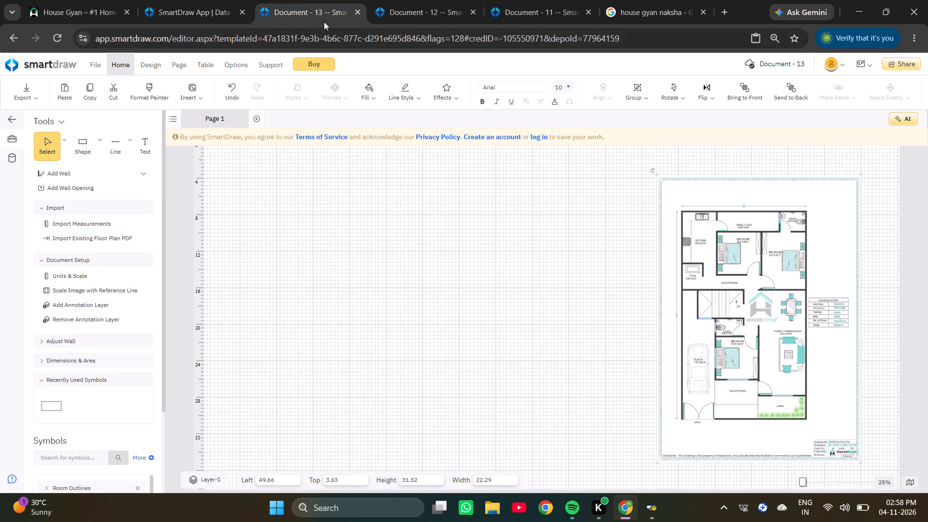
left_click_drag(753, 334, 438, 349)
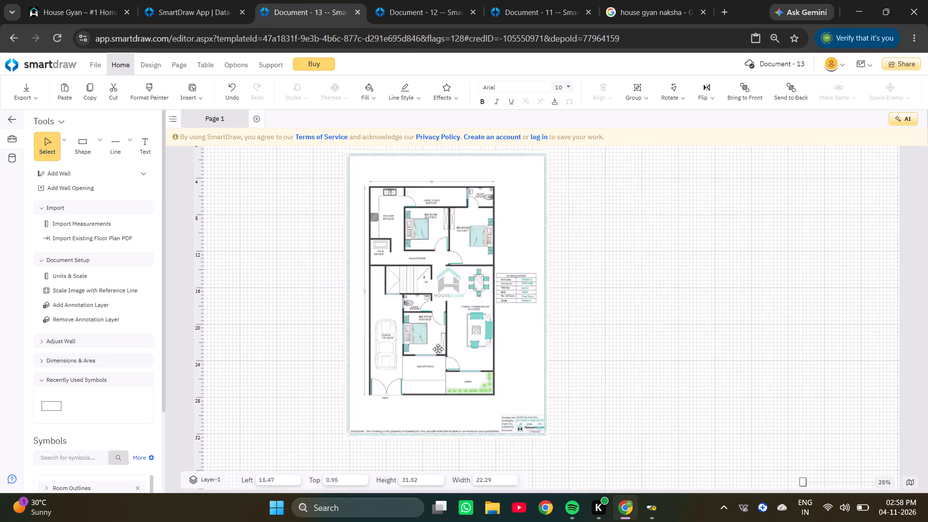
left_click_drag(438, 349, 456, 109)
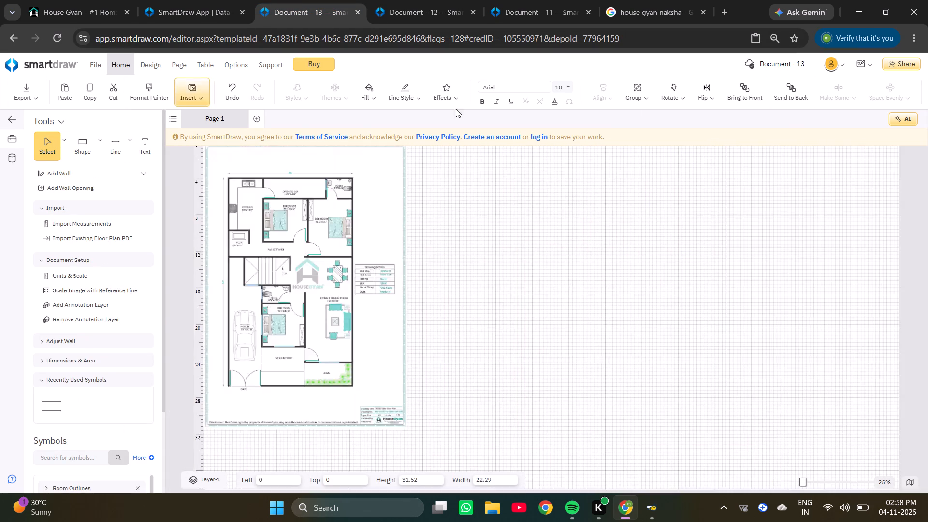
left_click_drag(456, 109, 94, 287)
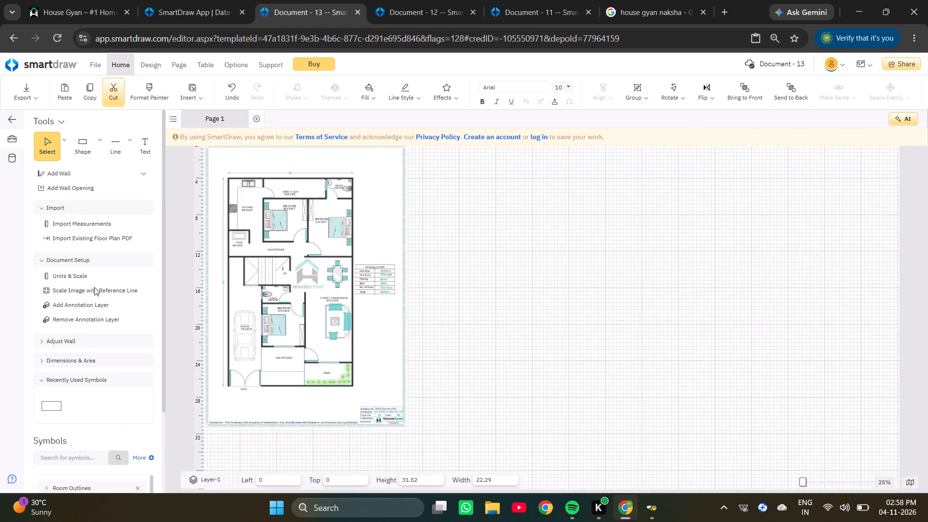
left_click_drag(94, 287, 822, 136)
Browse the related house plan images shown below the 30X50 North Facing 3BHK plan in the Google results.
left_click(659, 0)
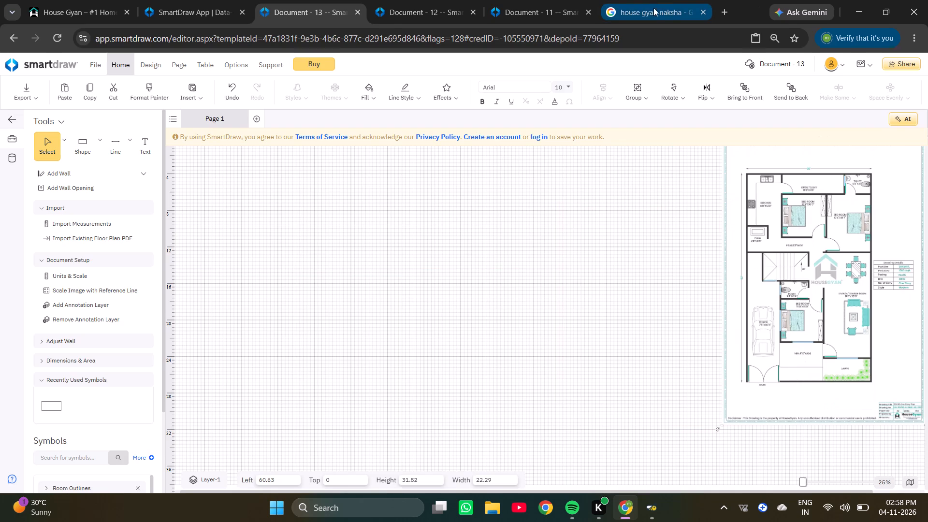
left_click(530, 12)
left_click(397, 0)
left_click(662, 14)
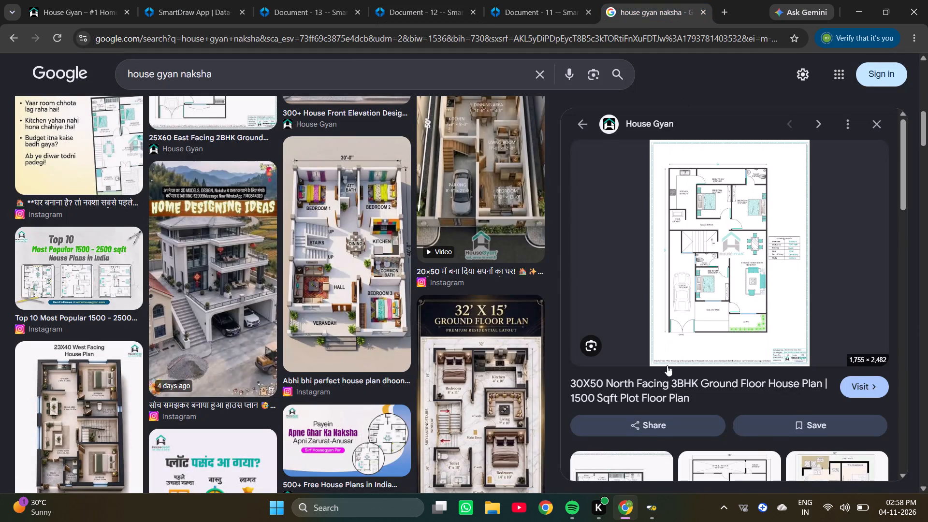
scroll(664, 365, "down", 7)
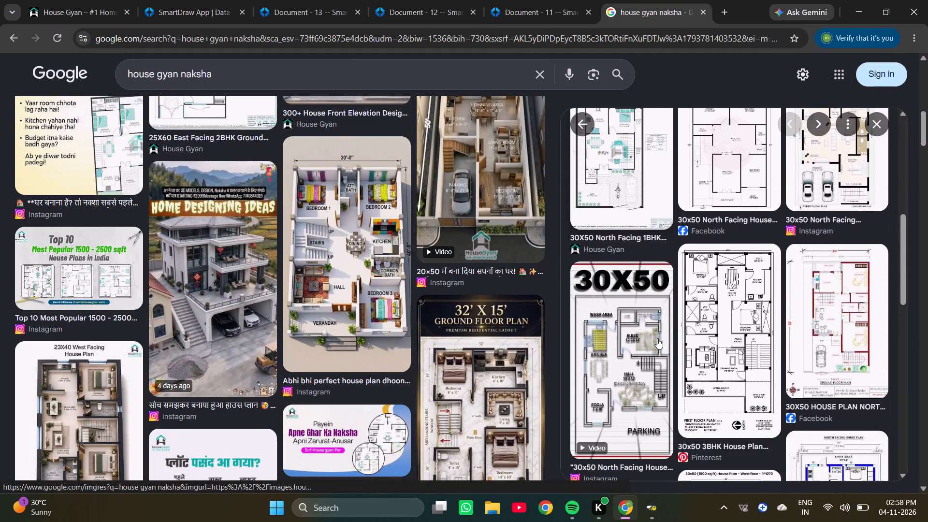
scroll(665, 324, "down", 3)
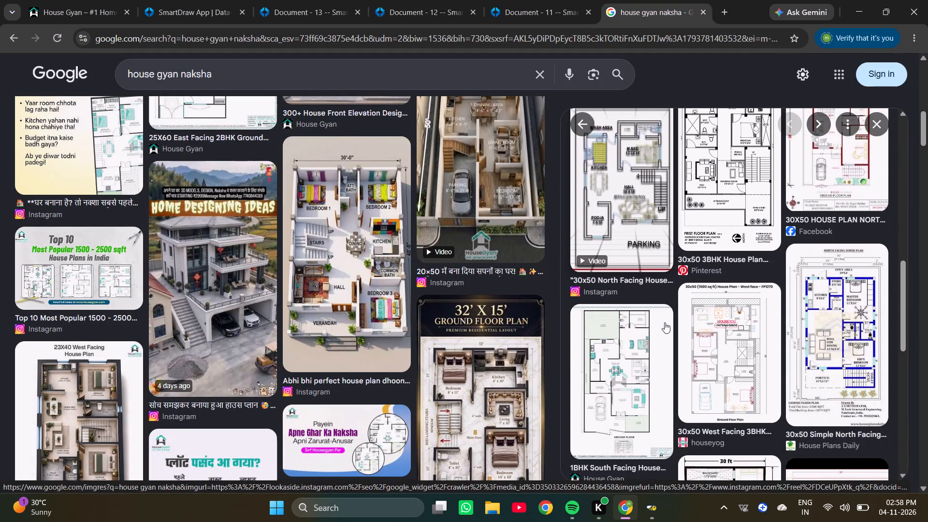
scroll(665, 322, "up", 2)
Return to Document - 13 and examine the reference plan's kitchen, puja room, bedrooms and staircase layout.
left_click(325, 0)
scroll(617, 287, "up", 1)
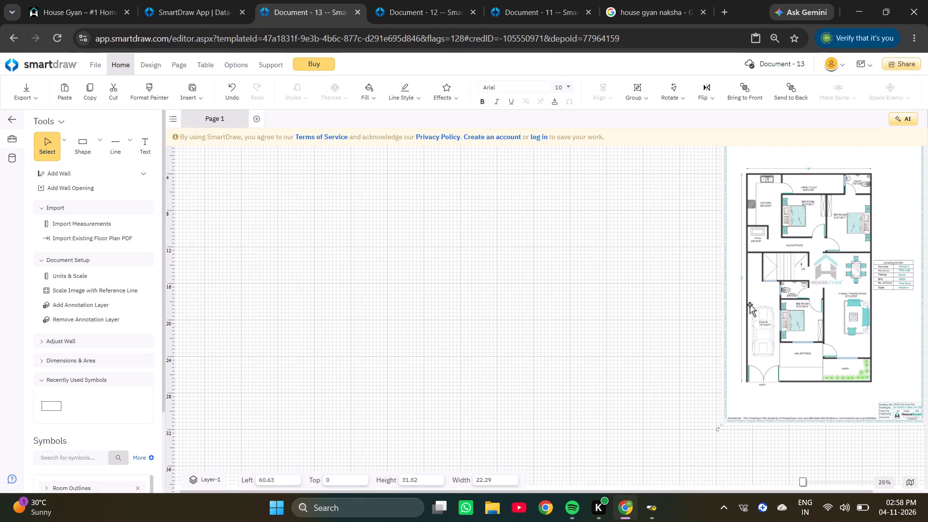
scroll(827, 221, "up", 2, "ctrl")
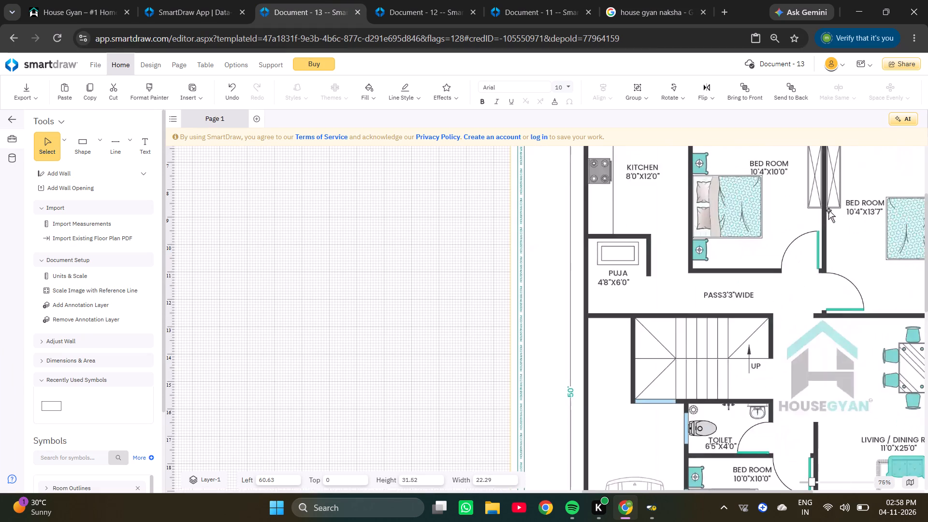
scroll(828, 210, "up", 2, "ctrl")
scroll(828, 210, "down", 7, "ctrl")
scroll(846, 202, "up", 2, "ctrl")
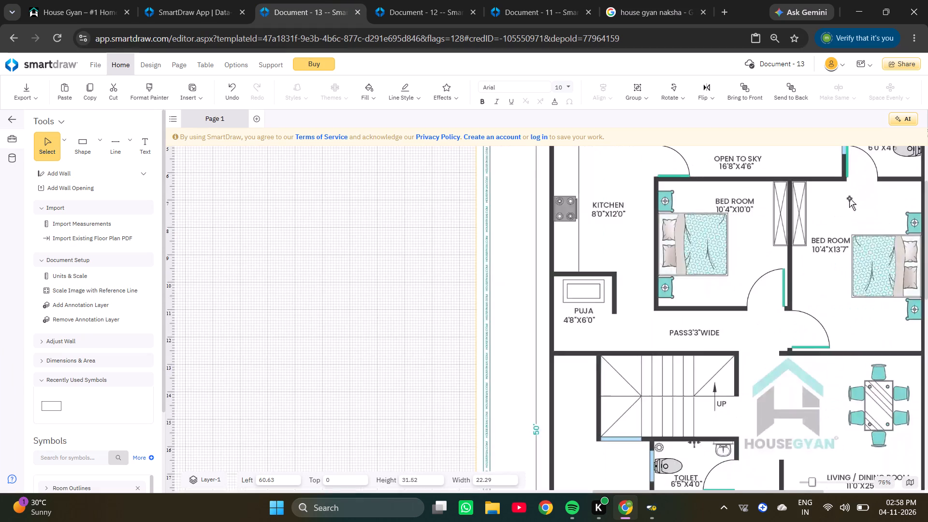
scroll(851, 198, "up", 1, "ctrl")
scroll(851, 197, "down", 2, "ctrl")
scroll(851, 197, "down", 1)
scroll(851, 197, "up", 2)
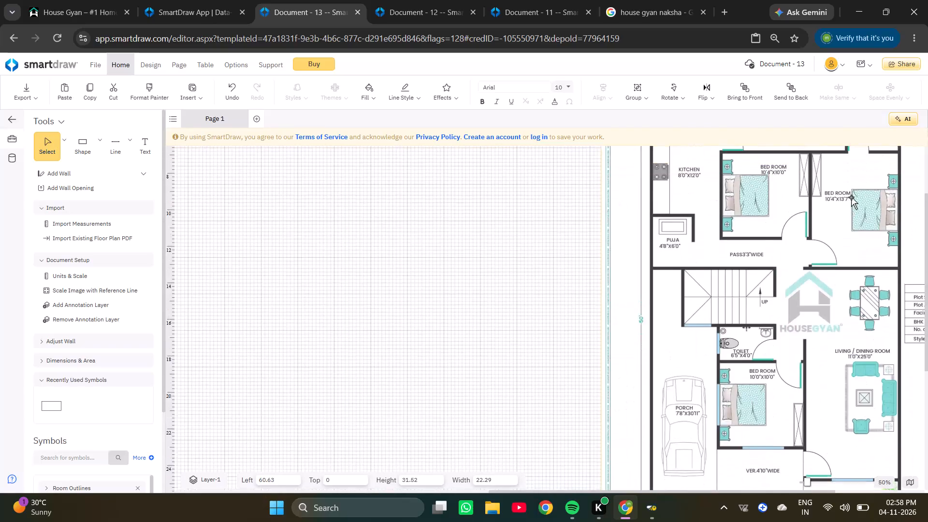
scroll(851, 197, "up", 1)
scroll(790, 203, "down", 2)
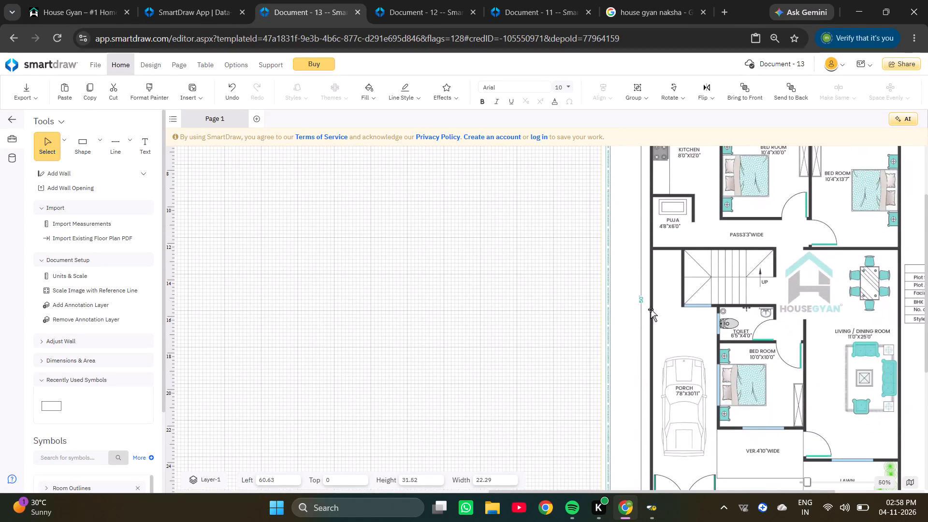
Examine the reference plan's living and dining room, porch, verandah, lawn and gate areas.
scroll(638, 311, "up", 2, "ctrl")
scroll(640, 306, "down", 6, "ctrl")
scroll(805, 325, "up", 2, "ctrl")
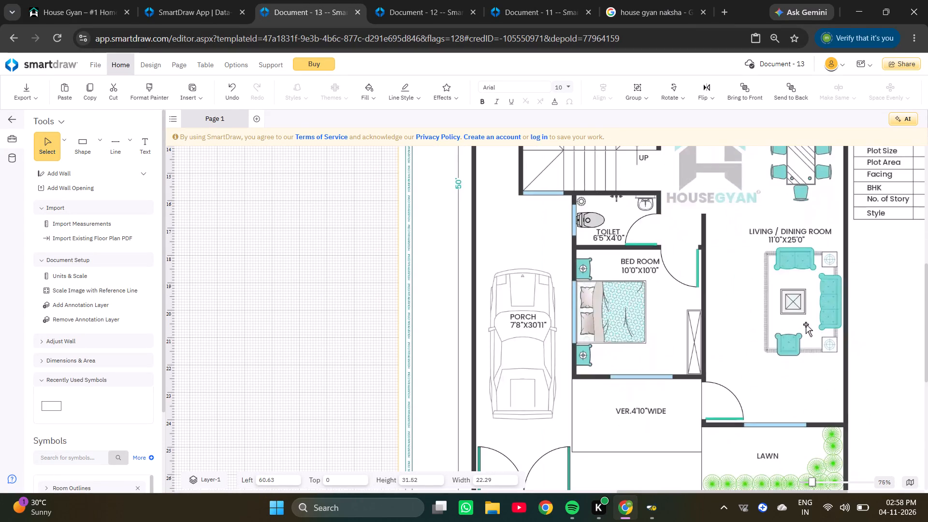
scroll(806, 324, "down", 3)
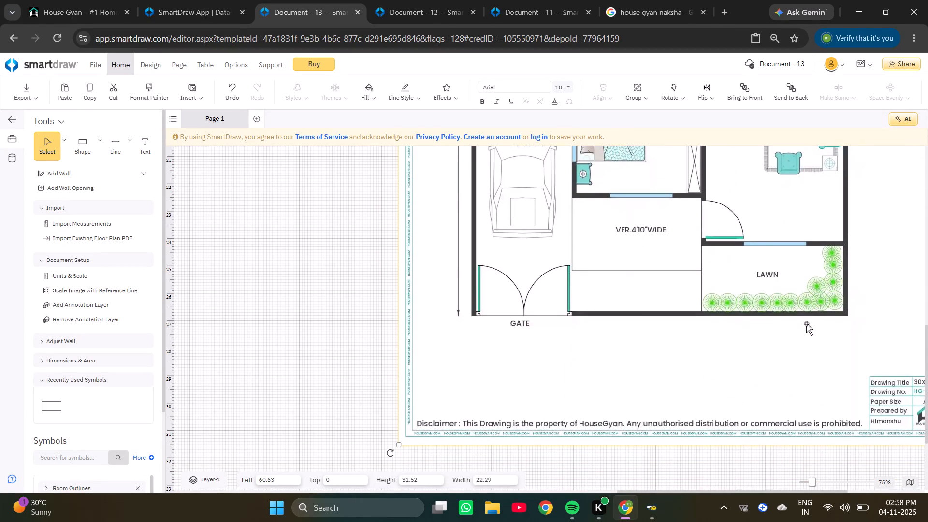
scroll(796, 300, "up", 3, "ctrl")
scroll(796, 299, "down", 2, "ctrl")
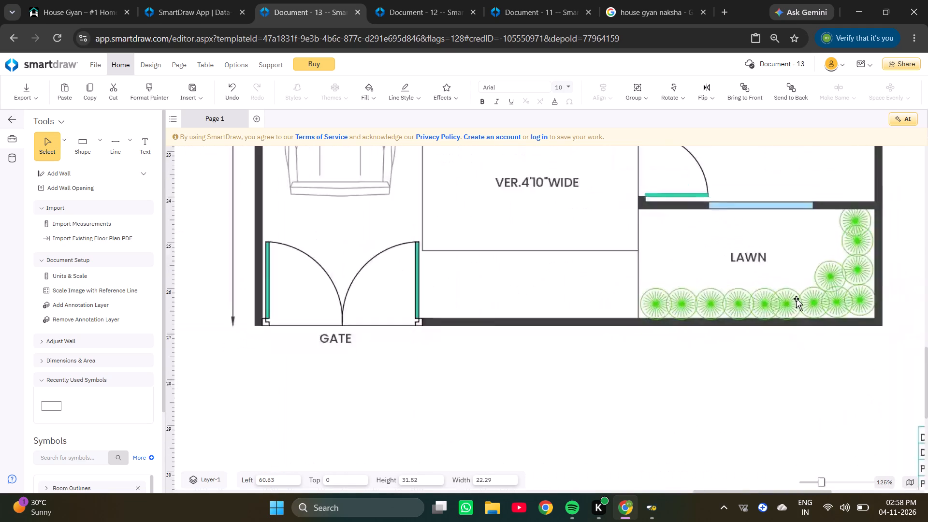
scroll(796, 299, "down", 2, "ctrl")
scroll(679, 244, "up", 3, "ctrl")
scroll(723, 269, "down", 2, "ctrl")
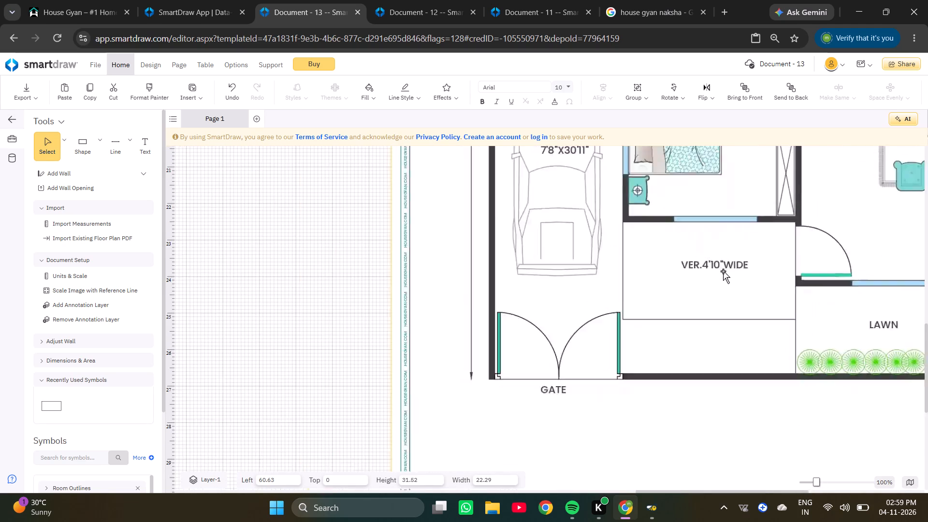
Examine the overall Document - 13 reference plan, then its kitchen, puja, open-to-sky and adjoining bedroom details.
scroll(723, 271, "down", 2, "ctrl")
scroll(771, 193, "up", 2, "ctrl")
scroll(771, 193, "down", 3, "ctrl")
scroll(771, 193, "up", 2, "ctrl")
scroll(772, 192, "down", 5, "ctrl")
scroll(772, 192, "up", 5, "ctrl")
scroll(773, 189, "down", 6, "ctrl")
scroll(774, 189, "up", 6, "ctrl")
scroll(774, 190, "down", 7, "ctrl")
scroll(774, 190, "up", 6, "ctrl")
scroll(774, 190, "down", 11, "ctrl")
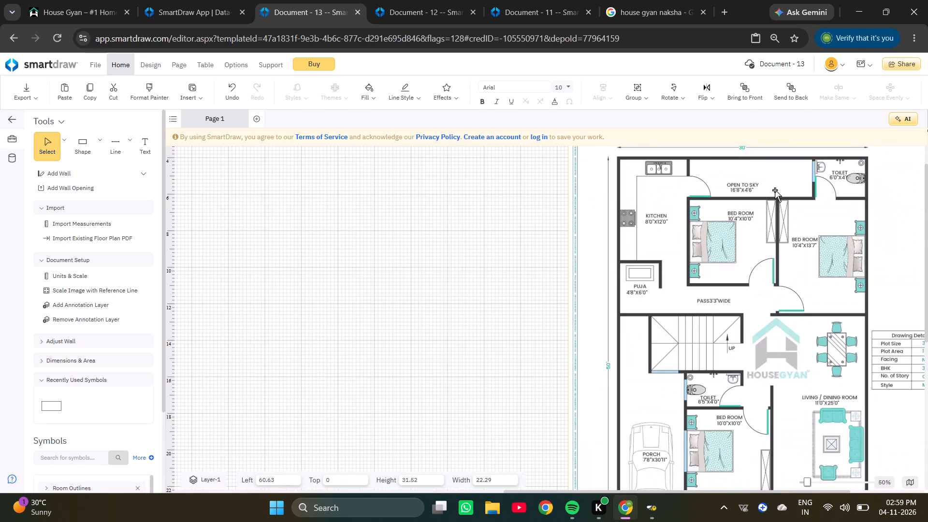
scroll(739, 250, "up", 3, "ctrl")
scroll(616, 257, "up", 4)
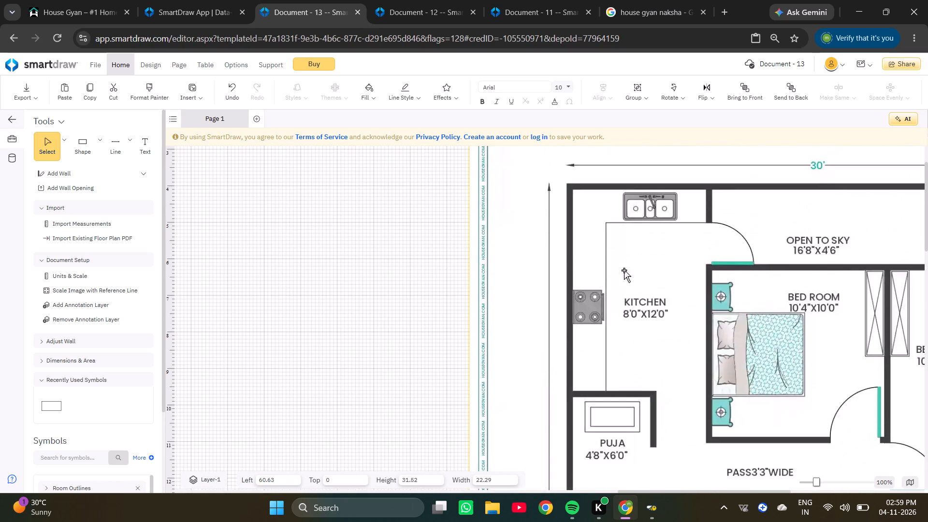
scroll(625, 272, "down", 2)
scroll(763, 352, "up", 1)
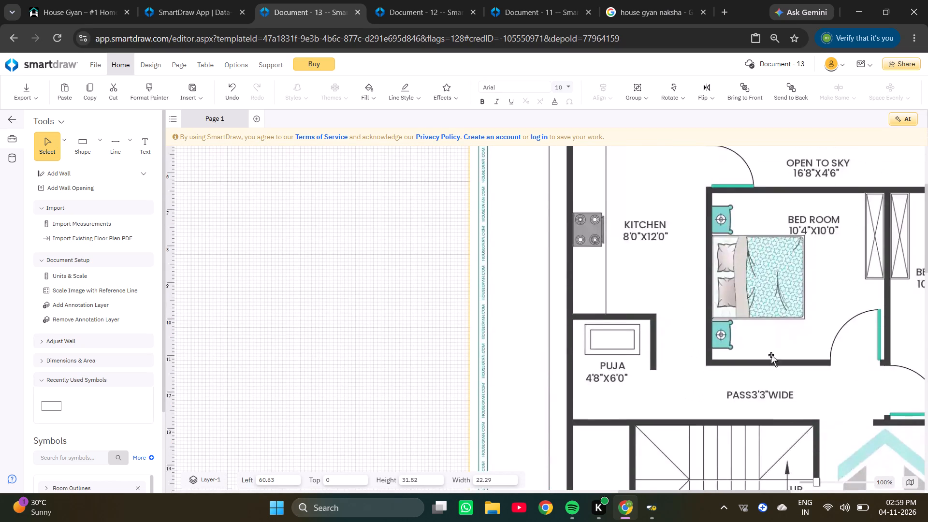
Examine the Document - 13 reference plan around the passage, staircase, bedrooms and attached toilet.
scroll(776, 355, "down", 1)
scroll(776, 355, "down", 1, "ctrl")
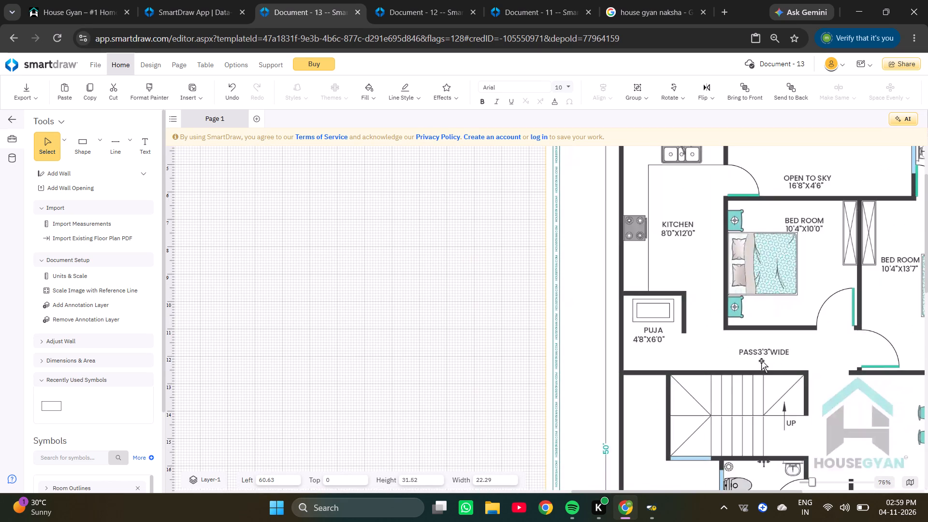
scroll(844, 357, "up", 1)
scroll(847, 362, "down", 1)
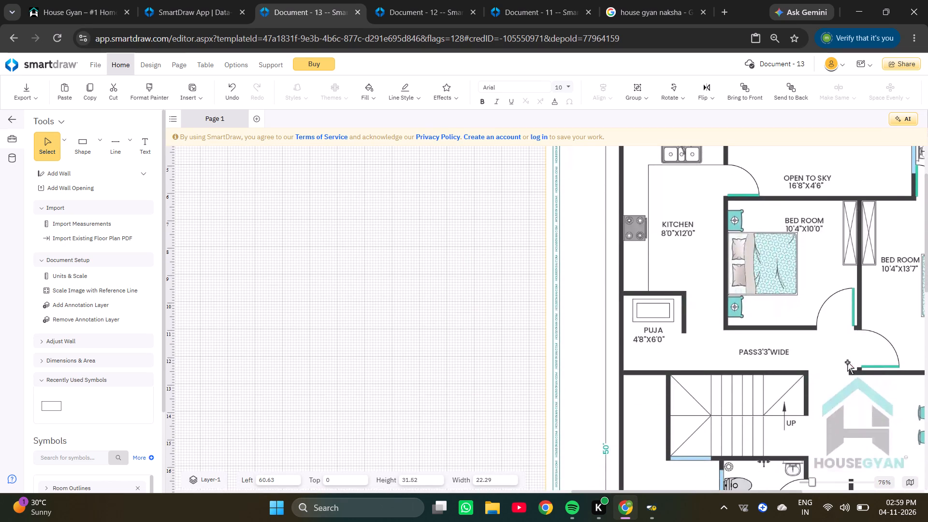
scroll(805, 351, "down", 1)
scroll(821, 346, "up", 4)
scroll(825, 350, "down", 1, "ctrl")
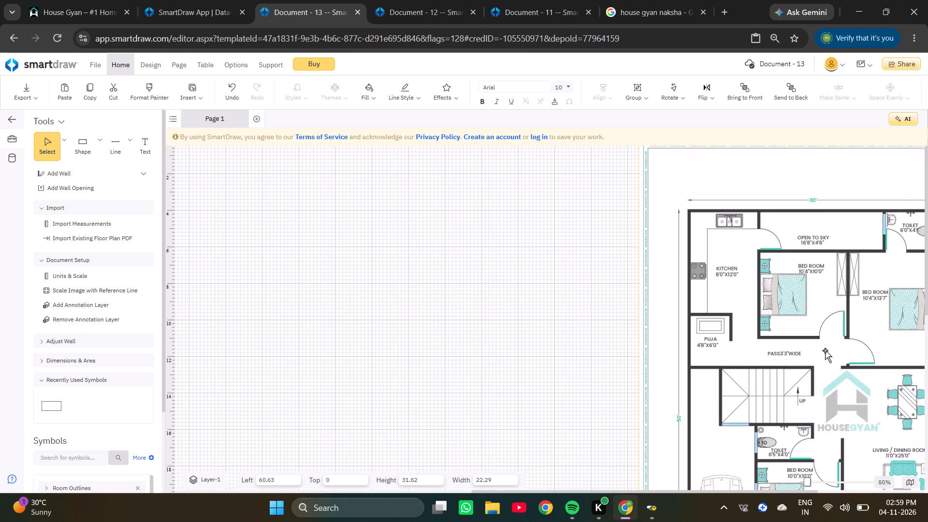
scroll(895, 260, "down", 2, "ctrl")
scroll(885, 187, "up", 2, "ctrl")
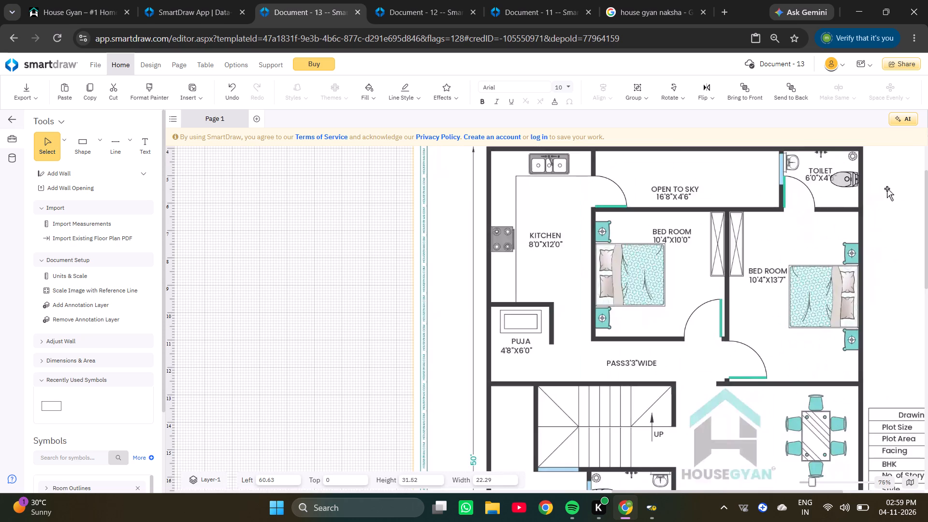
Examine the reference plan from the gate, verandah and lawn through the living and dining room to the rear bedrooms and kitchen.
scroll(887, 189, "down", 7)
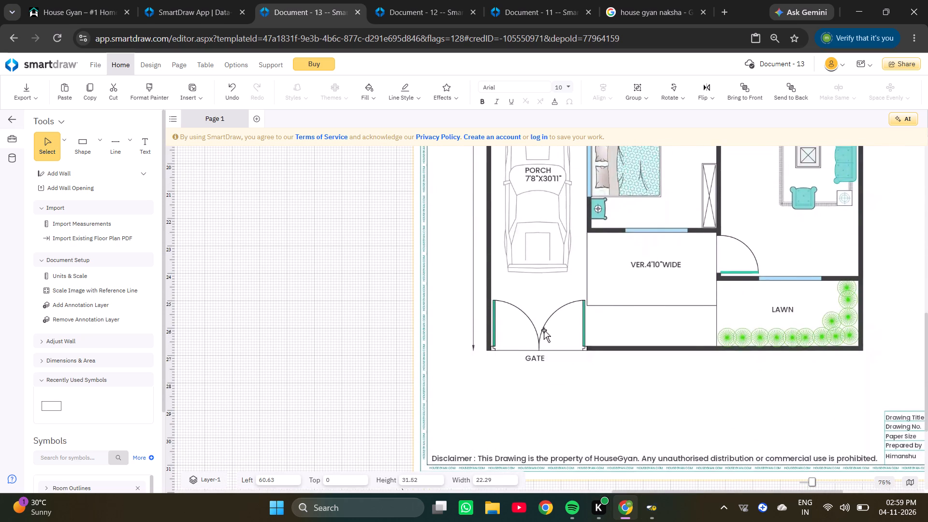
scroll(568, 378, "up", 2)
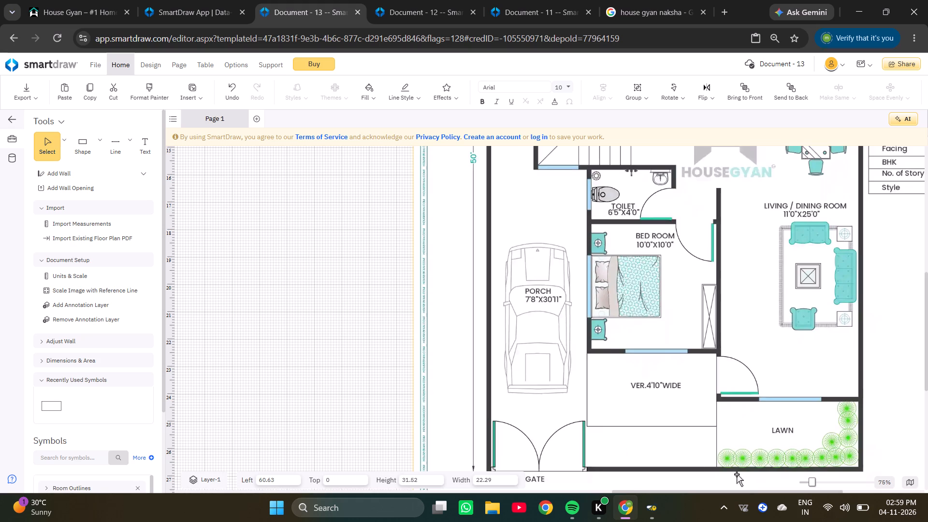
scroll(775, 355, "up", 2)
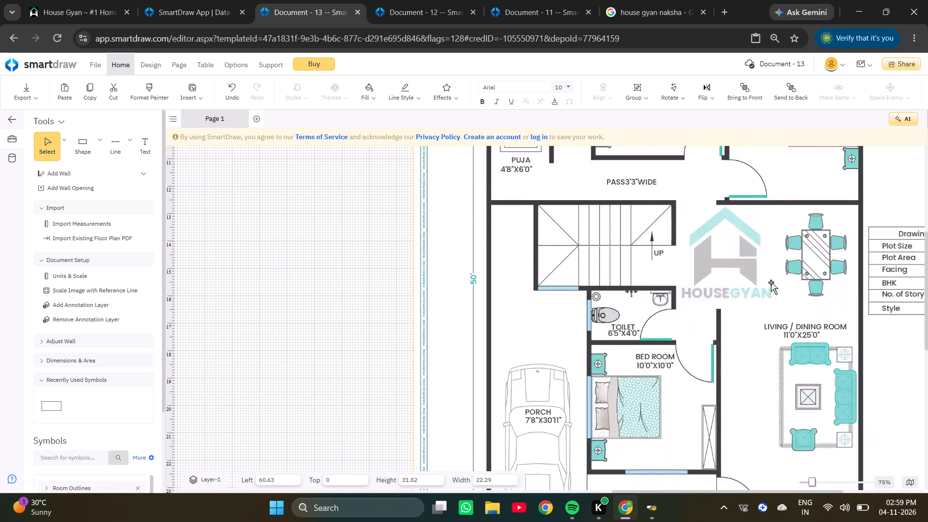
scroll(691, 339, "up", 2)
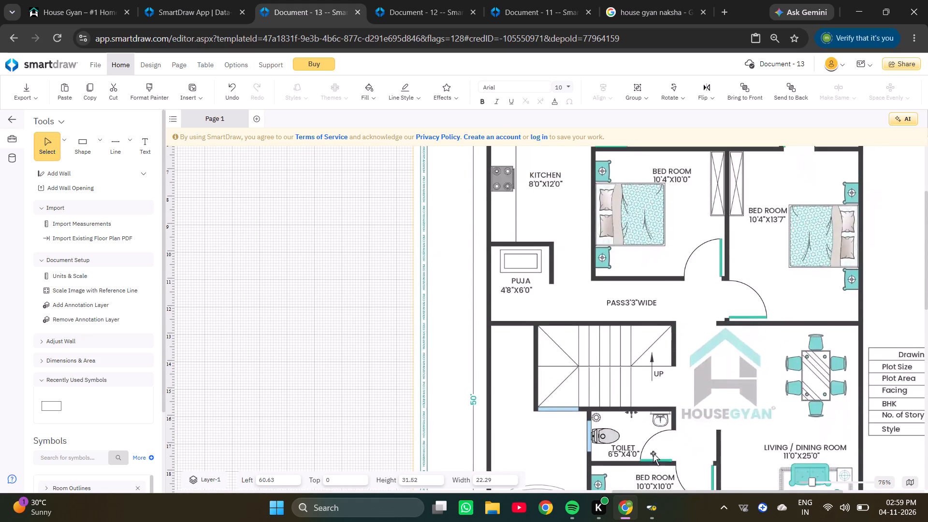
scroll(688, 459, "up", 2)
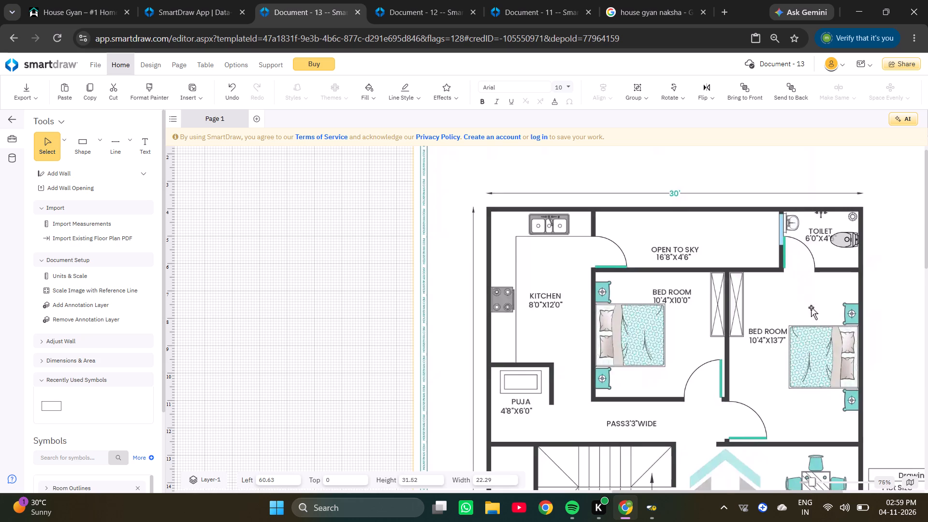
scroll(704, 461, "down", 2)
scroll(640, 367, "up", 2)
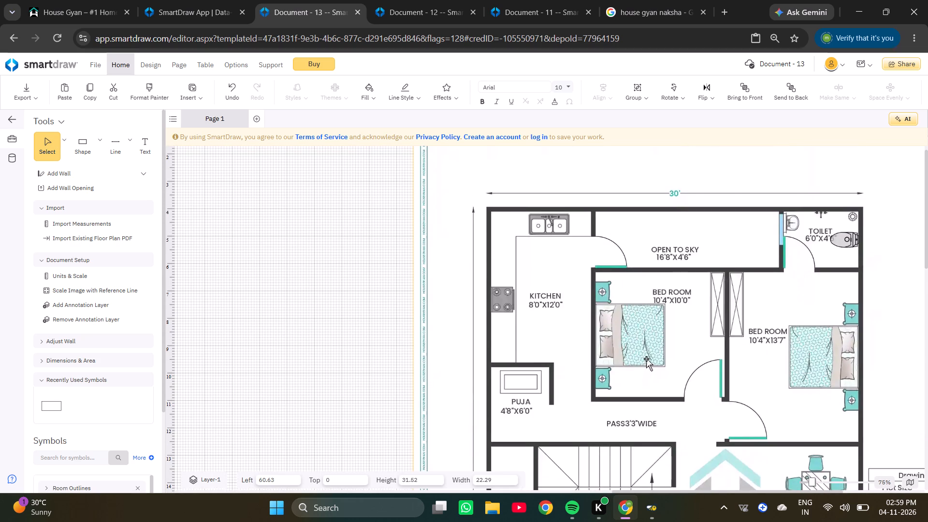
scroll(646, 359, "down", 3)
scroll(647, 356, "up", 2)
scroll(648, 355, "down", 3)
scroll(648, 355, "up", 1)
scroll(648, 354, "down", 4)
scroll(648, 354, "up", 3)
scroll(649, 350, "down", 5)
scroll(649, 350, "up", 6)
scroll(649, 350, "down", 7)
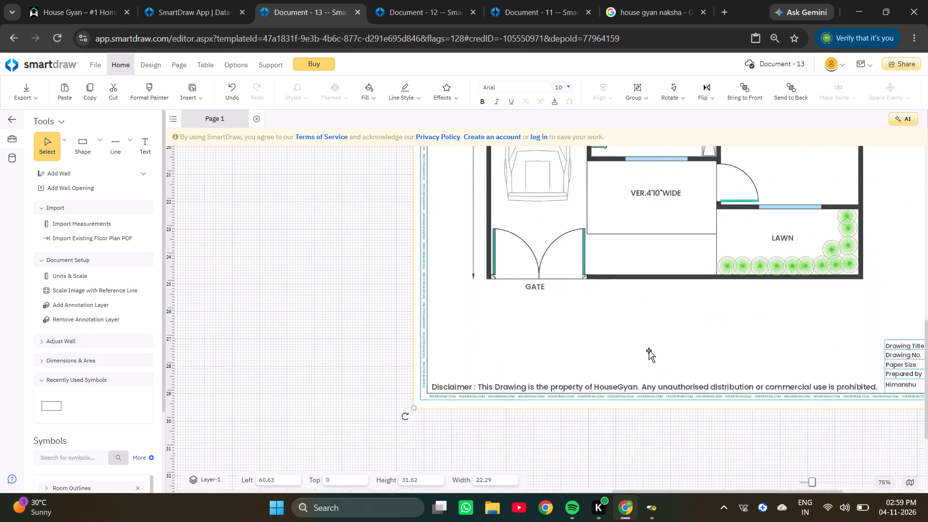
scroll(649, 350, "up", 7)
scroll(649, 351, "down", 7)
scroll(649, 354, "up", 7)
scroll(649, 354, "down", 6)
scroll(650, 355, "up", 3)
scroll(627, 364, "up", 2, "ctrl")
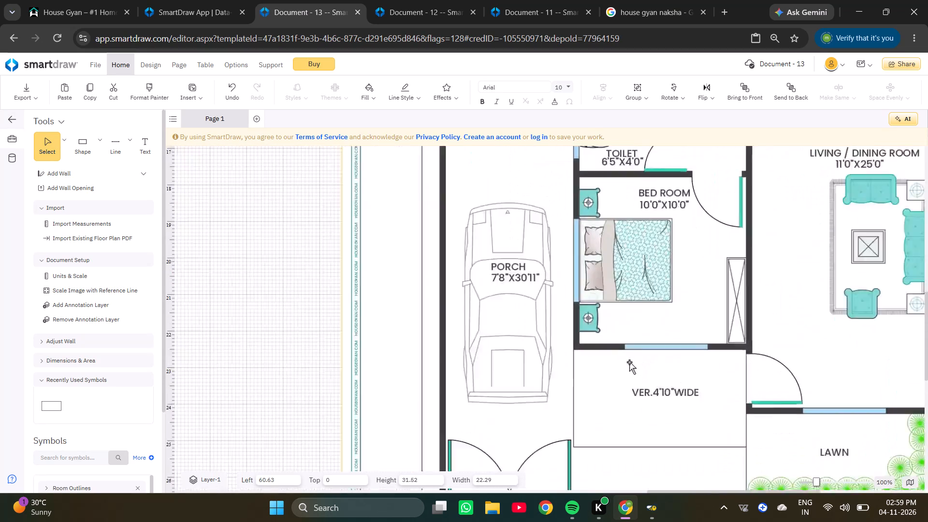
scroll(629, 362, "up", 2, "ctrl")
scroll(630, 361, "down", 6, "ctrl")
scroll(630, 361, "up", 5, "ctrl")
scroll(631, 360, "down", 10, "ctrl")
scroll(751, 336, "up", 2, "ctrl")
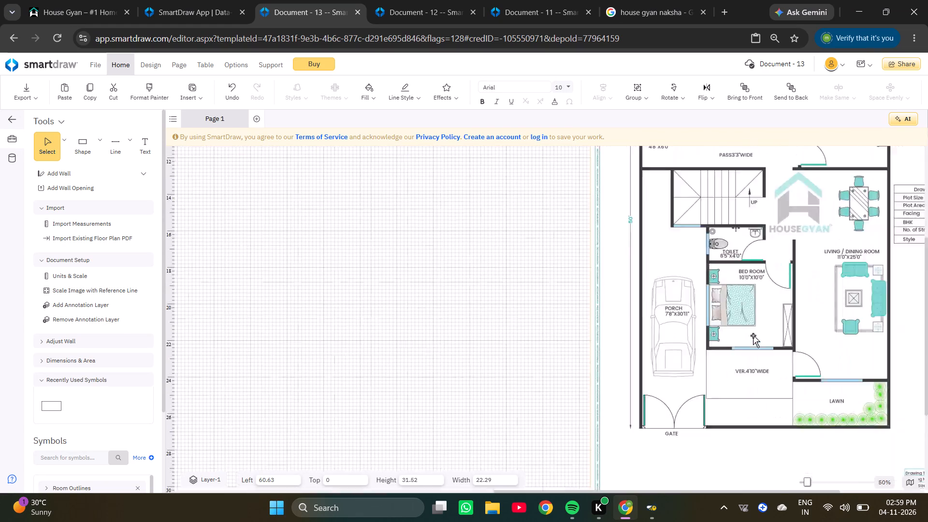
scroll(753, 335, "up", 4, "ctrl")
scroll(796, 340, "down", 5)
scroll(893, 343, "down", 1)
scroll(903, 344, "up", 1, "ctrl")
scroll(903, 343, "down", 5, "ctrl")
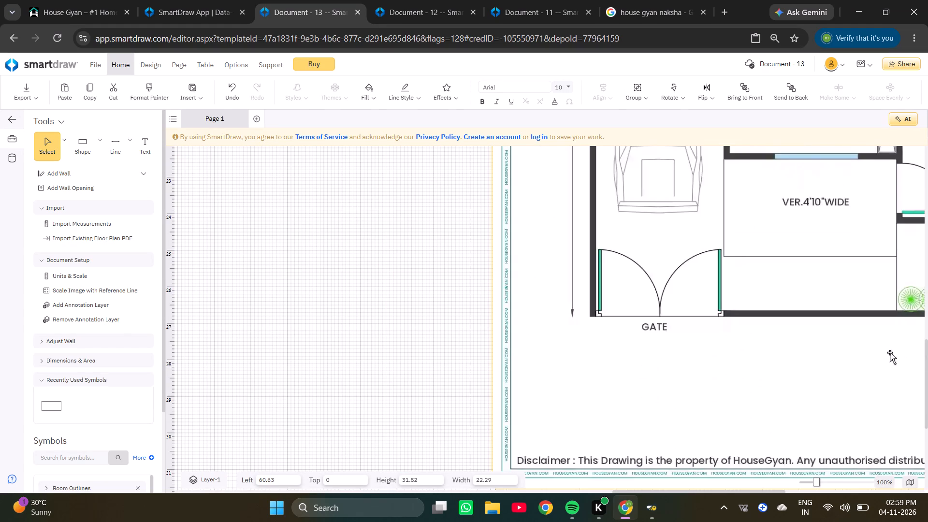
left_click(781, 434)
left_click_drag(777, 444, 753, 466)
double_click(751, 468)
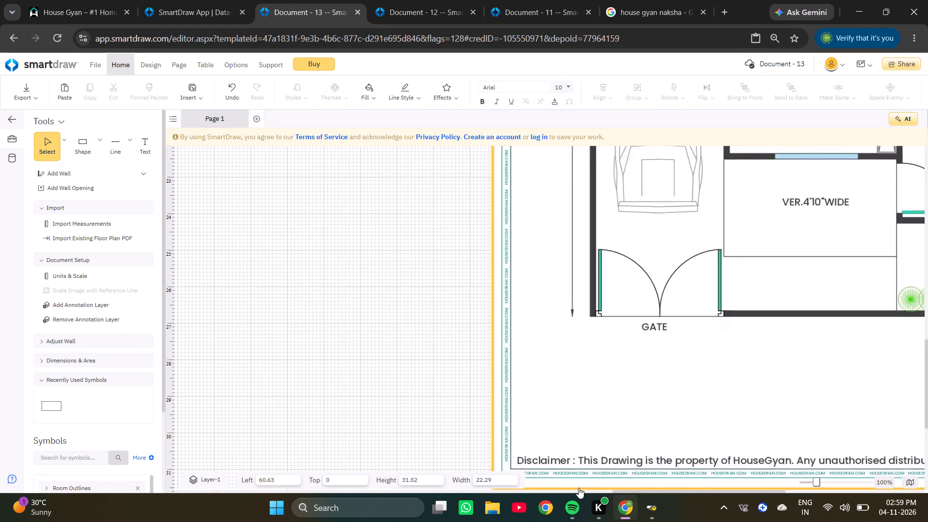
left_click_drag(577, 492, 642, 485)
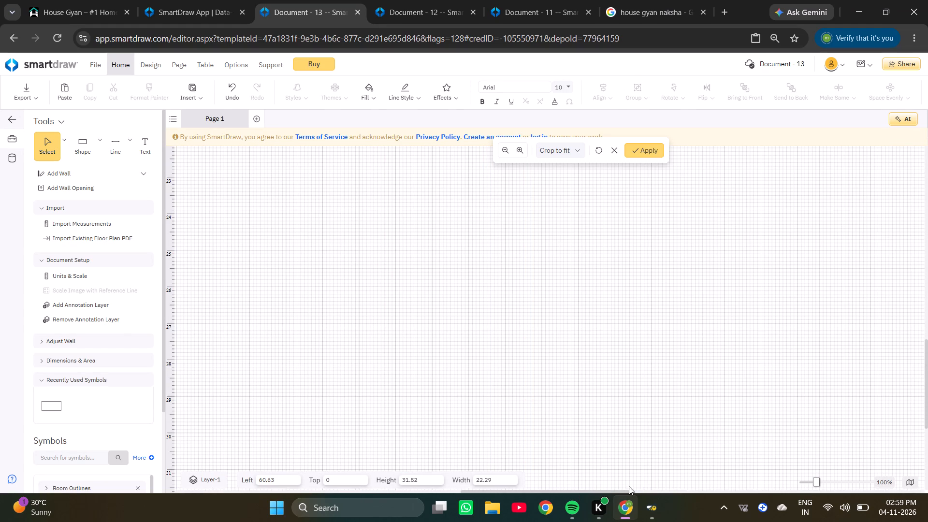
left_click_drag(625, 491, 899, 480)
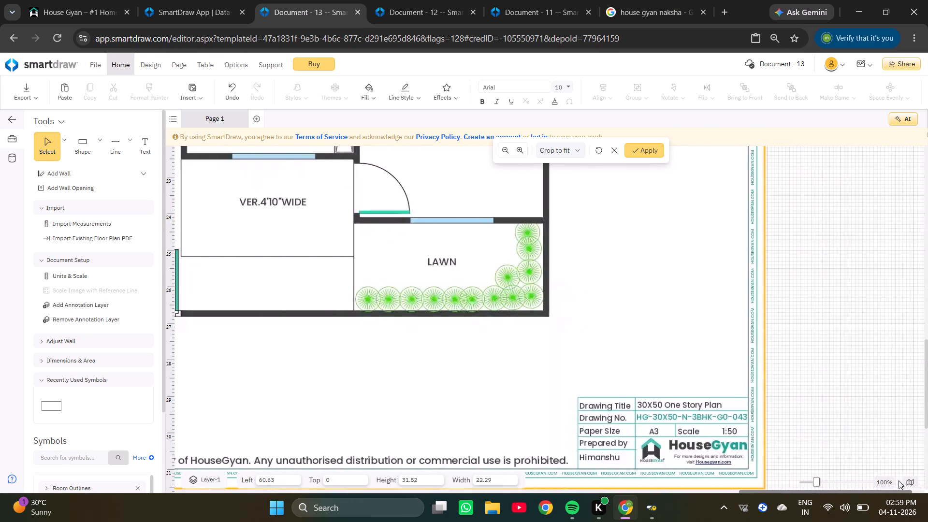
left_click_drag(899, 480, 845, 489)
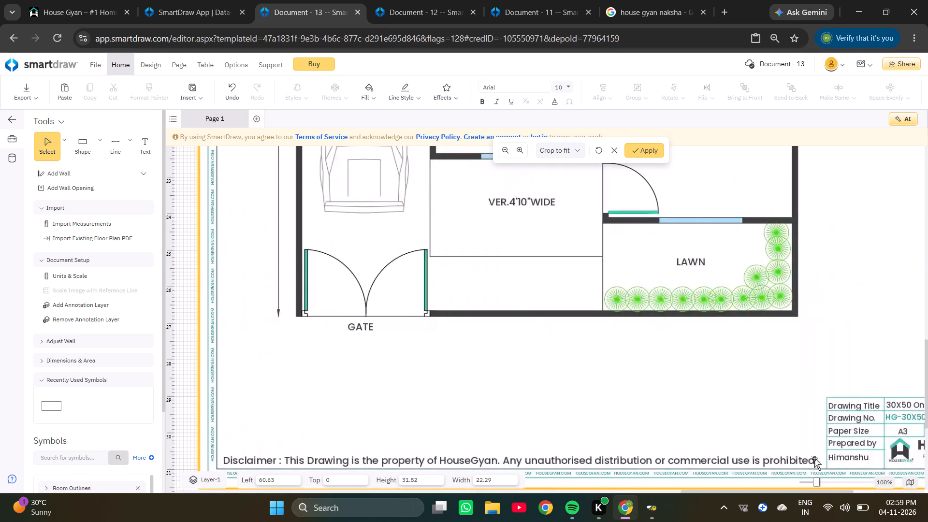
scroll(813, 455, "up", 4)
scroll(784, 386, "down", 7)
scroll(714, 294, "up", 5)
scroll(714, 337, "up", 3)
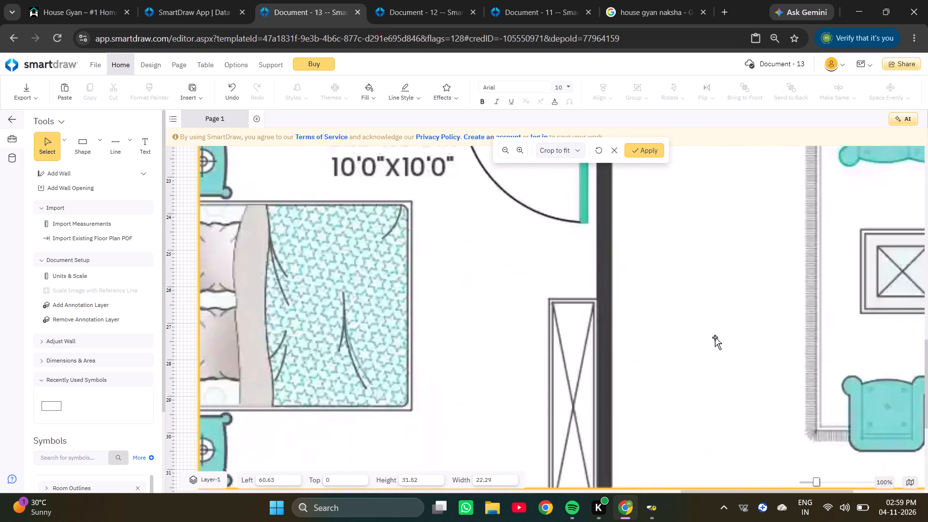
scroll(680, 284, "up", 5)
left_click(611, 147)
Examine the reference plan's rear toilet and open-to-sky area, then its puja room, kitchen and overall layout.
scroll(614, 204, "down", 1, "ctrl")
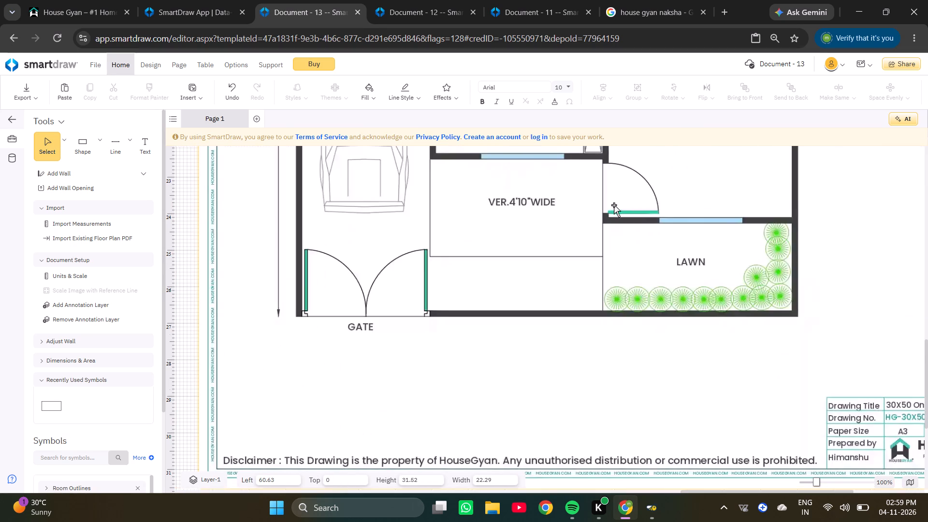
scroll(614, 205, "down", 1, "ctrl")
scroll(614, 205, "up", 5)
scroll(616, 206, "up", 2, "ctrl")
scroll(616, 205, "up", 1)
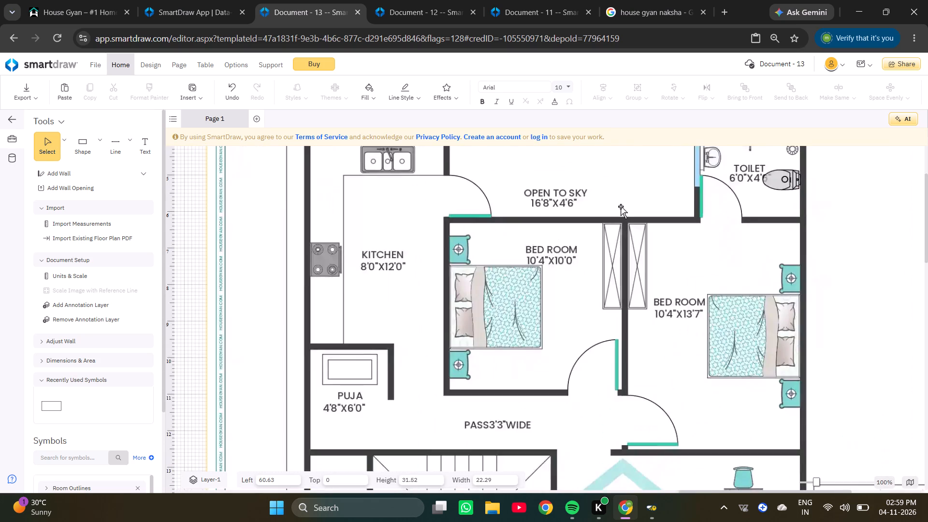
scroll(621, 206, "up", 1)
scroll(787, 260, "up", 5, "ctrl")
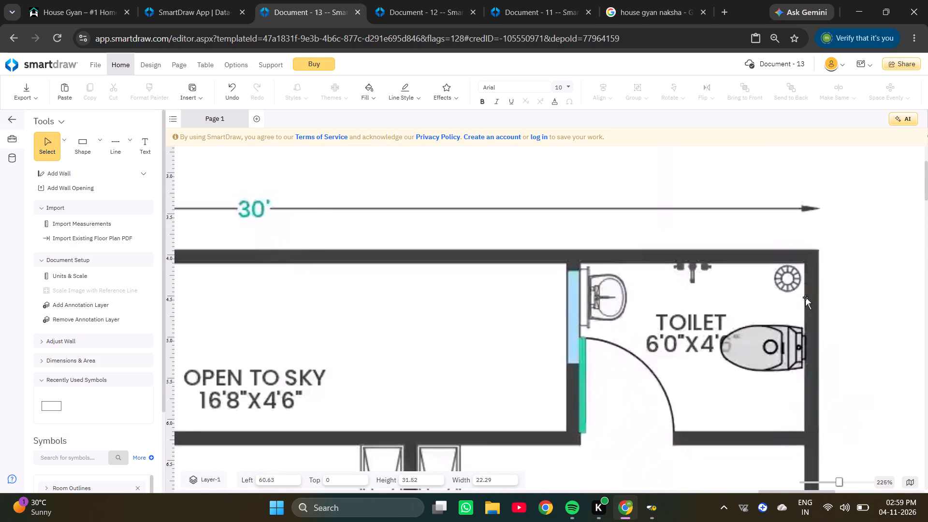
scroll(774, 294, "down", 7, "ctrl")
scroll(347, 232, "up", 4, "ctrl")
scroll(448, 261, "down", 4)
scroll(532, 281, "up", 1, "ctrl")
scroll(532, 281, "down", 8, "ctrl")
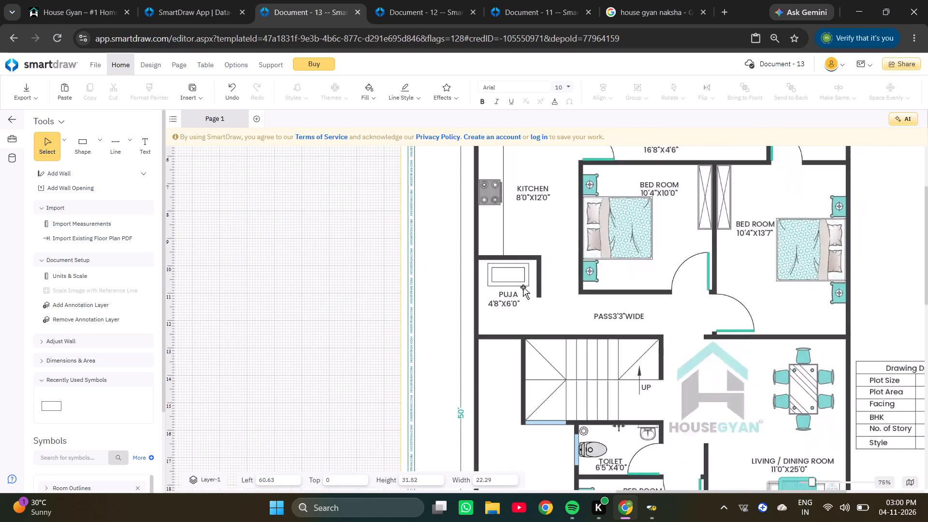
scroll(523, 286, "up", 2)
scroll(509, 337, "up", 3, "ctrl")
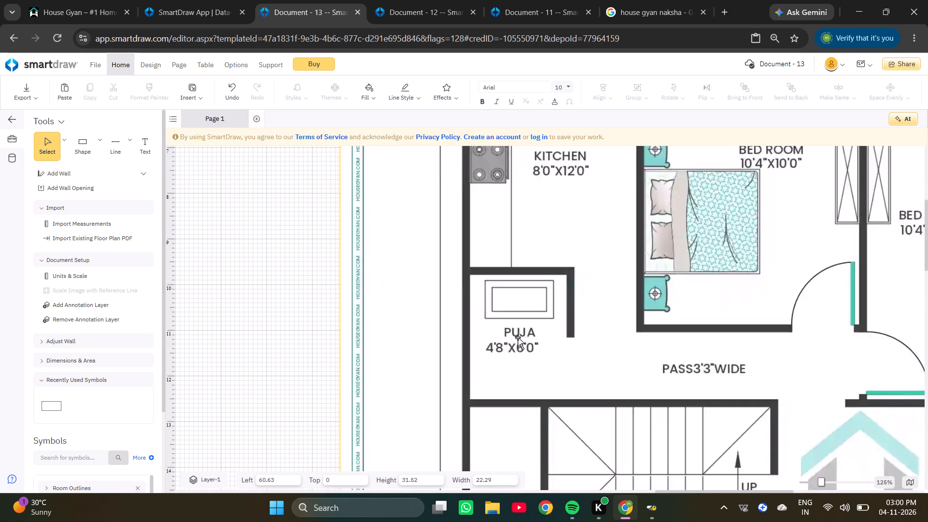
scroll(672, 298, "up", 3)
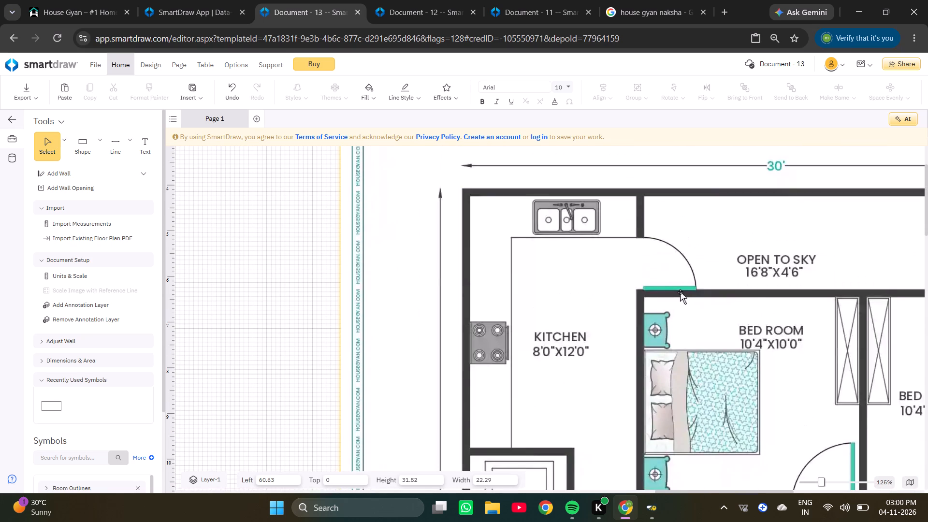
scroll(460, 335, "up", 2)
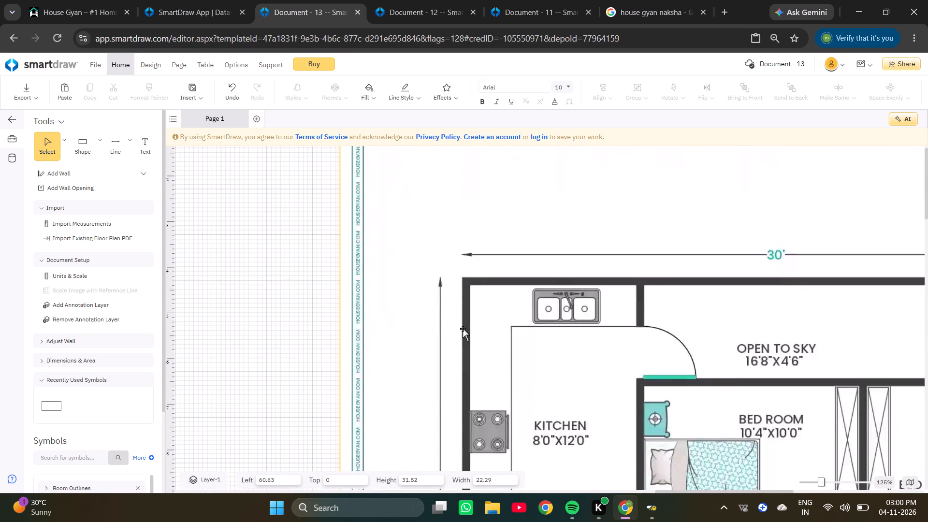
scroll(330, 250, "down", 5, "ctrl")
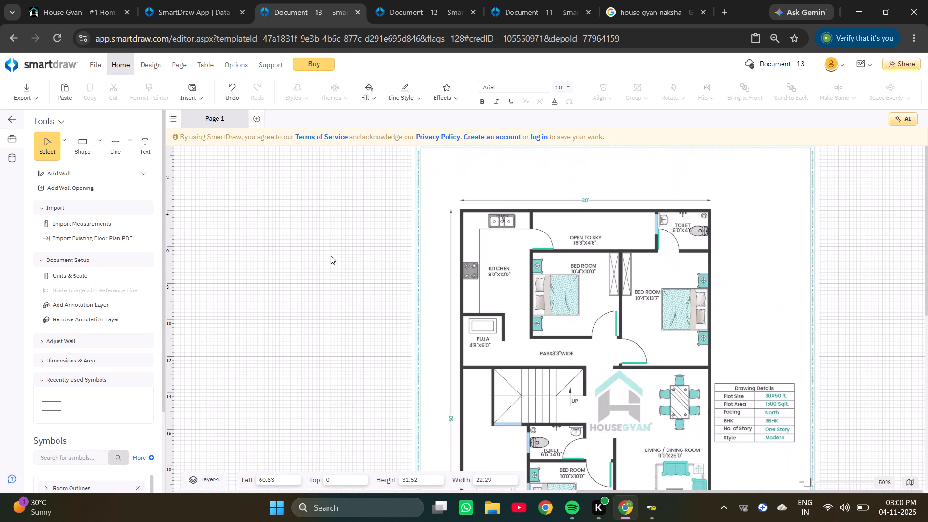
scroll(331, 256, "down", 4, "ctrl")
scroll(332, 256, "up", 6)
Switch to Document - 12 and examine the furnished plan's kitchen, bedrooms and staircase beside its reference image.
left_click(545, 0)
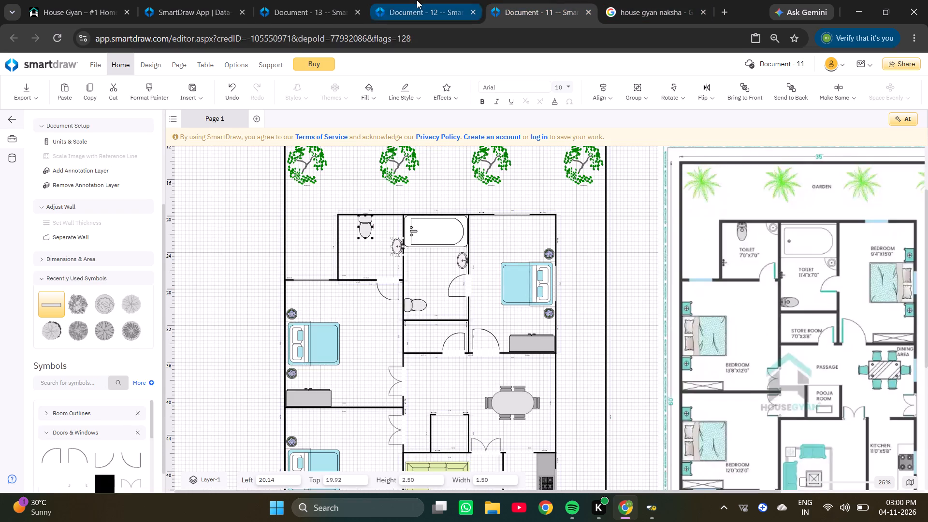
left_click(417, 0)
scroll(410, 248, "up", 2)
scroll(406, 263, "down", 2)
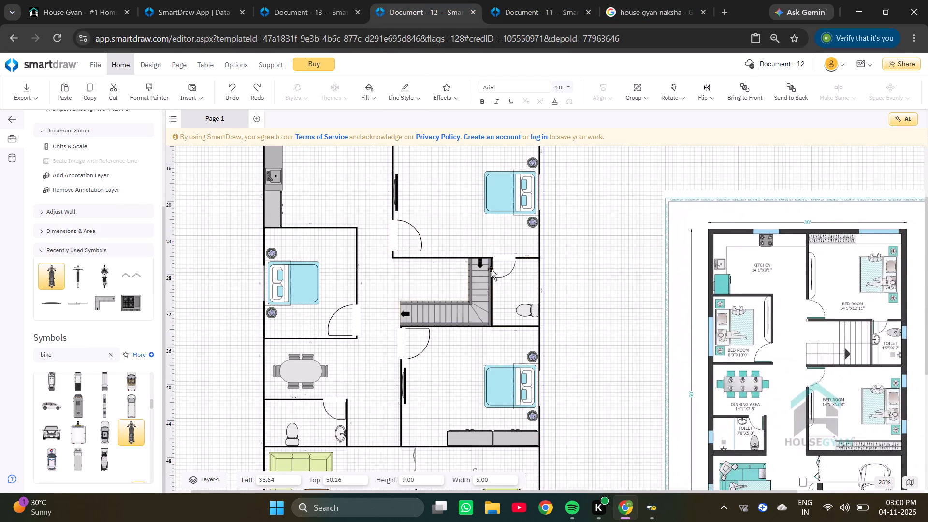
scroll(624, 244, "down", 2)
scroll(620, 243, "up", 6)
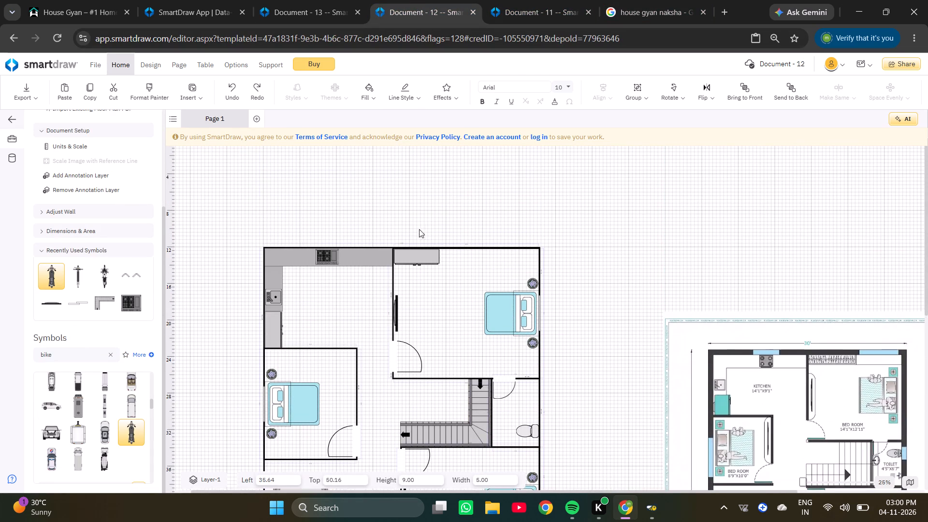
scroll(345, 221, "up", 2, "ctrl")
scroll(346, 221, "down", 2)
scroll(370, 298, "down", 5)
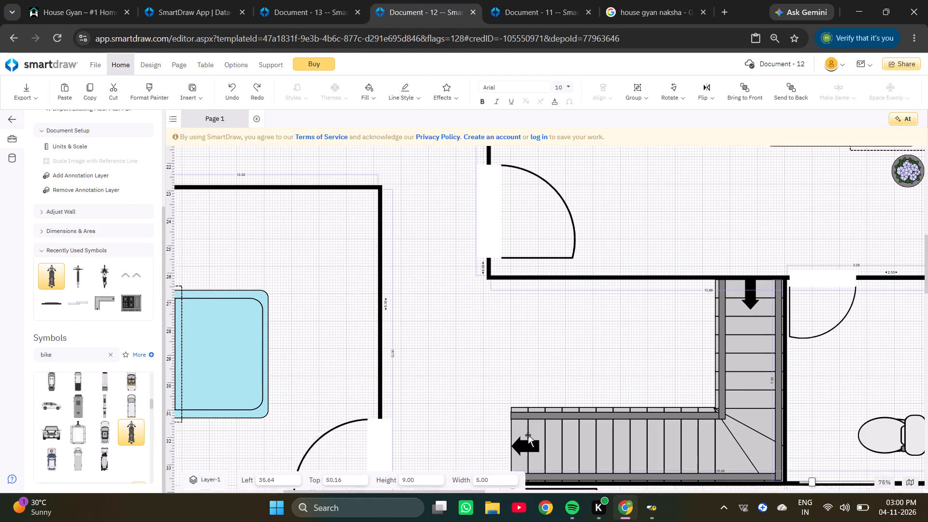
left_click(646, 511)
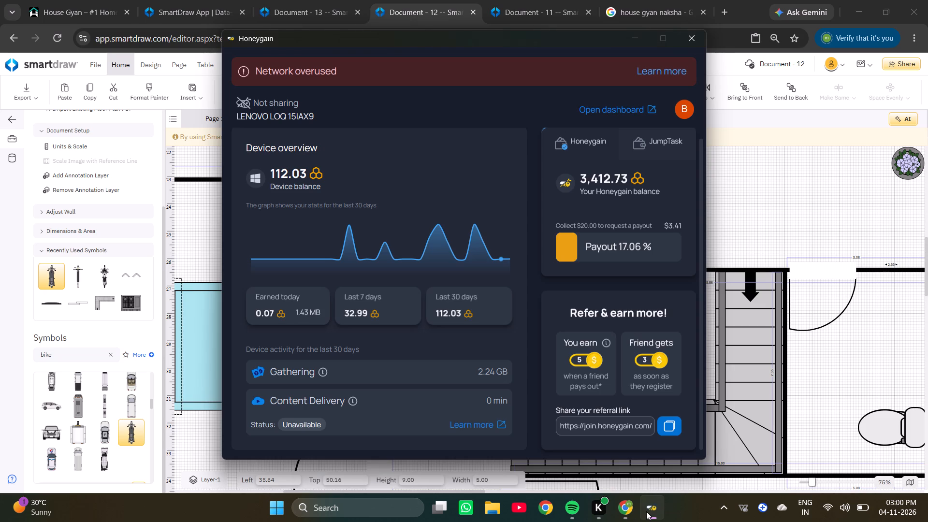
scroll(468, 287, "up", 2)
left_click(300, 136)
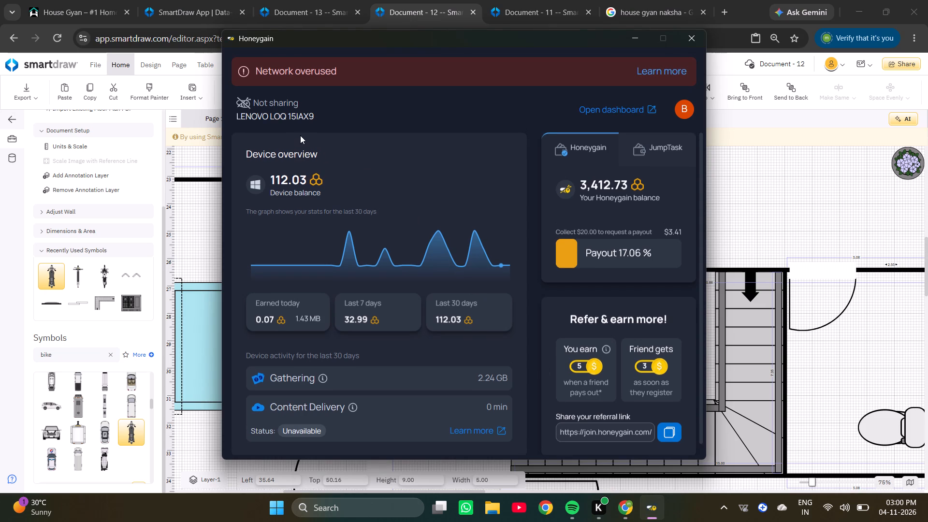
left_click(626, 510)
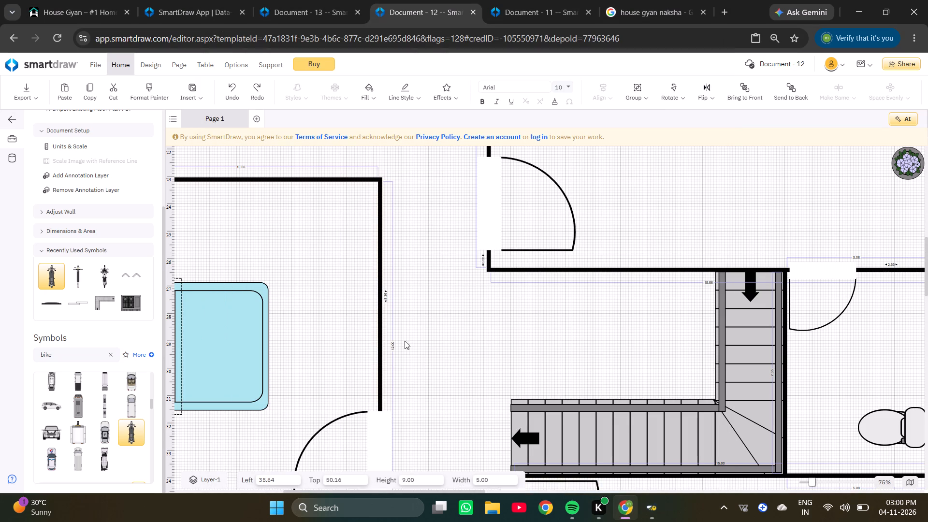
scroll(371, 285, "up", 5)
Switch to the HouseGyan website's home page.
left_click(166, 0)
left_click(42, 0)
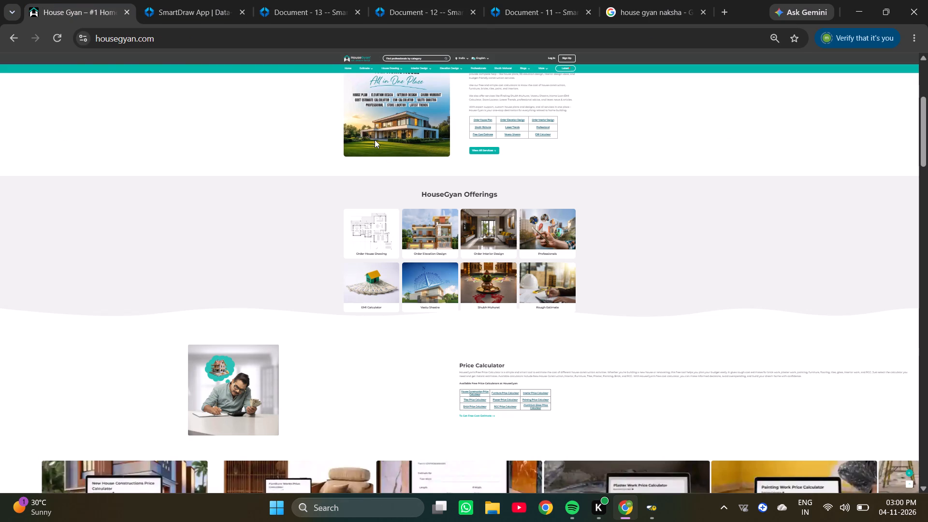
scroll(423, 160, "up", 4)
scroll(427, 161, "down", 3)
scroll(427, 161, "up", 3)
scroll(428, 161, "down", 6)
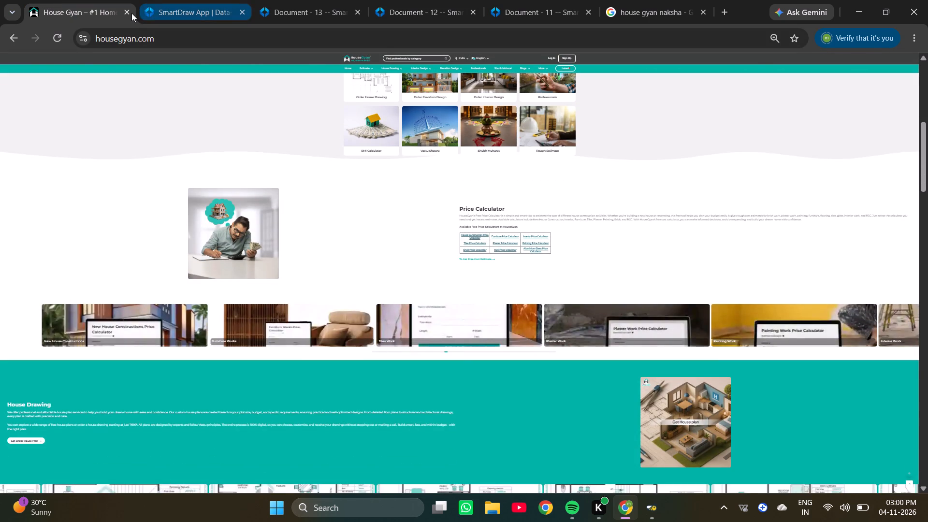
Close the HouseGyan website and the Google image results for house gyan naksha.
left_click(131, 13)
left_click(127, 13)
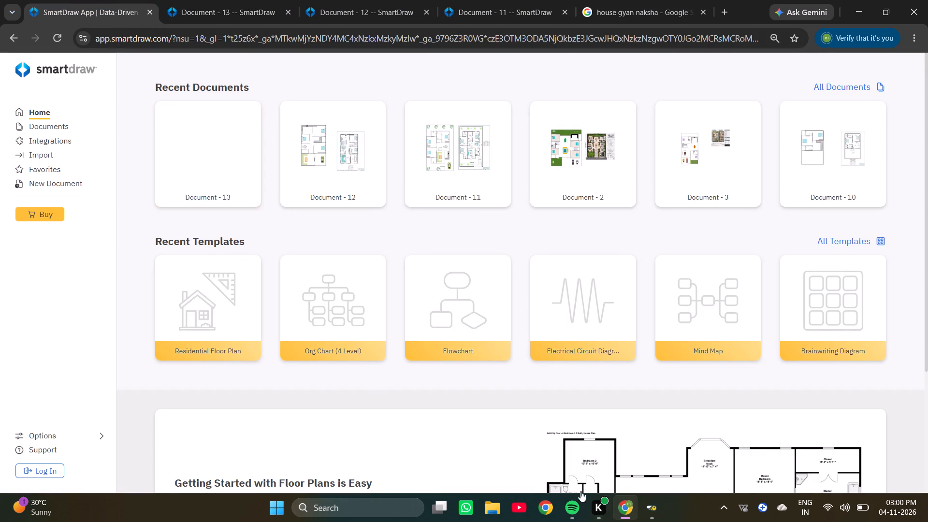
left_click(121, 2)
left_click(246, 15)
left_click(320, 0)
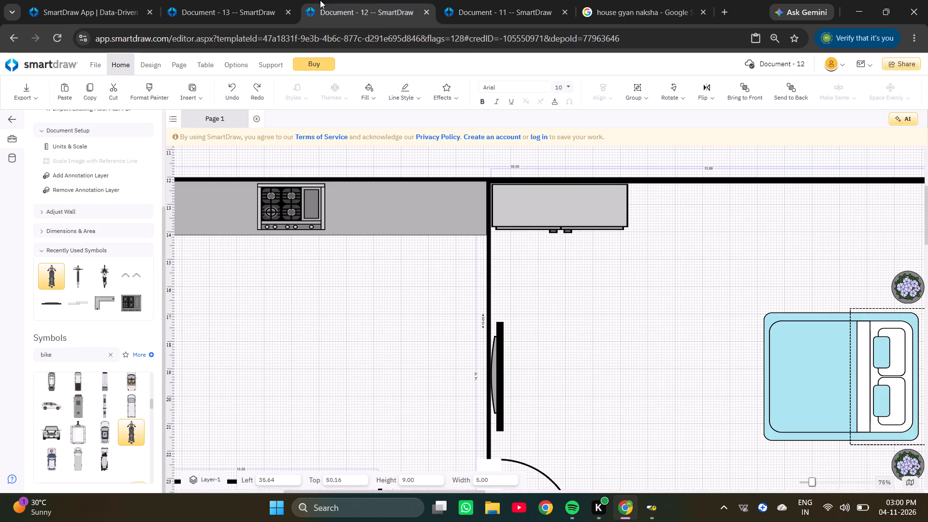
left_click(440, 0)
left_click(638, 6)
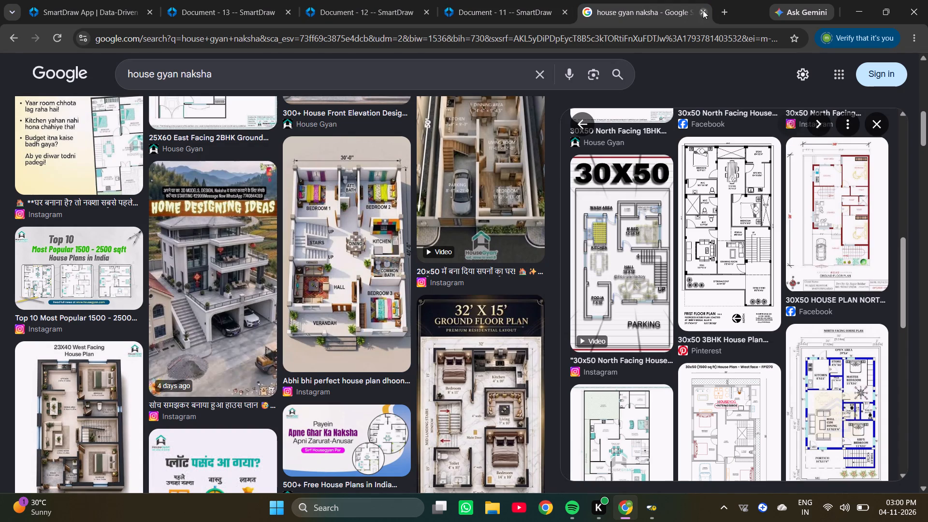
left_click(703, 10)
Close the SmartDraw home page along with Document - 13, Document - 12 and Document - 11.
left_click(81, 0)
left_click(157, 11)
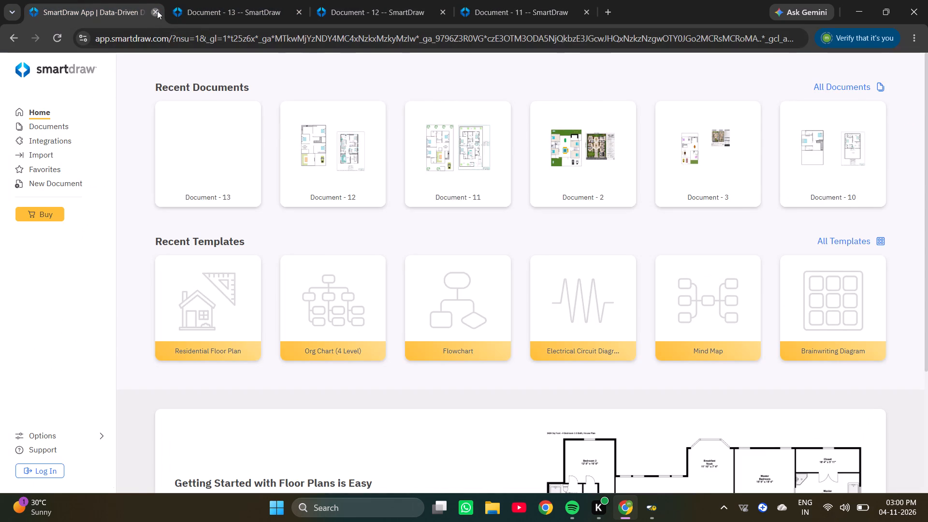
double_click(157, 11)
left_click(157, 11)
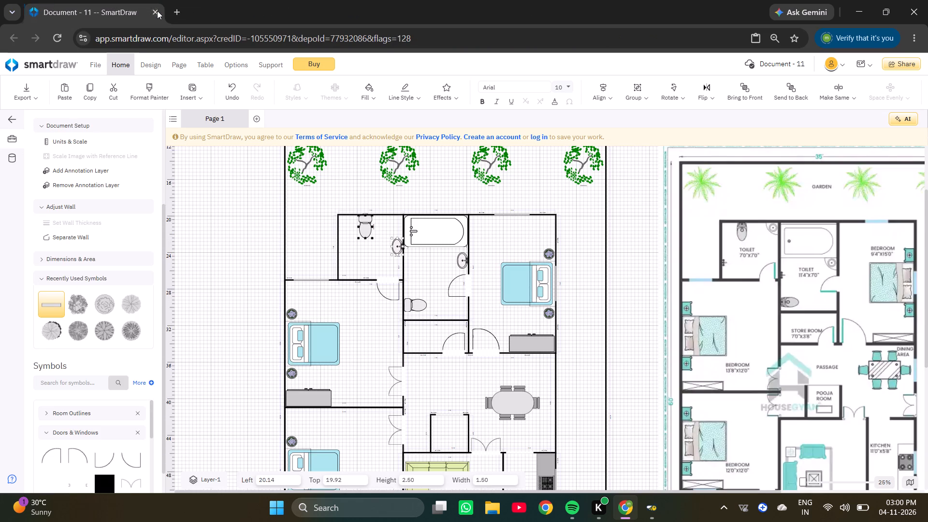
left_click(157, 11)
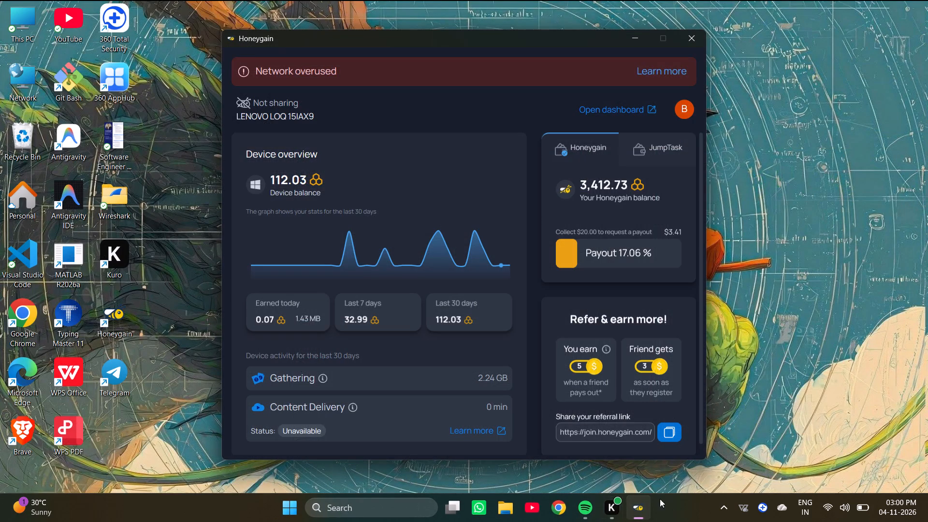